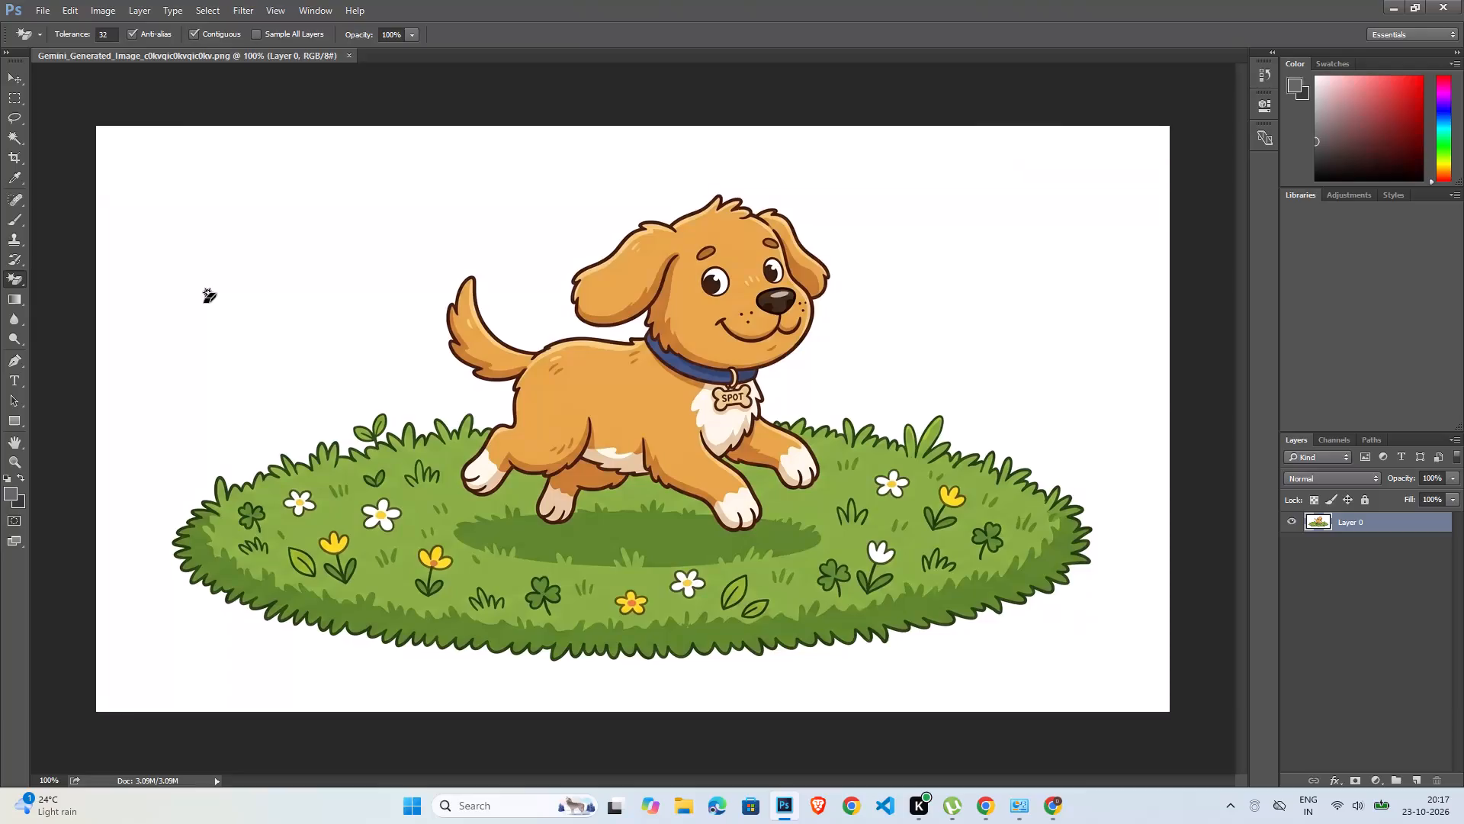
Save the puppy illustration with its white background removed, keeping the area around the grass transparent.
key(ctrl+s)
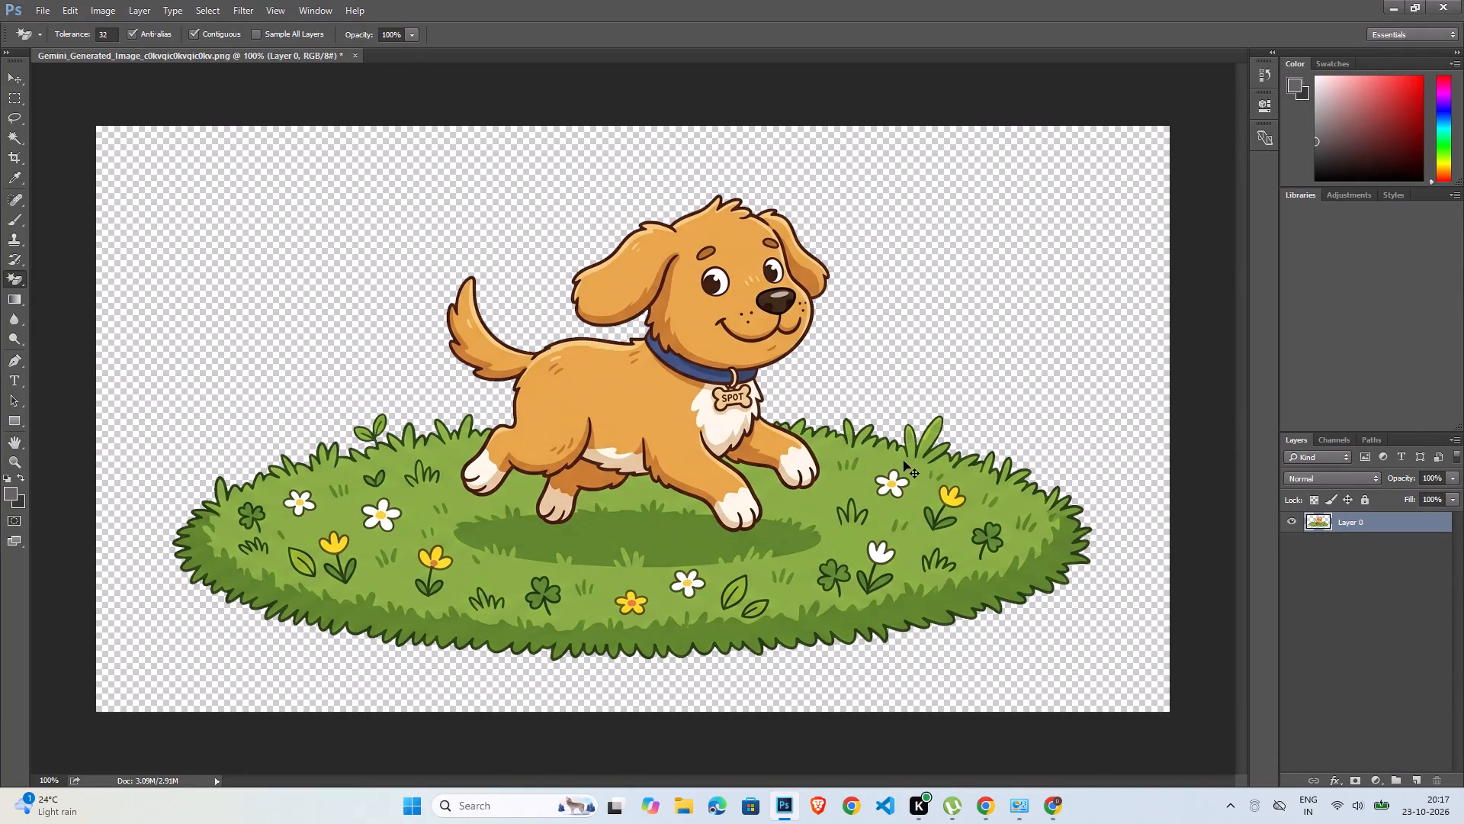
key(ctrl+s)
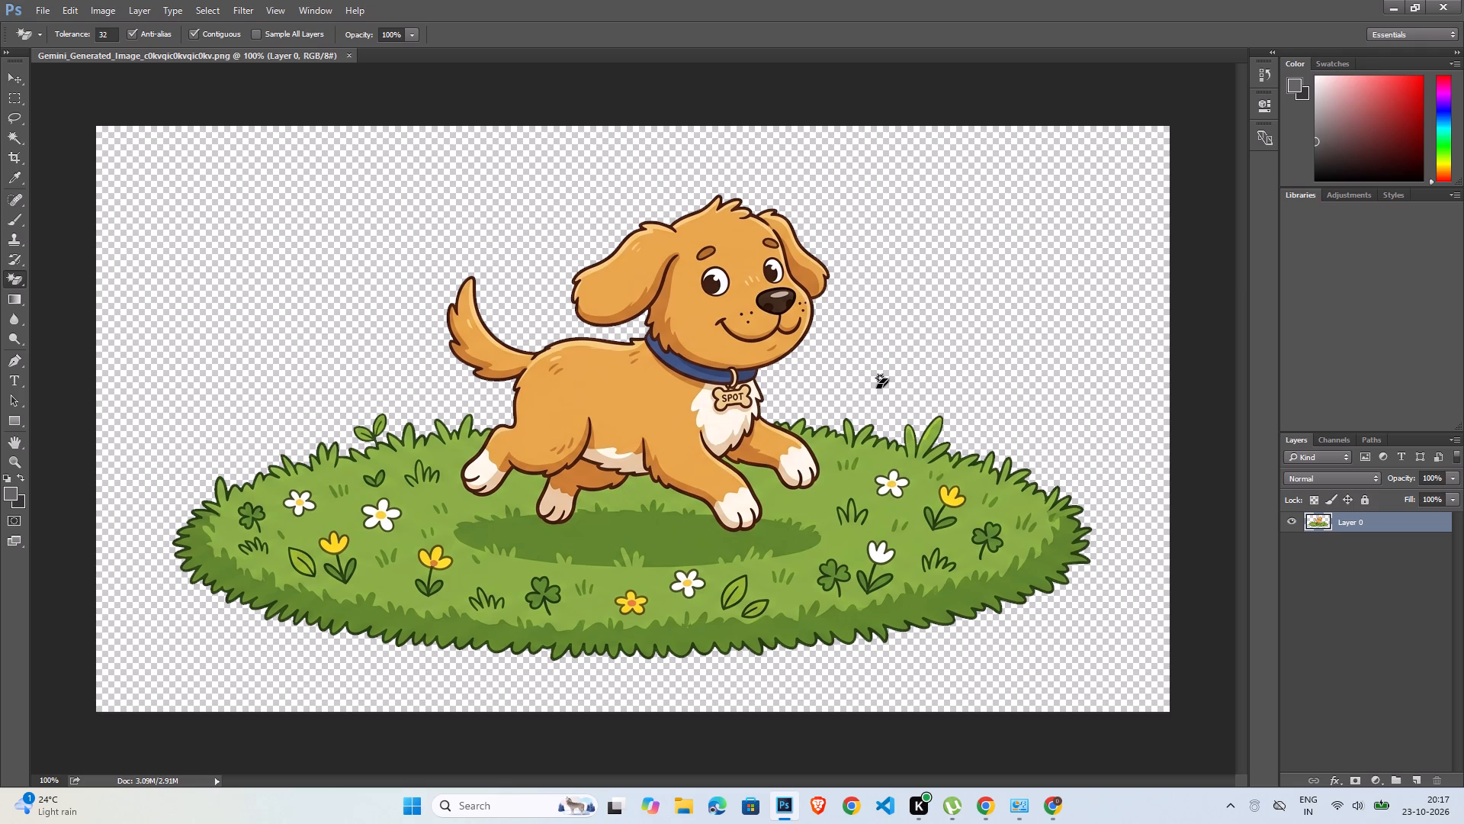
Switch to the Alphabet Hunt document in Canva, upload the saved puppy image from Downloads and add it to the page.
click(1057, 810)
click(144, 507)
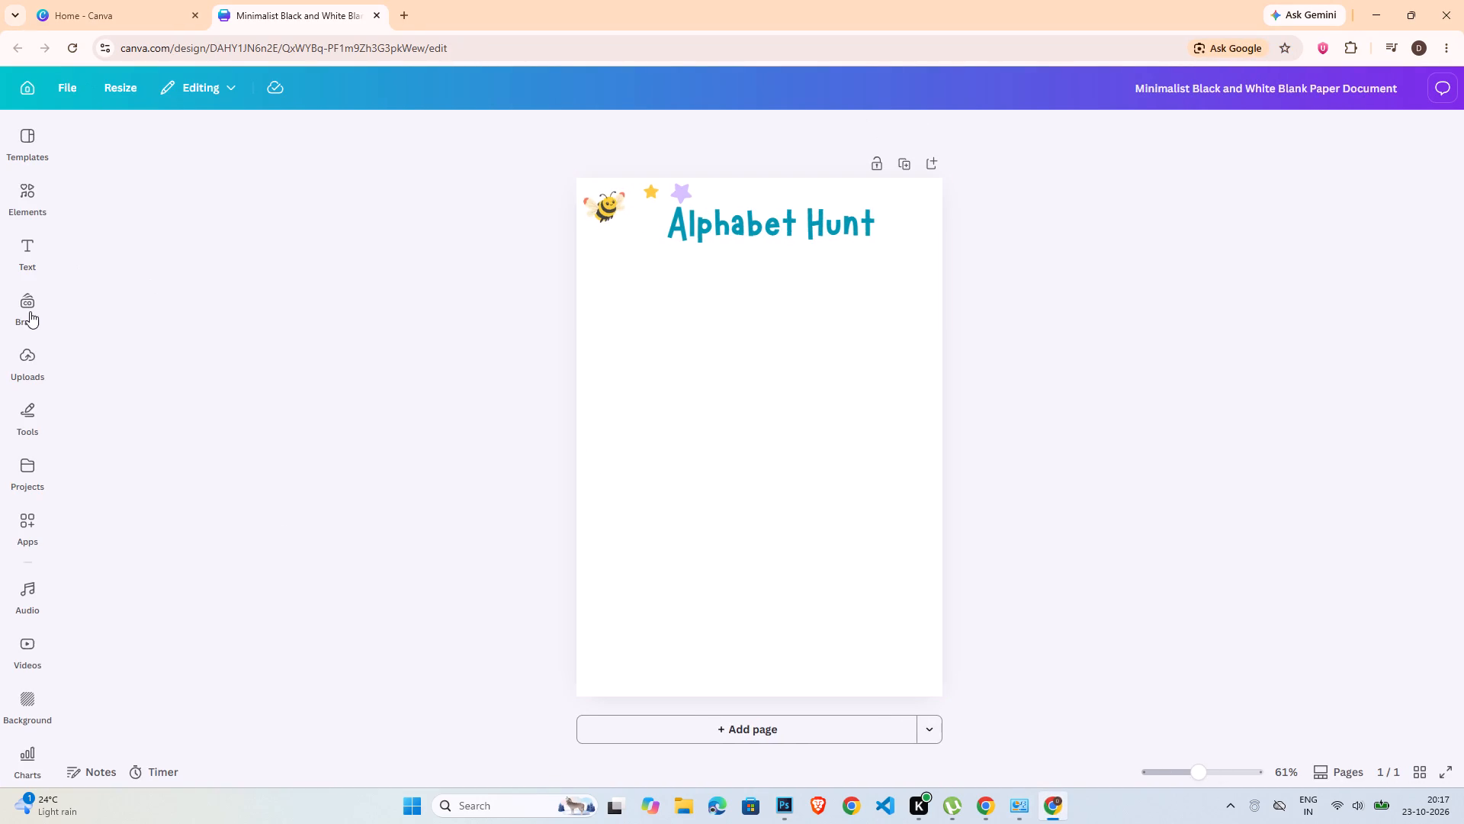
click(26, 352)
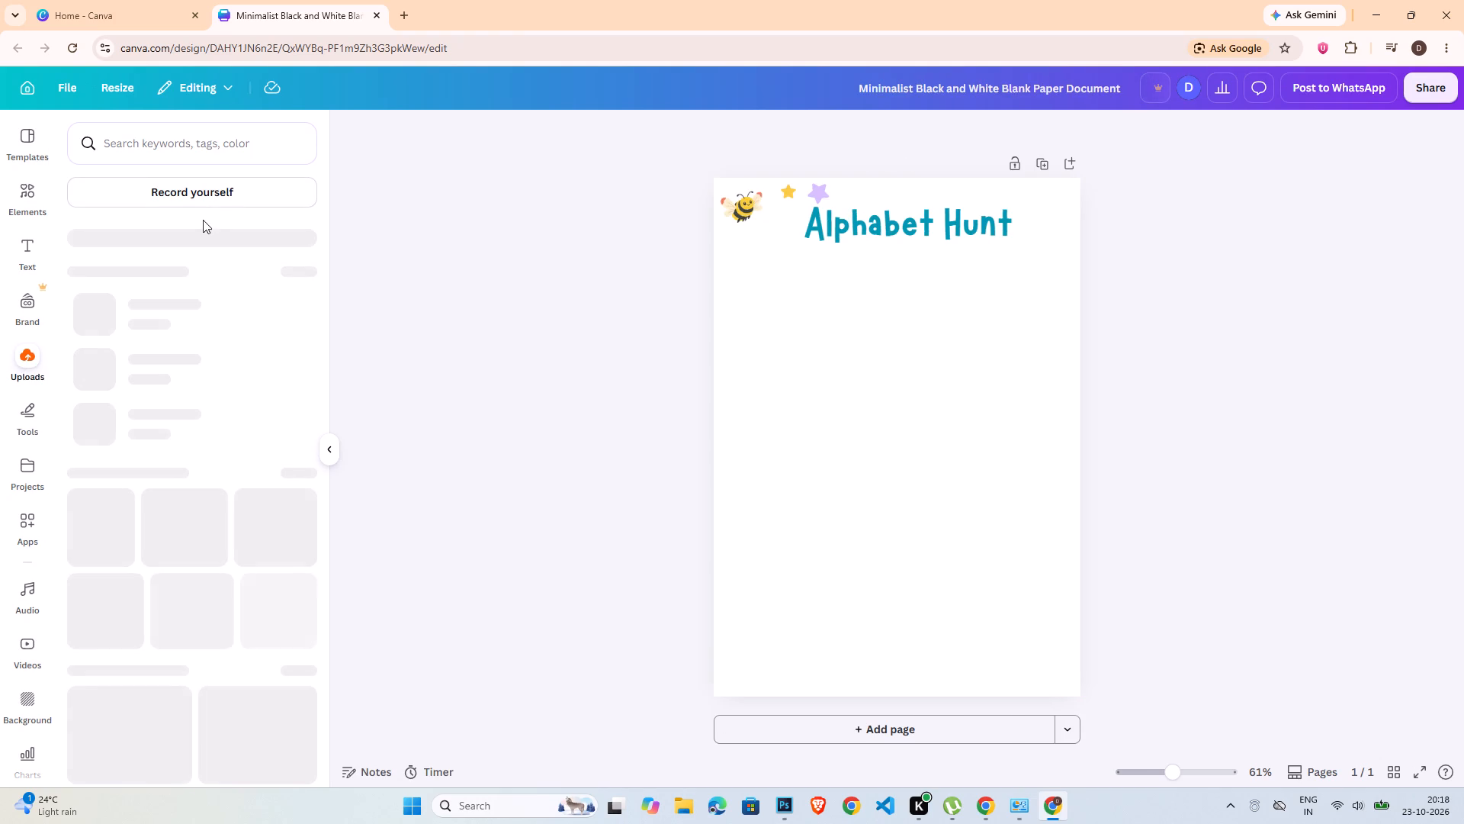
click(205, 186)
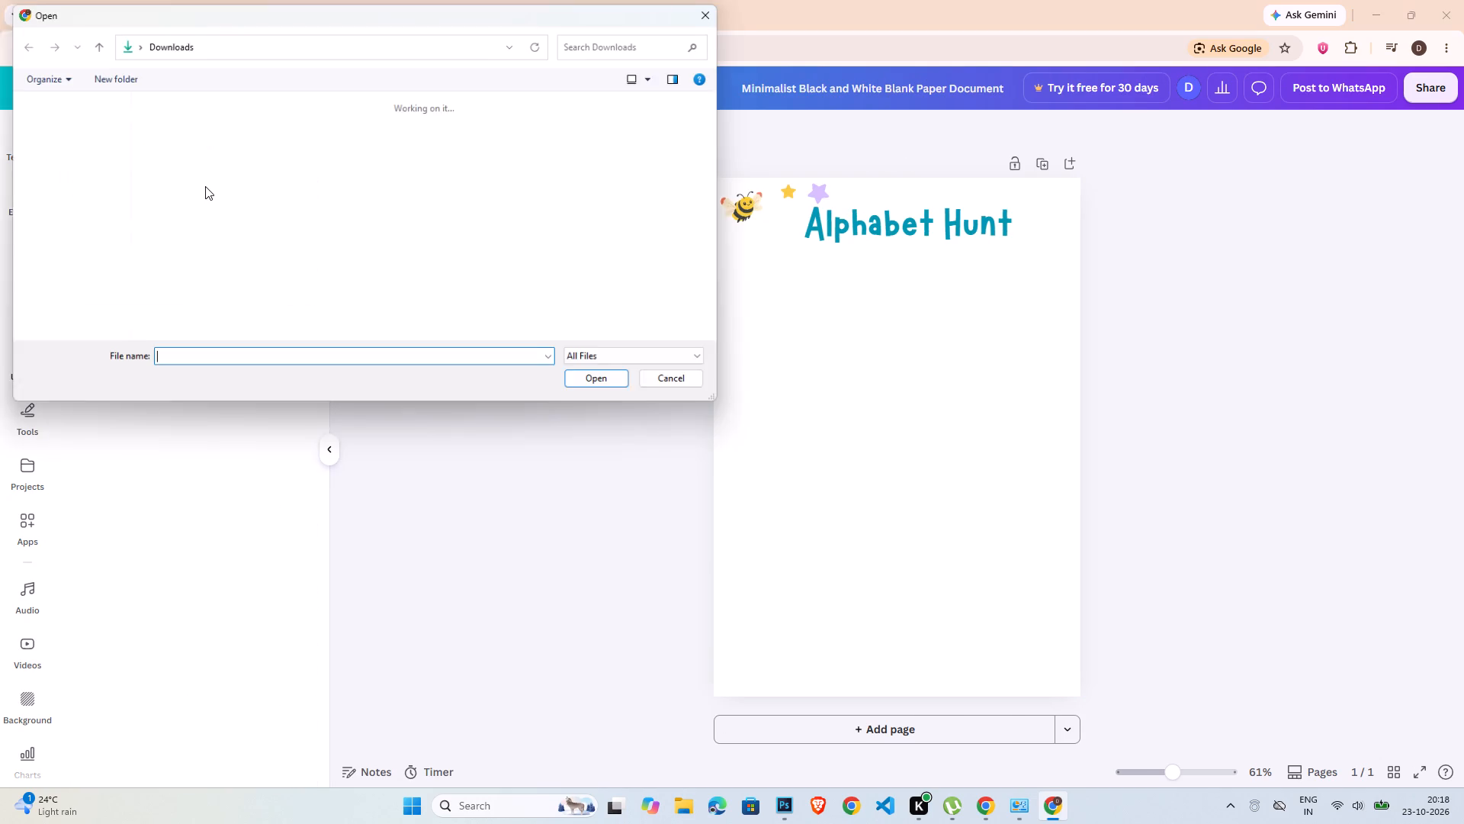
double_click(206, 161)
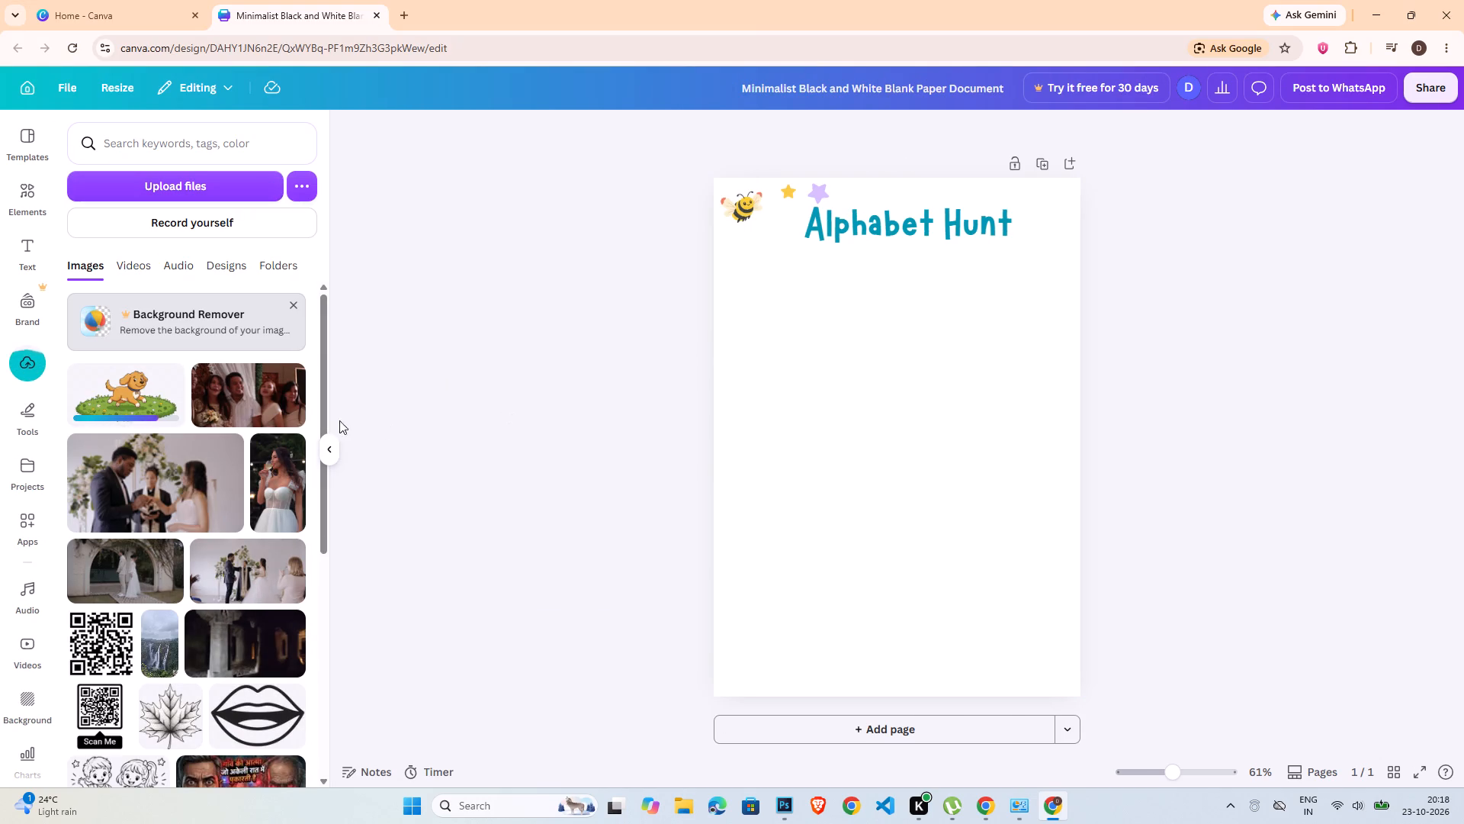
click(117, 392)
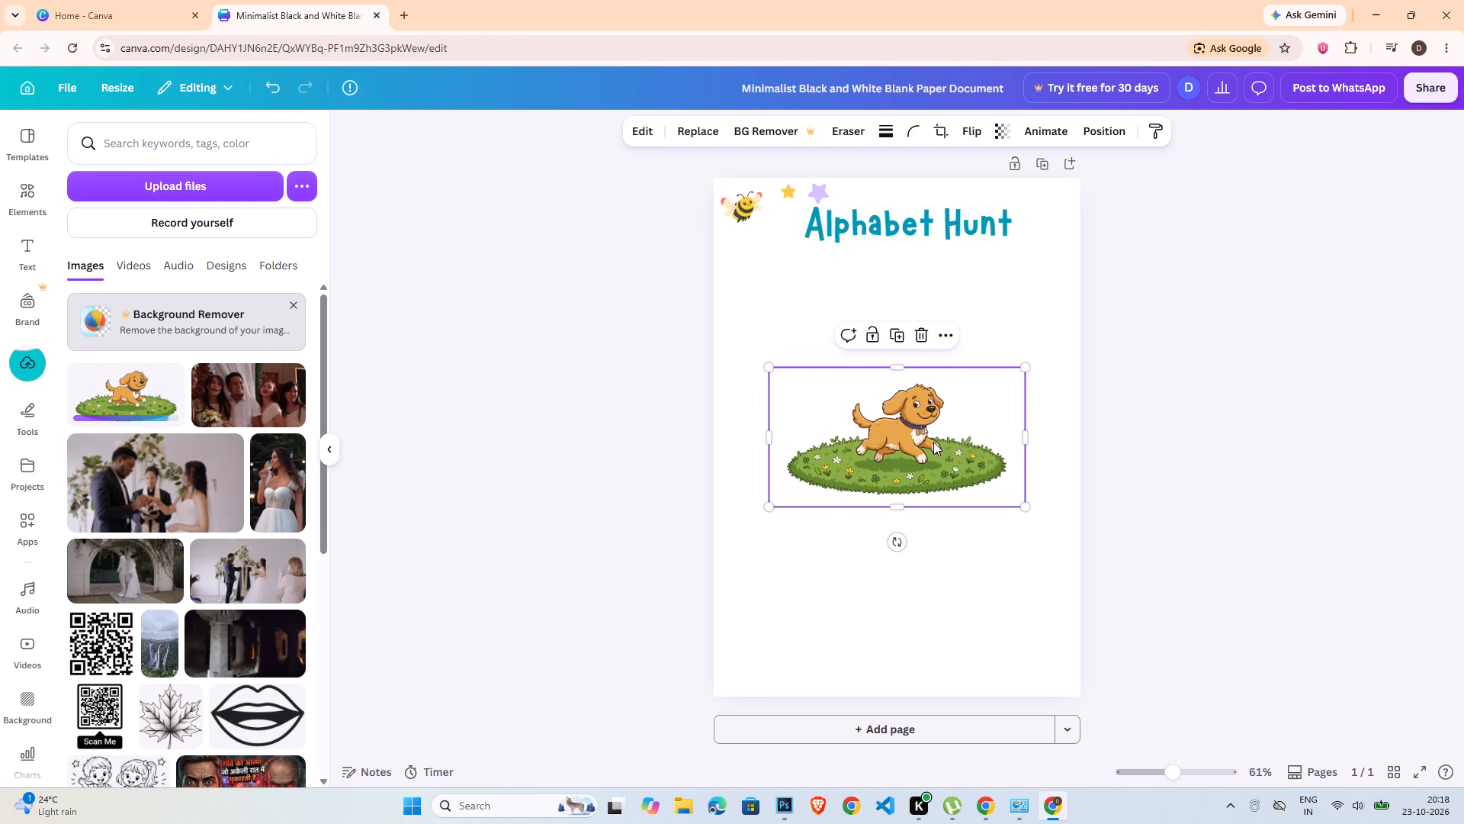
Shrink the puppy image to about 8.1 by 4.4 and place it under the bee, at the page's left edge.
drag(1025, 507, 920, 427)
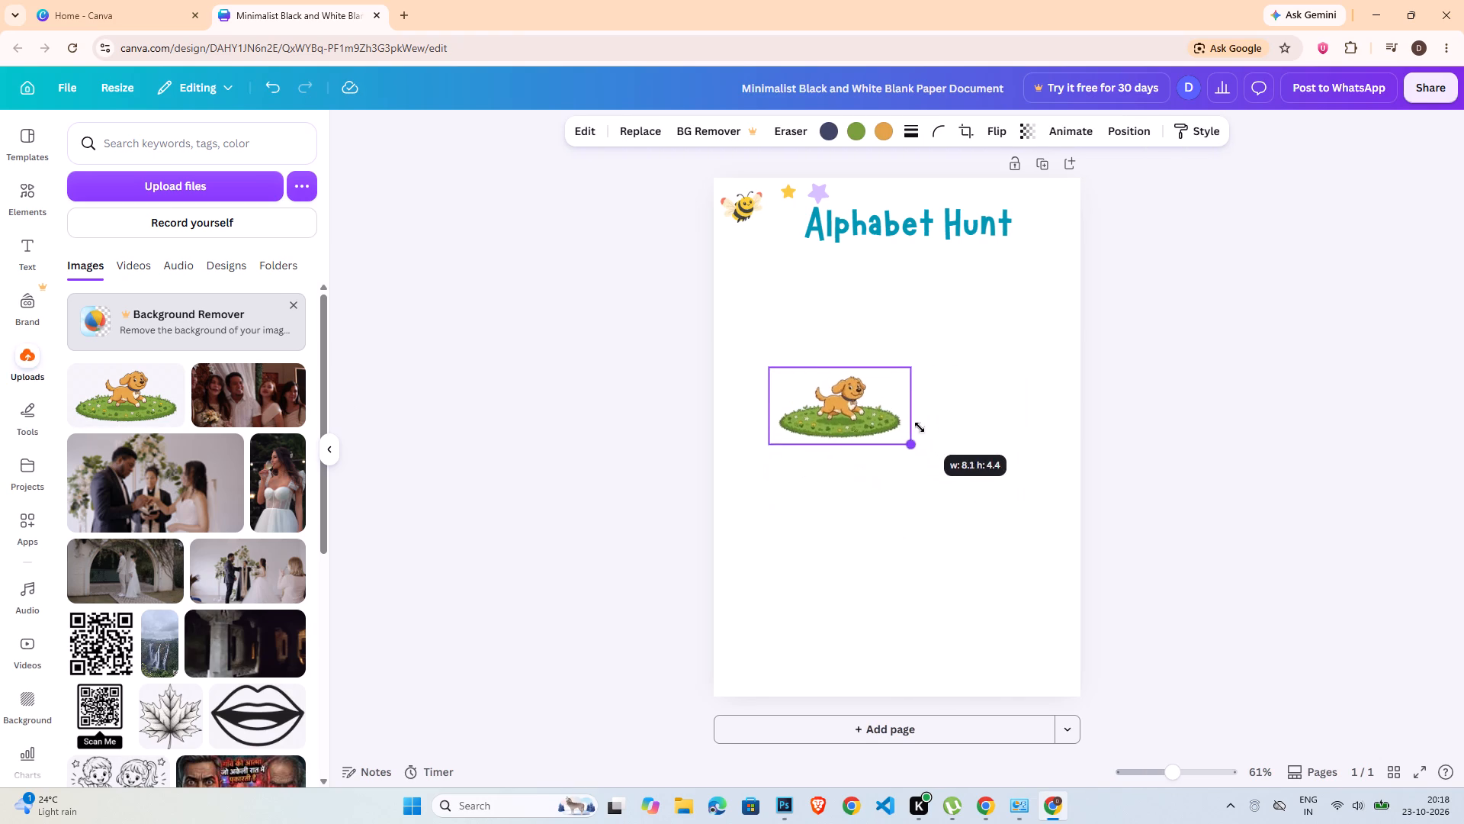
drag(830, 382, 780, 266)
click(1163, 325)
drag(792, 298, 780, 300)
click(785, 298)
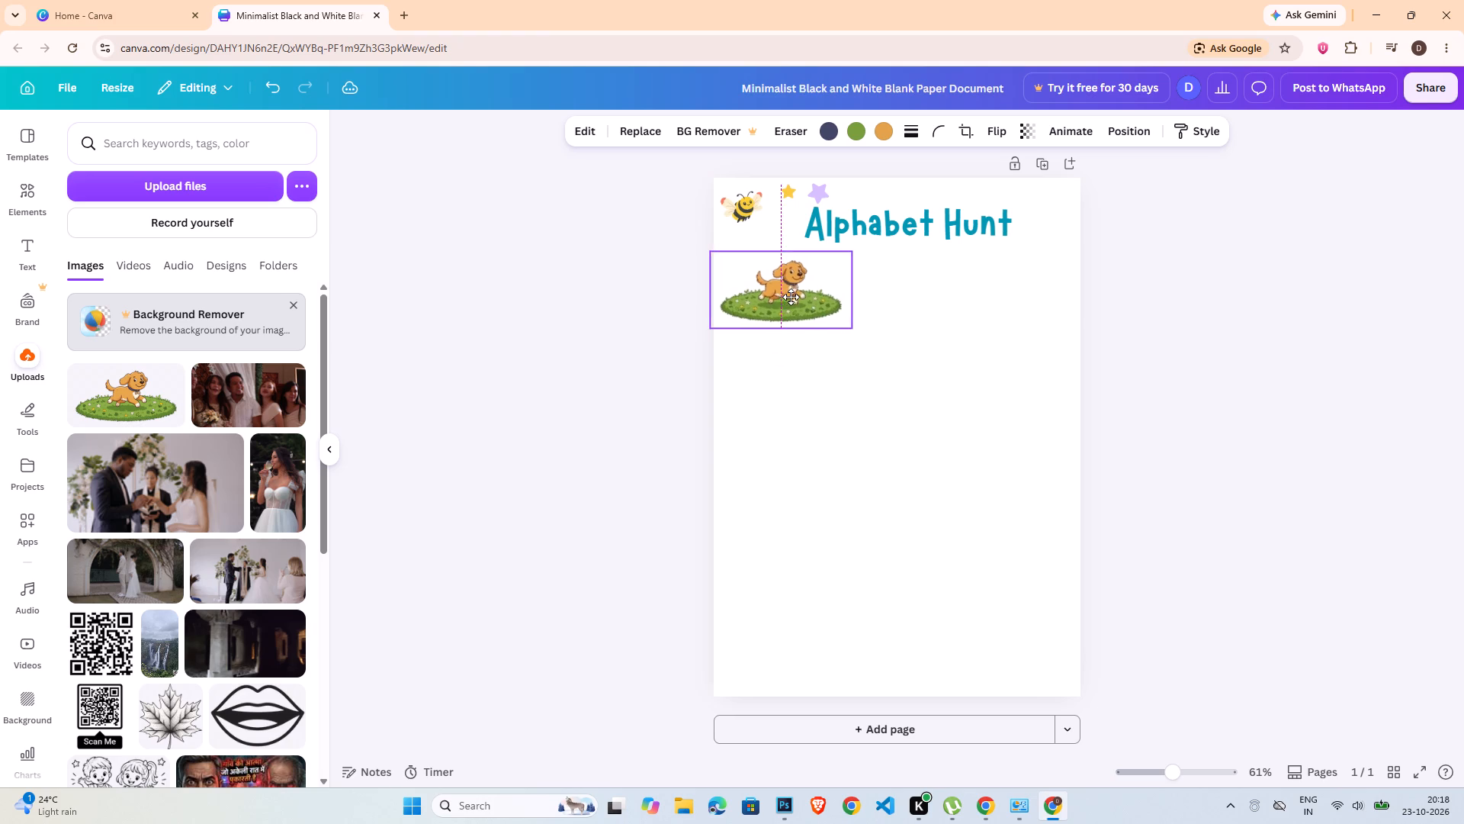
click(1259, 383)
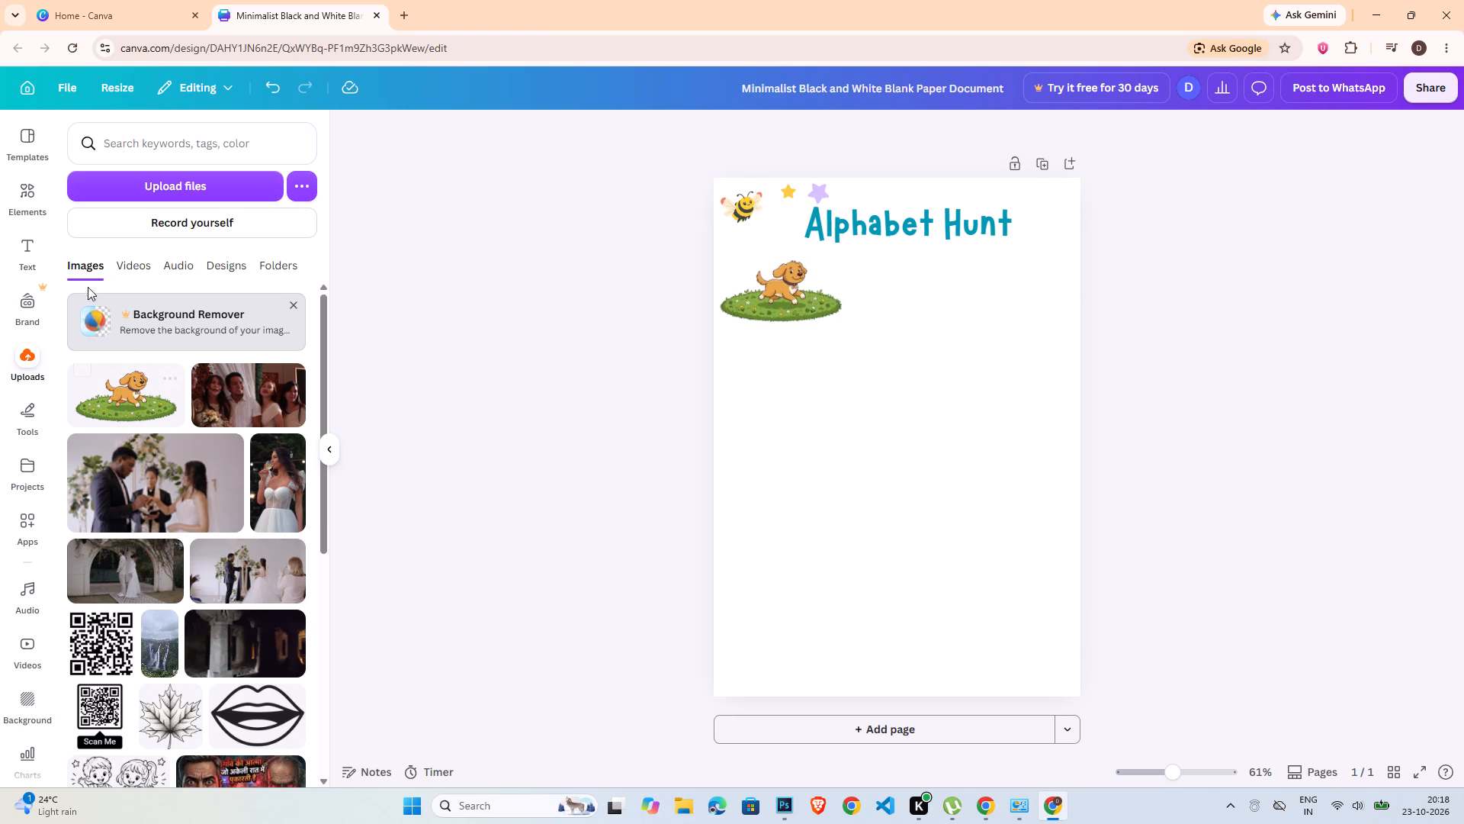
Add a heading text box containing the capital letter A.
click(36, 233)
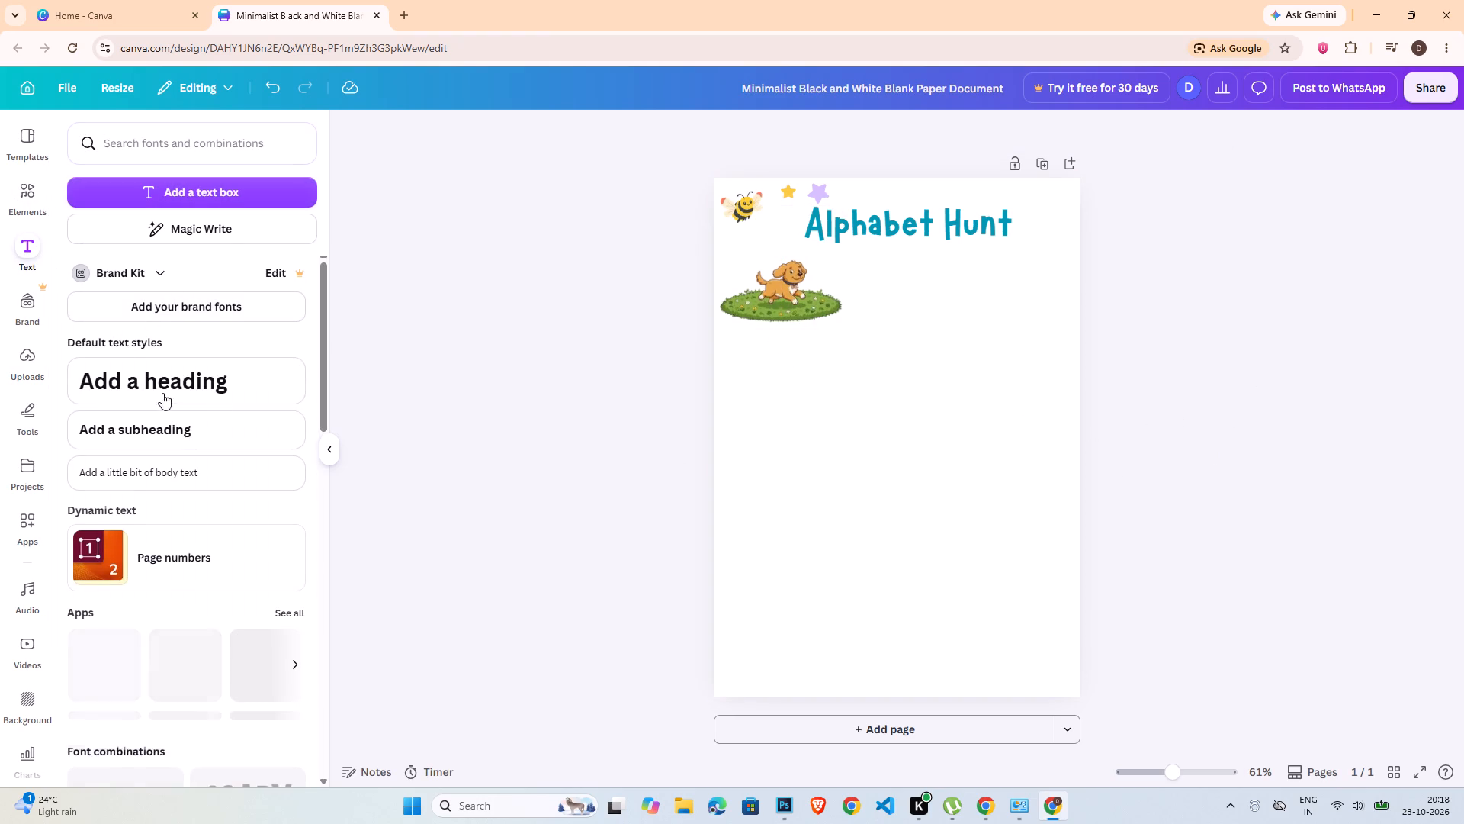
click(171, 383)
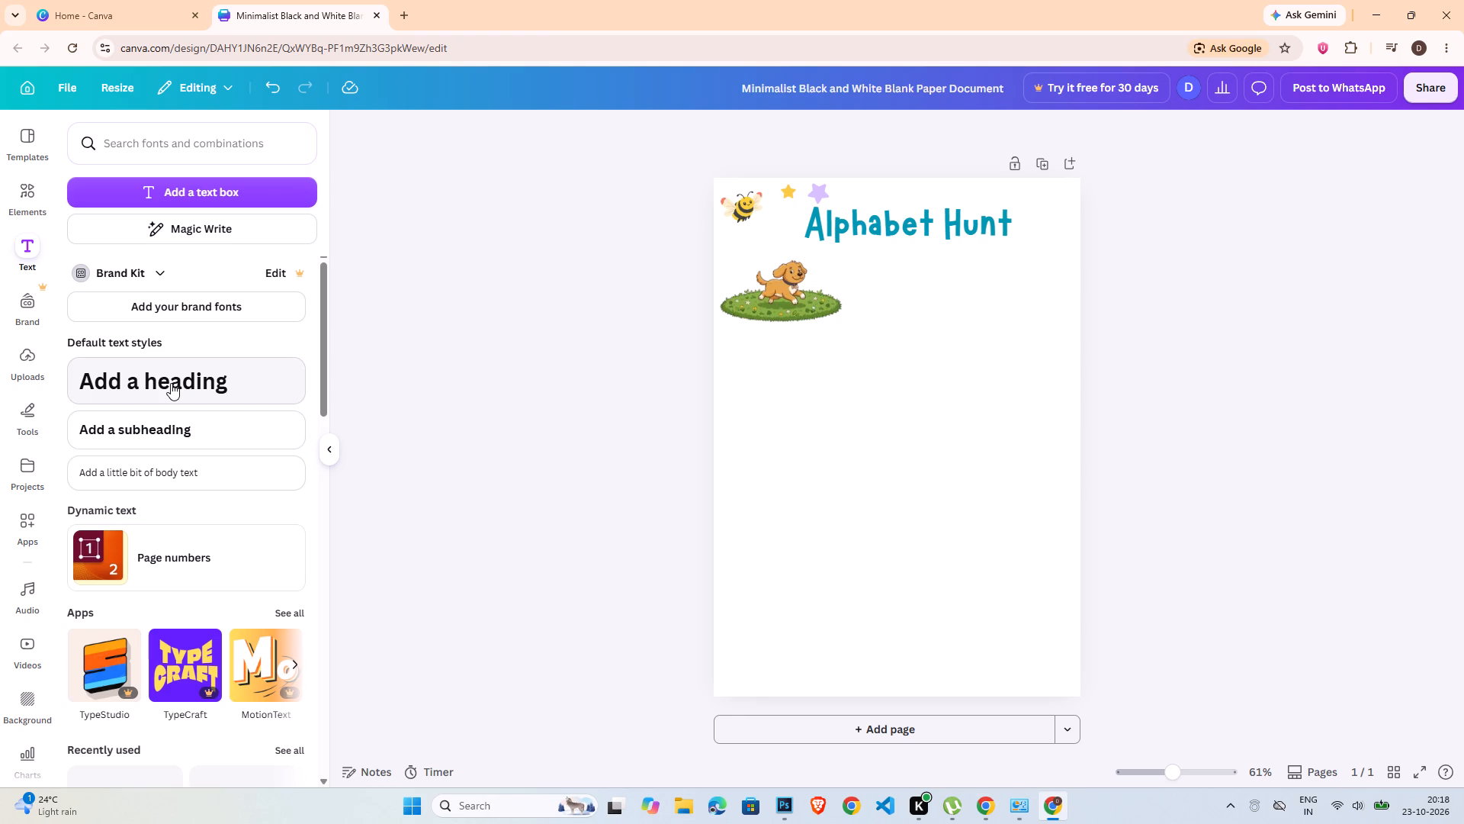
key(a)
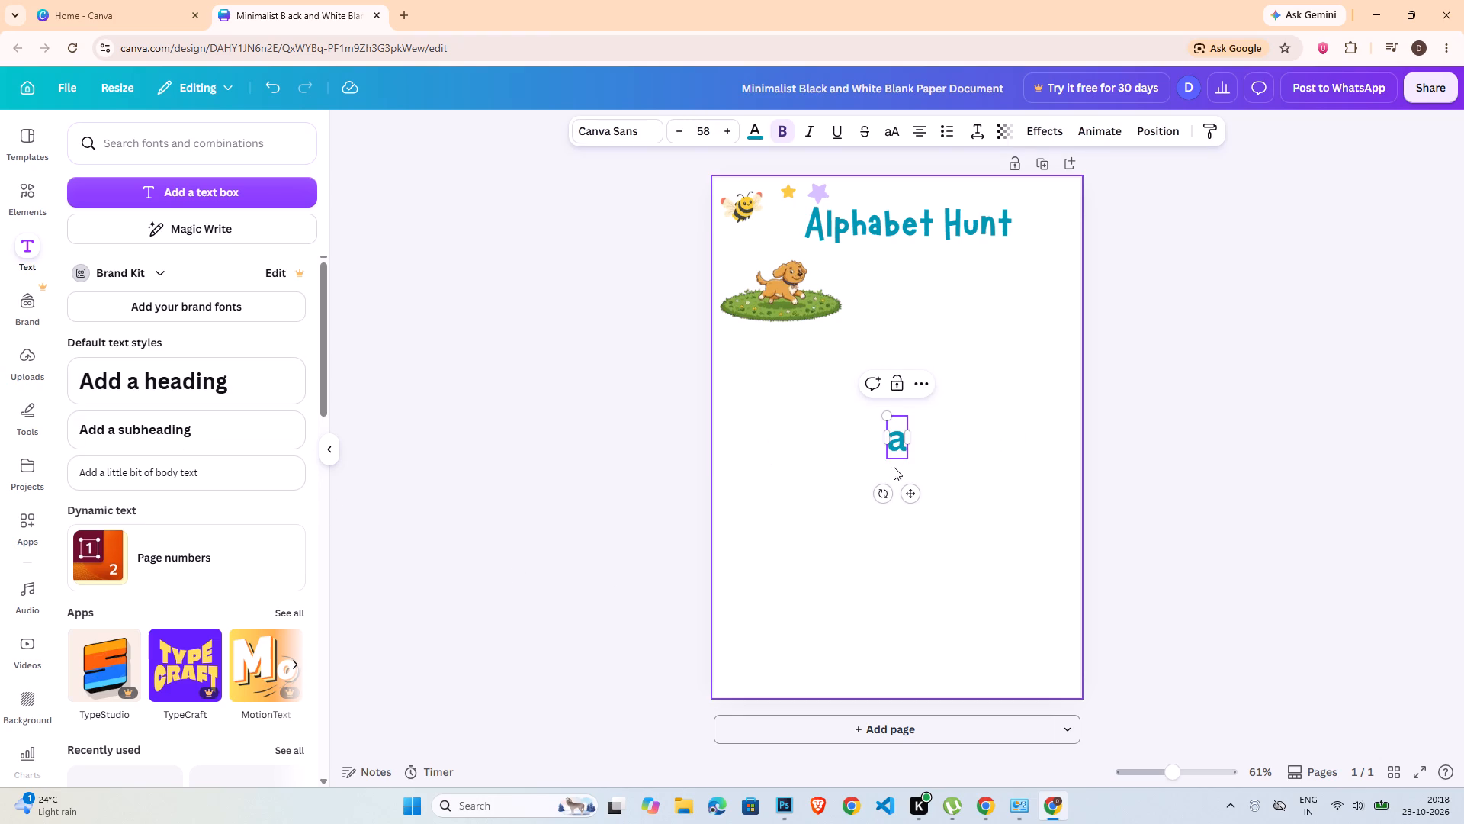
double_click(890, 446)
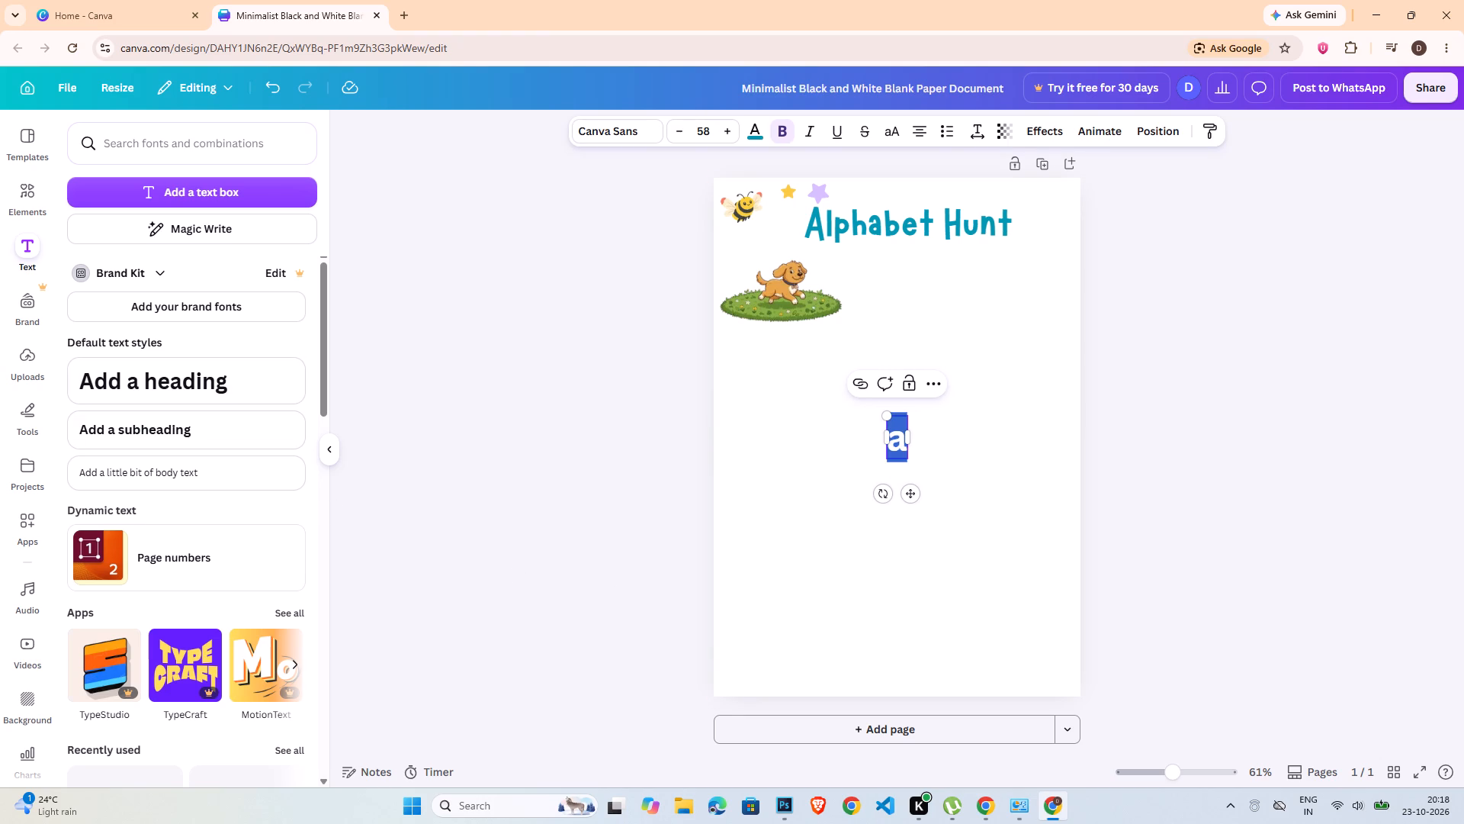
key(shift+s)
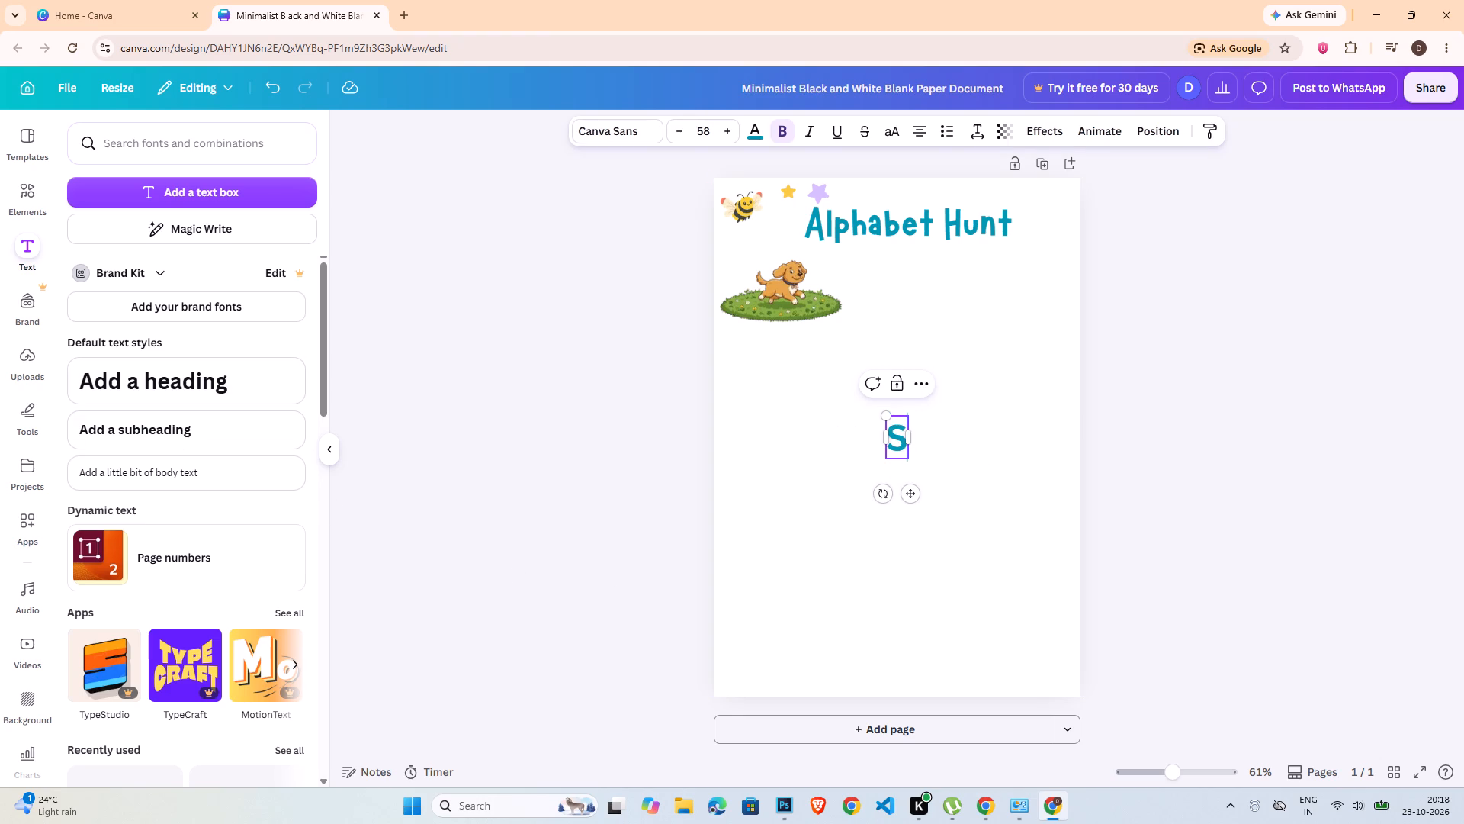
double_click(904, 433)
key(shift+a)
click(1186, 452)
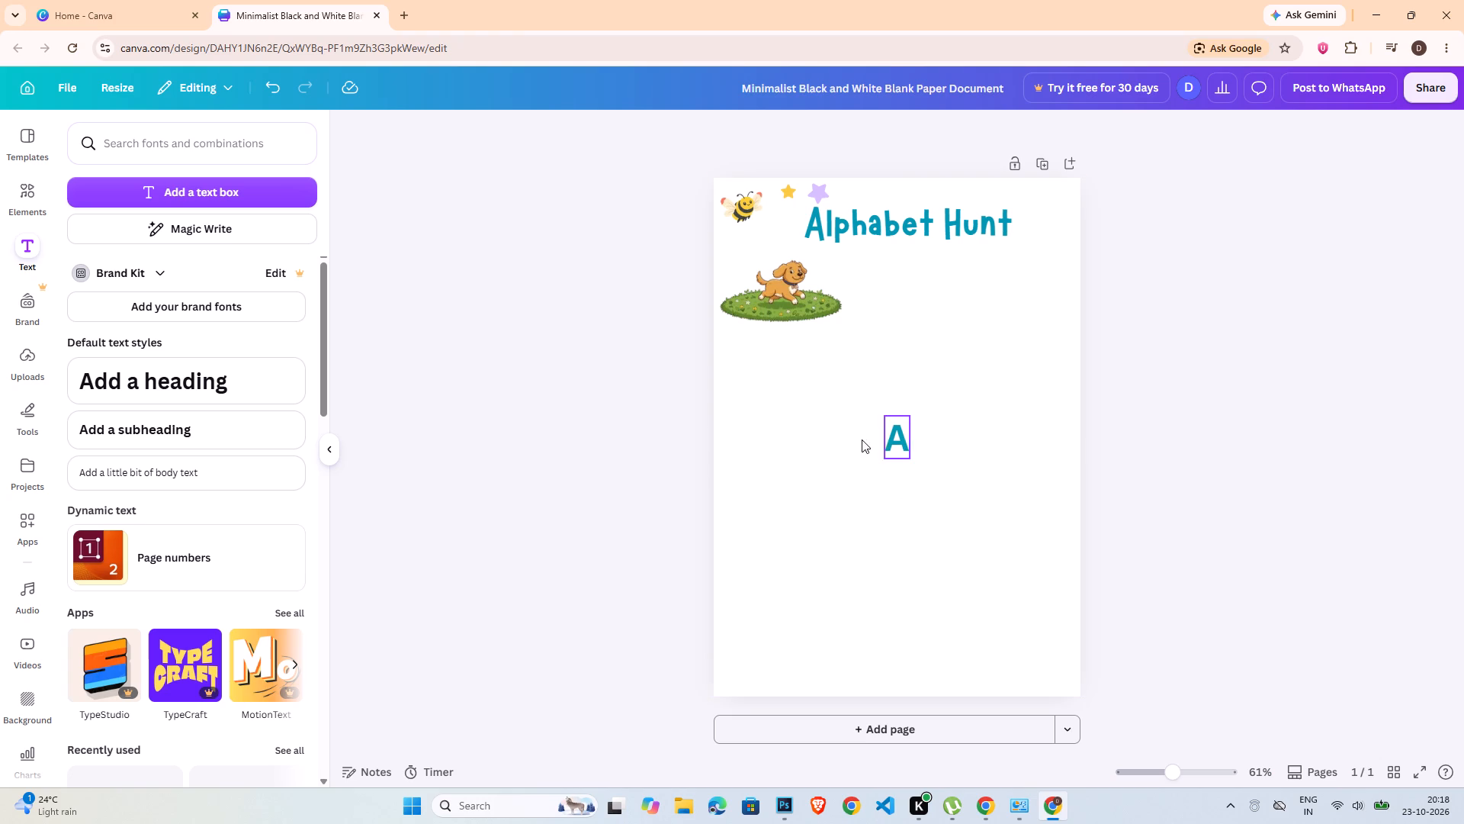
Move the letter A just to the right of the puppy image, below the Alphabet Hunt title.
drag(902, 439, 888, 302)
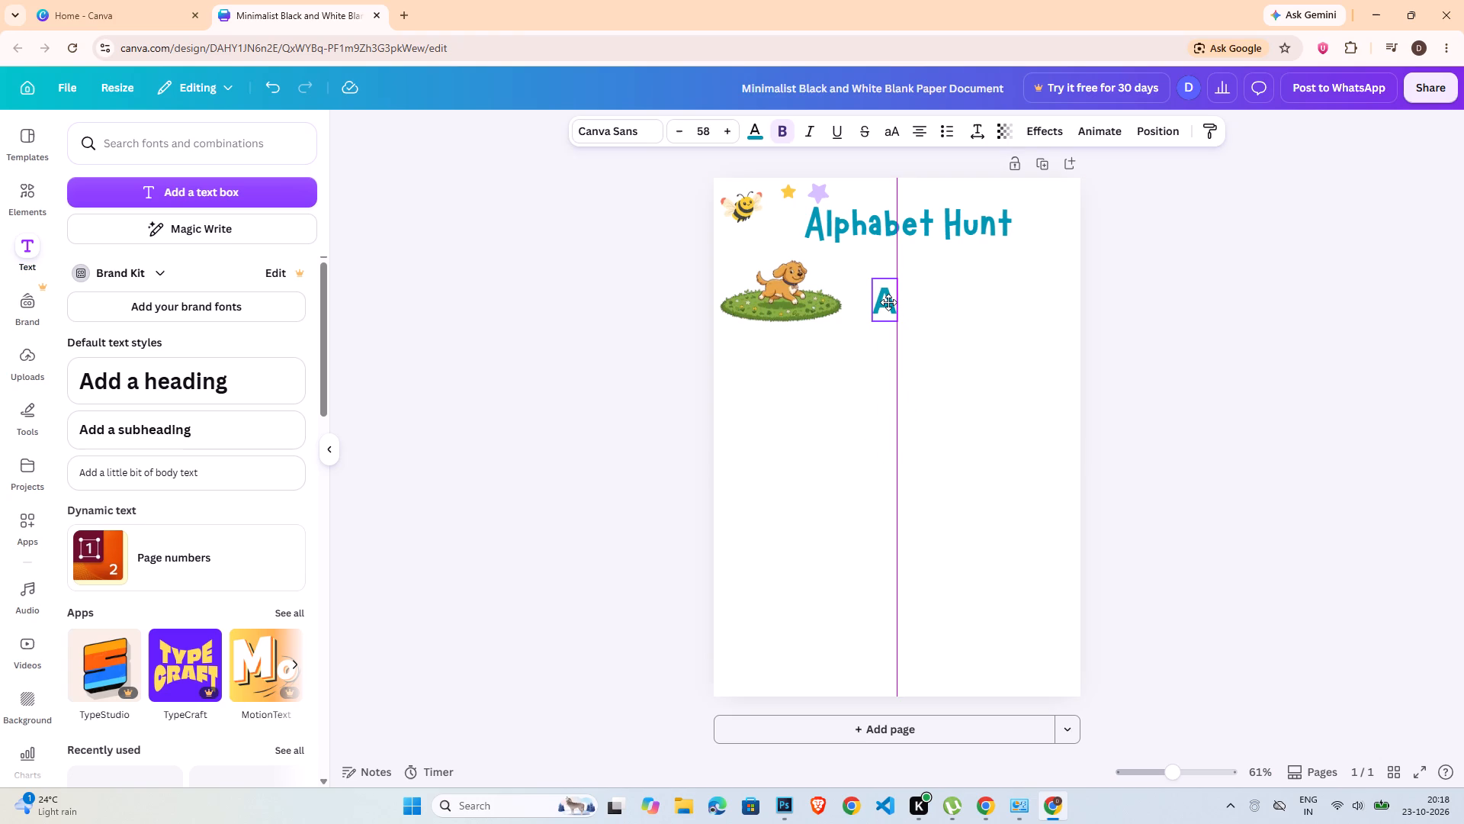
drag(888, 302, 888, 298)
drag(888, 298, 880, 282)
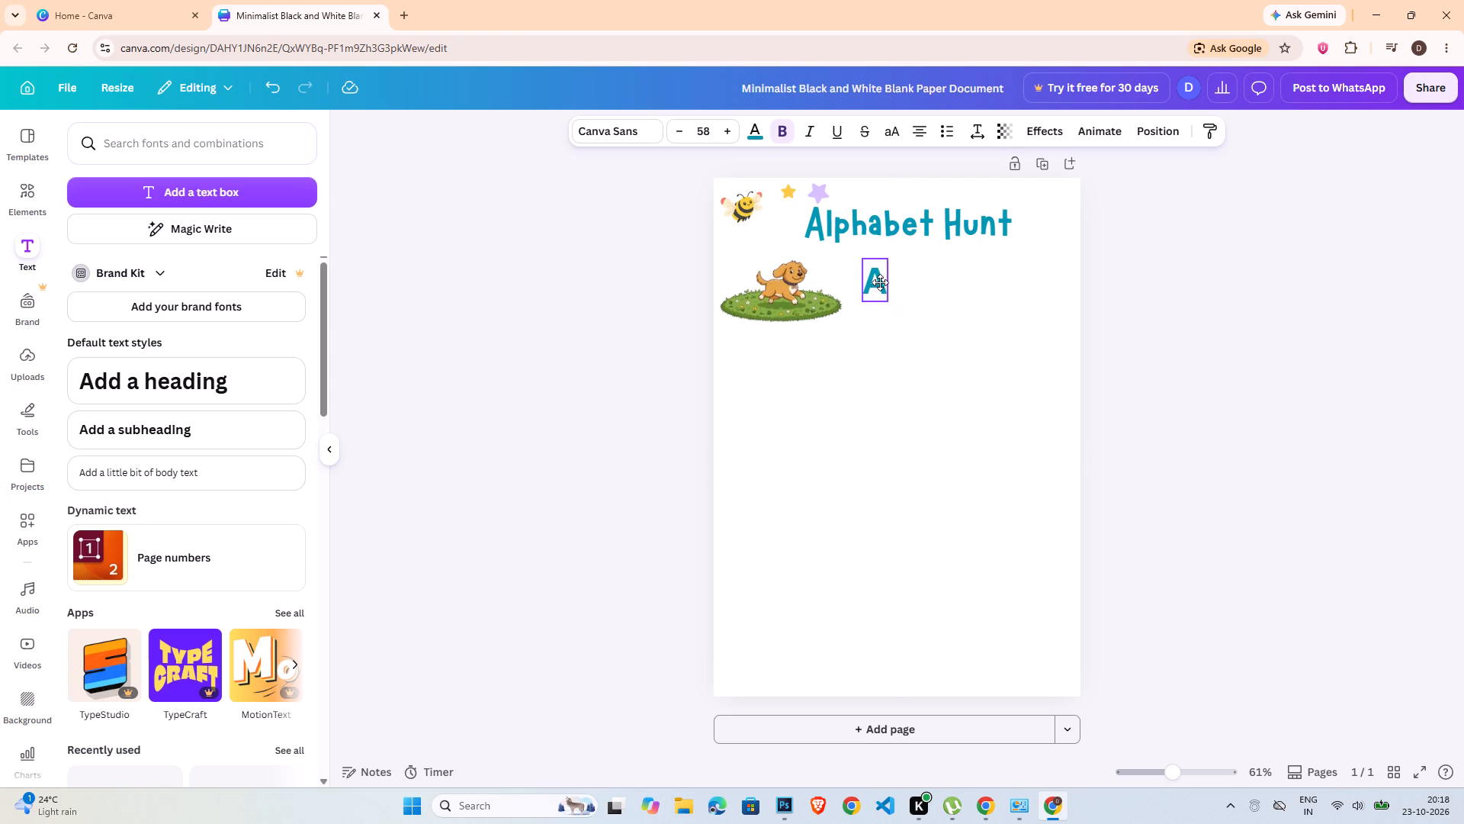
drag(880, 282, 879, 285)
Change the font of the letter A to Fredoka.
double_click(879, 285)
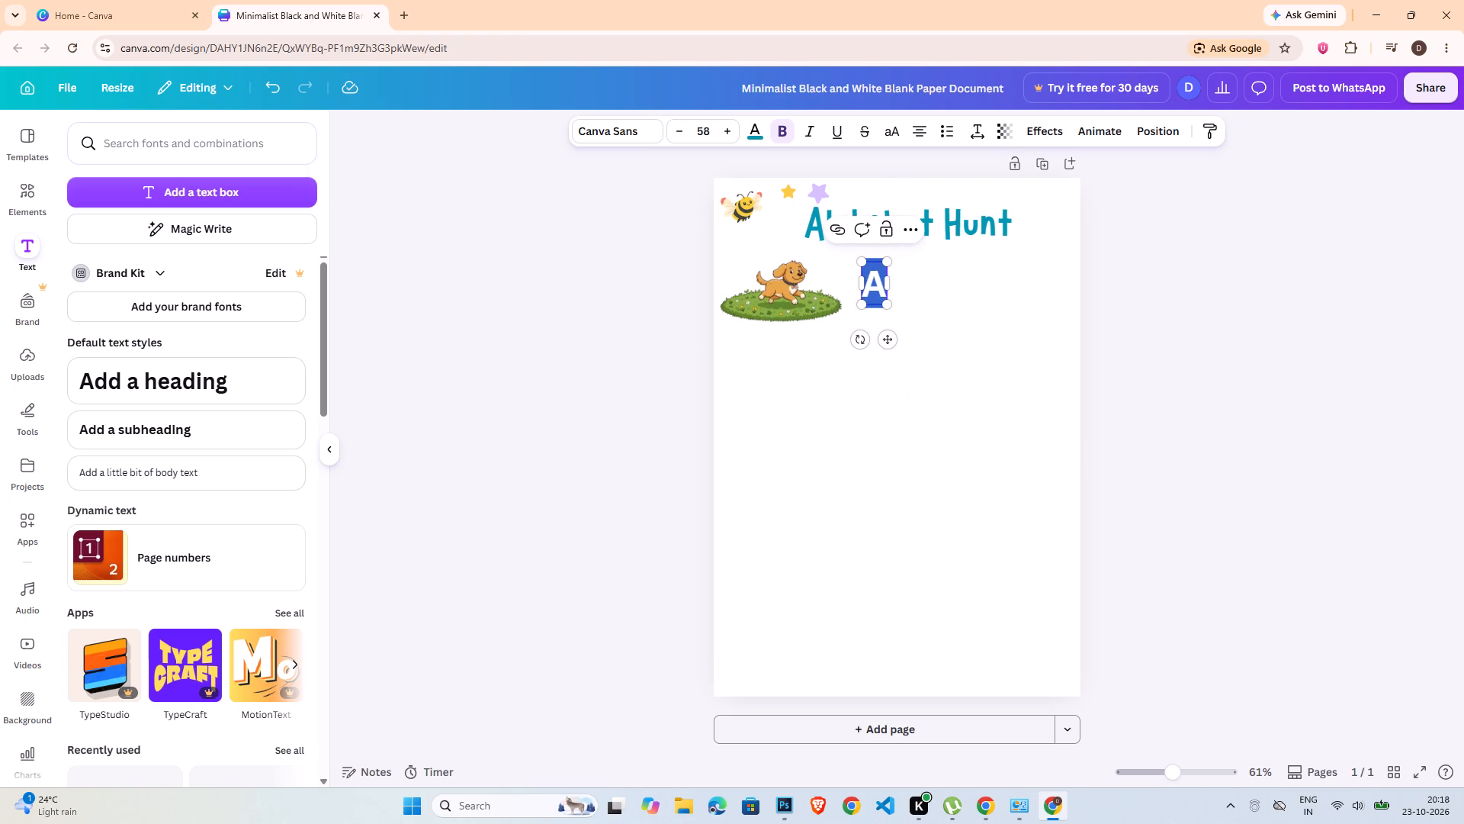
click(640, 143)
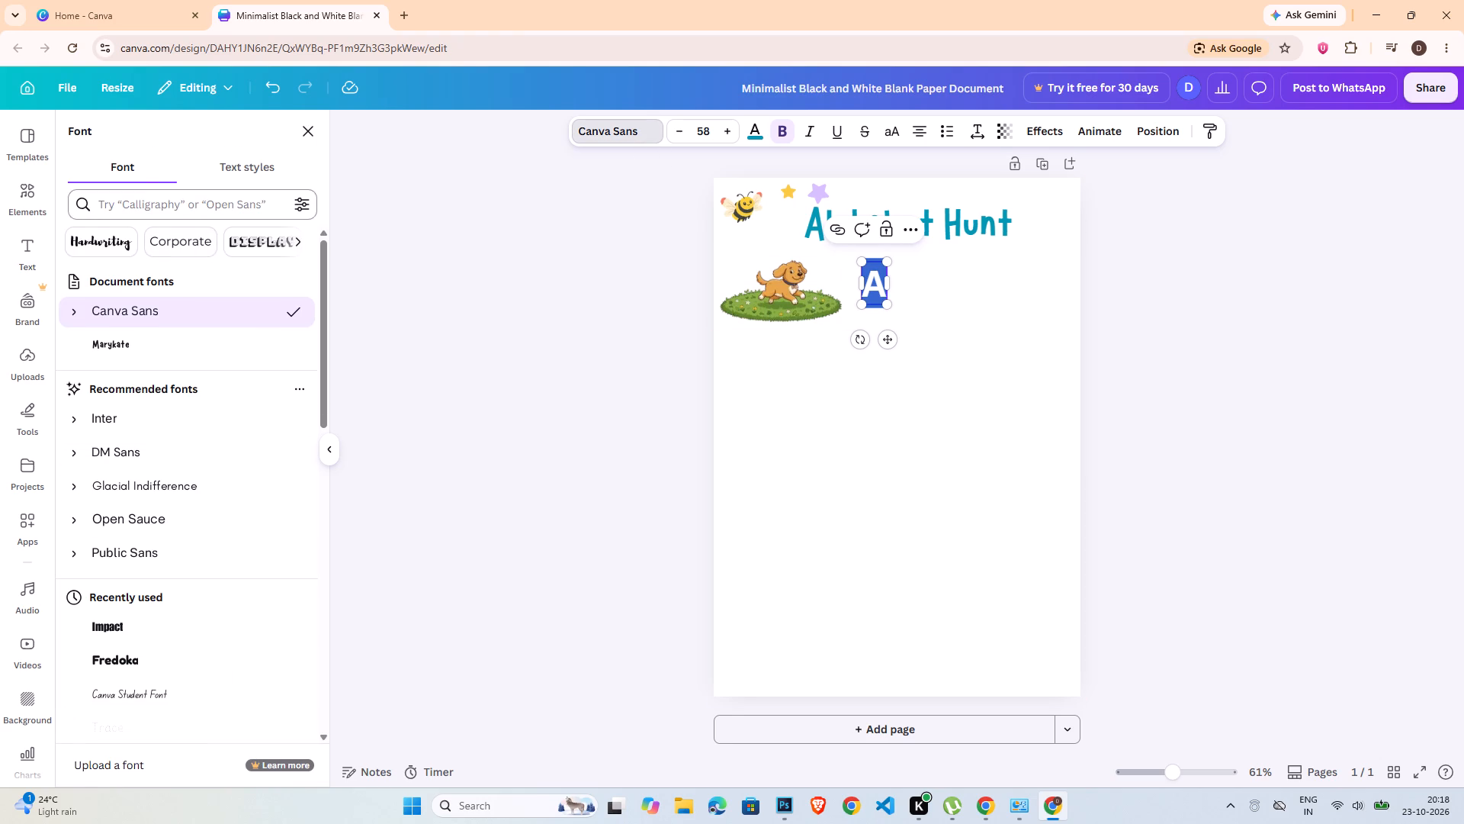
scroll(192, 551, down, 2)
click(167, 501)
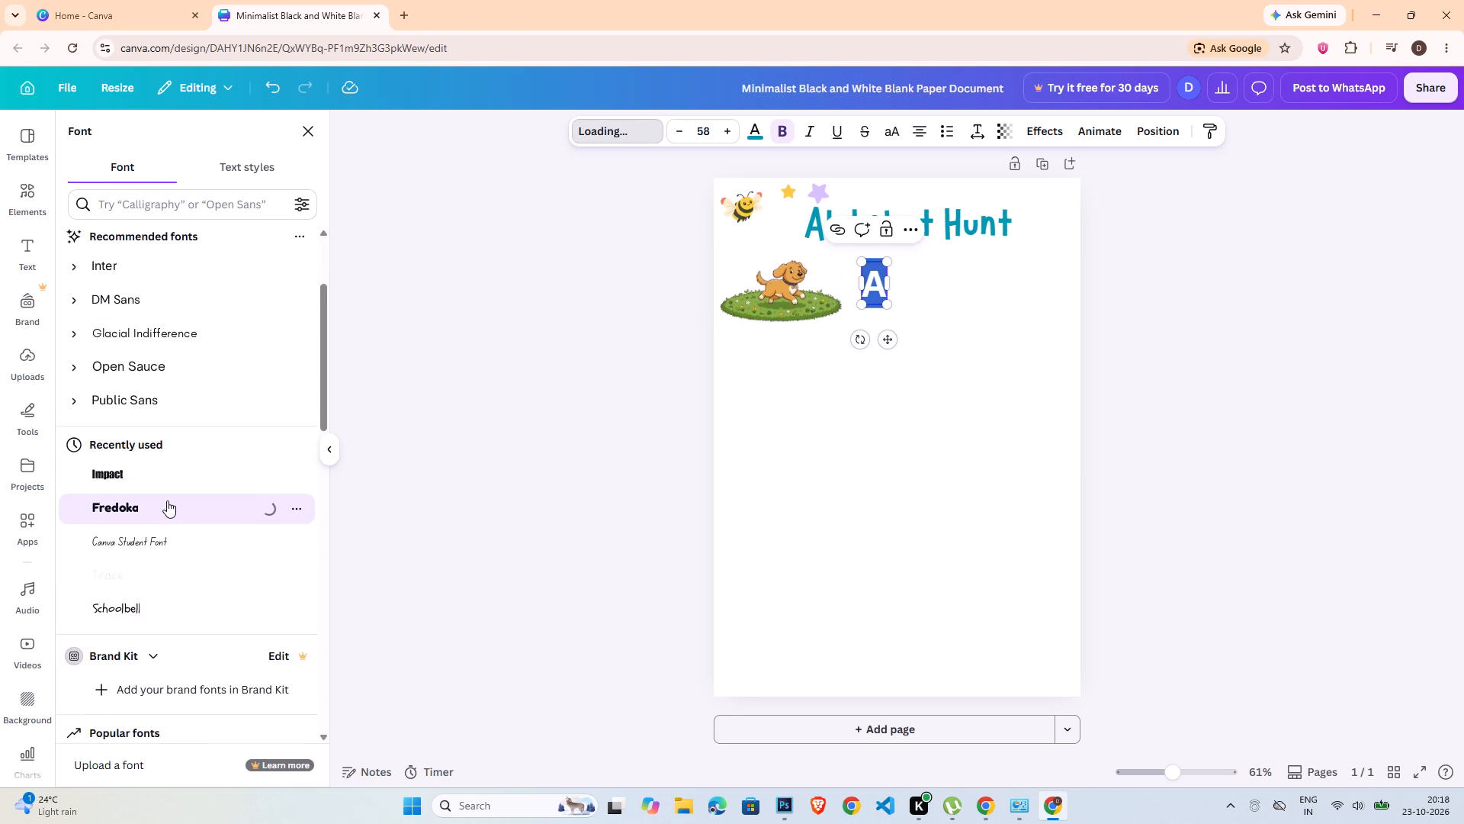
scroll(193, 632, down, 3)
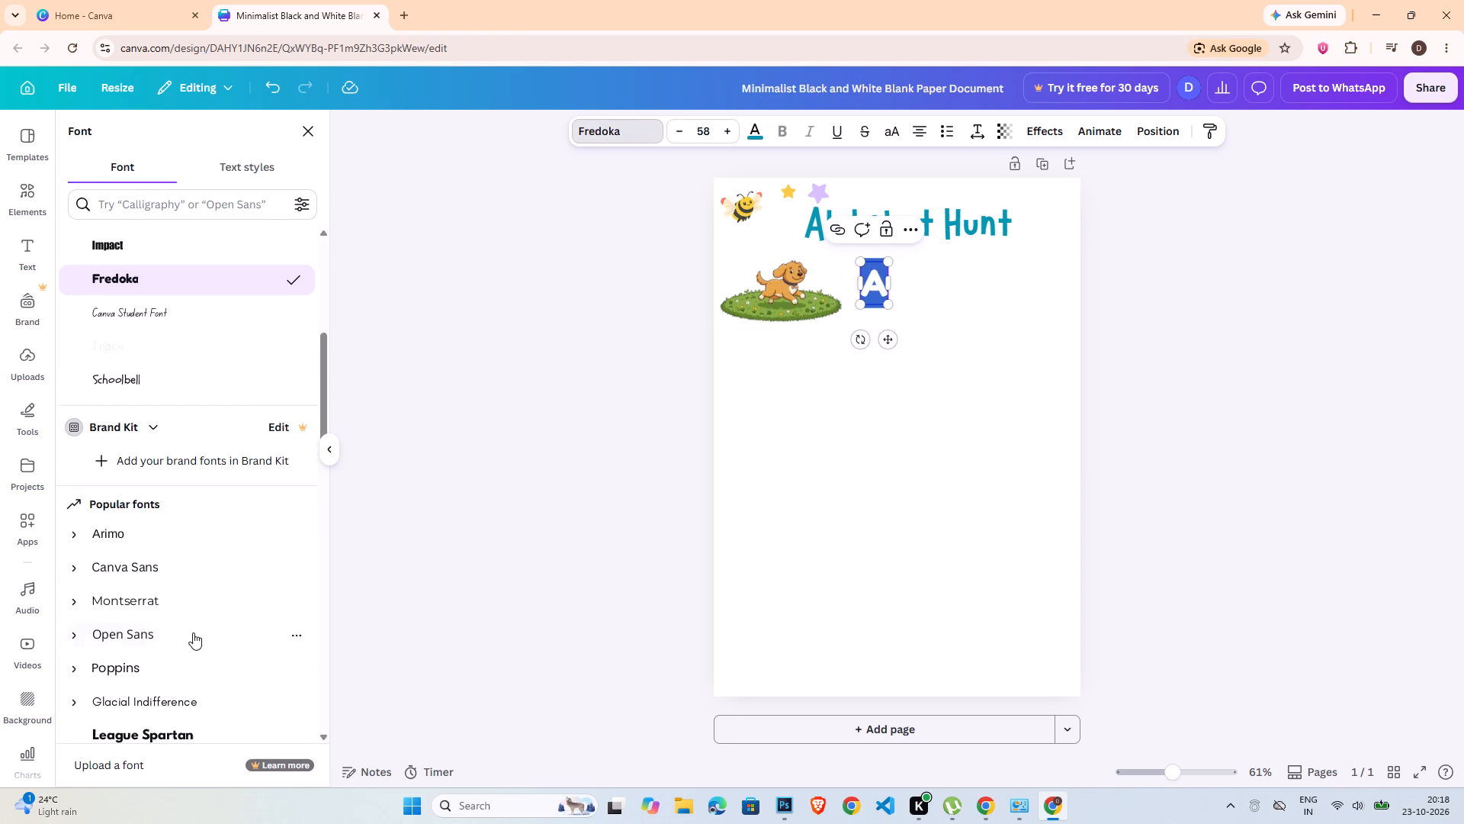
scroll(193, 632, down, 2)
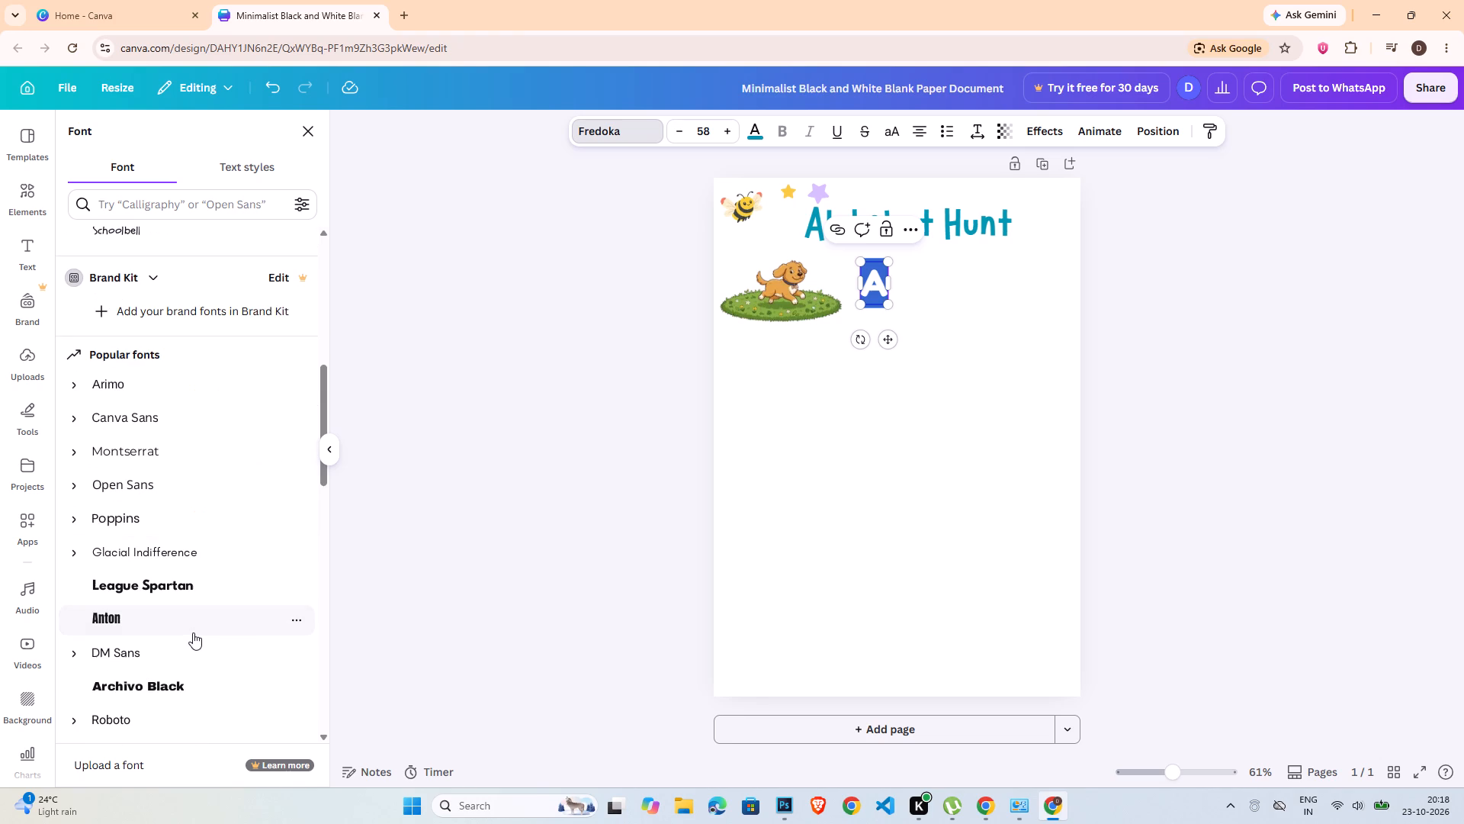
scroll(193, 632, down, 6)
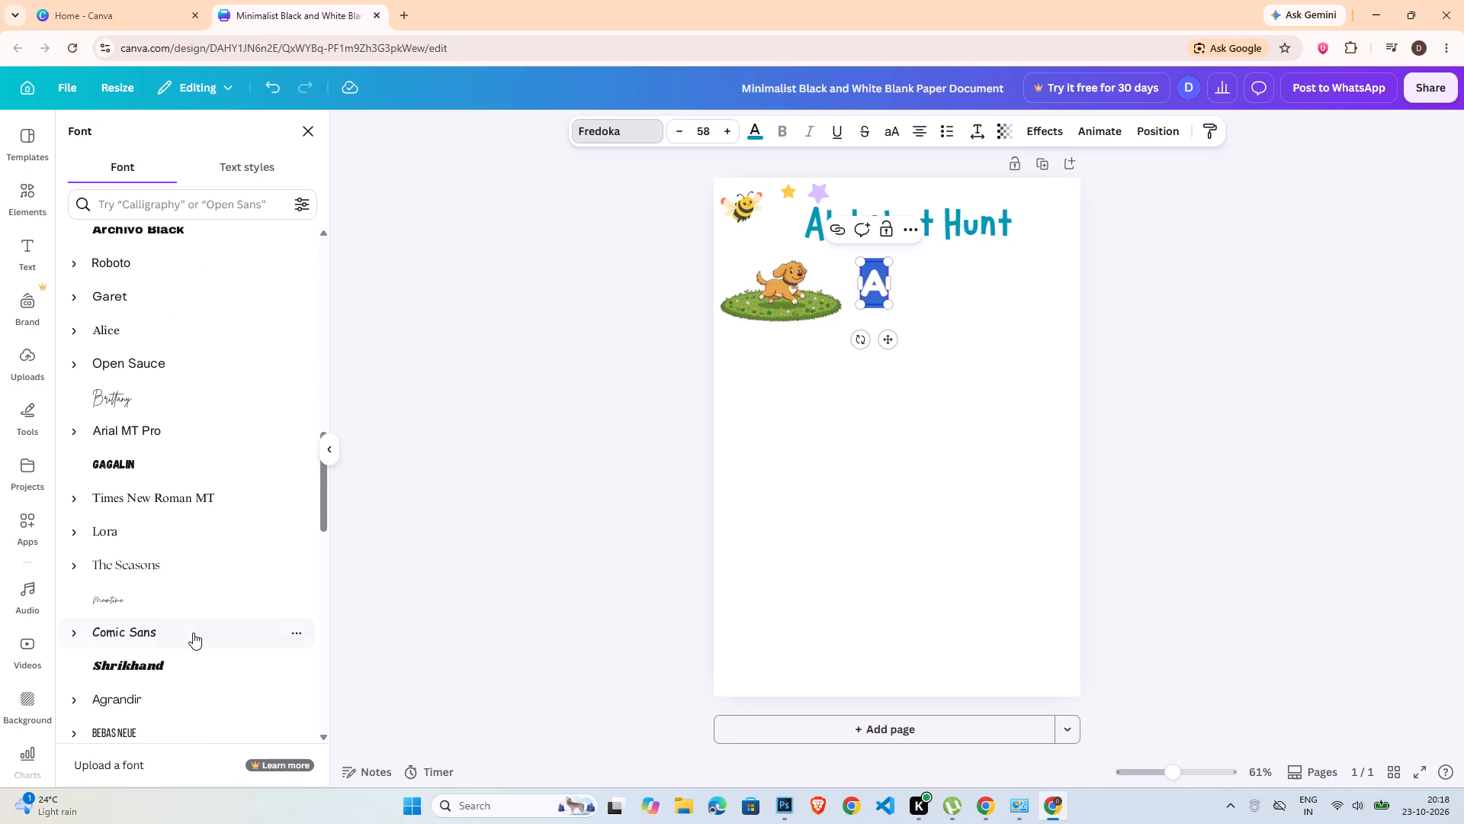
scroll(193, 632, down, 3)
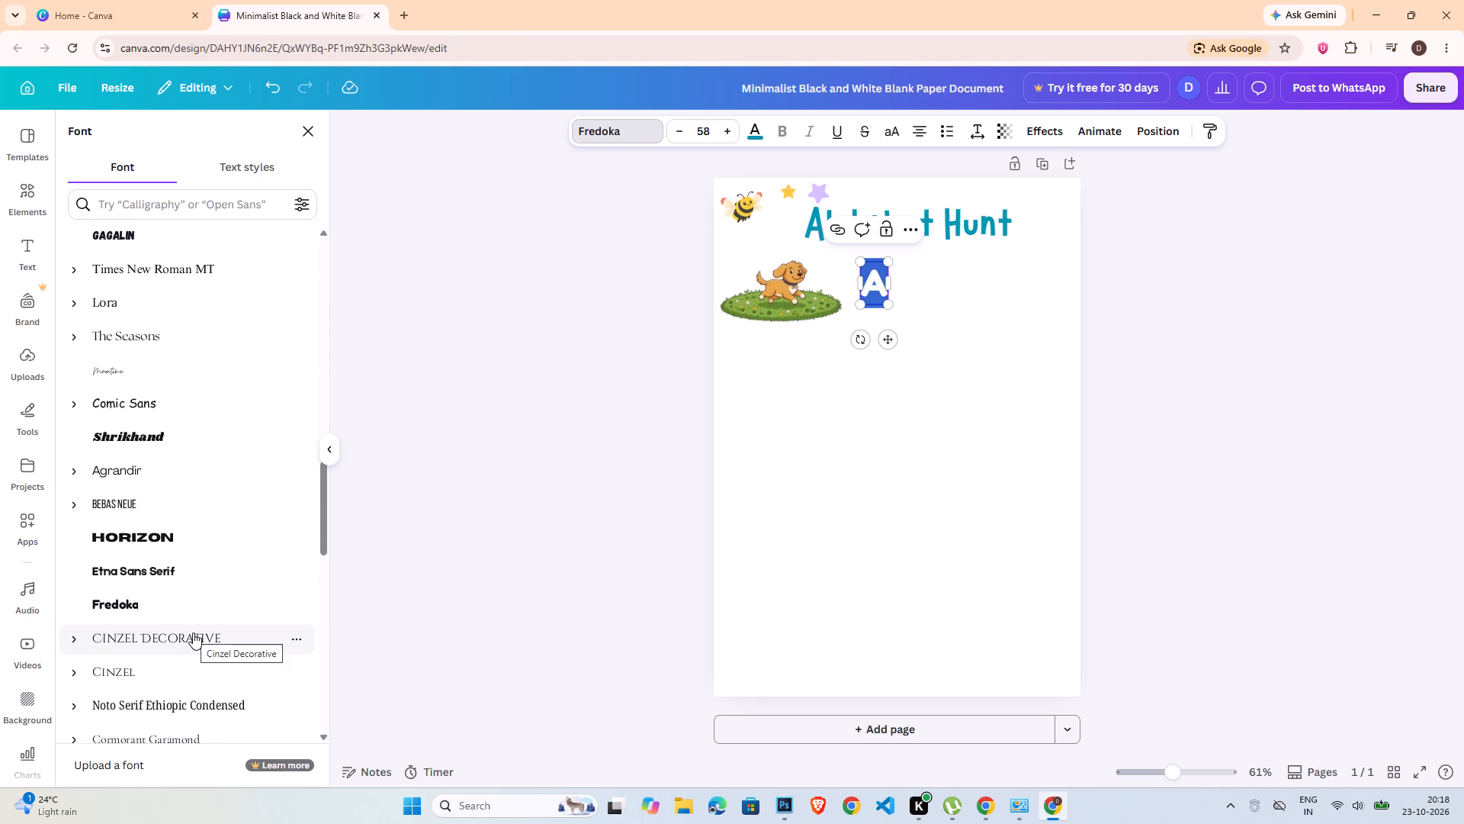
click(201, 597)
double_click(1410, 314)
Apply an Outline effect to the letter A in black with a thickness of 124.
click(882, 280)
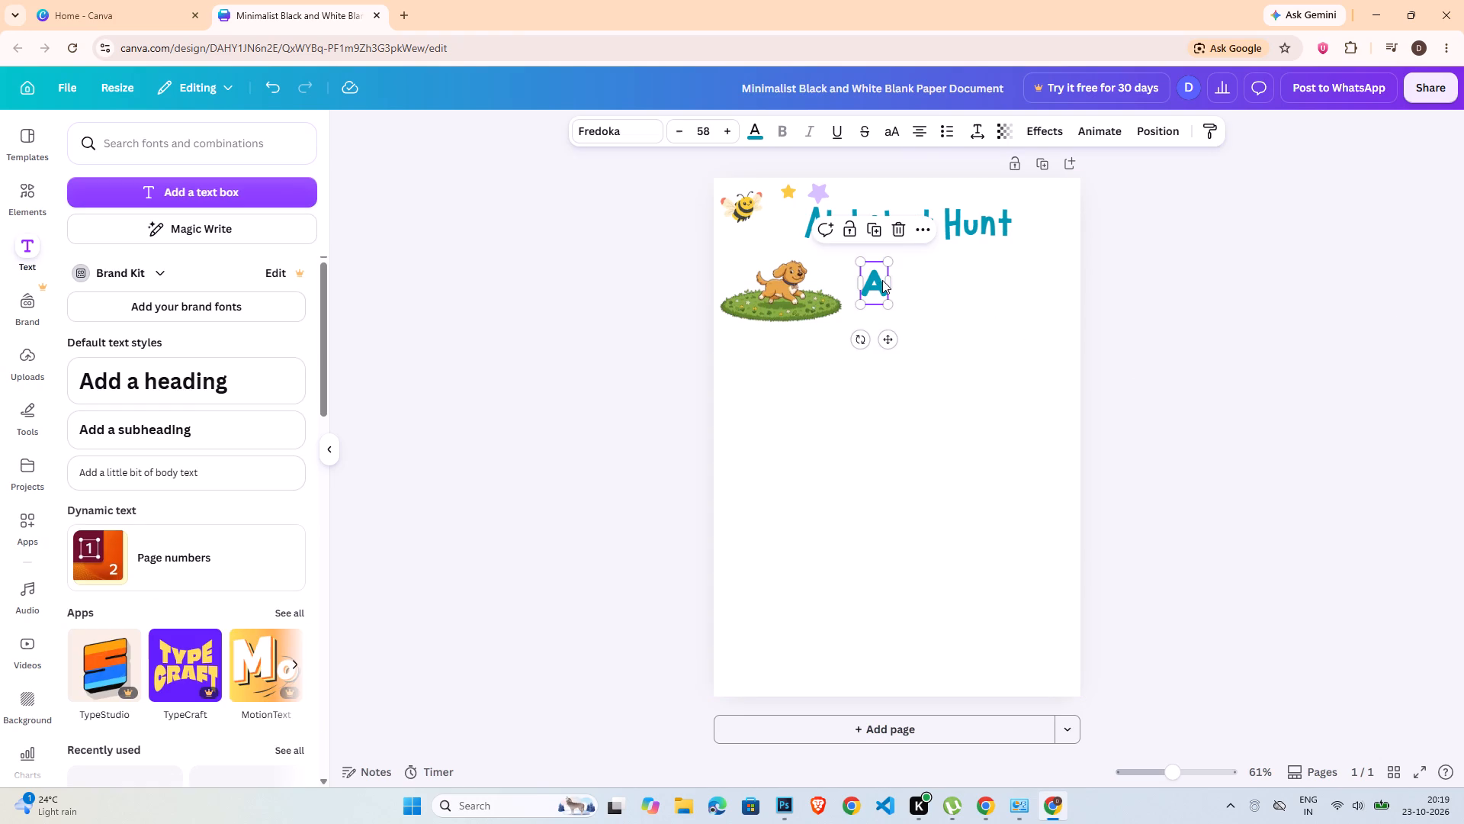
click(1065, 138)
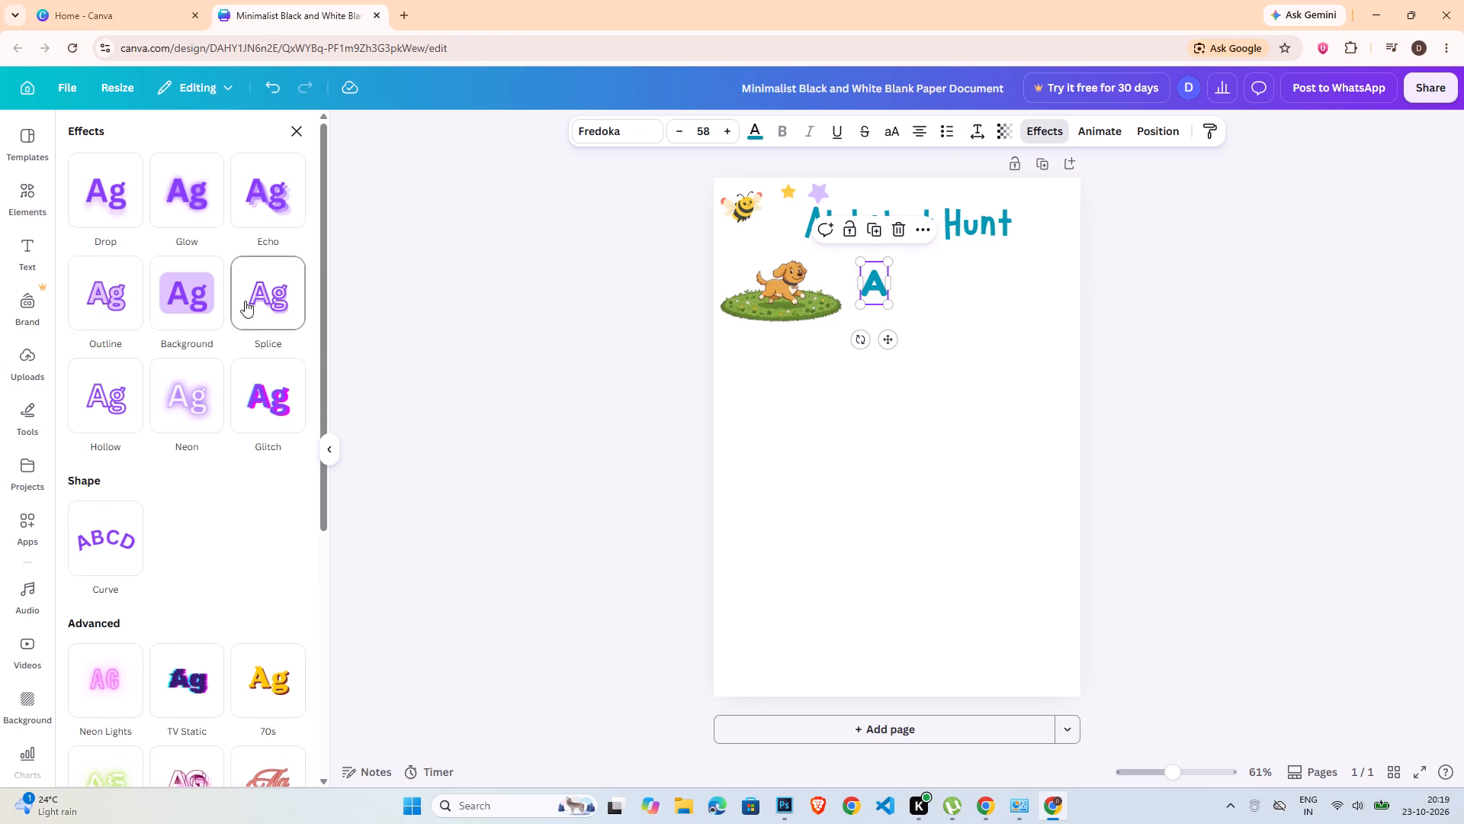
click(111, 317)
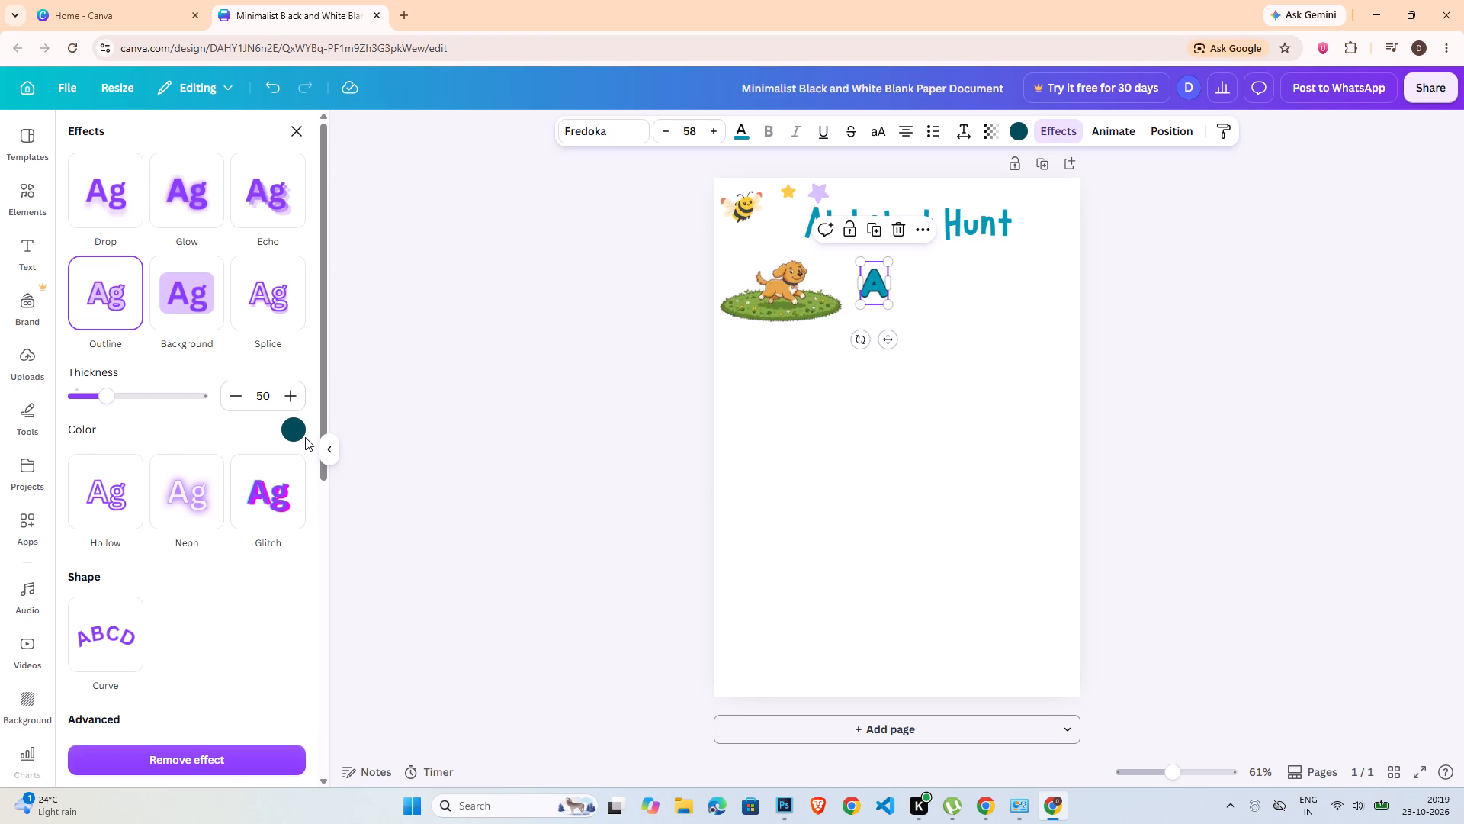
click(296, 423)
click(82, 565)
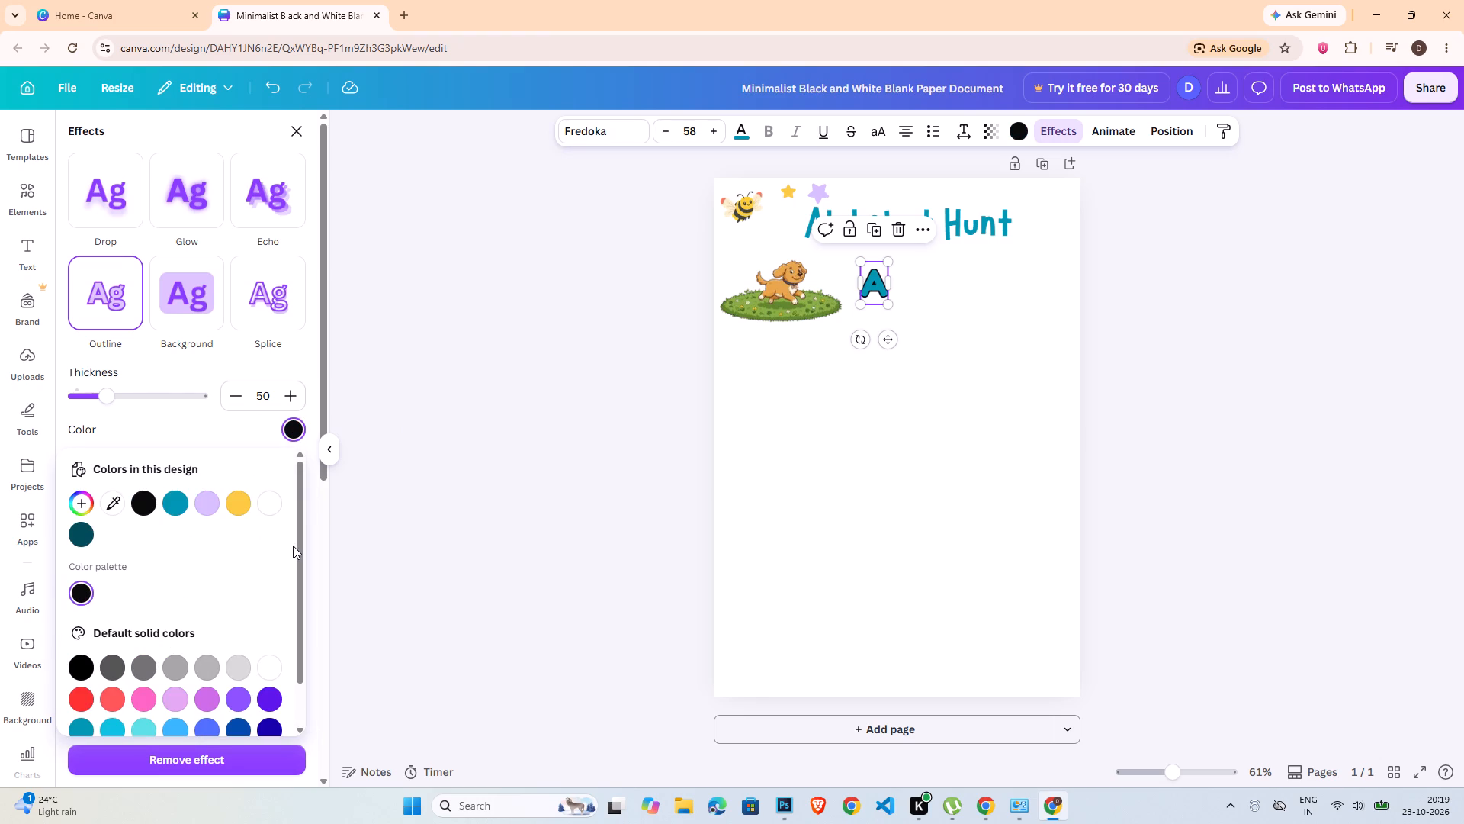
drag(114, 394, 133, 395)
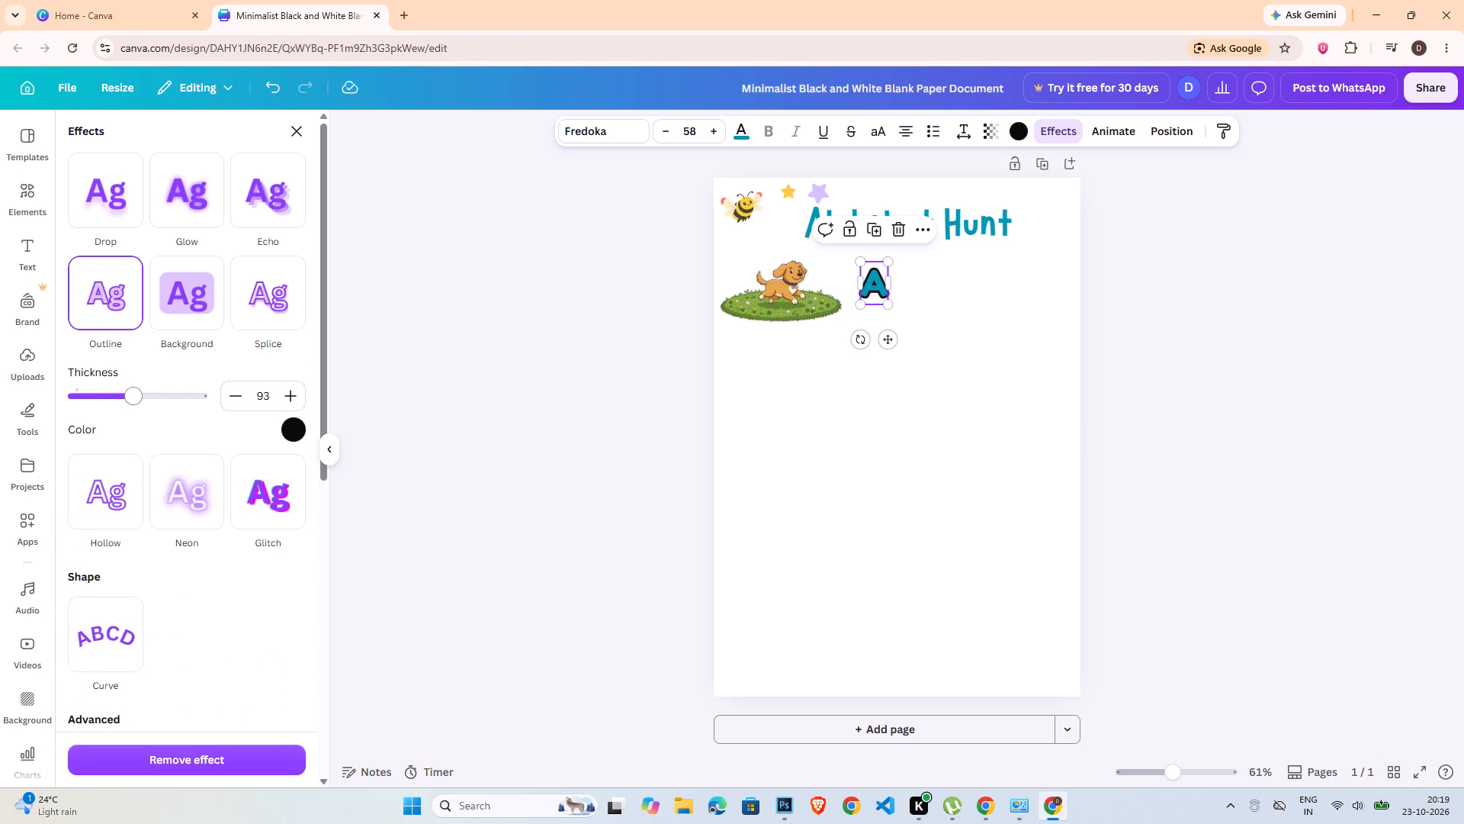
drag(133, 395, 153, 400)
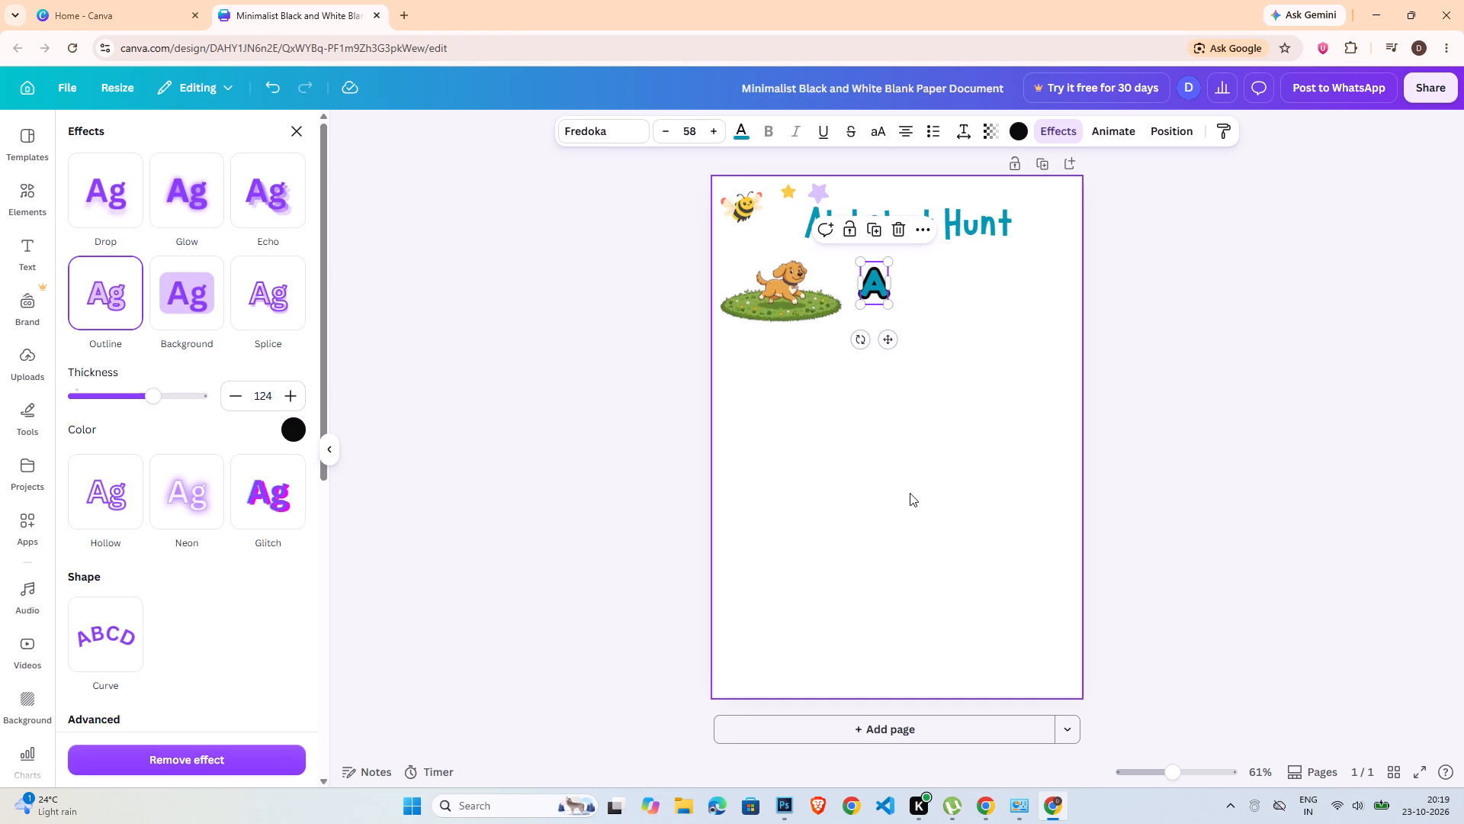
Set the text color of the letter A to the coral red default solid color.
click(733, 135)
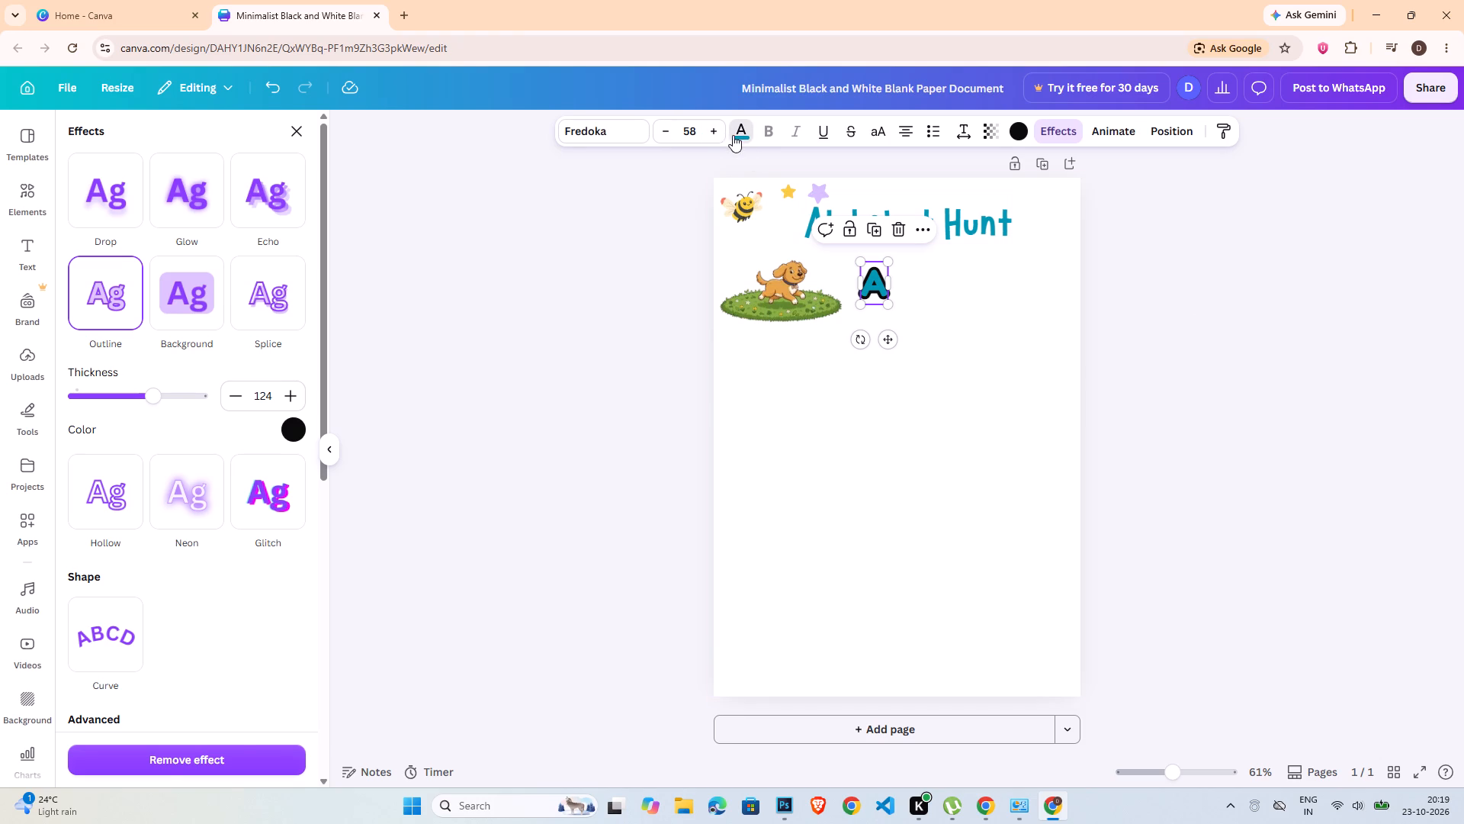
click(114, 634)
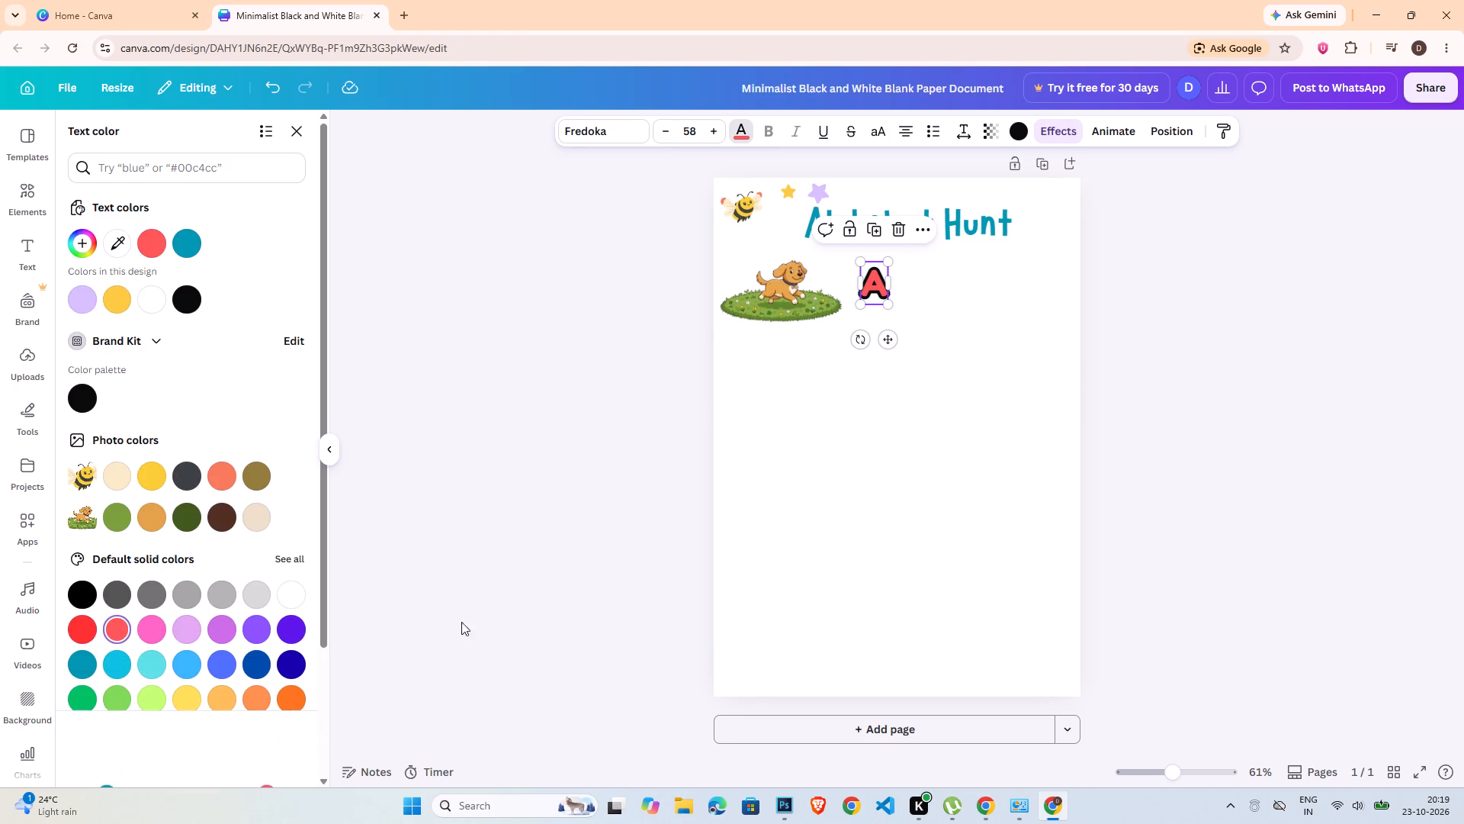
Duplicate the letter A, place the copy to its right and slightly lower, and change it to B.
drag(1061, 404, 1068, 404)
click(1137, 392)
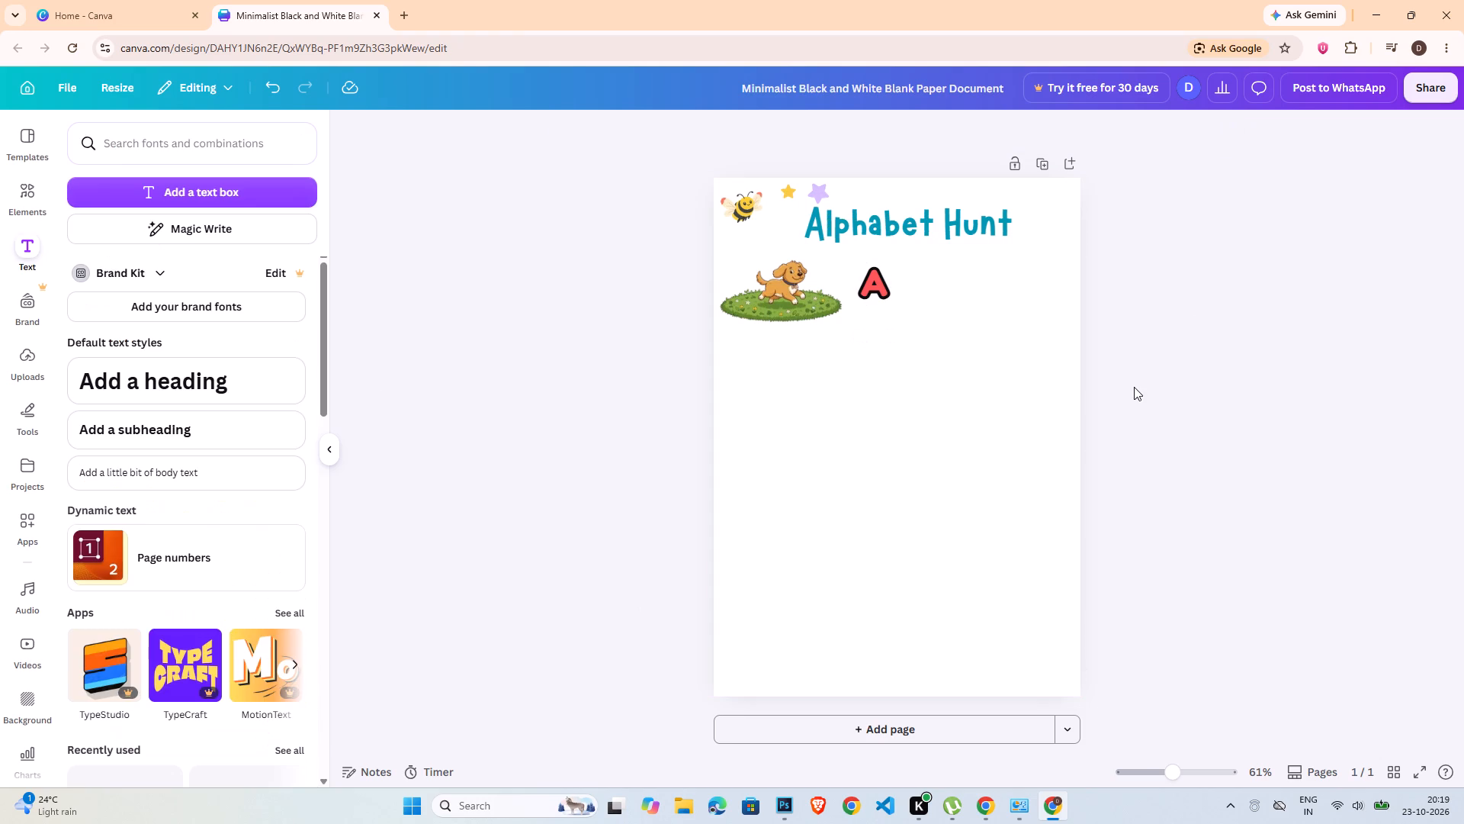
click(881, 284)
key(ctrl+c)
key(ctrl+v)
drag(877, 295, 923, 301)
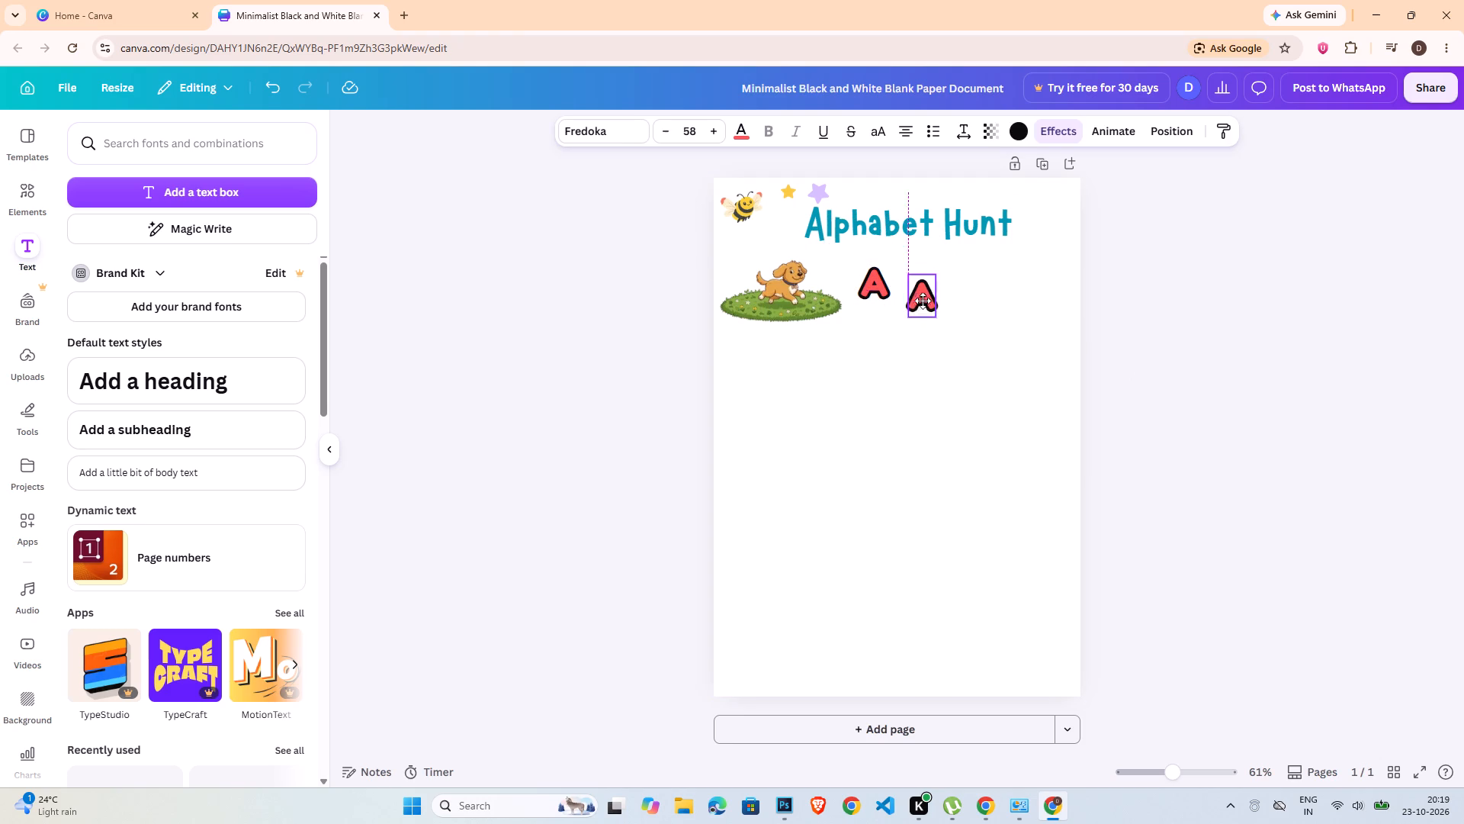
drag(923, 301, 926, 302)
double_click(926, 302)
key(shift+b)
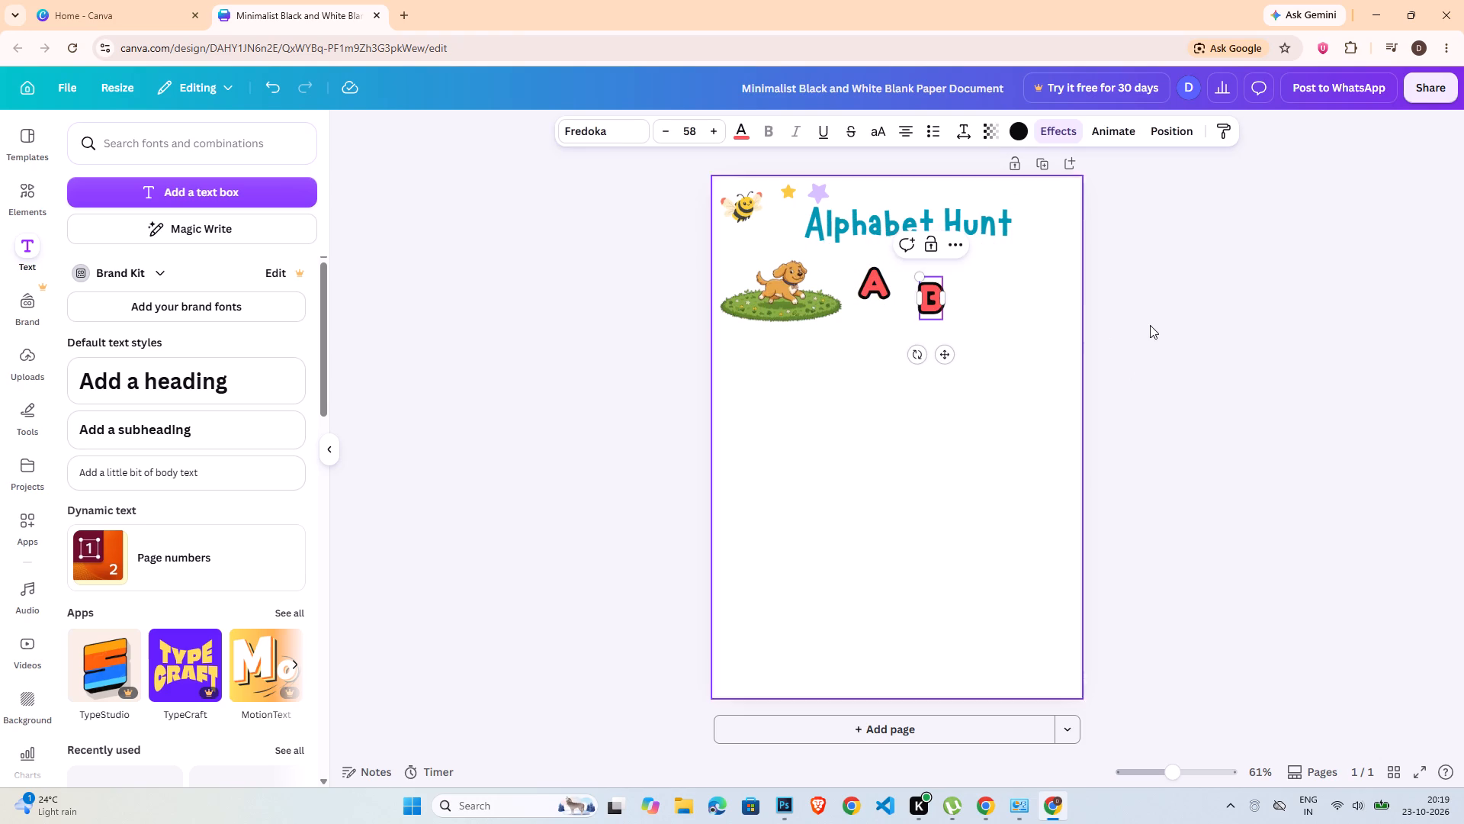
click(1151, 325)
Set the text color of the letter B to the teal default solid color.
double_click(942, 293)
double_click(939, 293)
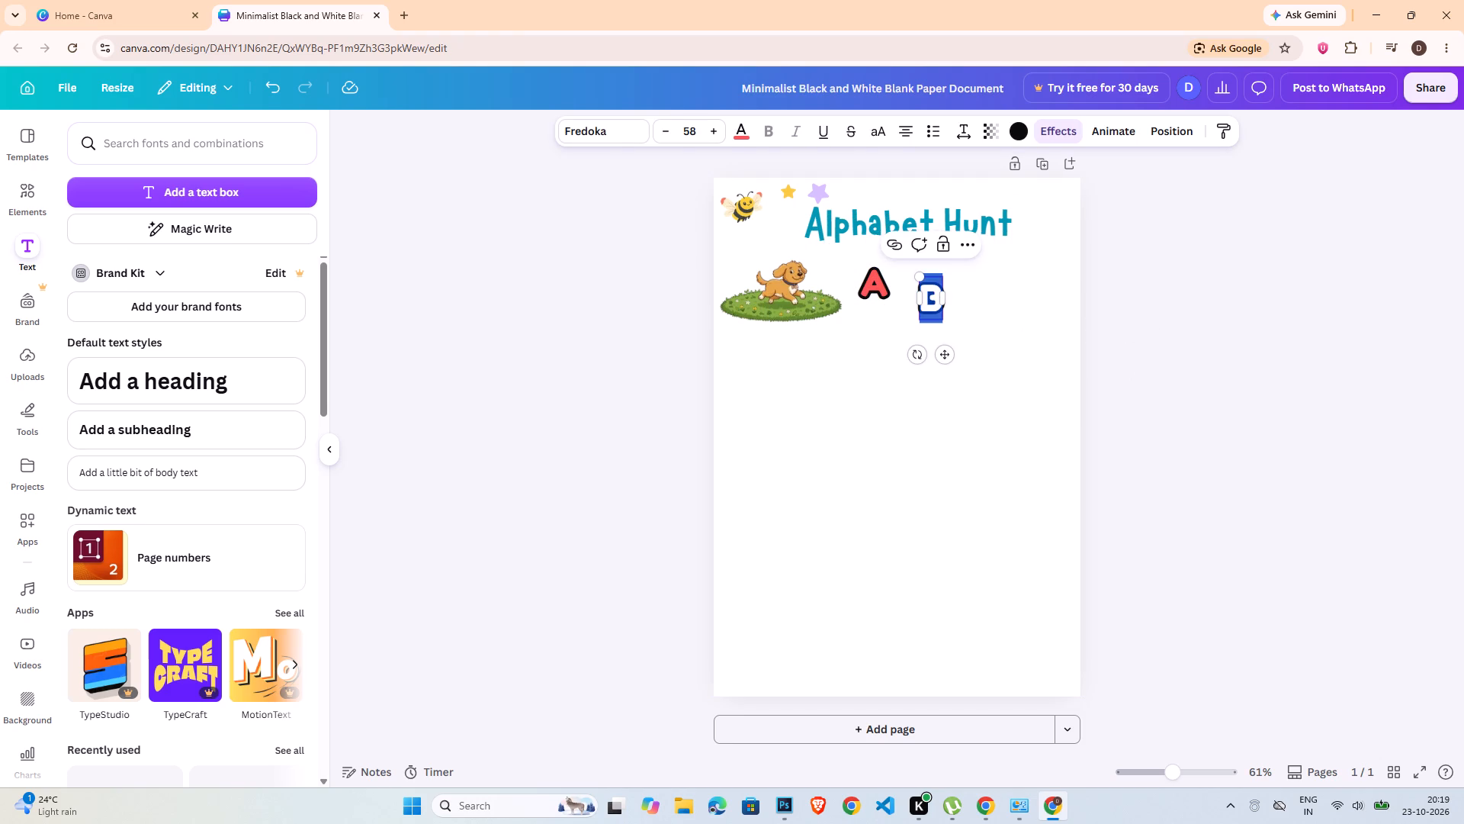
click(746, 130)
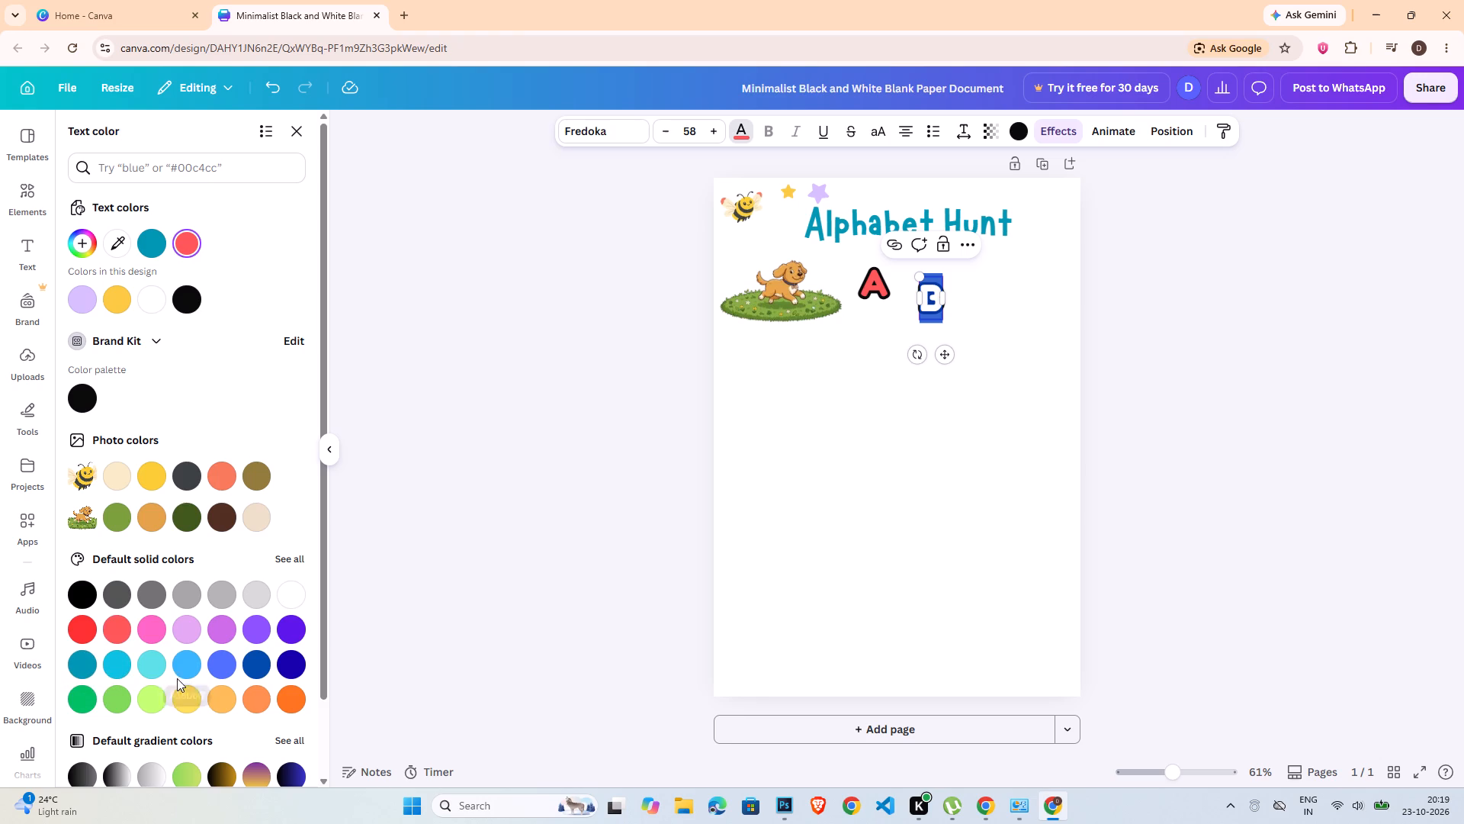
click(93, 661)
double_click(1217, 366)
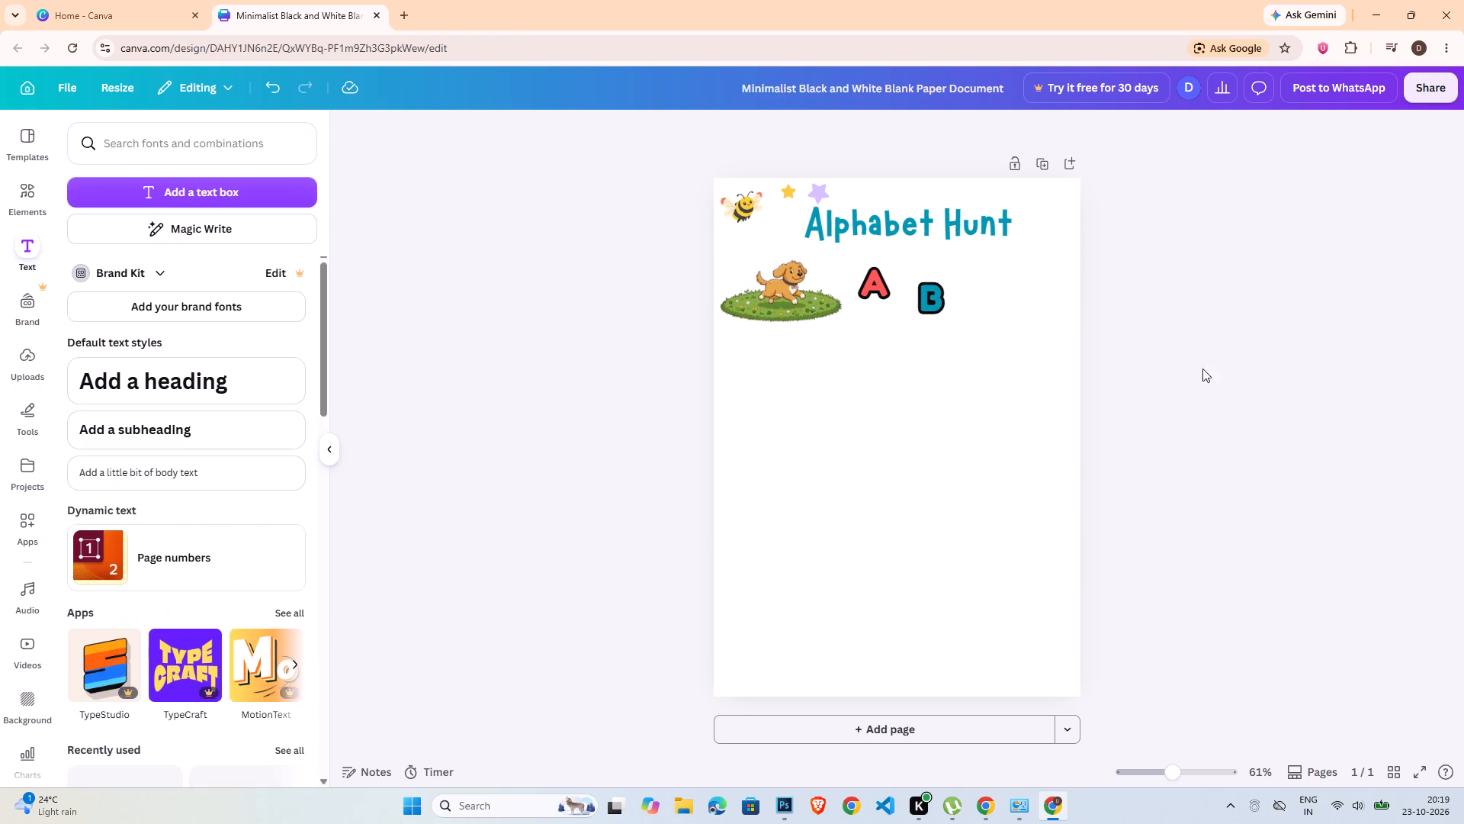
Duplicate the teal letter B and place the copy to its right, level with the letter A.
click(930, 304)
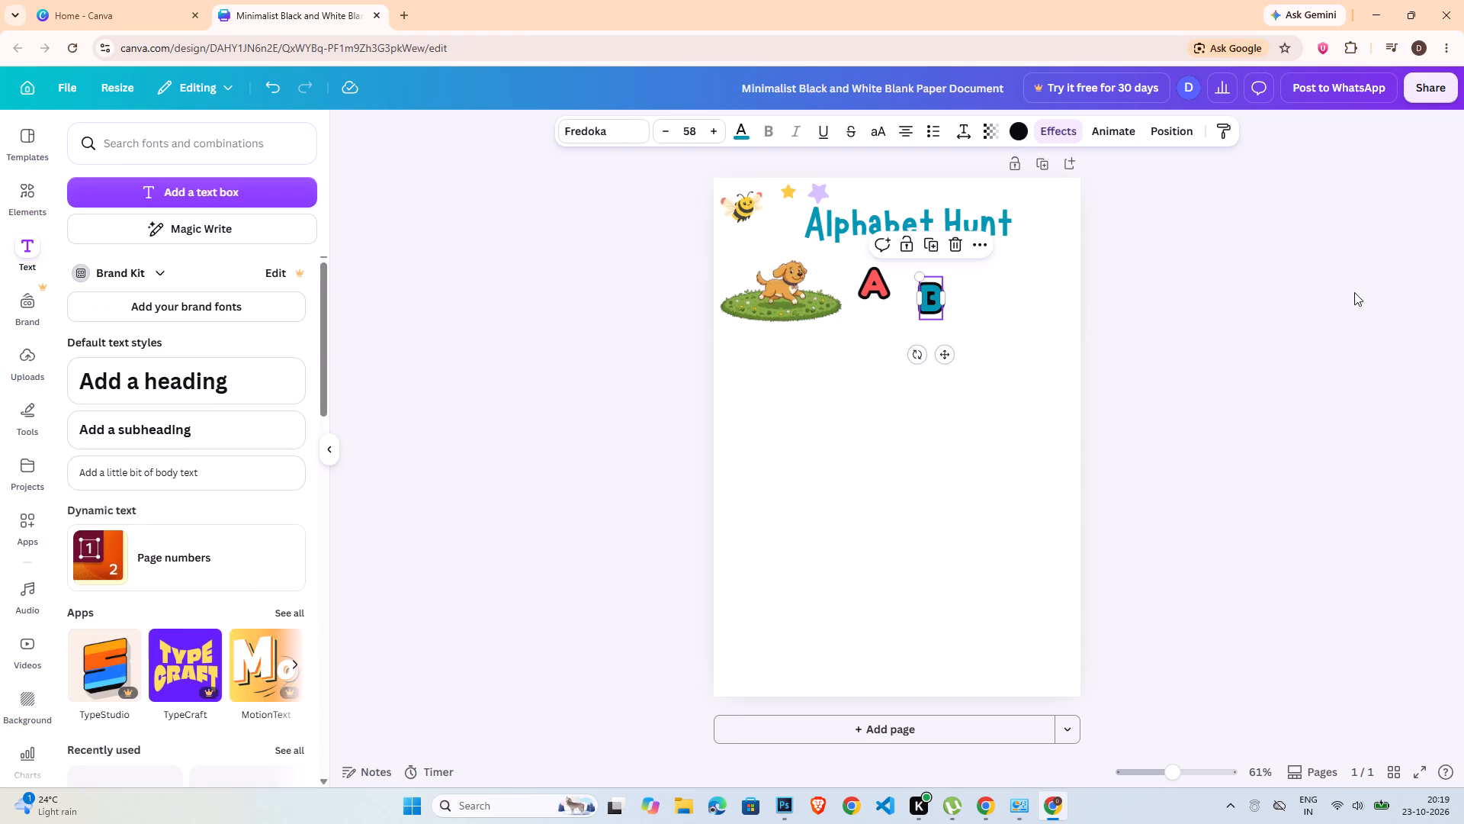
key(ctrl+c)
key(ctrl+v)
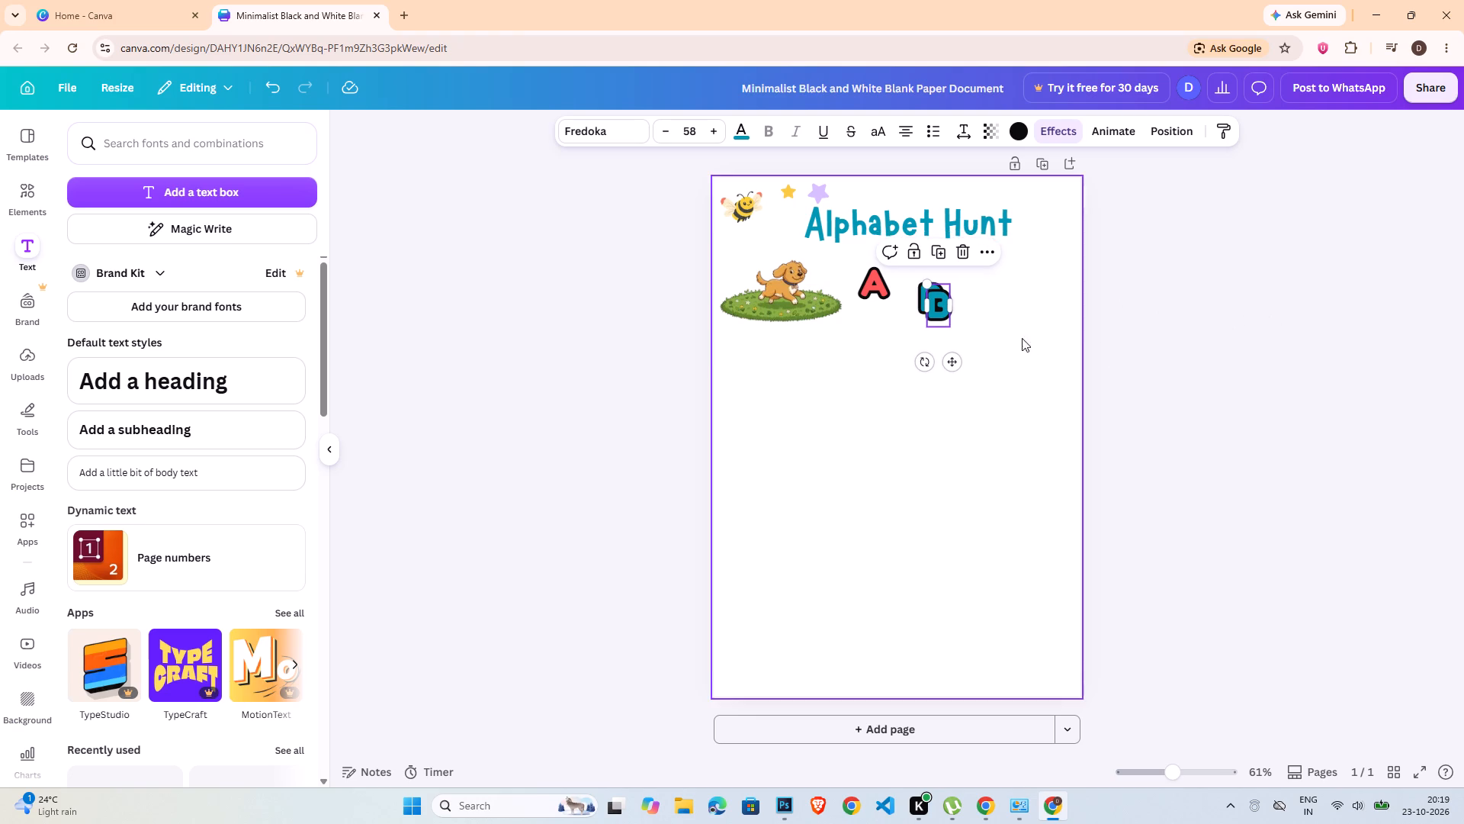
drag(951, 367, 1003, 351)
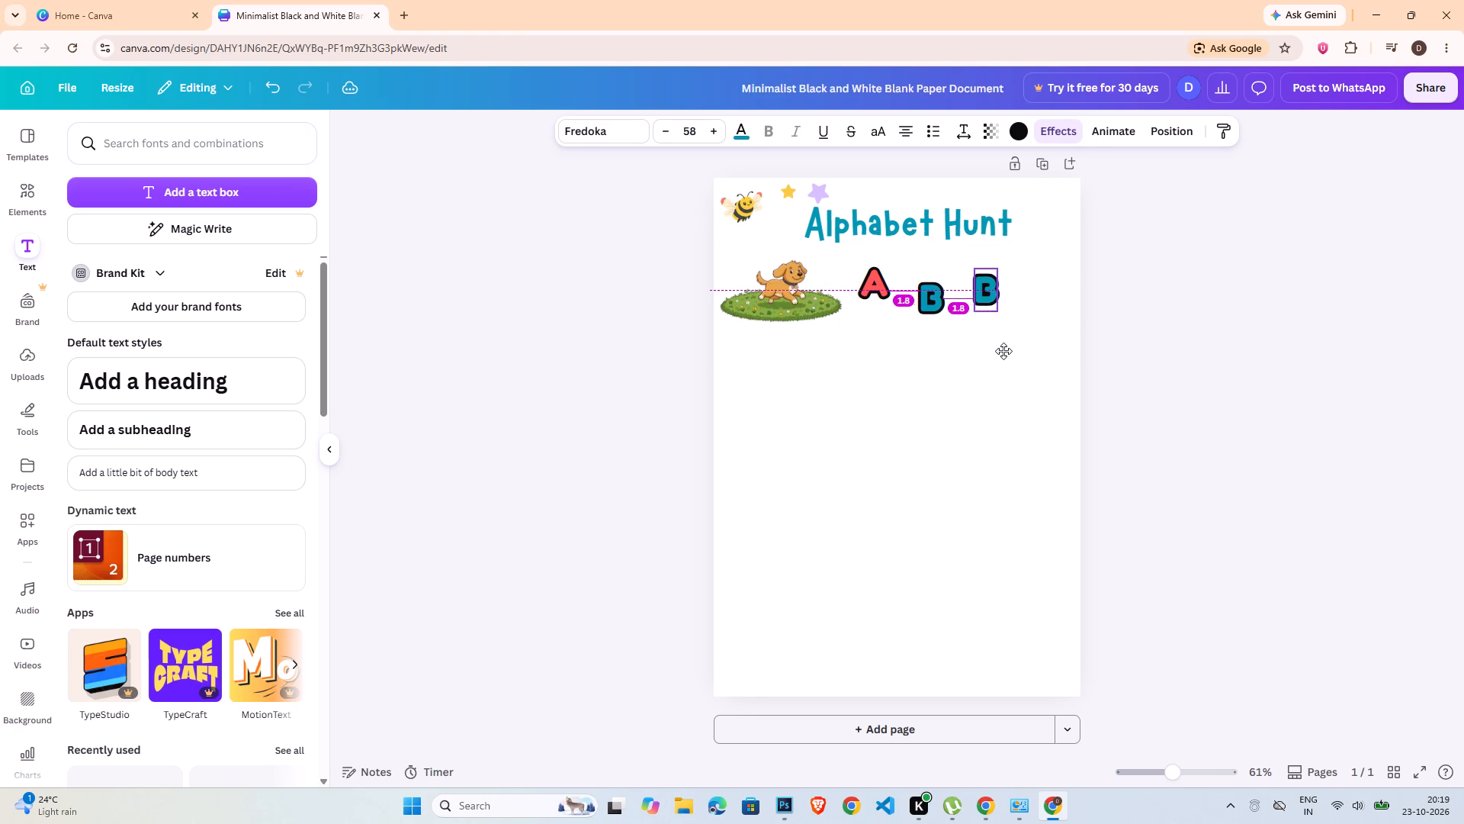
drag(1003, 351, 1007, 345)
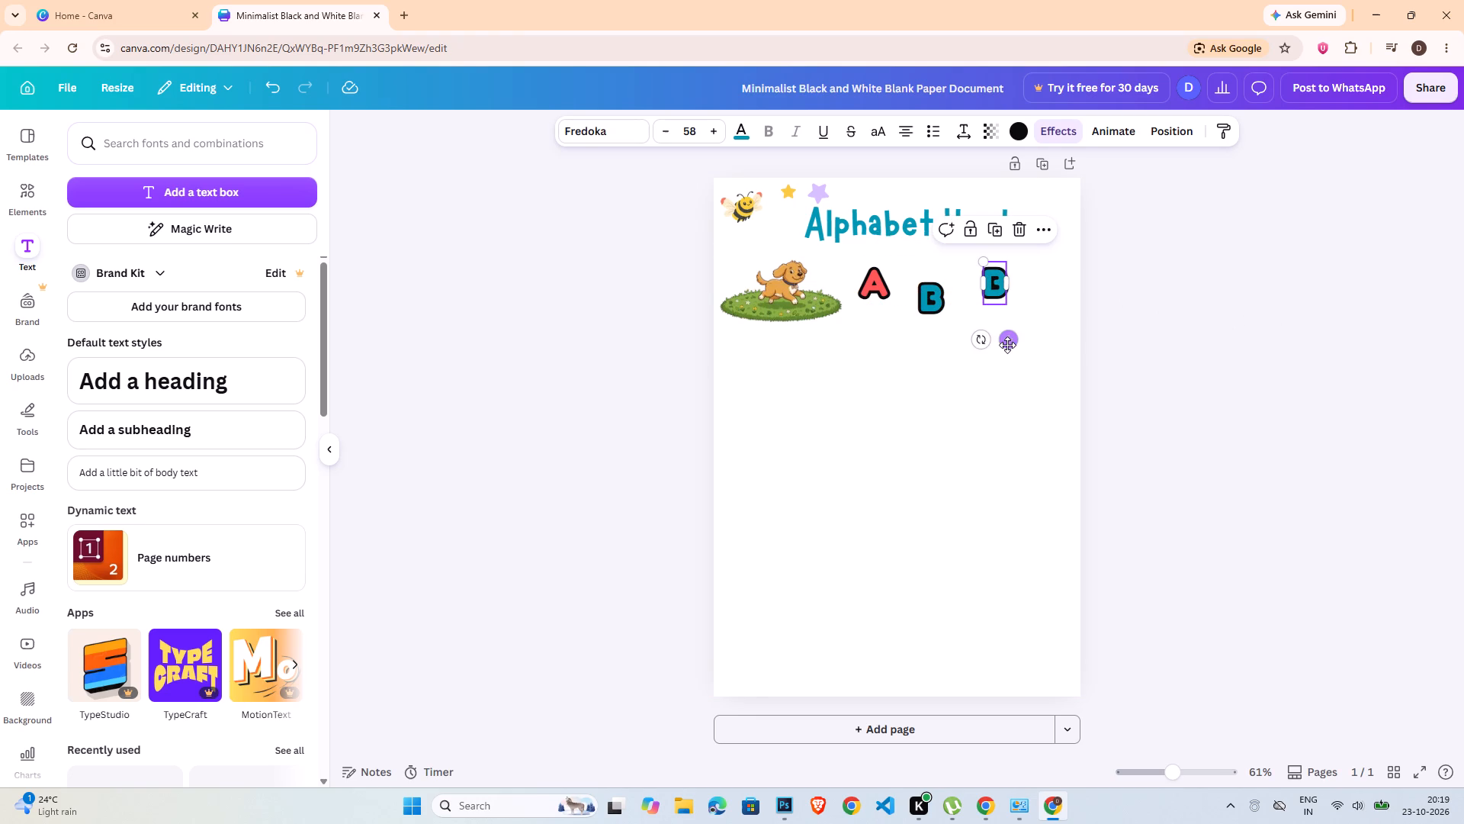
key(ctrl+c)
Duplicate the red letter A, place the copy at the end of the row level with the first B, and change it to D.
click(865, 287)
key(ctrl+c)
key(ctrl+v)
drag(896, 348, 898, 349)
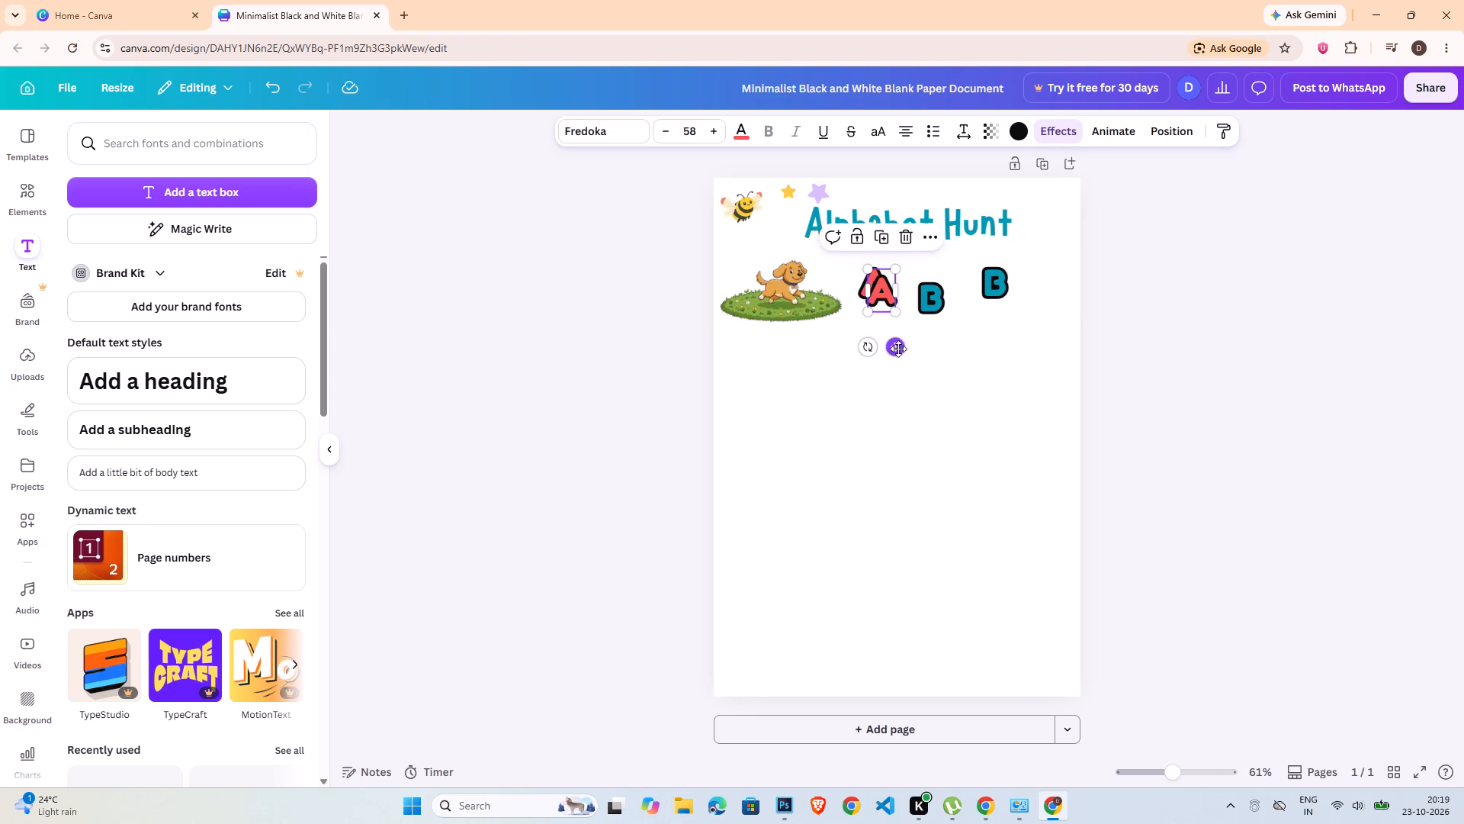
drag(898, 349, 1055, 349)
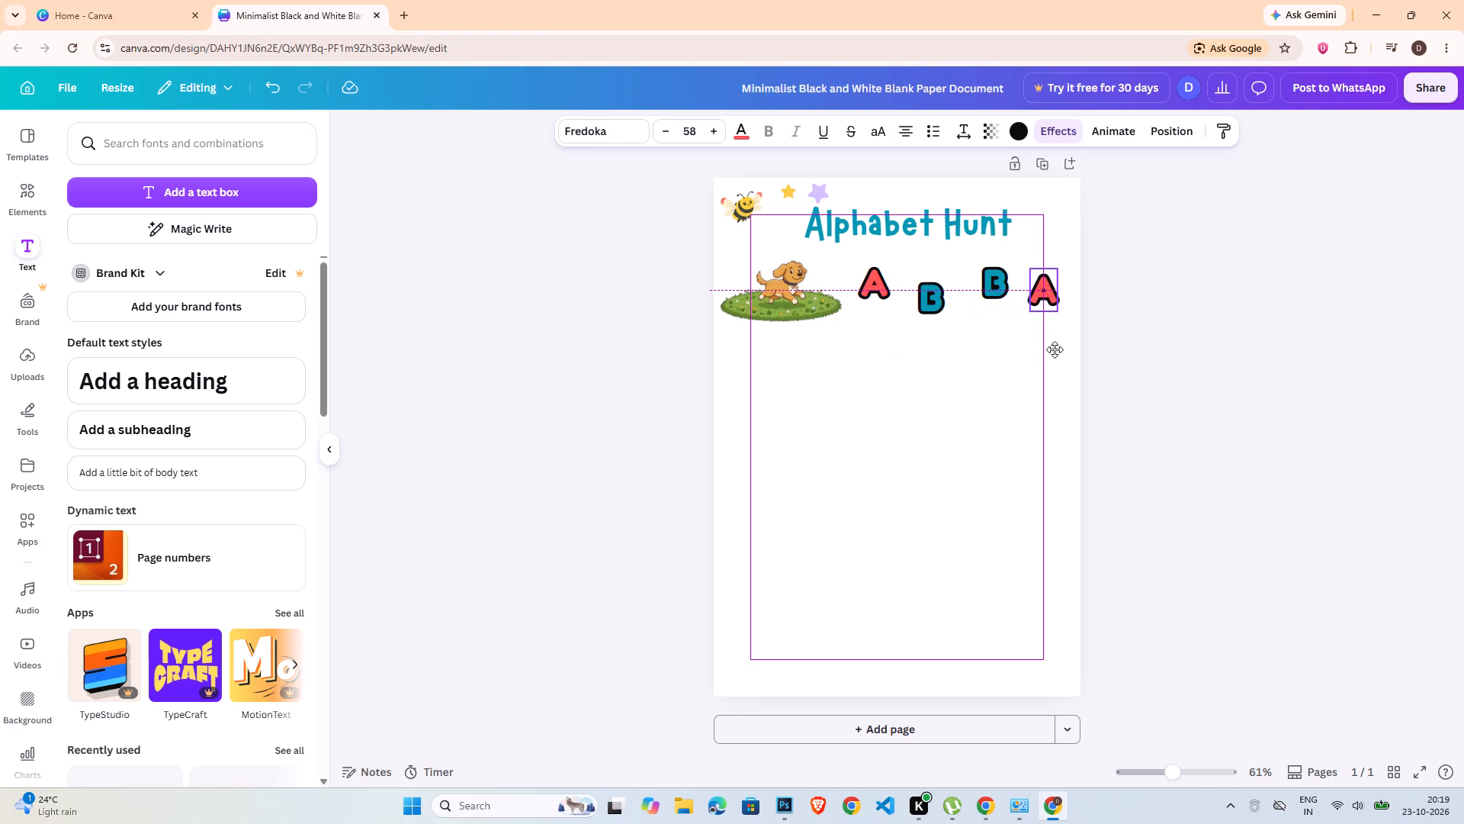
drag(1055, 349, 1055, 358)
double_click(1042, 292)
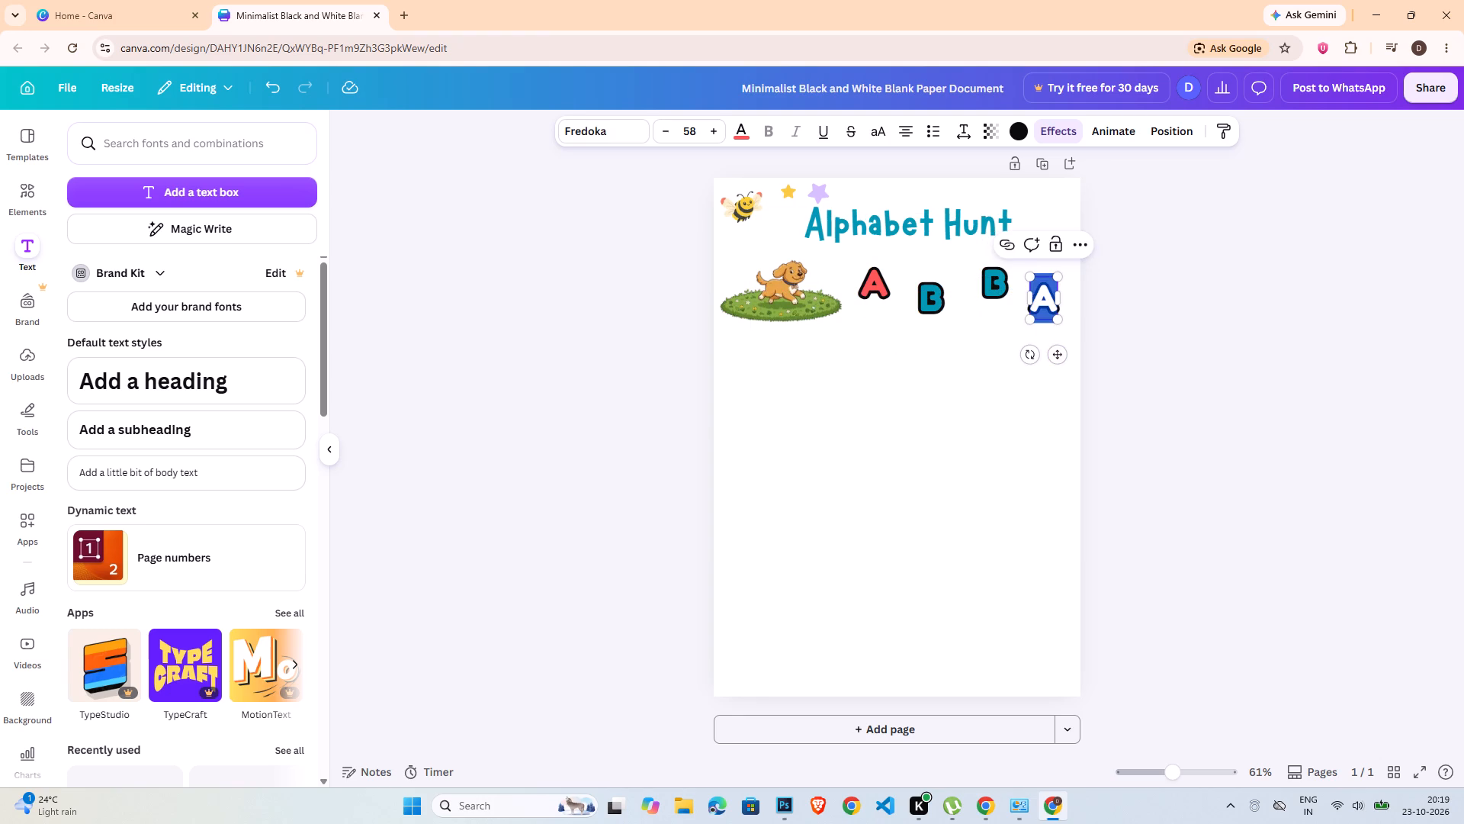
key(shift+d)
click(1114, 331)
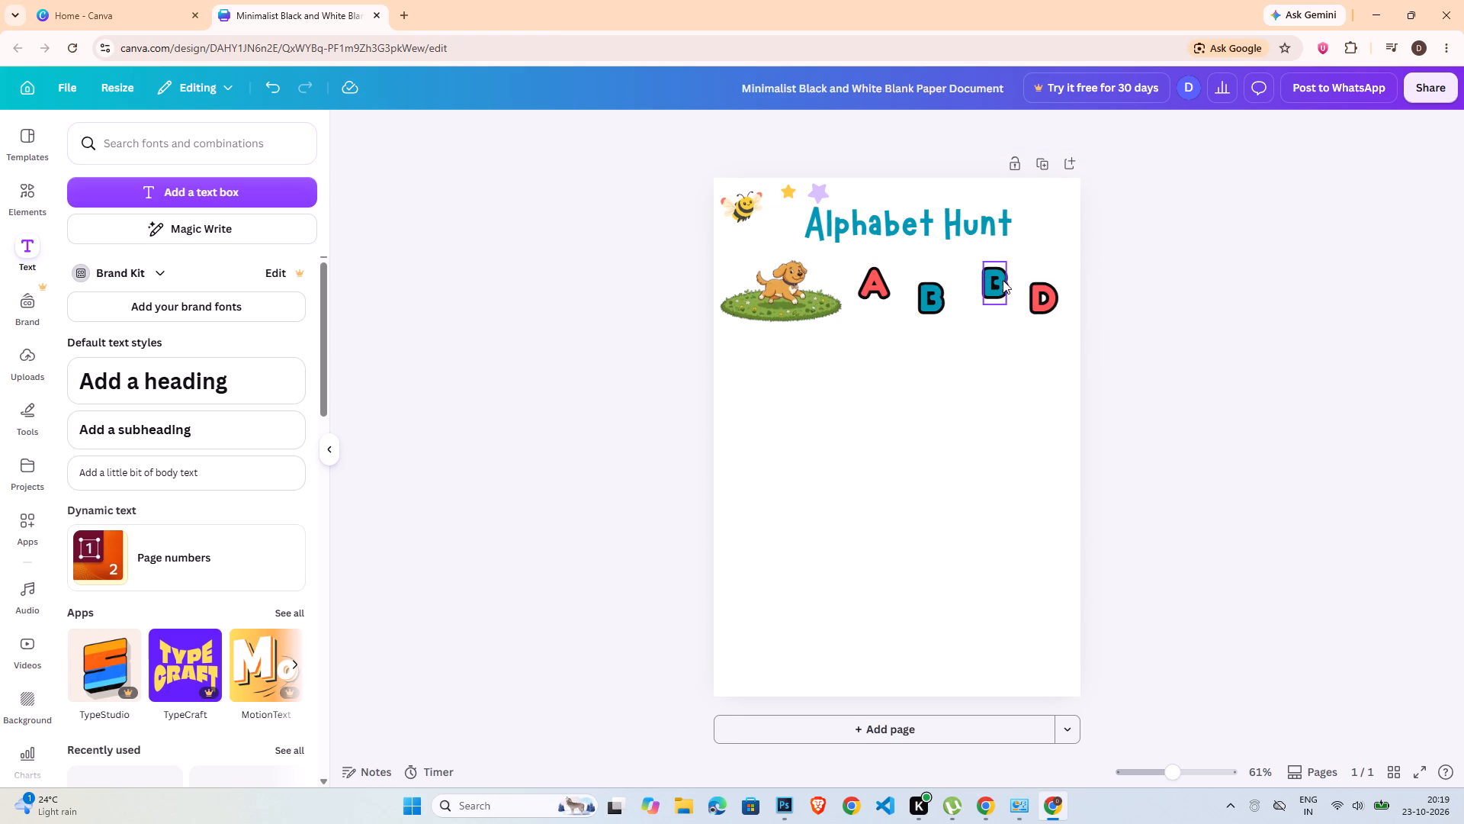
Change the second letter B, just before the D, to a capital C.
double_click(1003, 280)
key(c)
click(1223, 361)
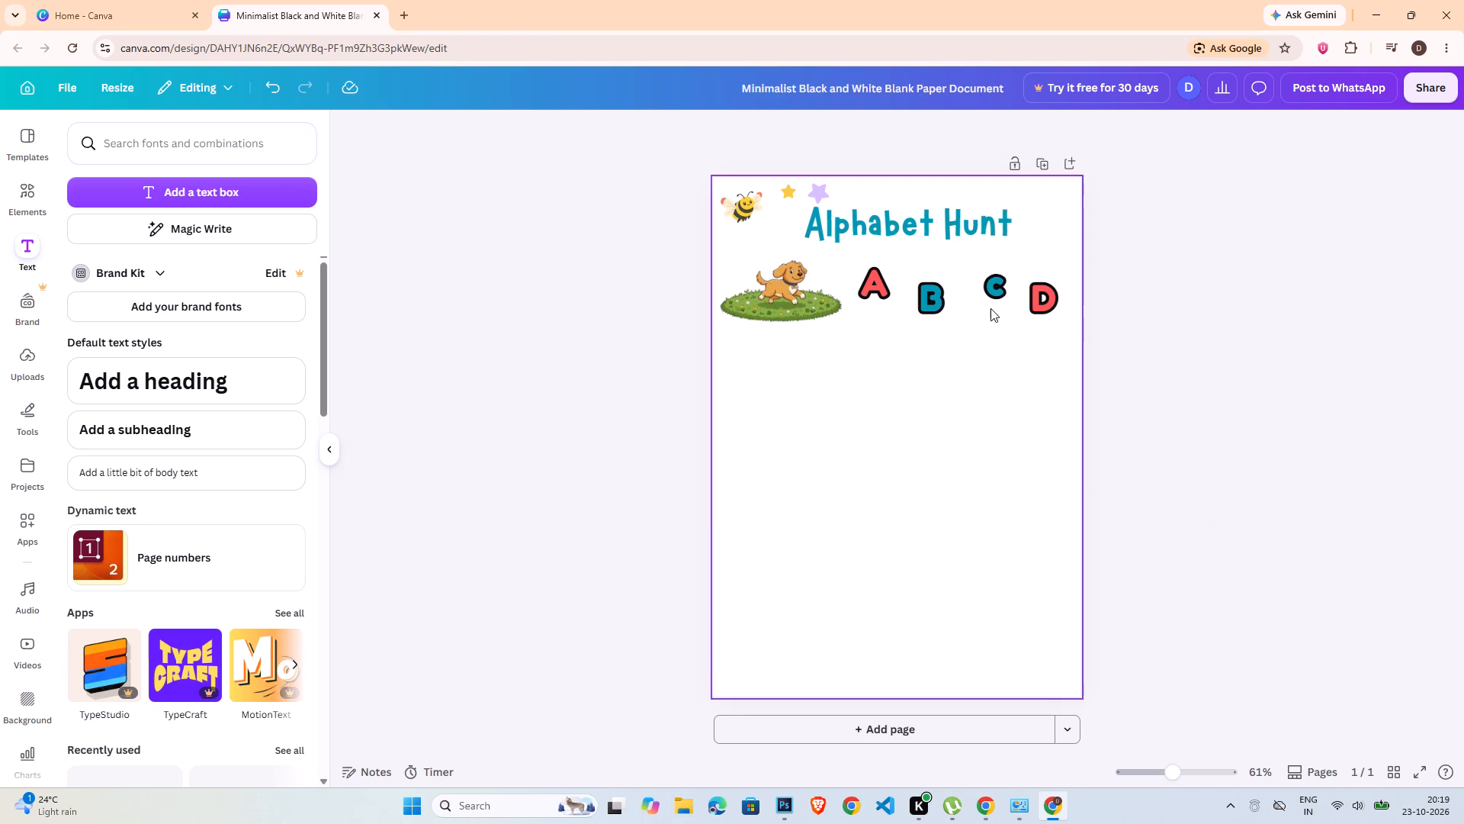
double_click(993, 289)
key(shift+c)
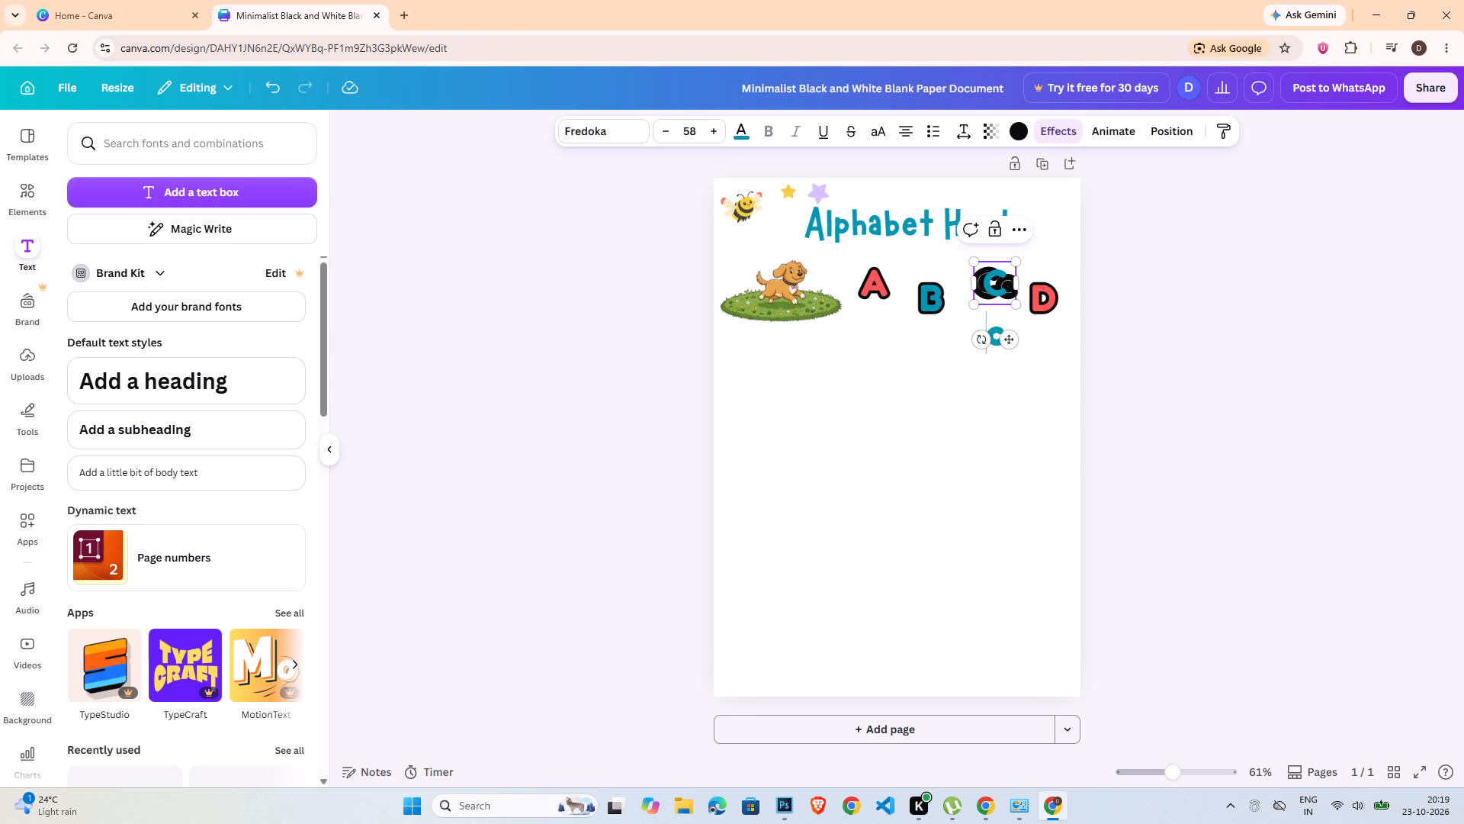
double_click(993, 289)
key(shift+c)
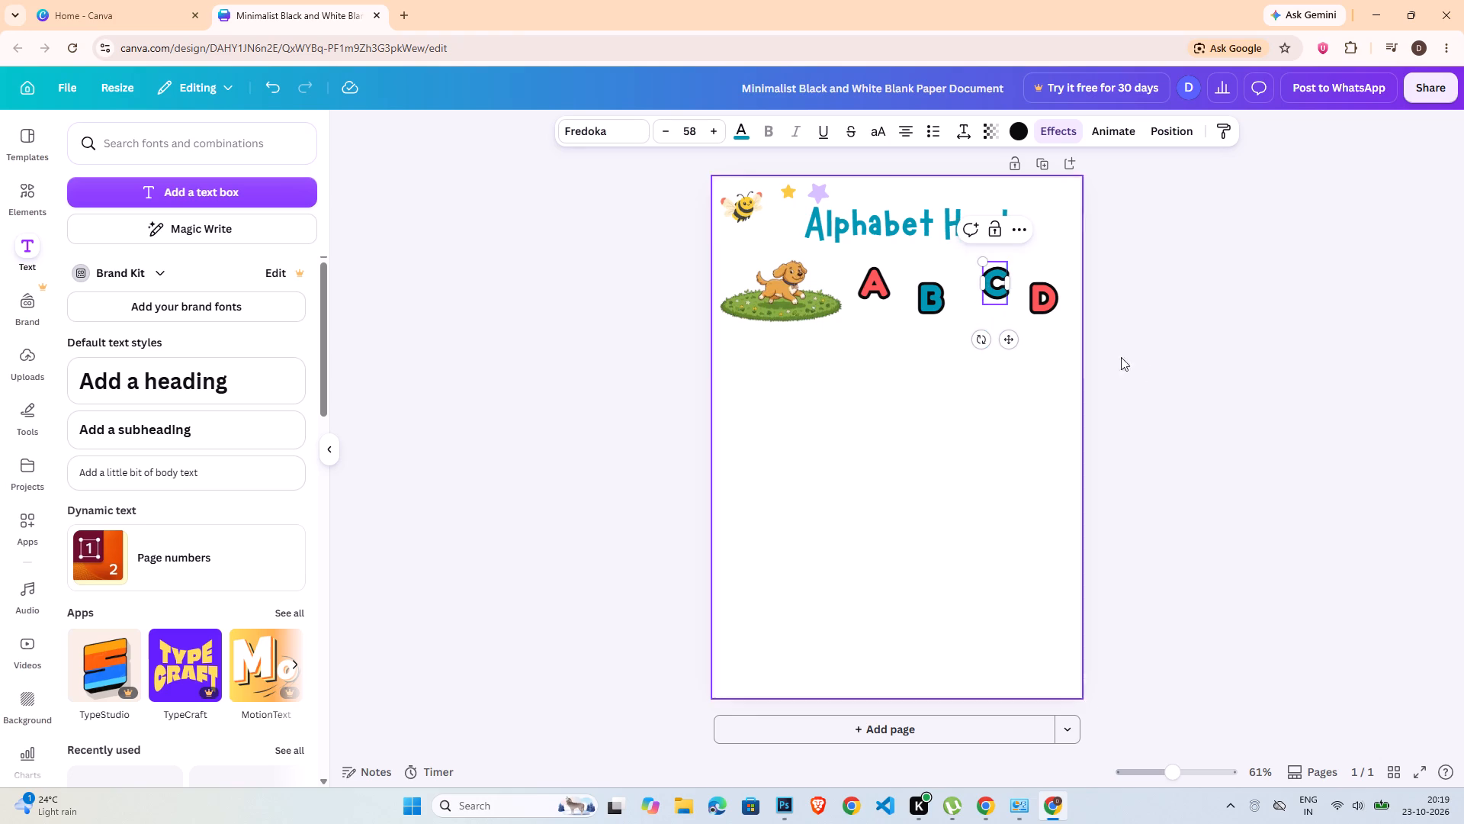
click(1263, 402)
Duplicate the letters A, B, C and D together and place the copies as a second row starting below the puppy.
click(884, 298)
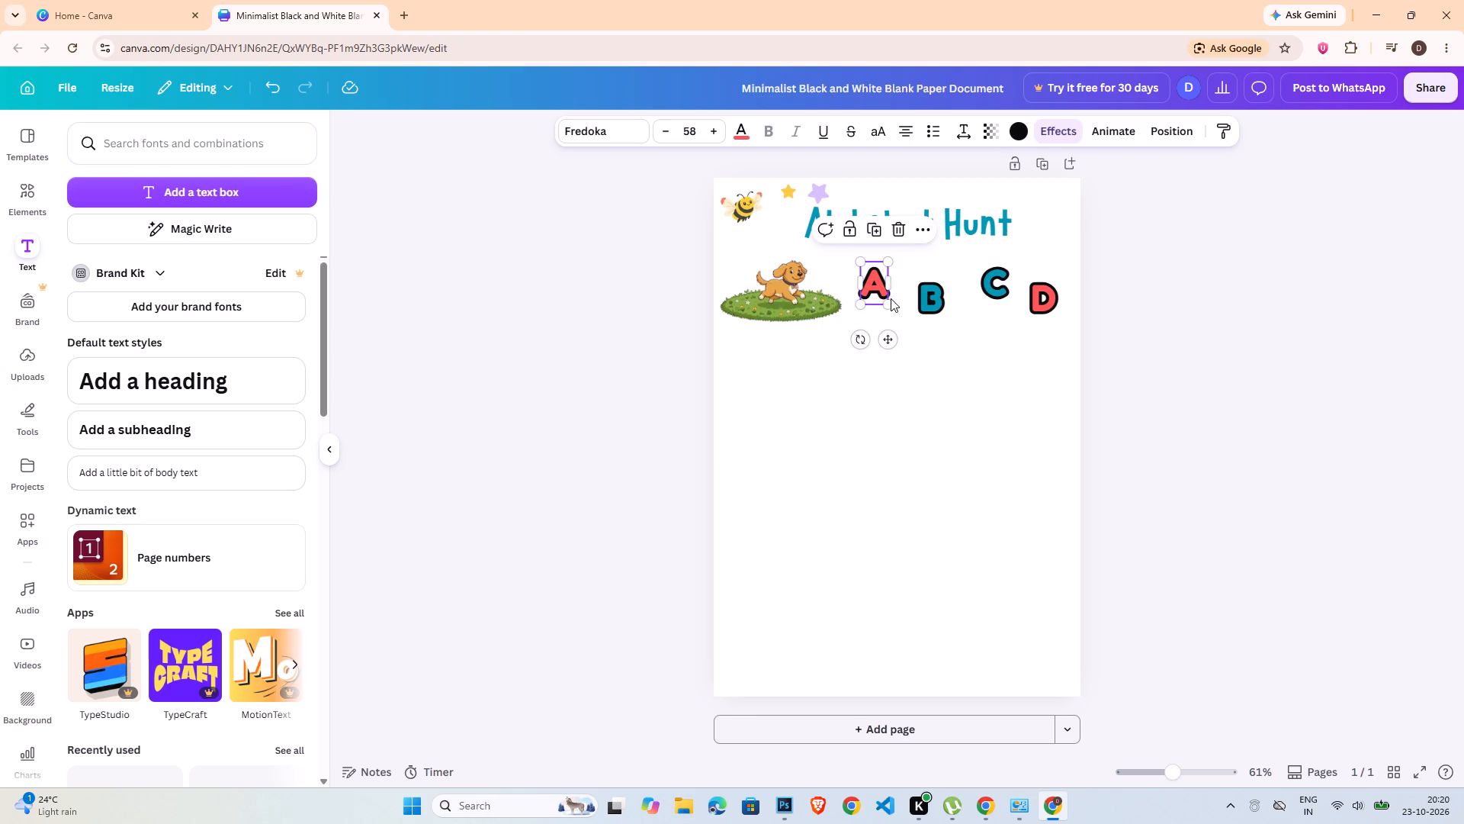
shift+click(926, 300)
shift+click(991, 291)
shift+click(1042, 301)
key(ctrl+c)
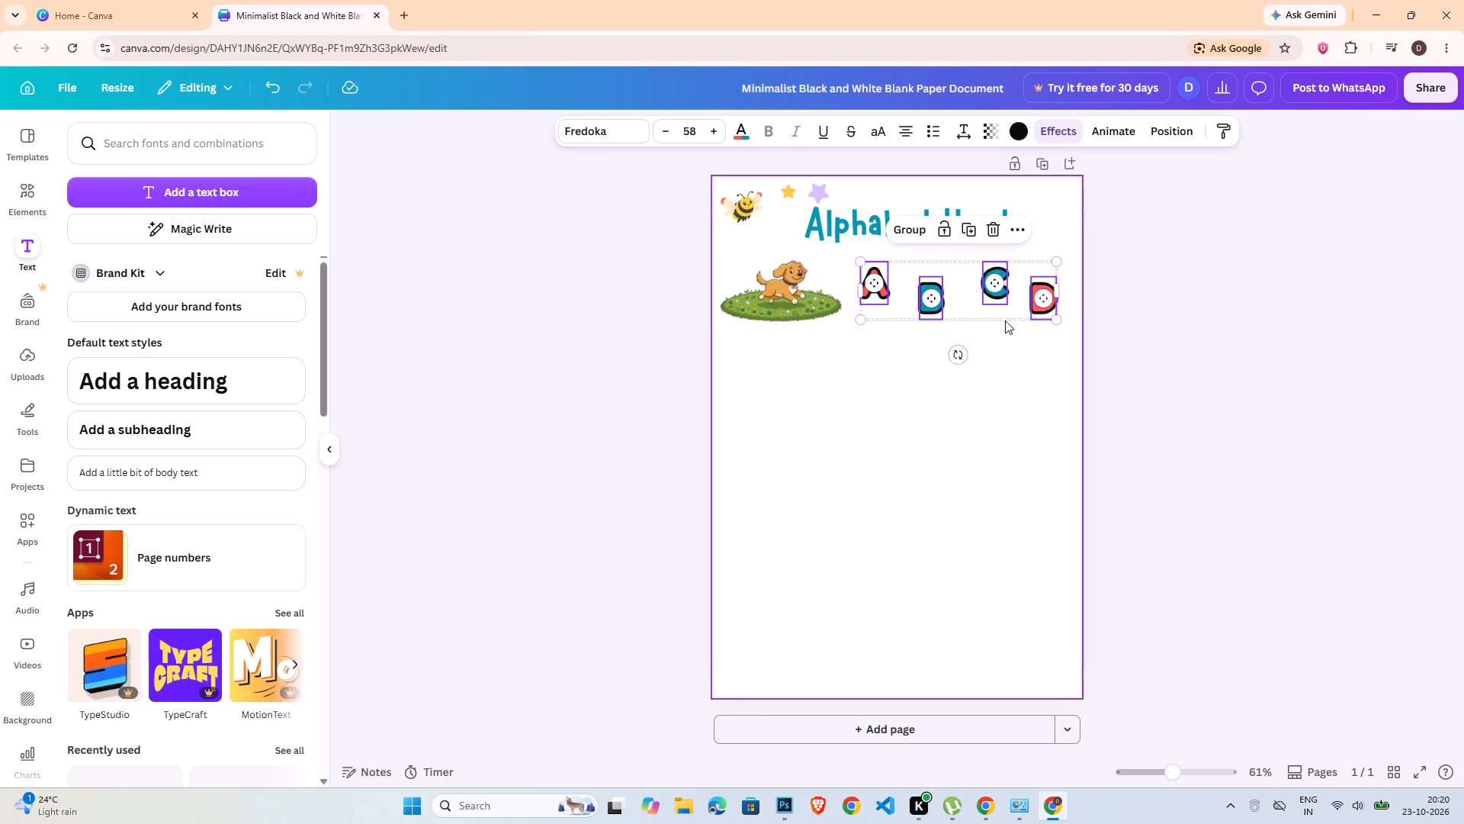
key(ctrl+v)
drag(982, 316, 849, 383)
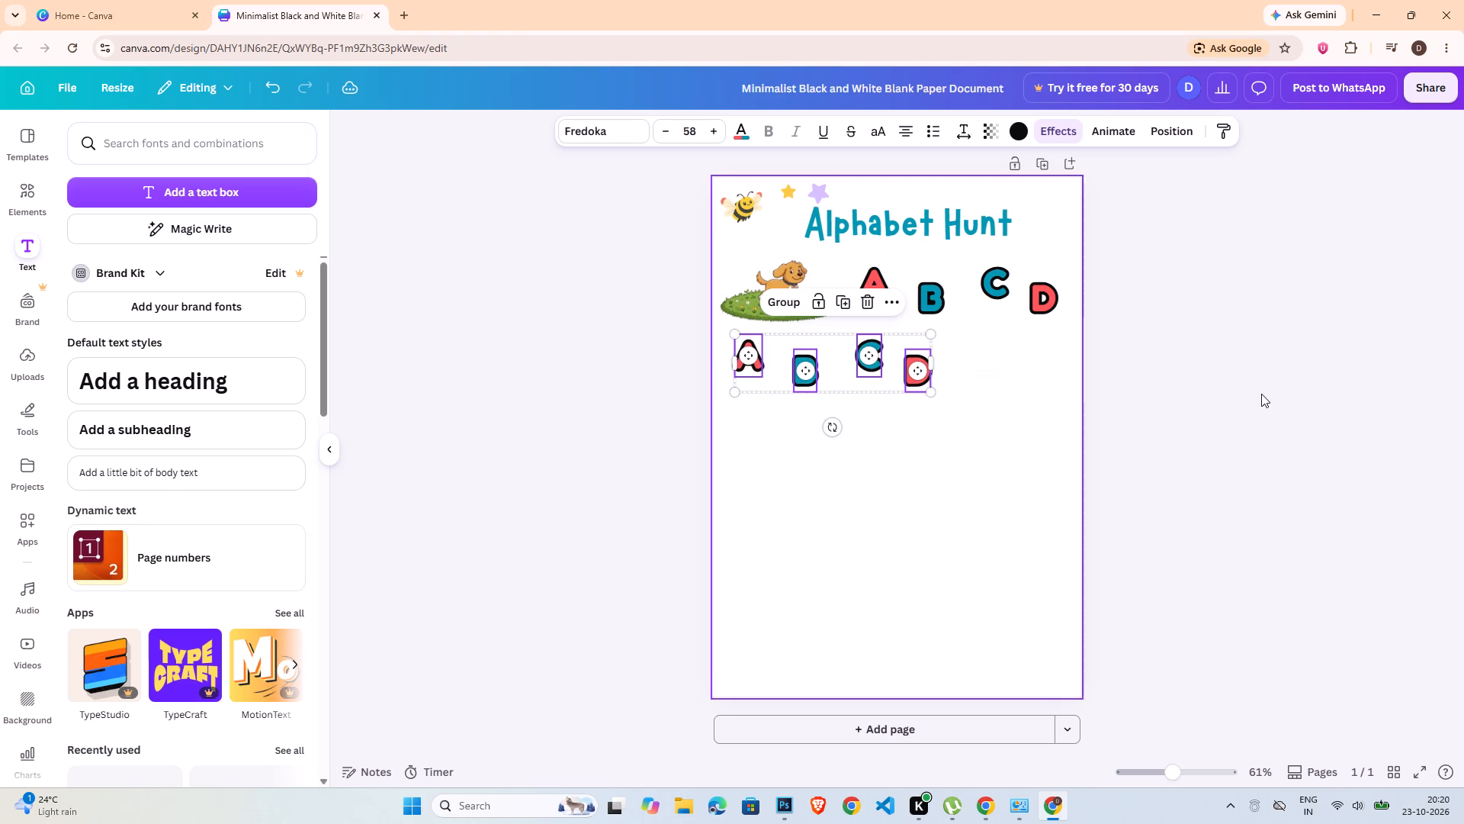
double_click(1262, 394)
Change the four second-row letters to E, F, G and H in order.
double_click(740, 359)
key(shift+e)
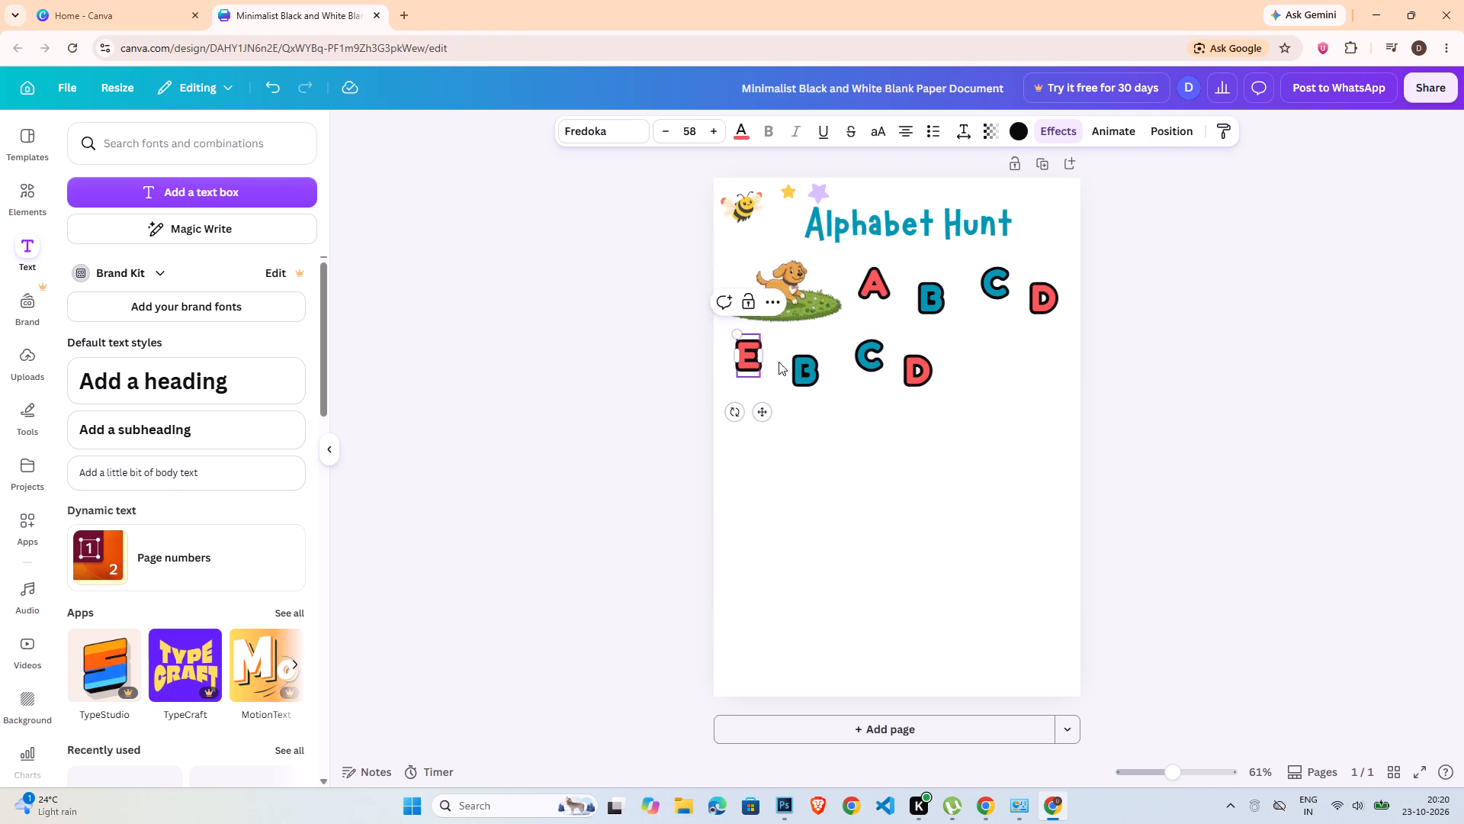
double_click(806, 372)
key(shift+f)
double_click(862, 359)
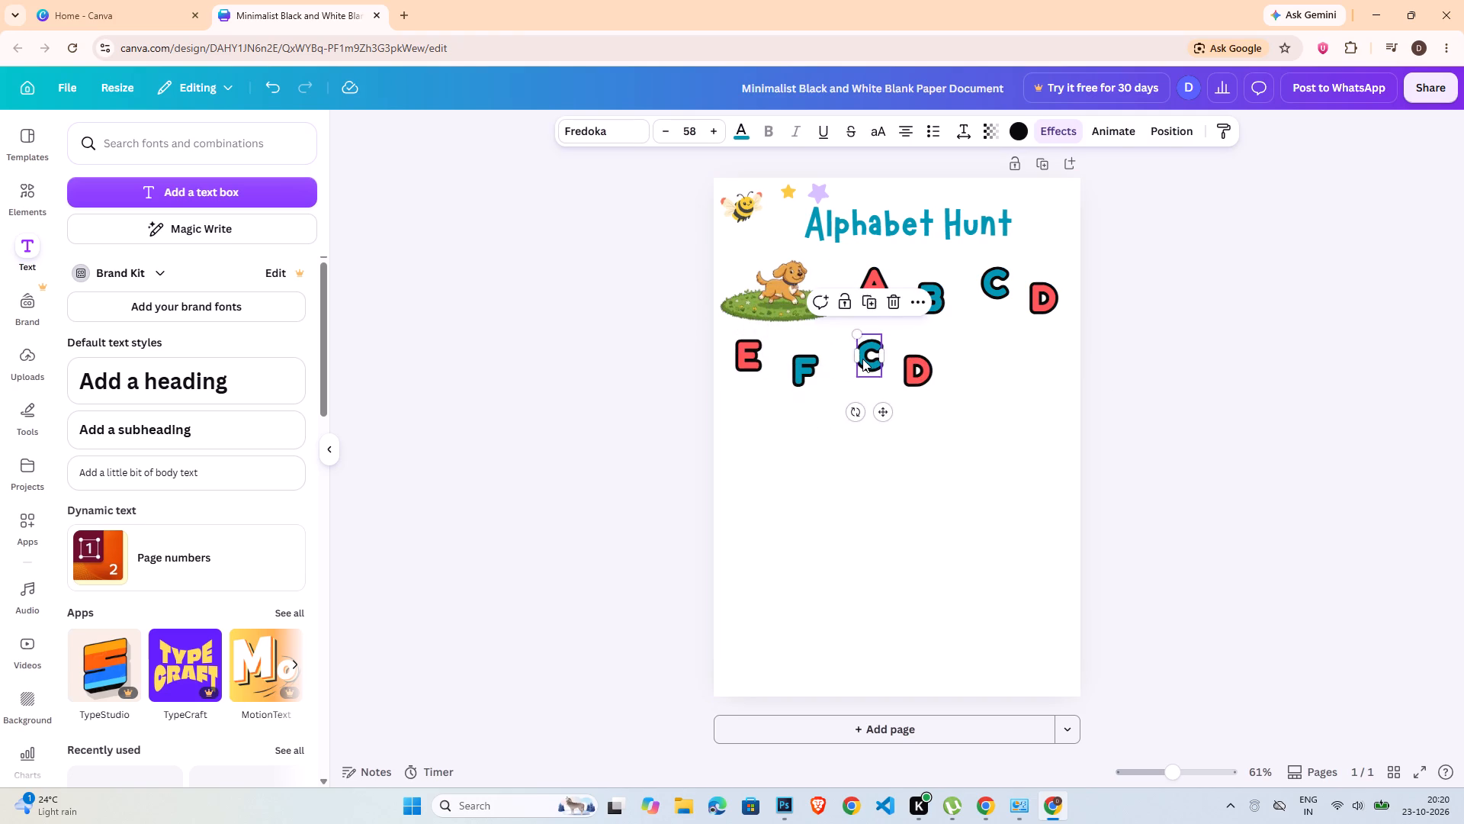
key(shift+g)
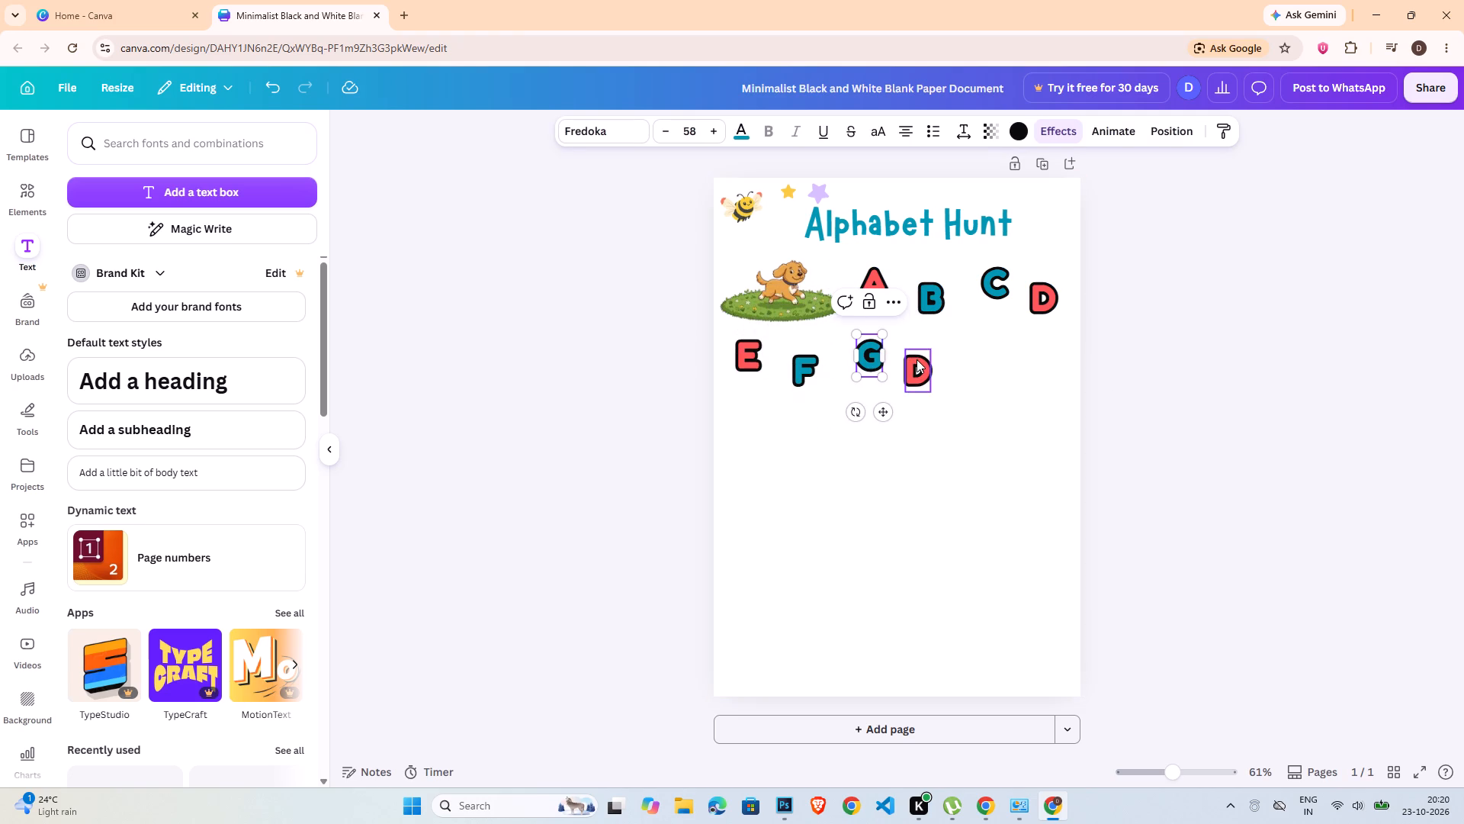
double_click(917, 359)
key(shift+h)
click(1266, 401)
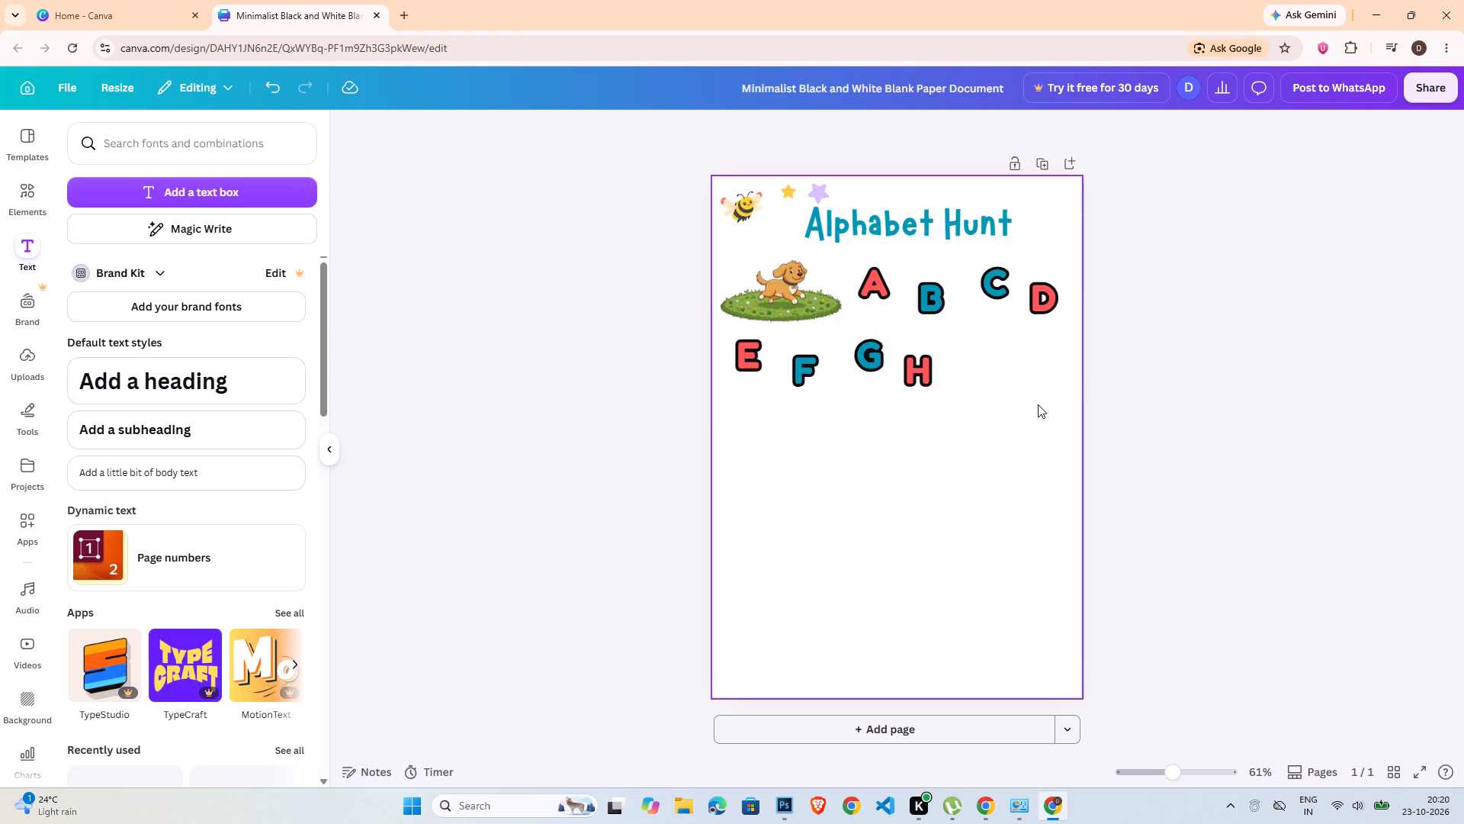
Duplicate the letters E, F, G and H together and place the copies in the same row just after the H.
drag(993, 385, 759, 358)
key(ctrl+c)
key(ctrl+v)
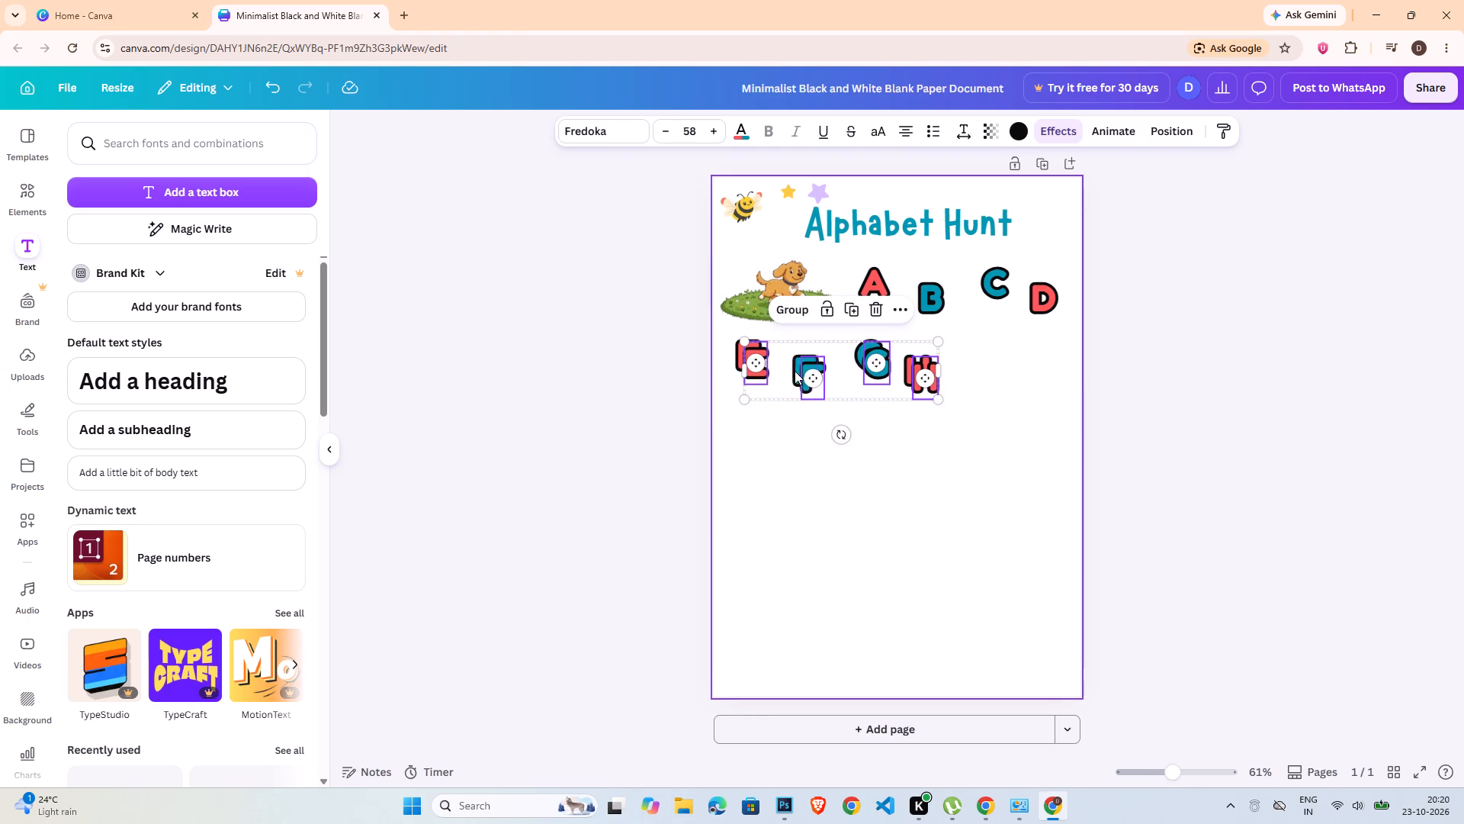
drag(762, 379, 971, 386)
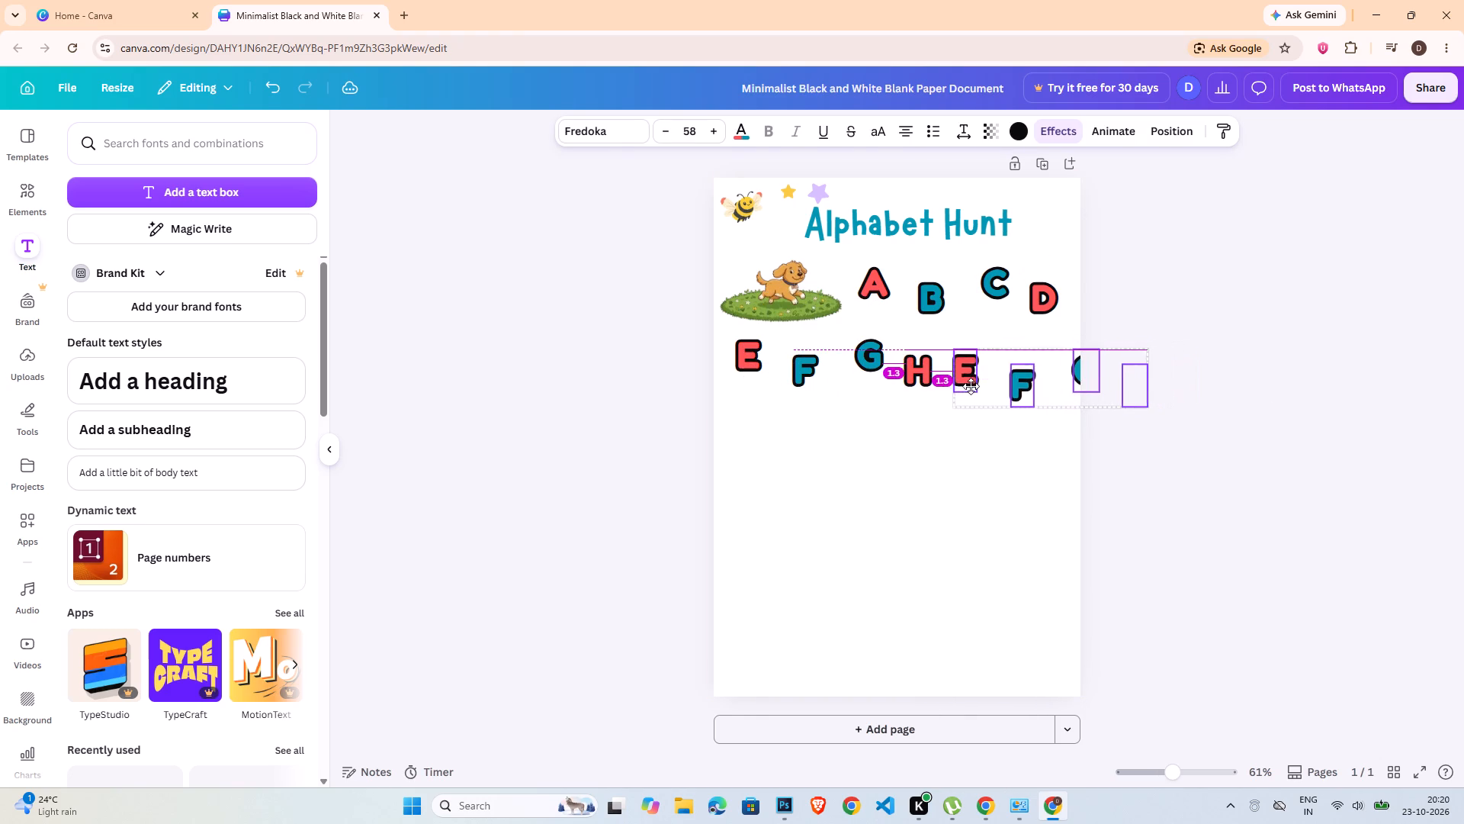
drag(971, 386, 965, 374)
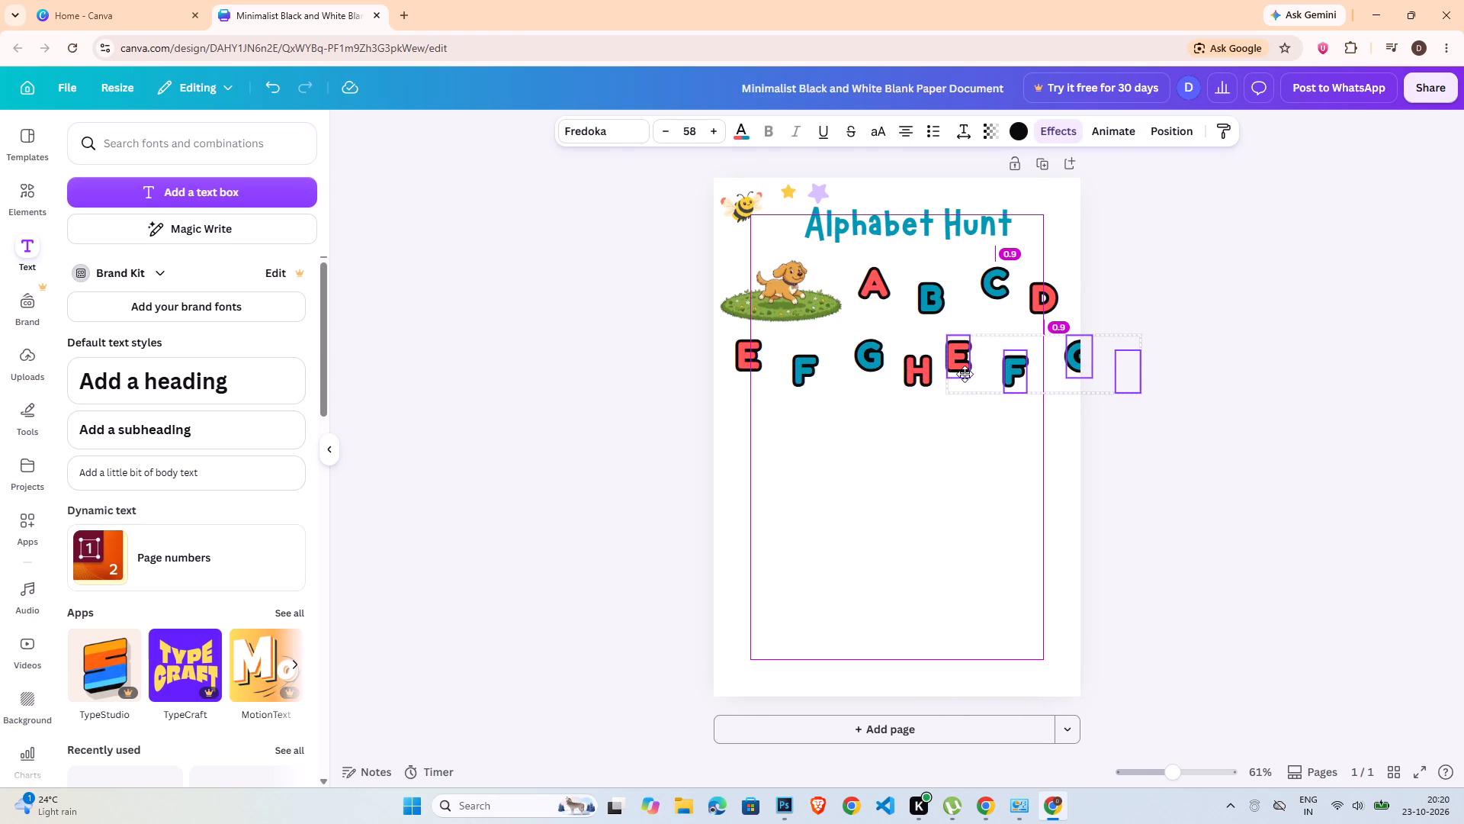
drag(965, 374, 968, 372)
click(1184, 433)
Delete the copied letter G that runs over the page's edge.
click(1076, 362)
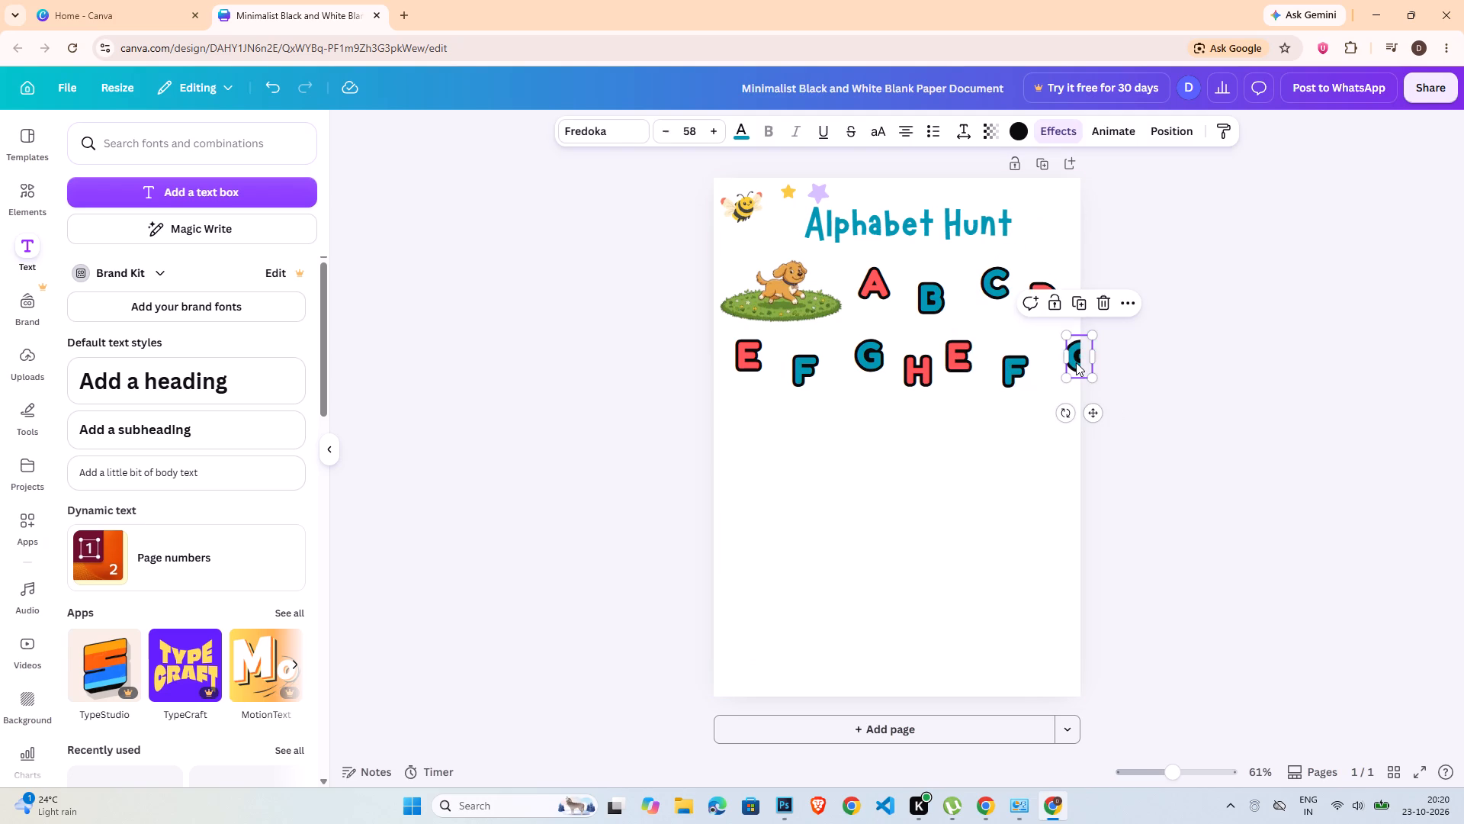
key(Delete)
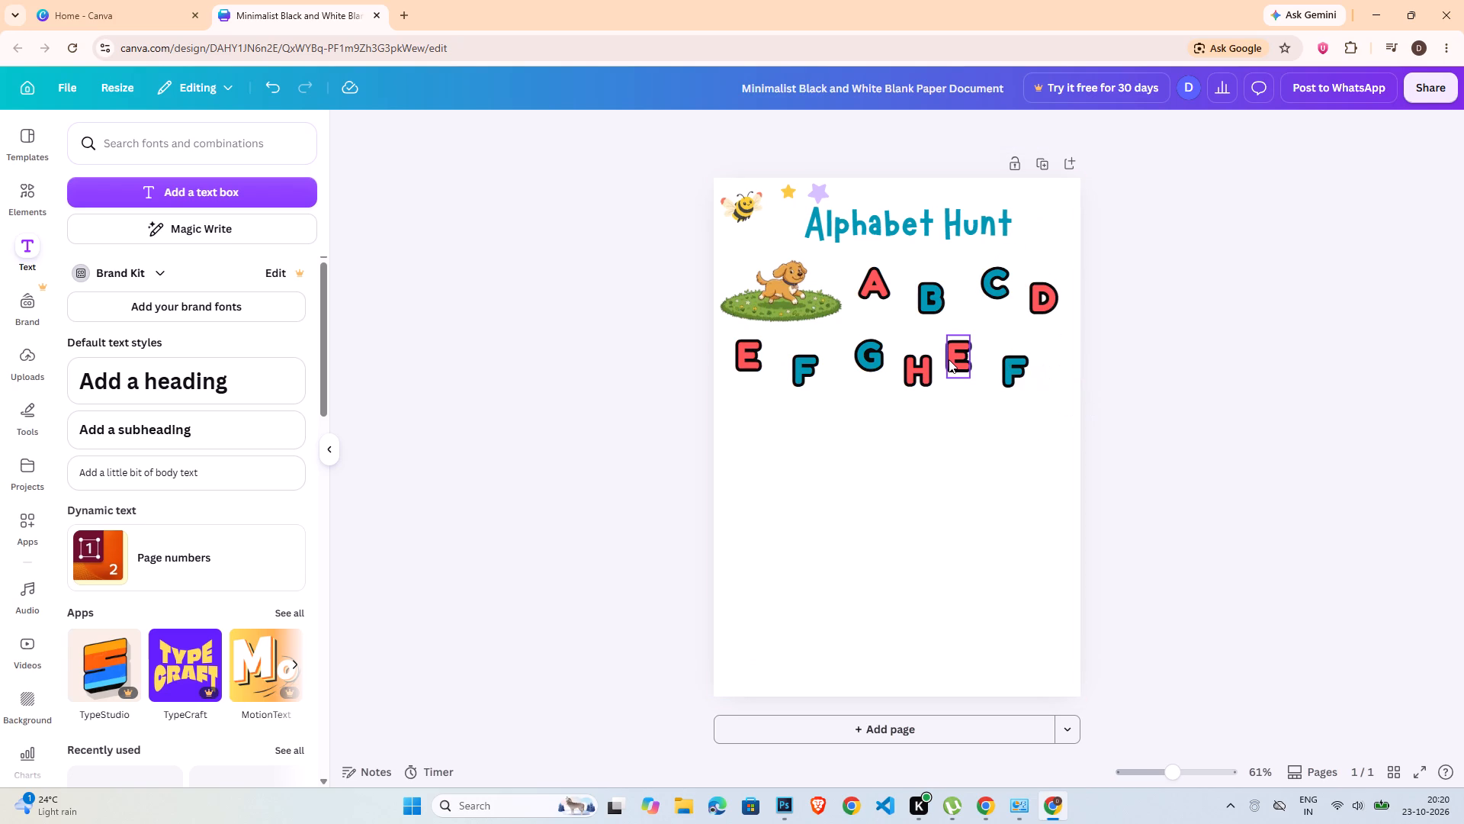
Nudge the copied letters E and F together slightly to the right, away from the H.
shift+click(952, 359)
shift+click(1001, 372)
click(1013, 372)
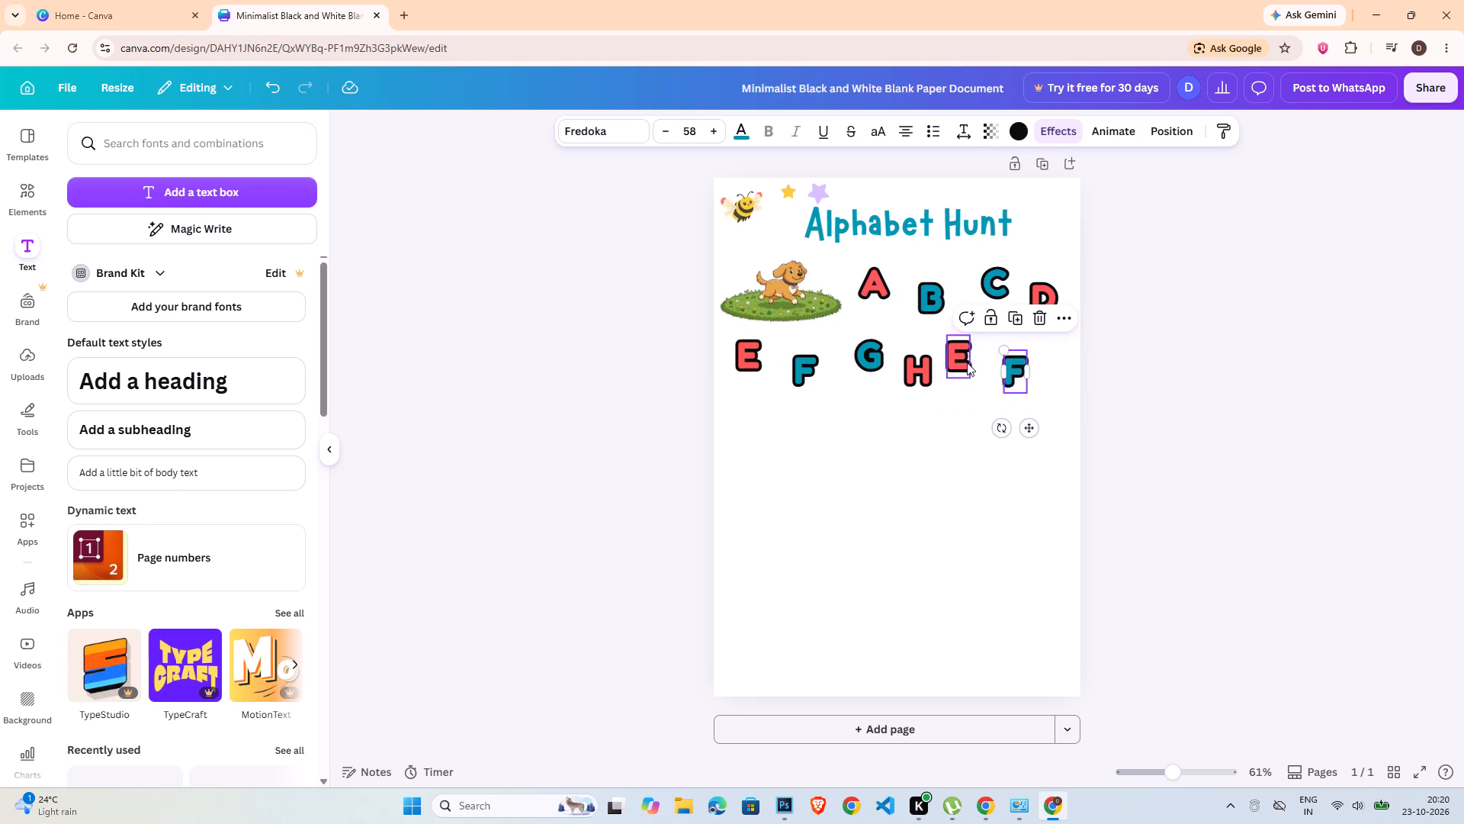
shift+click(965, 362)
key(Right)
key(Right)
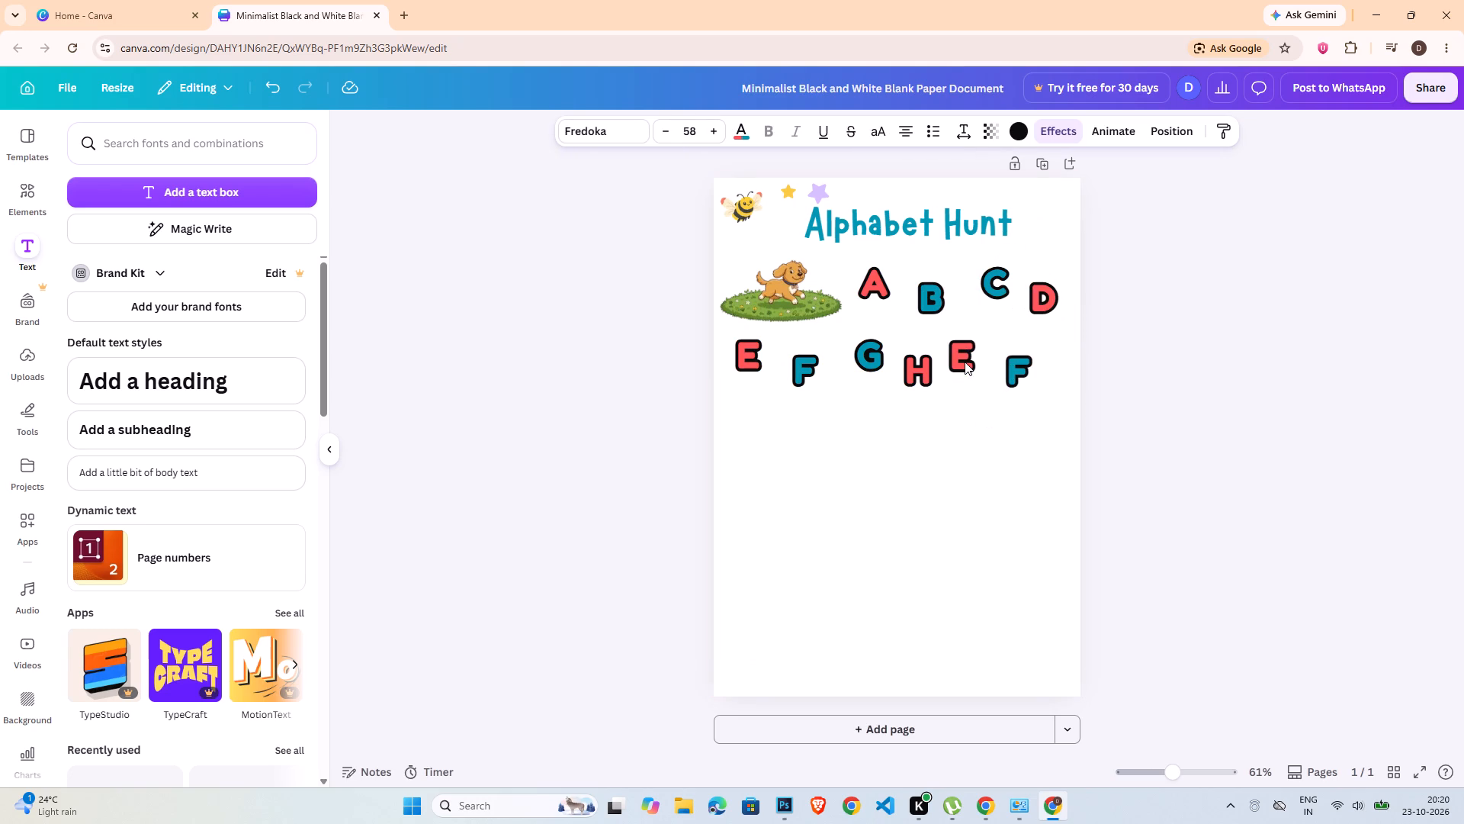
key(Right)
key(Right)
double_click(965, 362)
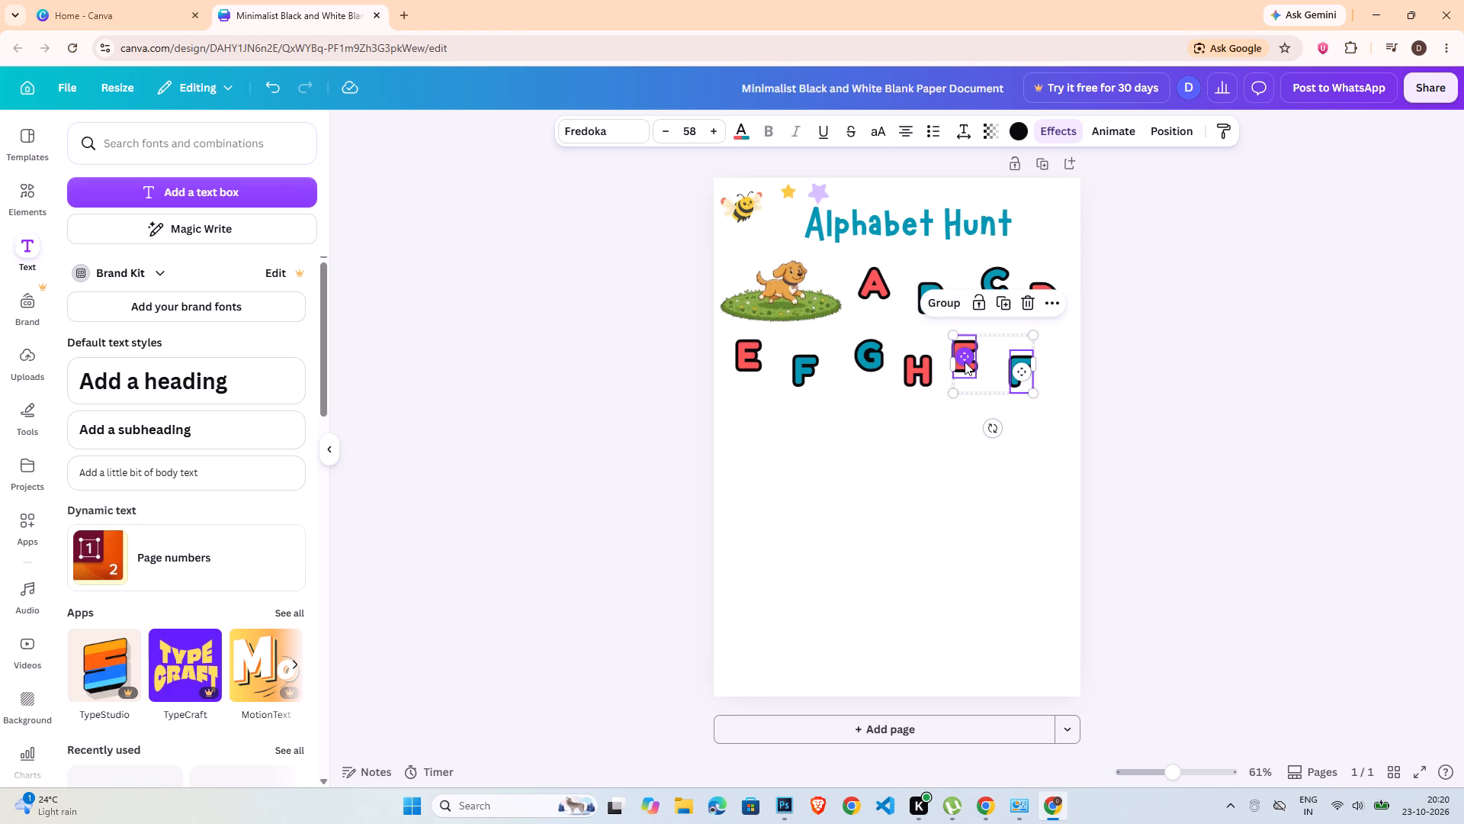
click(1170, 378)
Change the copied E and F at the end of the second row to I and J.
double_click(958, 353)
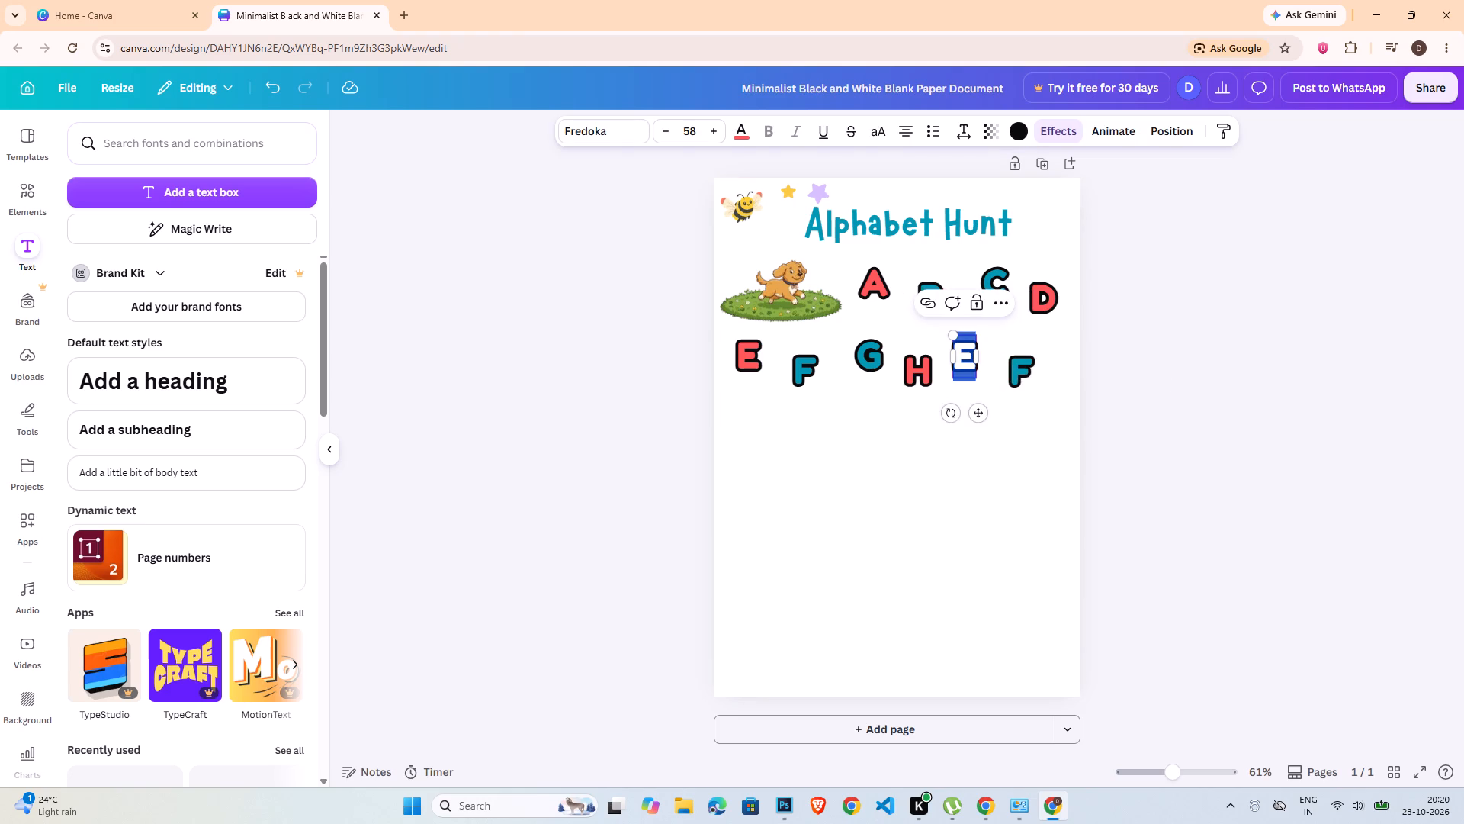
key(shift+i)
double_click(1021, 367)
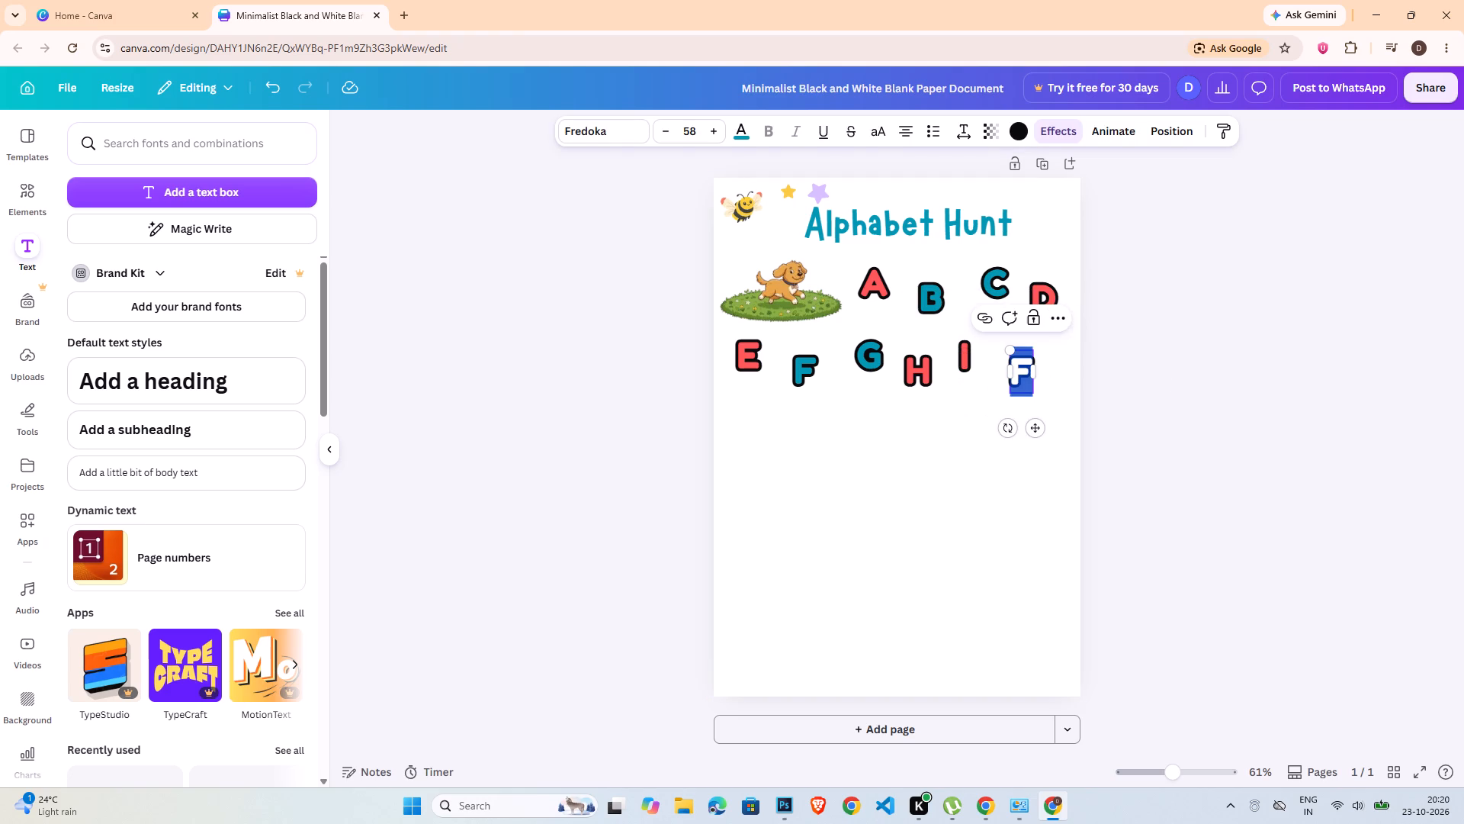
key(shift+j)
click(1177, 402)
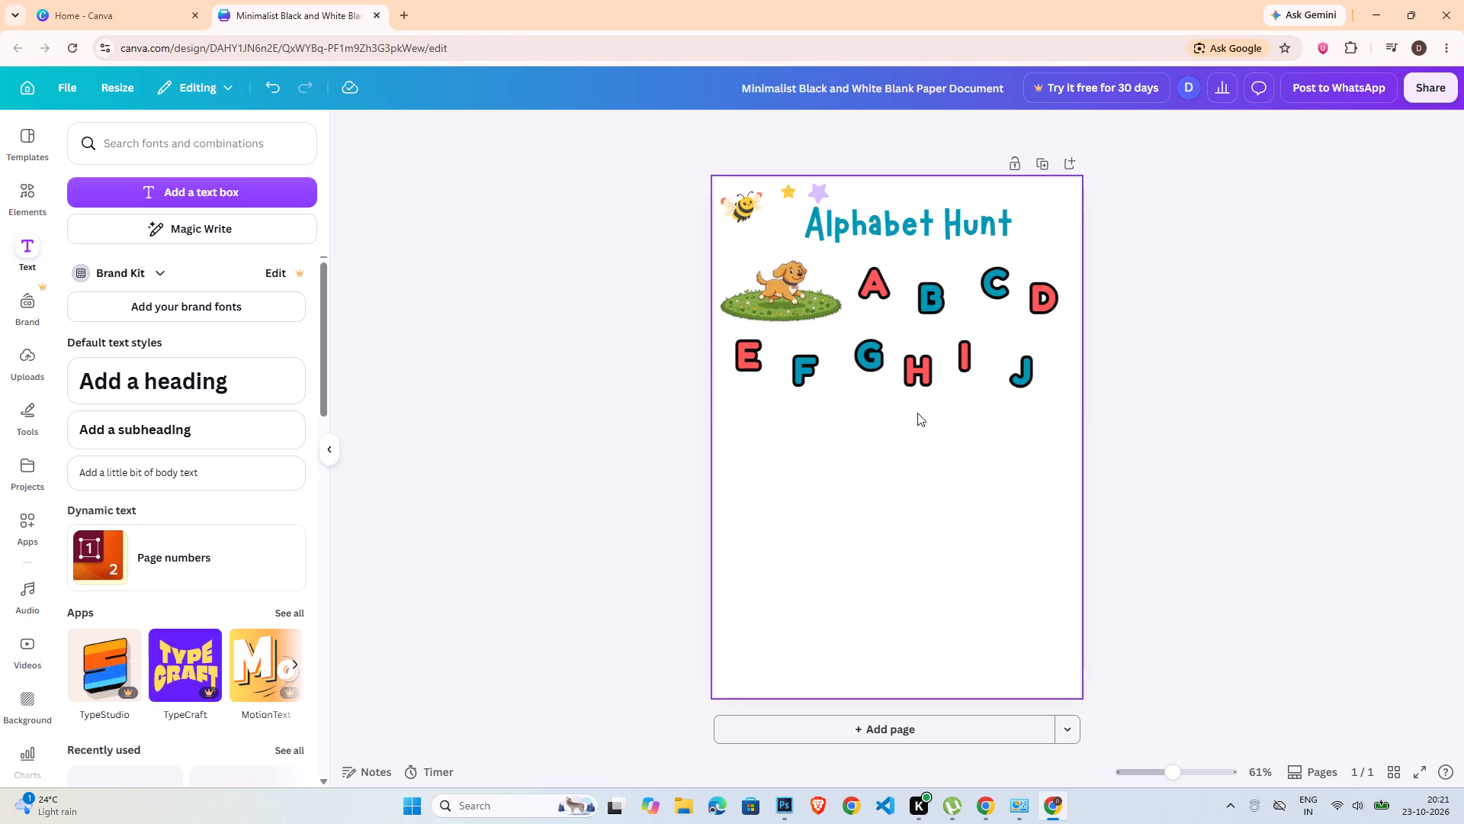
Duplicate the row of letters E to J together and place the copies directly below it as a third row.
drag(757, 407, 1022, 365)
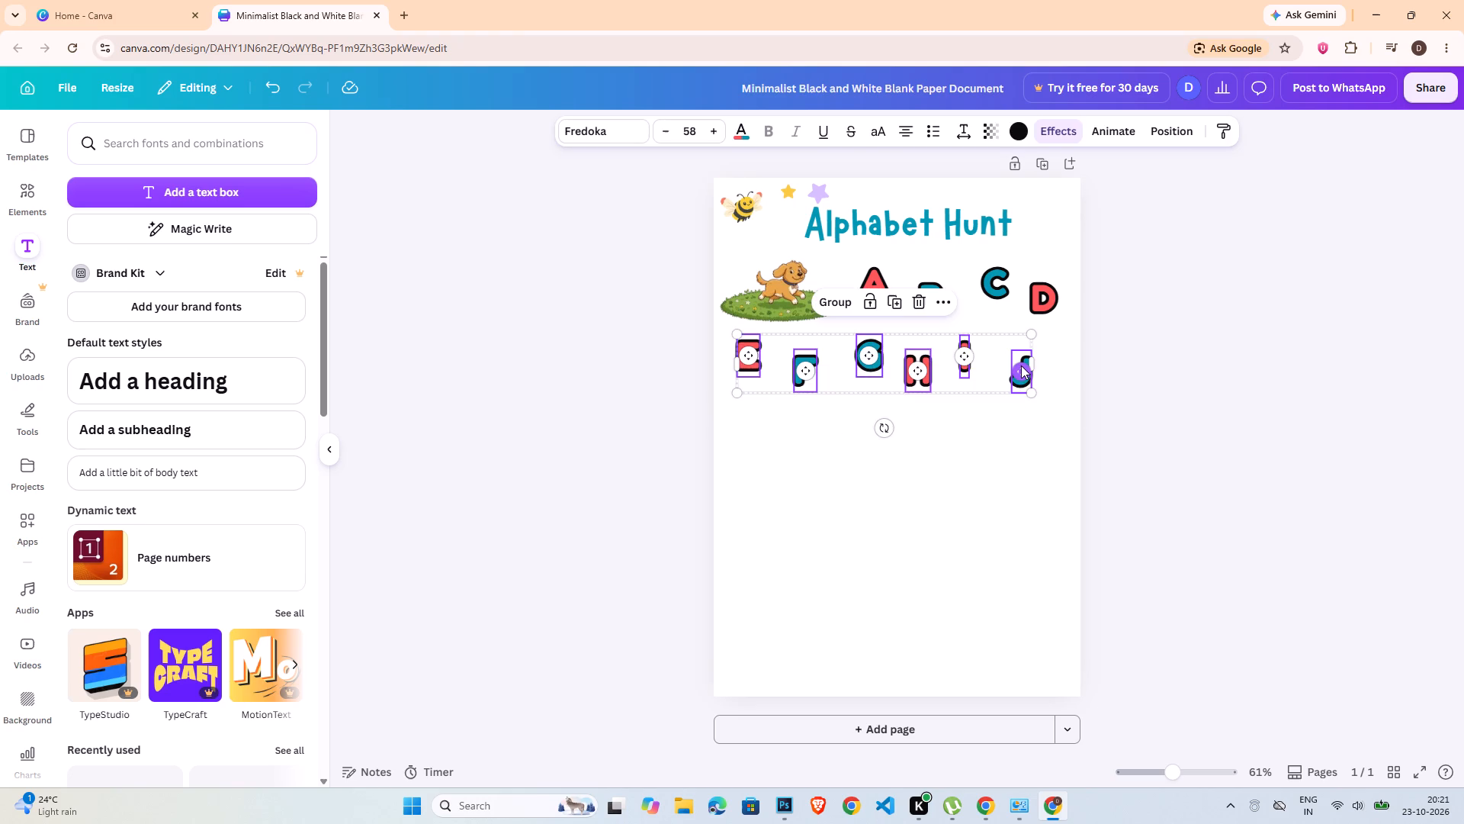
key(ctrl+c)
key(ctrl+v)
drag(920, 388, 908, 436)
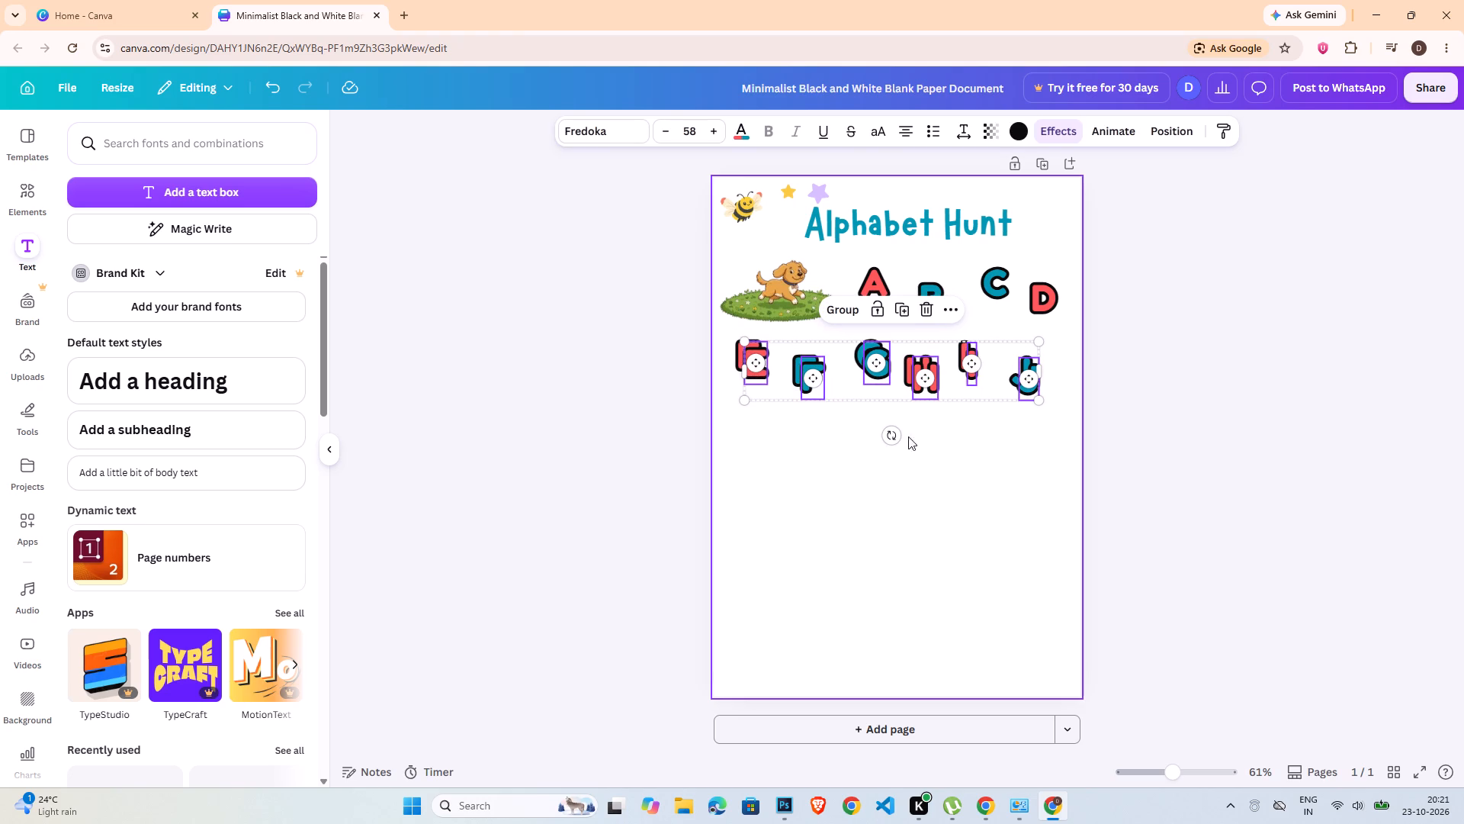
drag(908, 436, 907, 446)
drag(921, 382, 920, 425)
key(ctrl+z)
drag(901, 396, 903, 431)
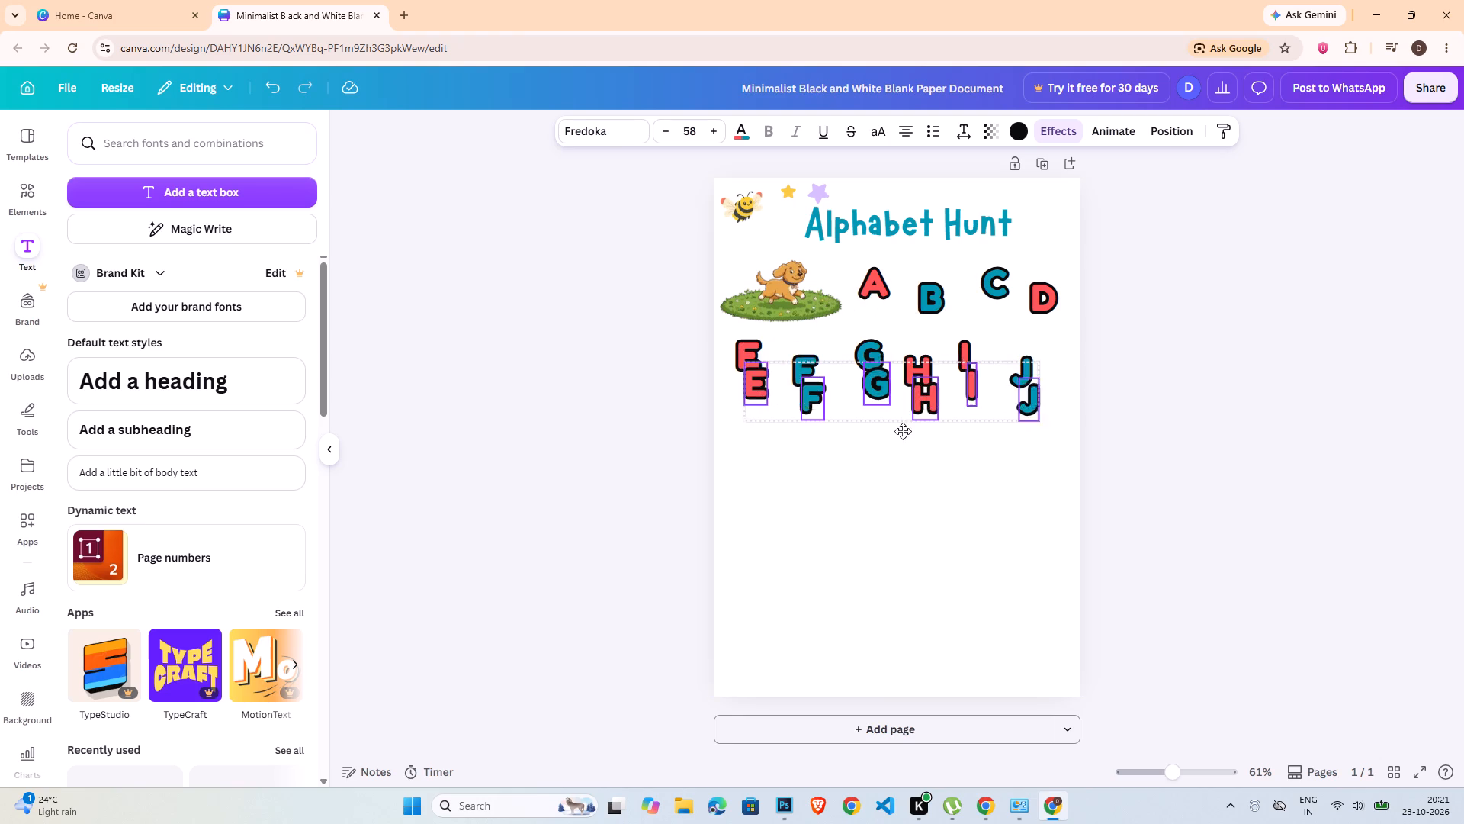
drag(903, 431, 897, 462)
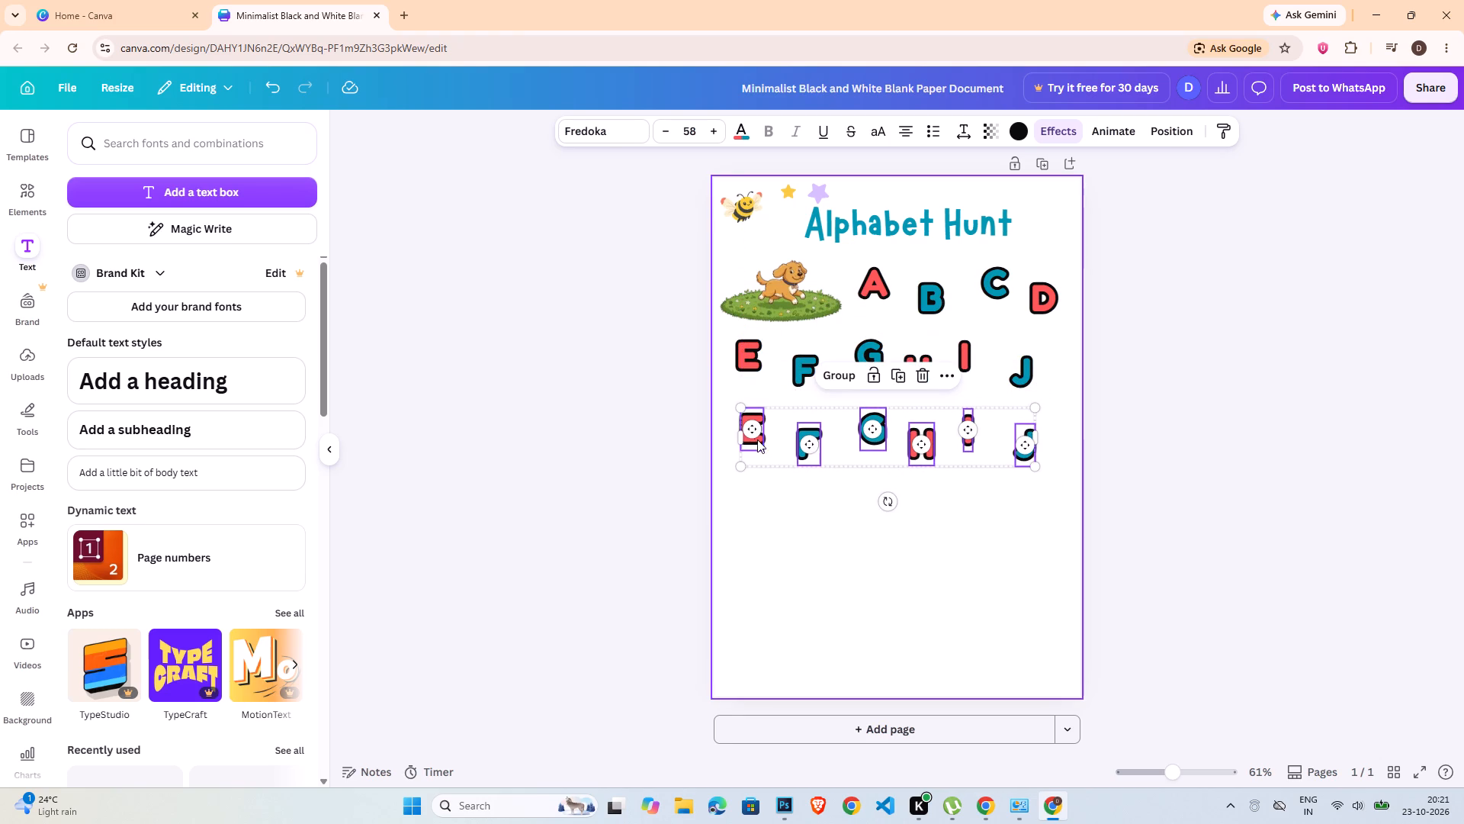
click(775, 499)
Change the first three letters of the third row, the copied E, F and G, to K, L and M.
double_click(753, 441)
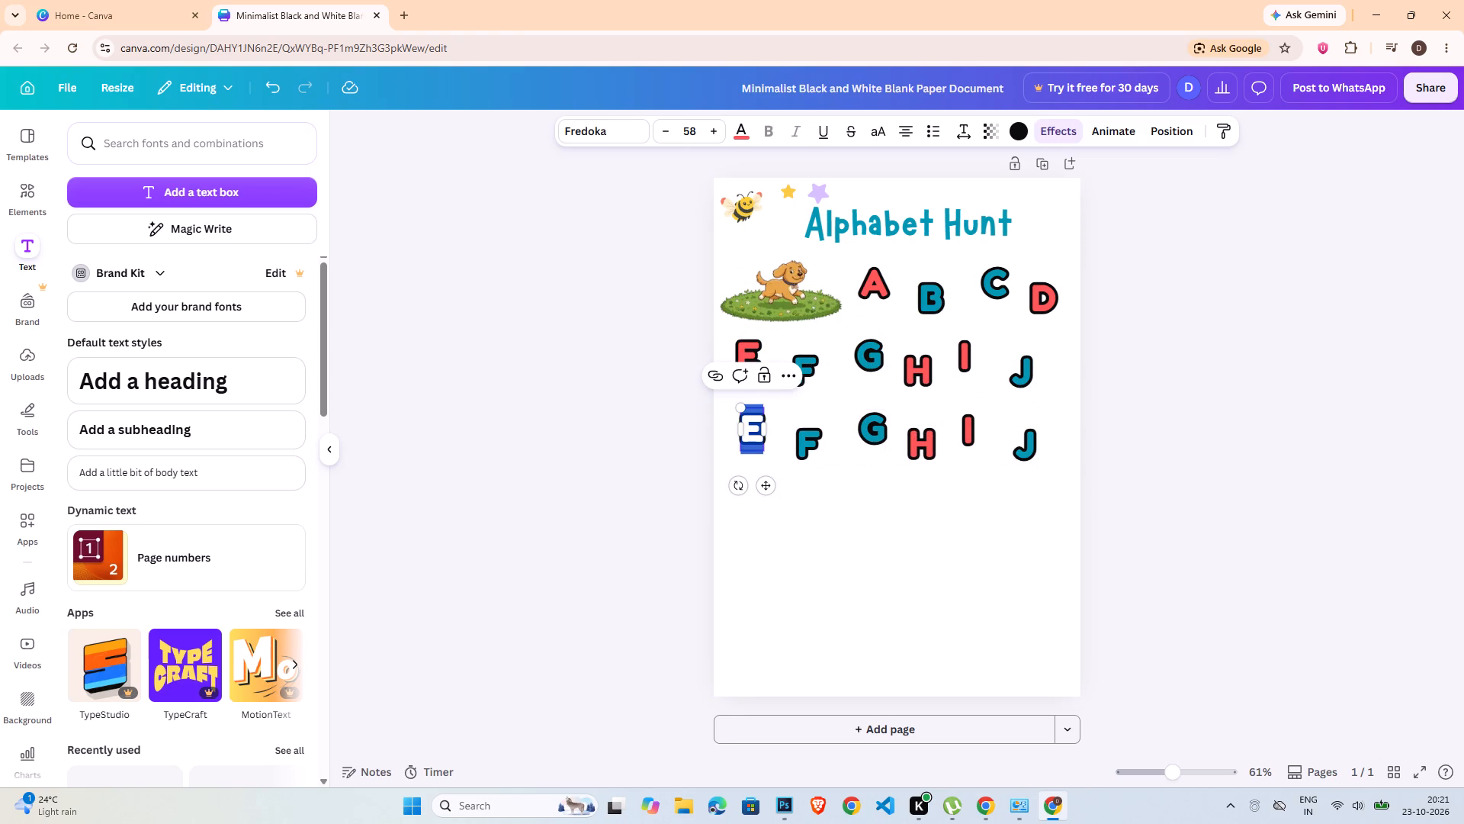
key(shift+k)
click(791, 439)
double_click(804, 435)
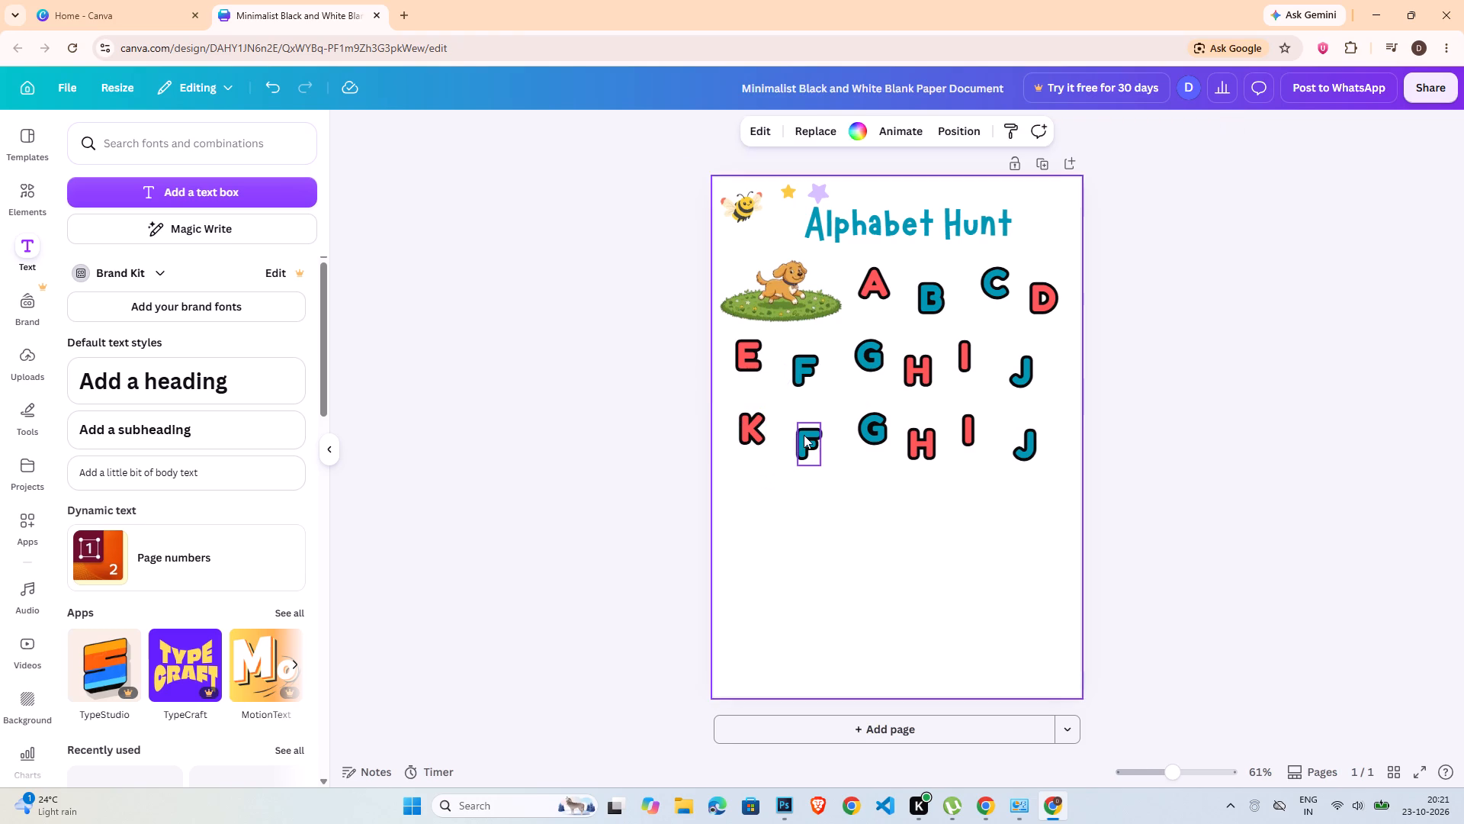
key(shift+l)
click(857, 434)
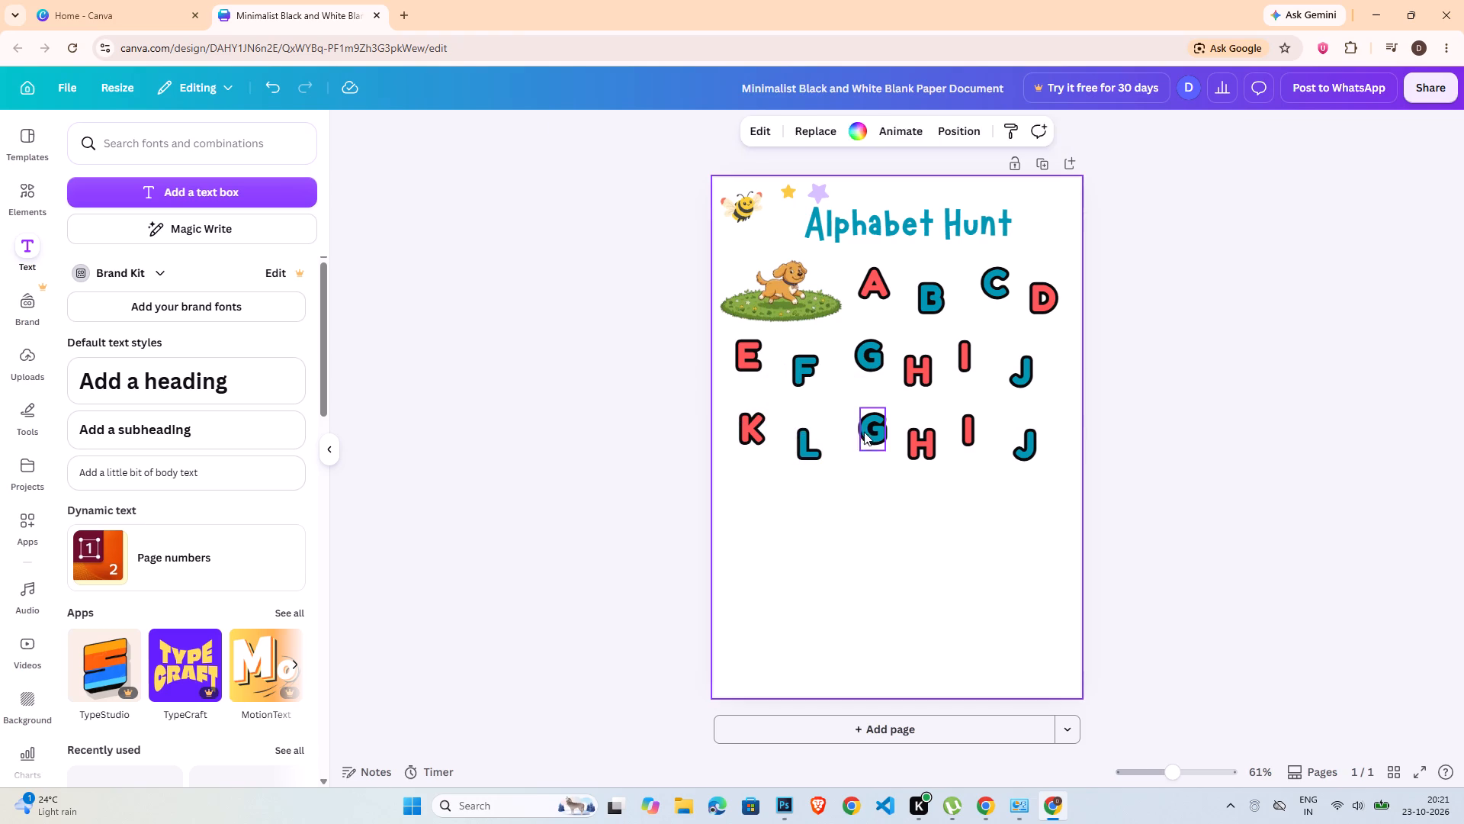
double_click(867, 431)
key(shift+m)
Change the last three letters of the third row, the copied H, I and J, to N, O and P.
double_click(913, 430)
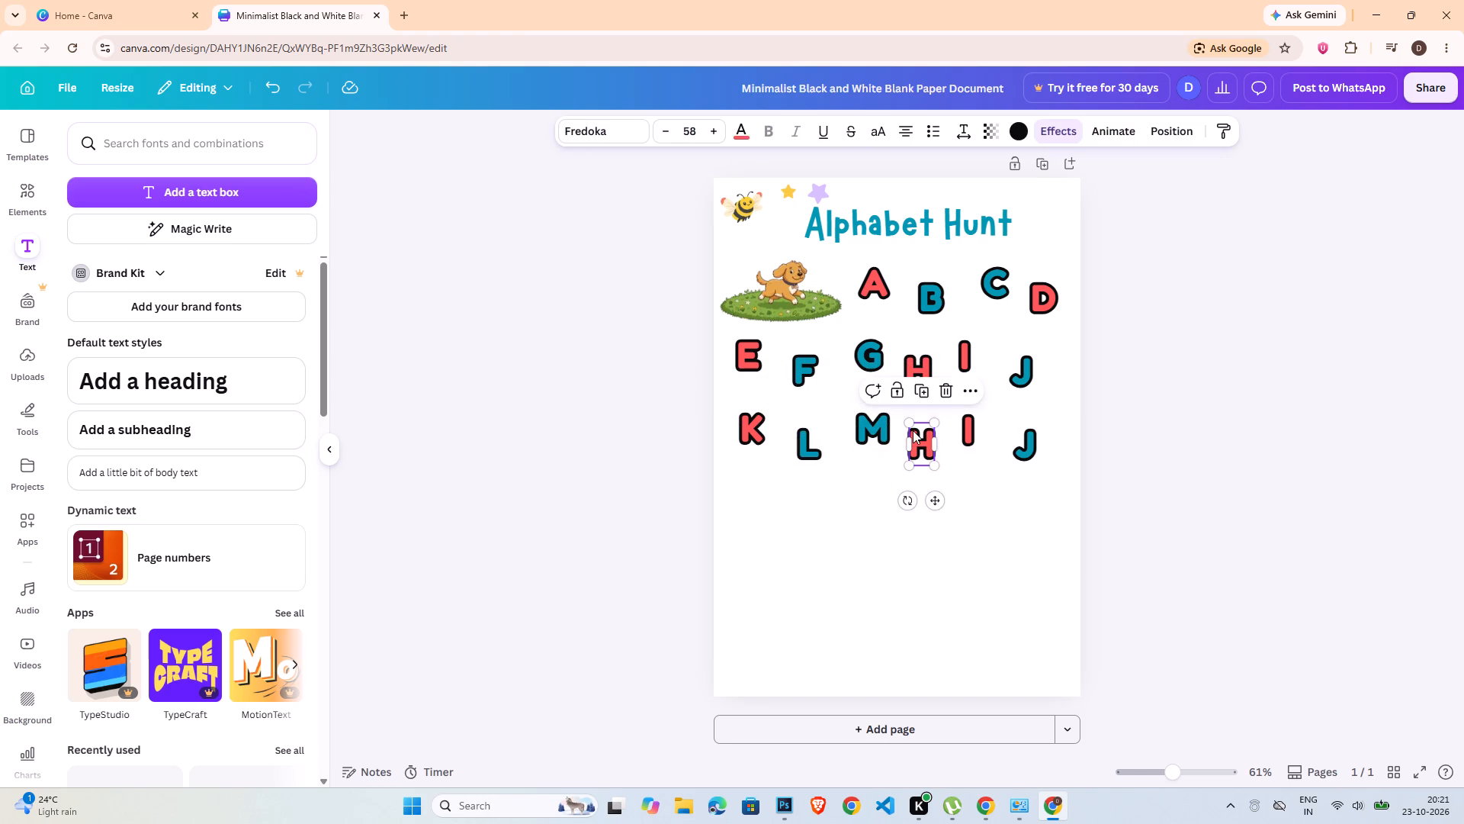
shift+click(913, 430)
double_click(913, 430)
key(shift+n)
double_click(959, 436)
double_click(968, 433)
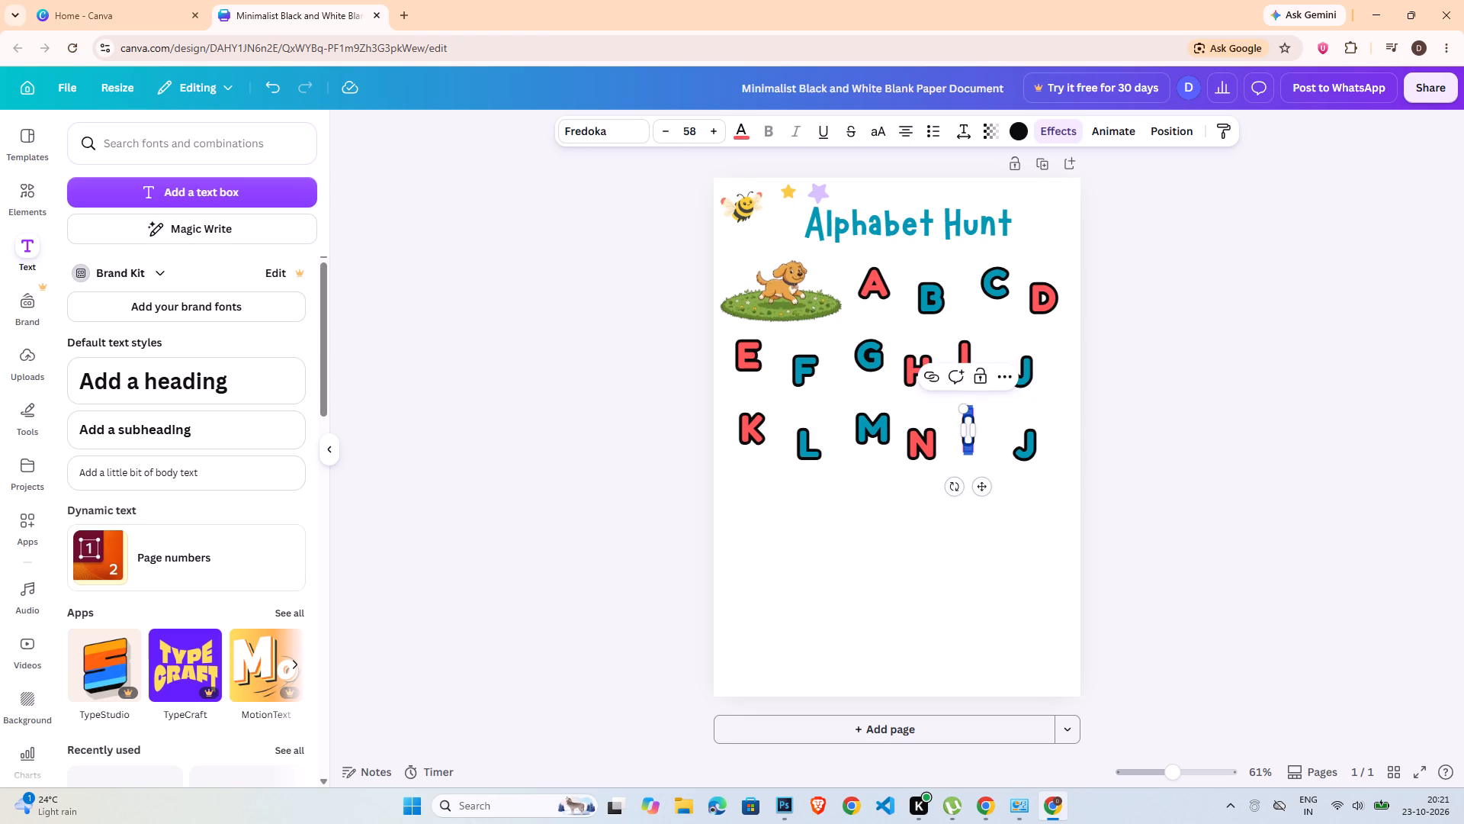
key(shift+o)
double_click(1023, 443)
key(shift+p)
click(1168, 549)
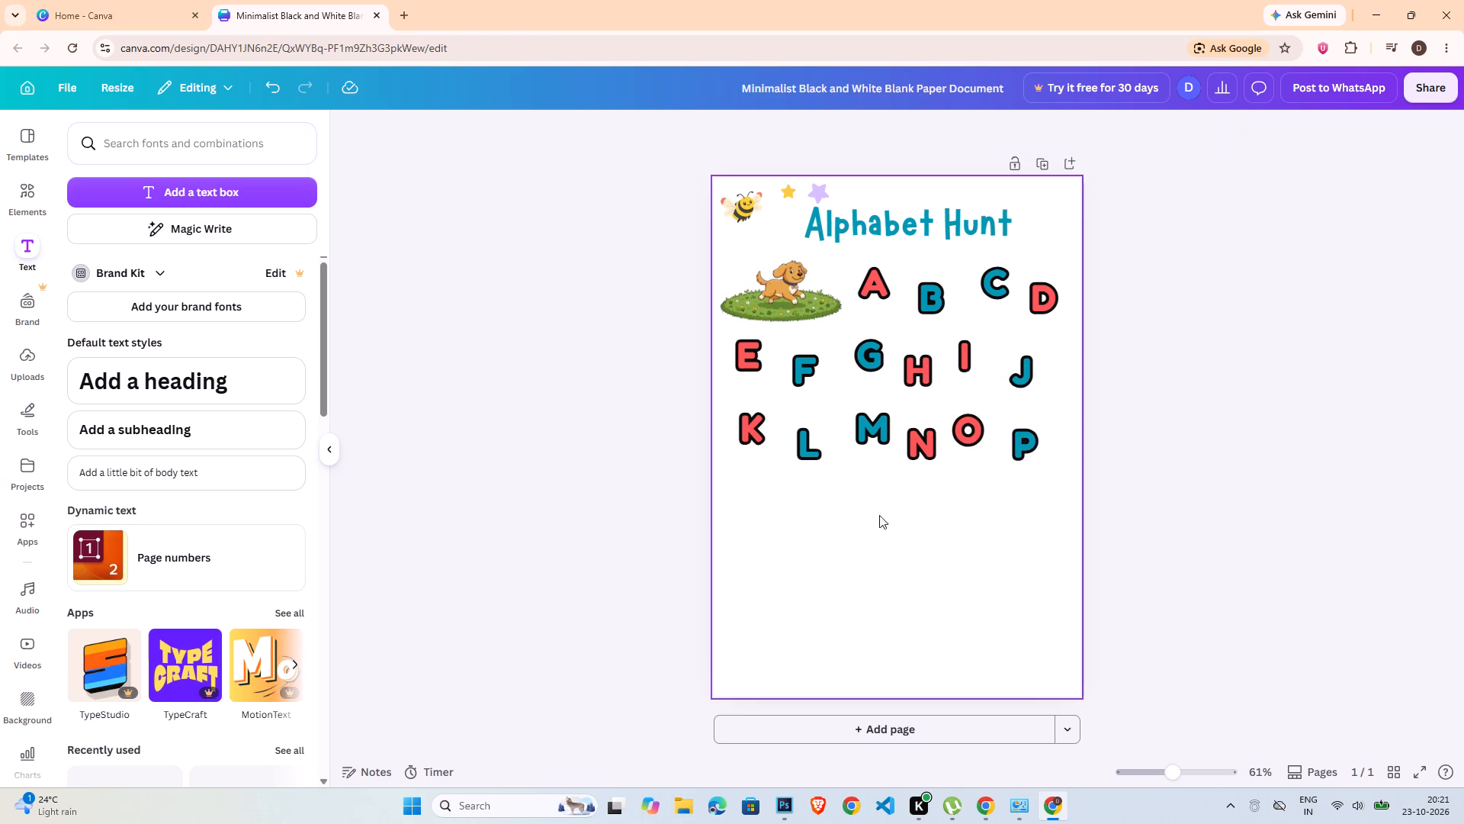
Duplicate the row of letters K to P together and place the copies directly below it as a fourth row.
drag(745, 478, 1021, 427)
key(ctrl+c)
key(ctrl+v)
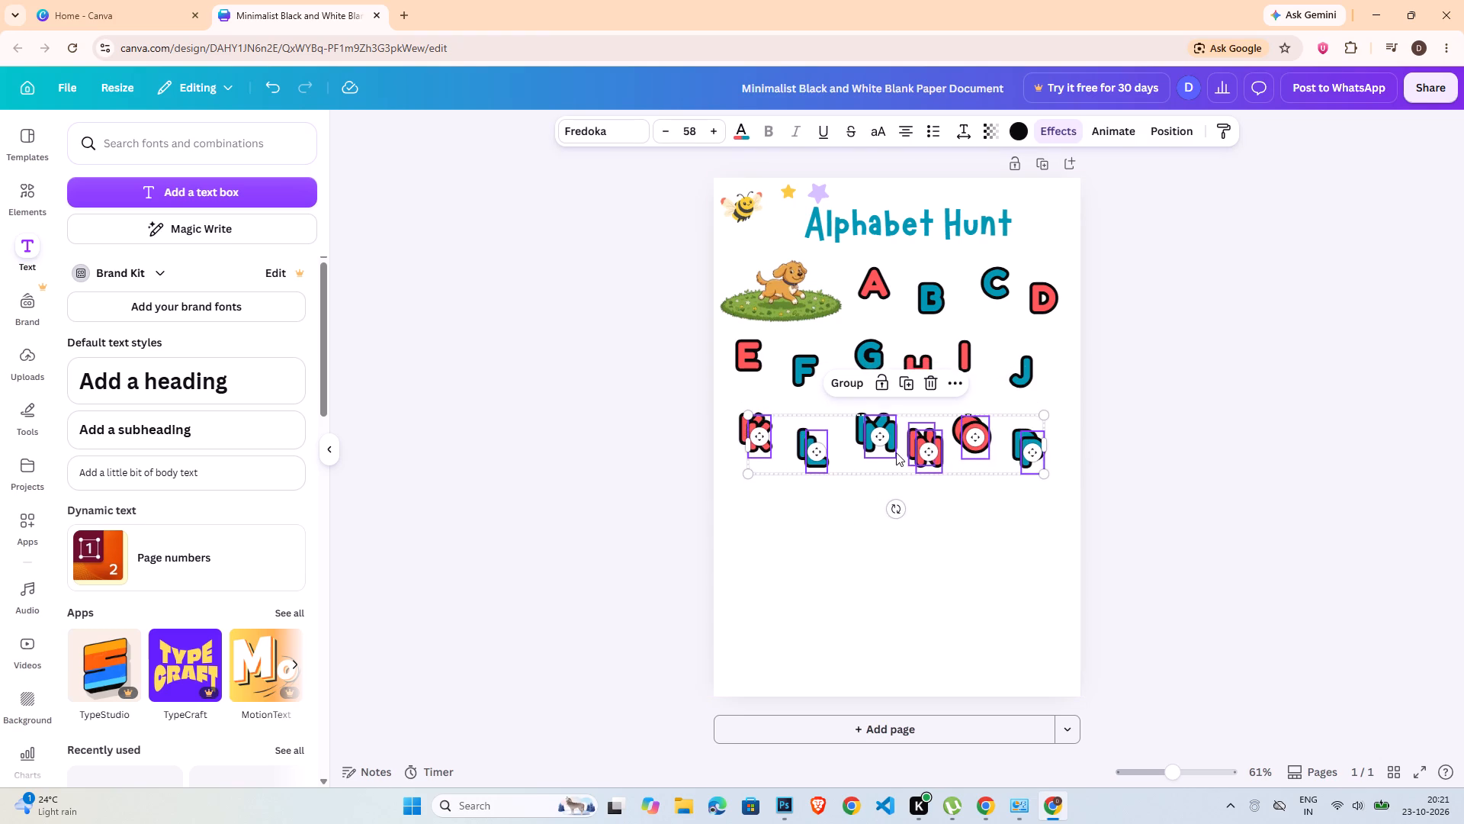
drag(894, 455, 889, 525)
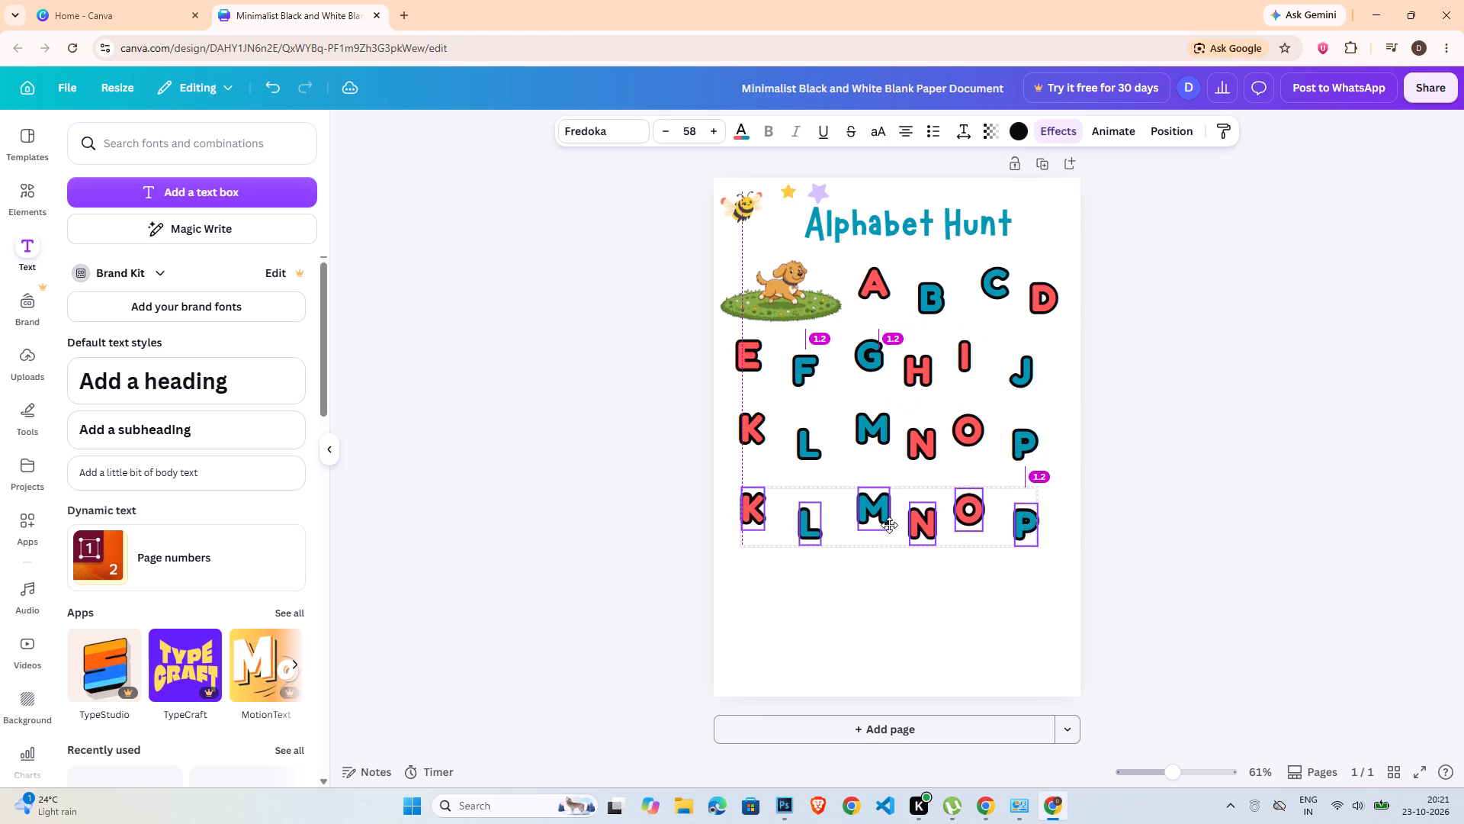
drag(889, 525, 889, 519)
click(659, 617)
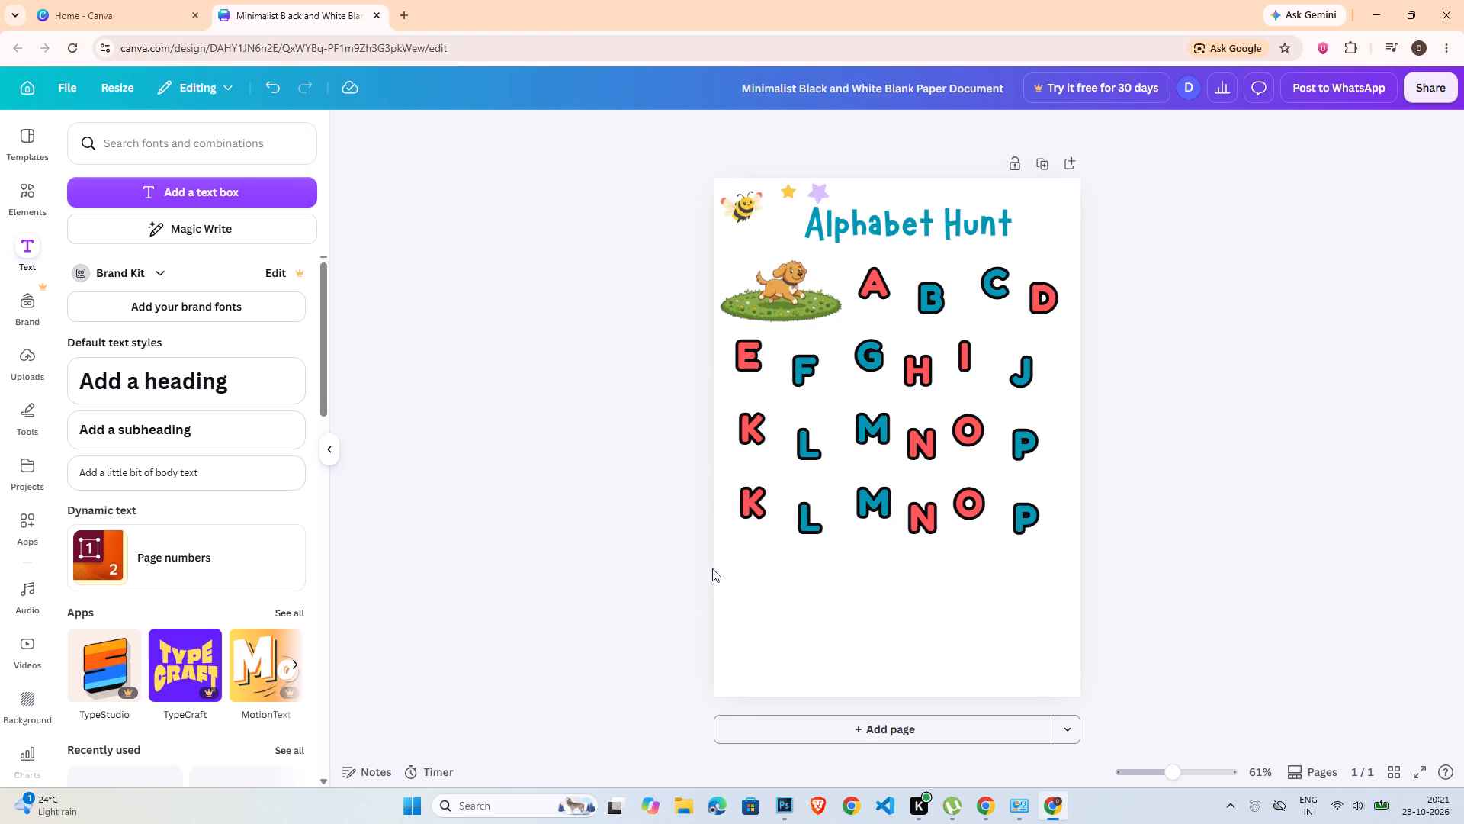
Change the six copied letters in the fourth row to Q, R, S, T, U and V.
double_click(756, 501)
key(shift+q)
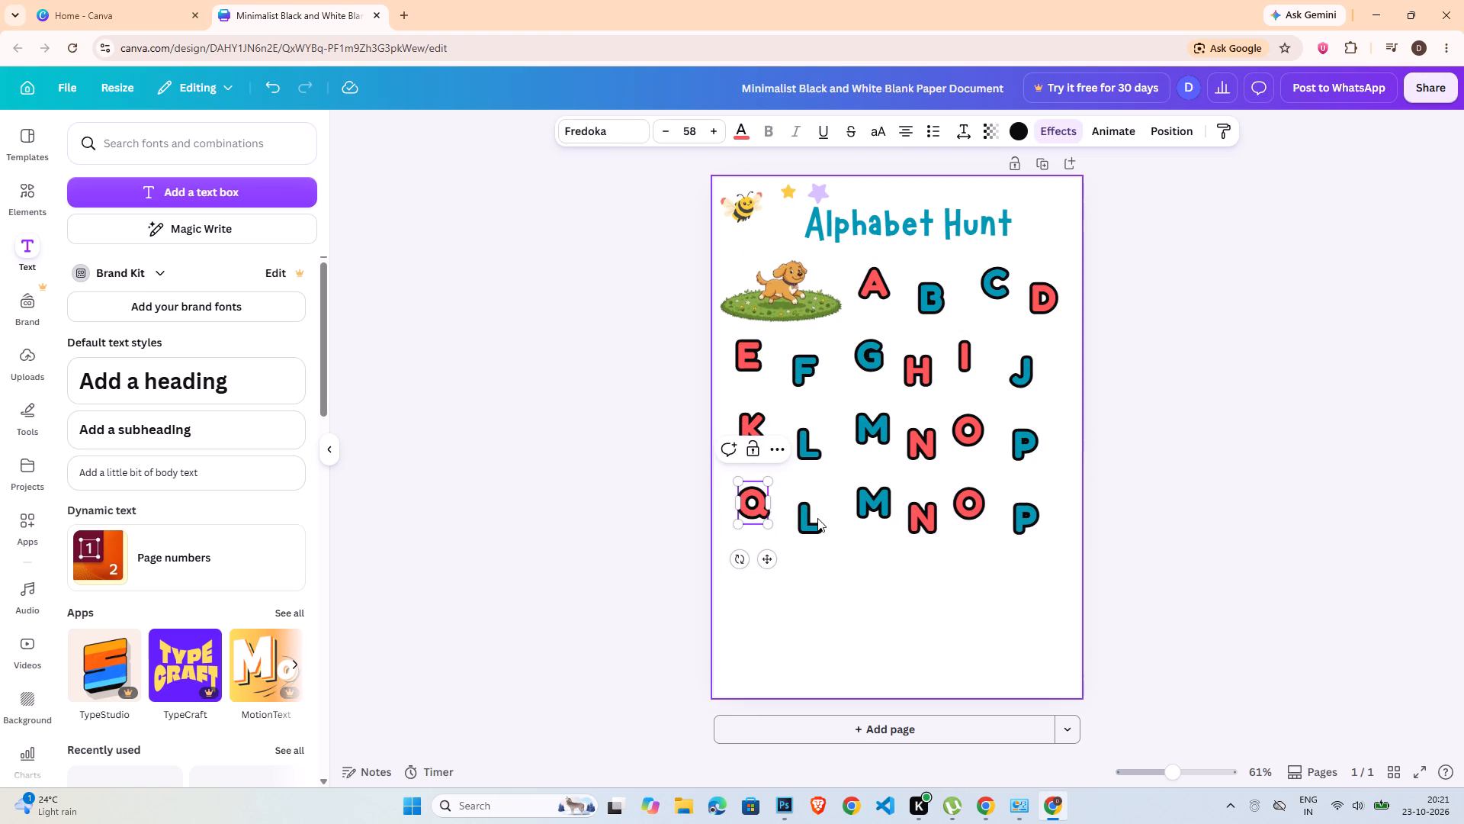
double_click(817, 518)
key(shift+r)
double_click(862, 513)
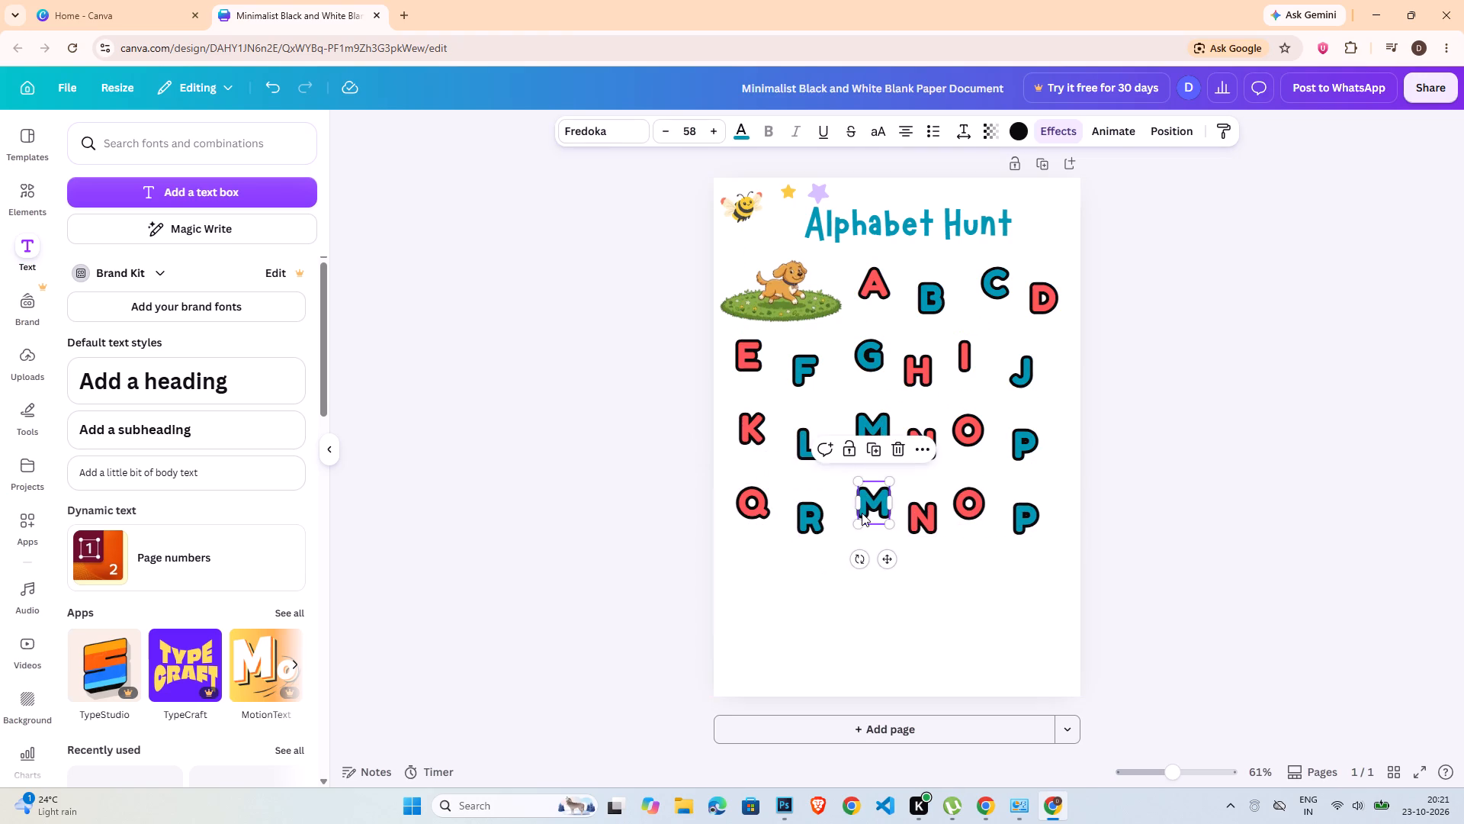
key(shift+s)
double_click(937, 523)
double_click(928, 525)
key(shift+t)
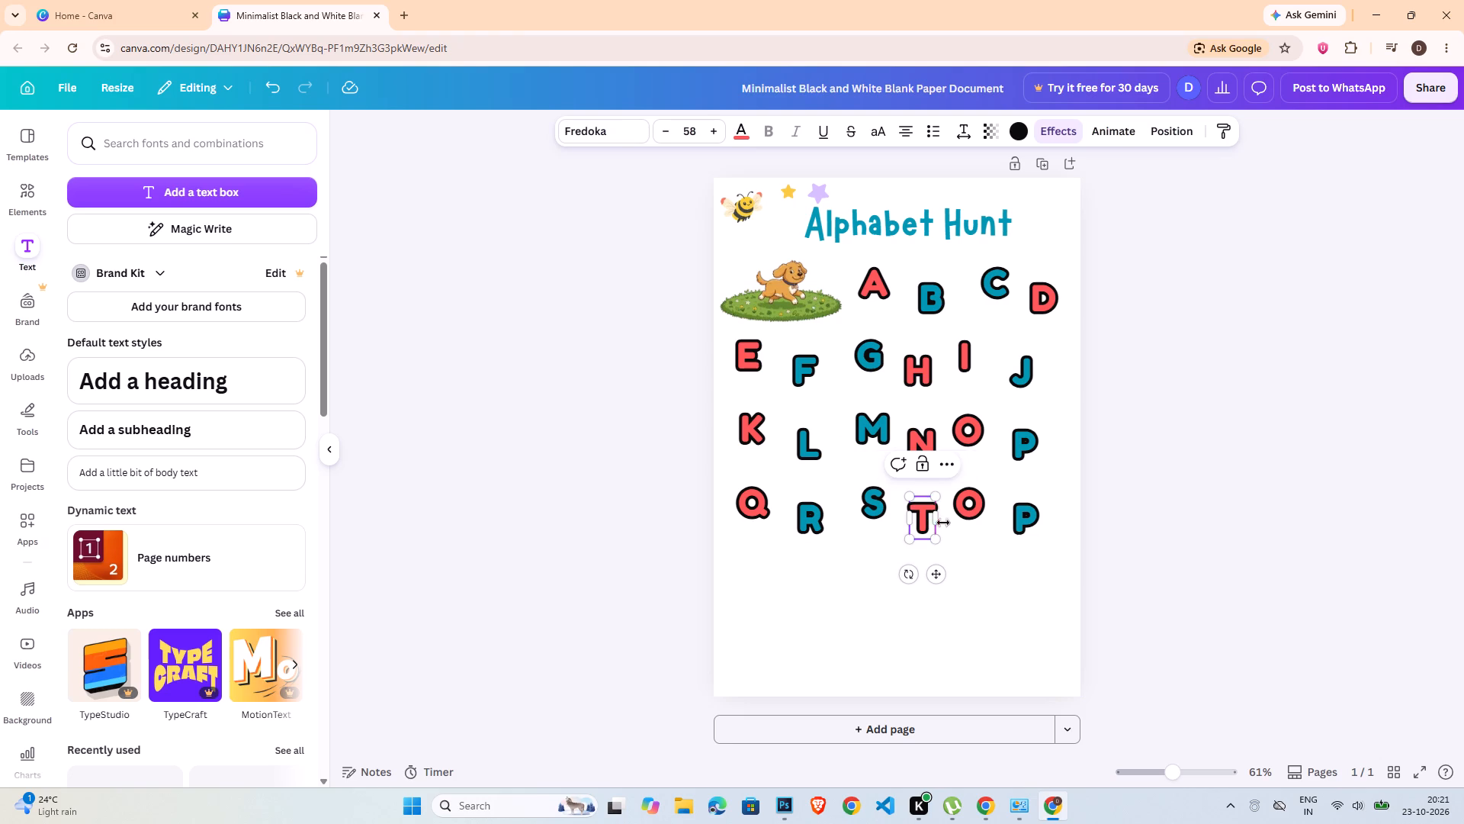
double_click(964, 507)
key(shift+u)
double_click(1029, 522)
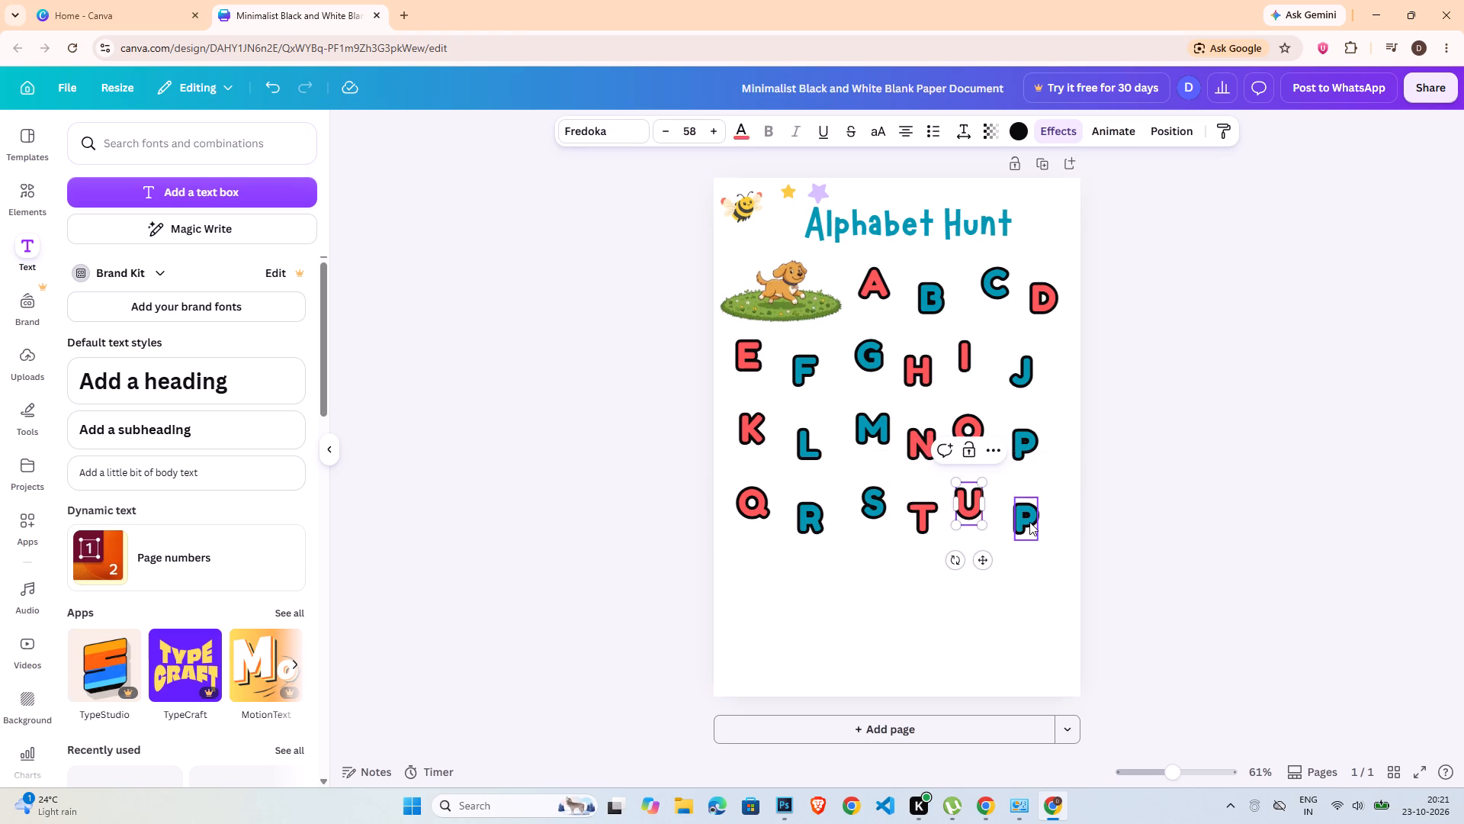
key(shift+v)
click(1241, 582)
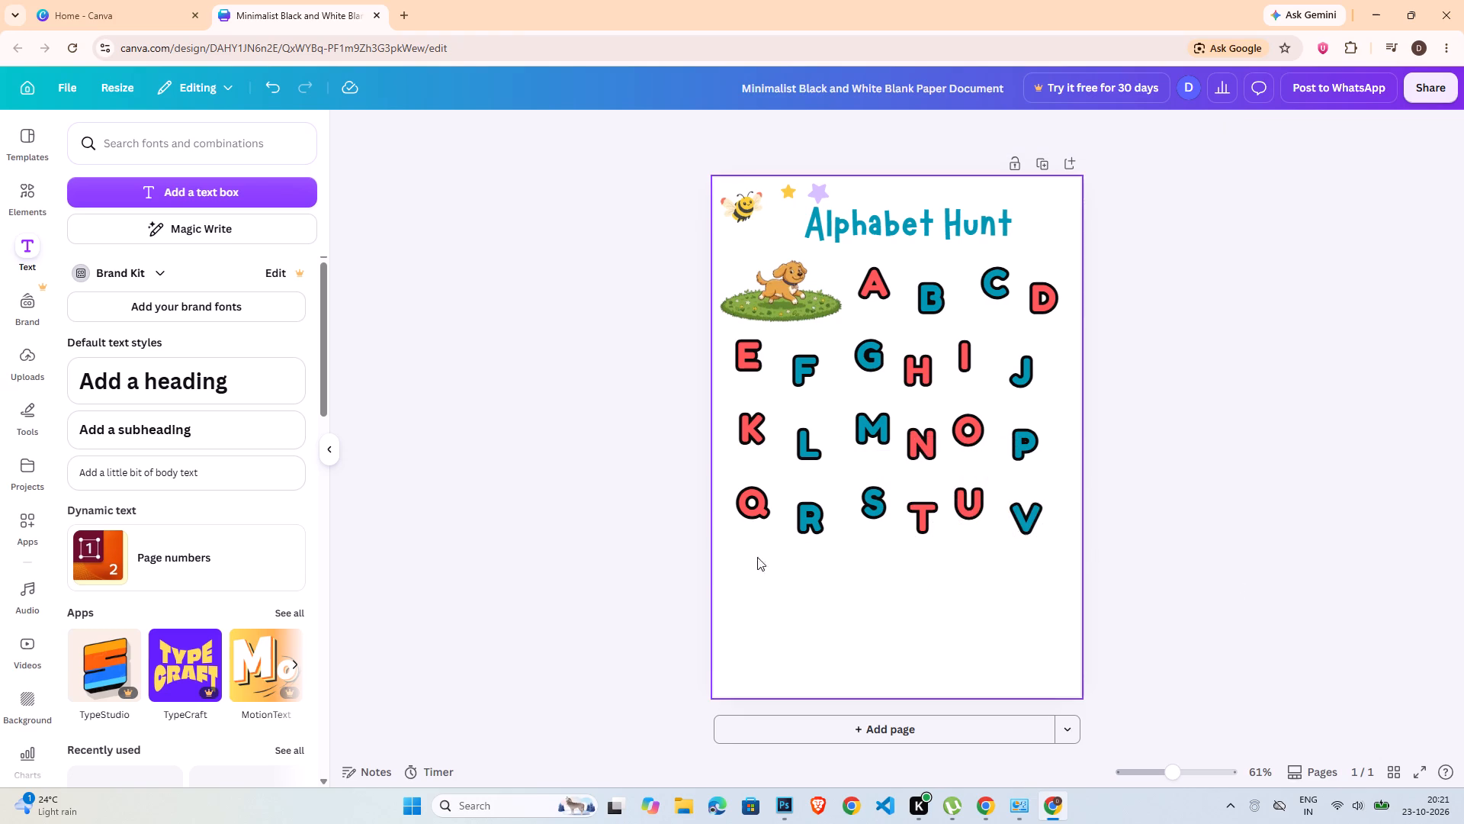
Duplicate the row of letters Q to V together and place the copies directly below it as a fifth row.
drag(750, 554, 1056, 530)
click(805, 626)
drag(738, 578, 1011, 509)
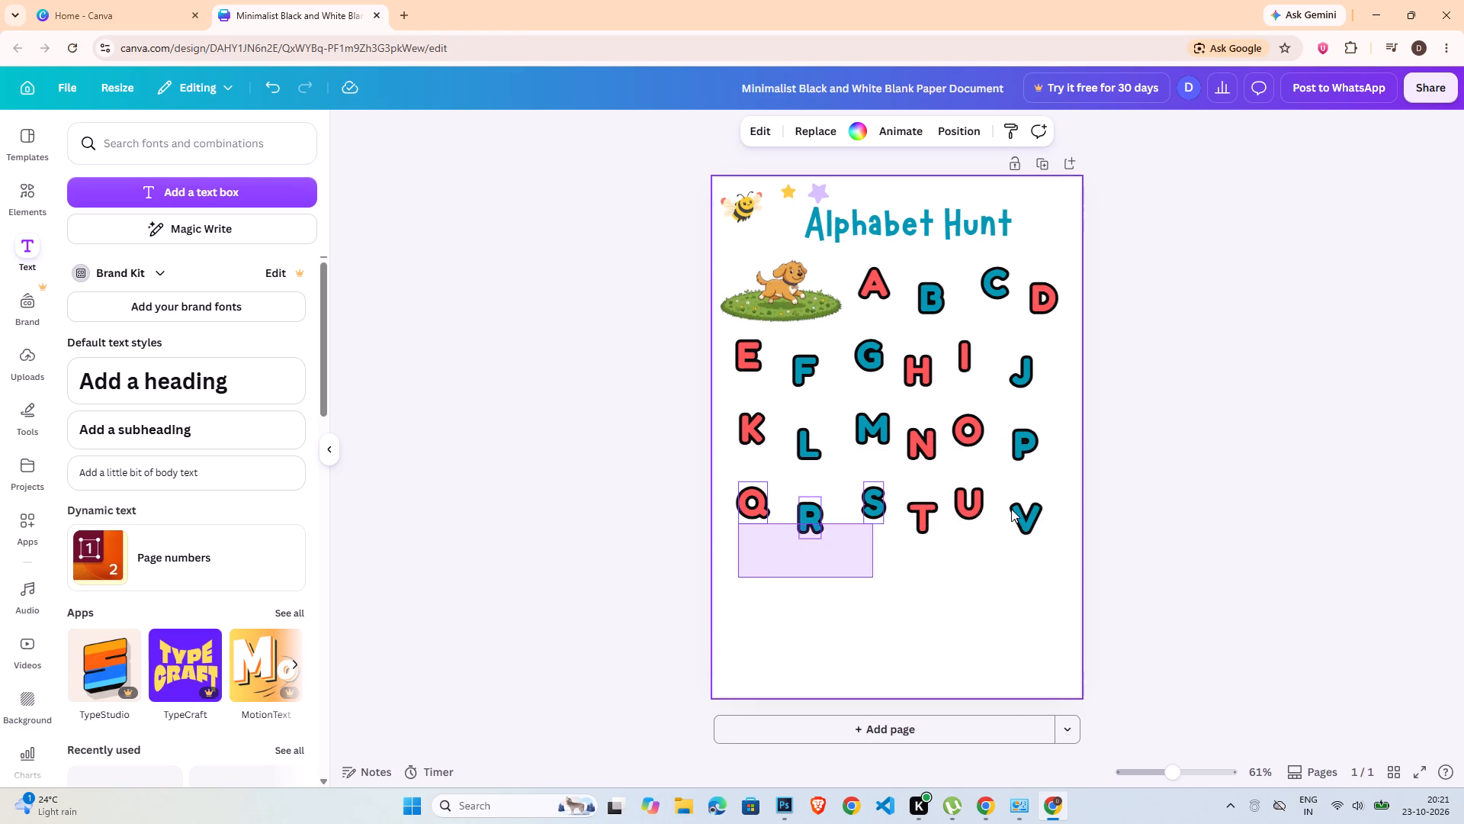
drag(1011, 509, 1025, 509)
key(ctrl+c)
key(ctrl+v)
drag(926, 509, 901, 539)
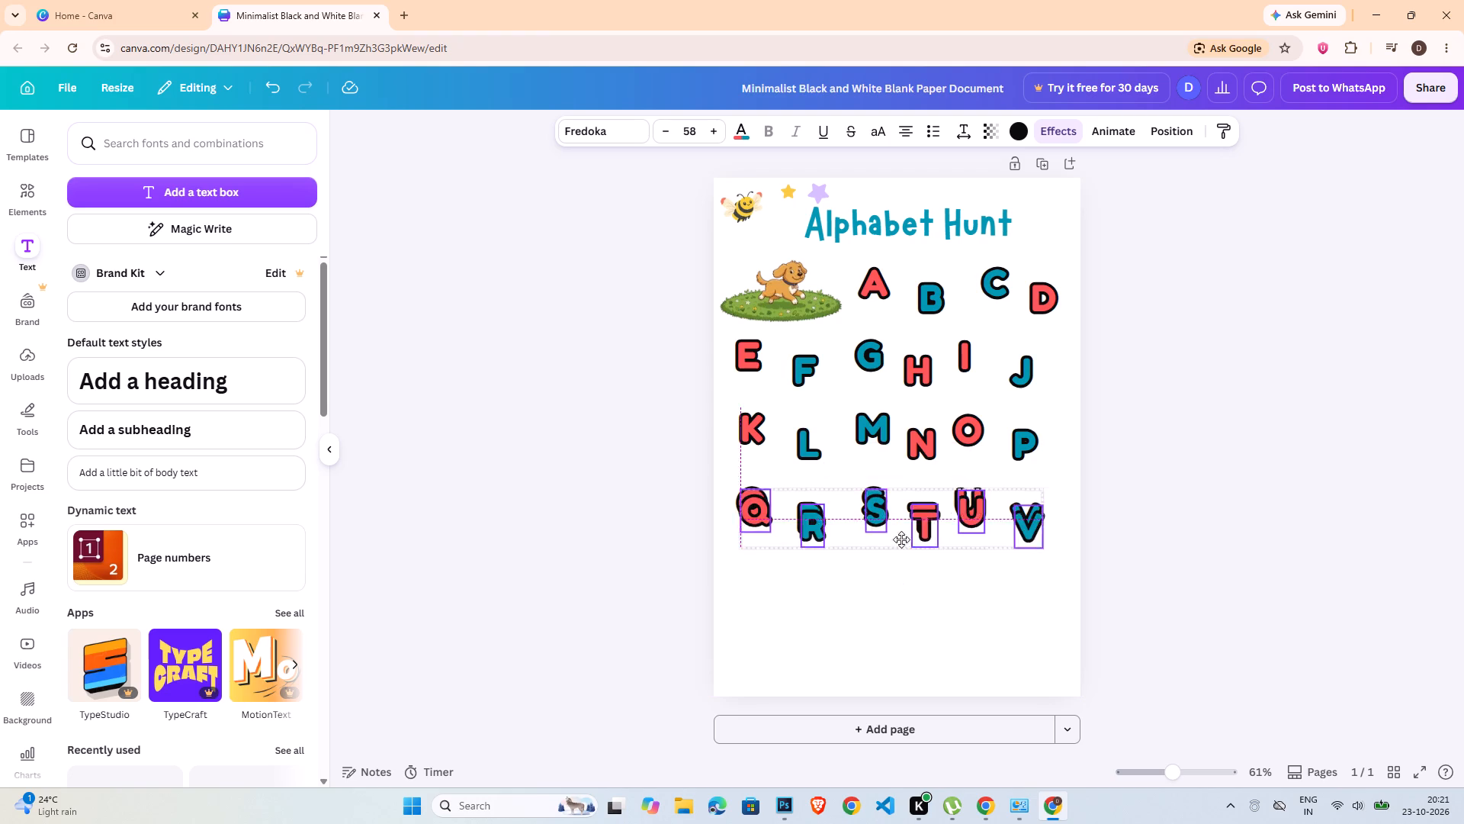
drag(901, 539, 917, 574)
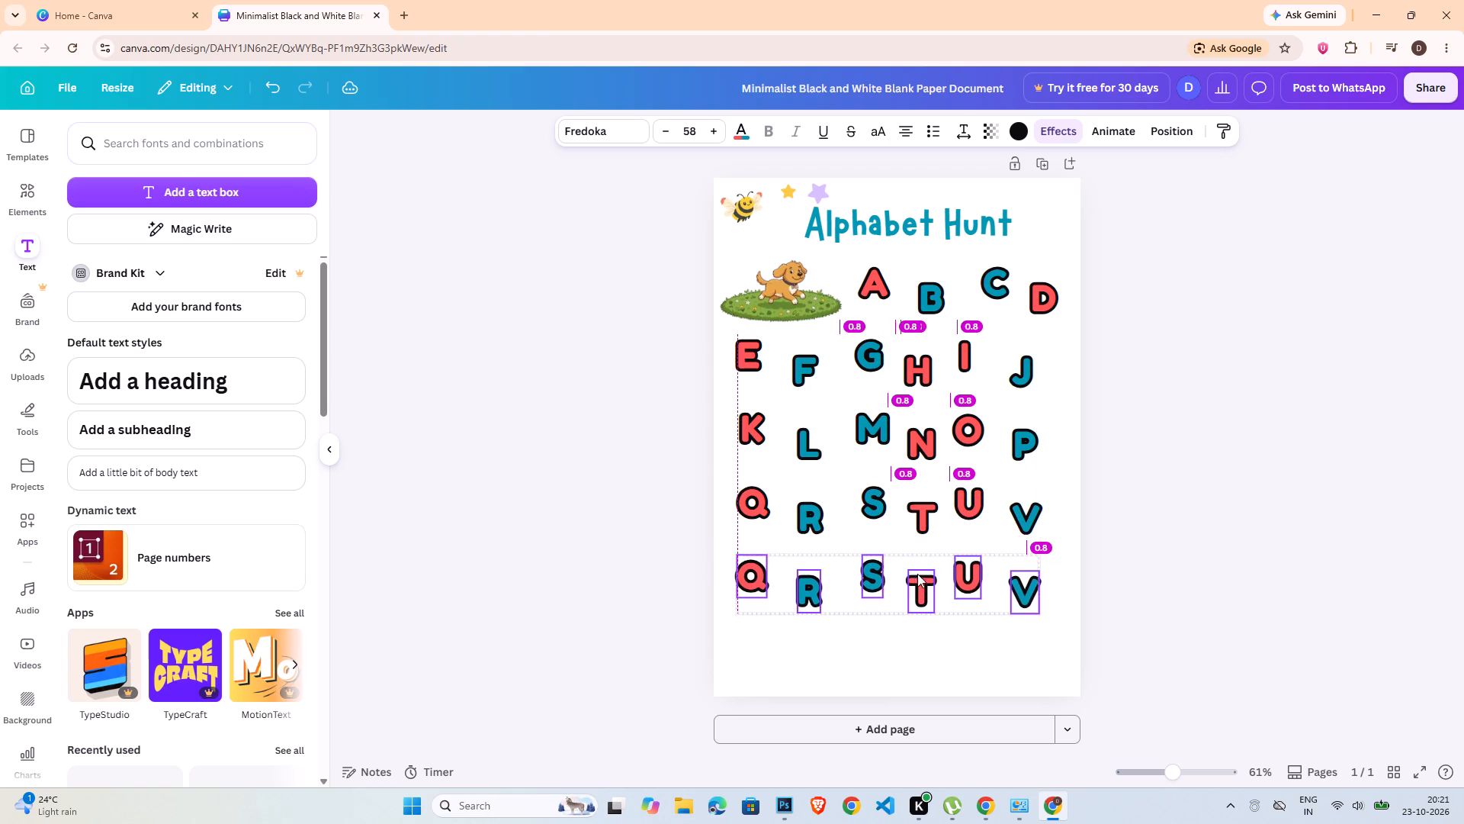
click(1255, 618)
Change the first four copied letters in the fifth row to W, X, Y and Z.
double_click(752, 580)
key(shift+w)
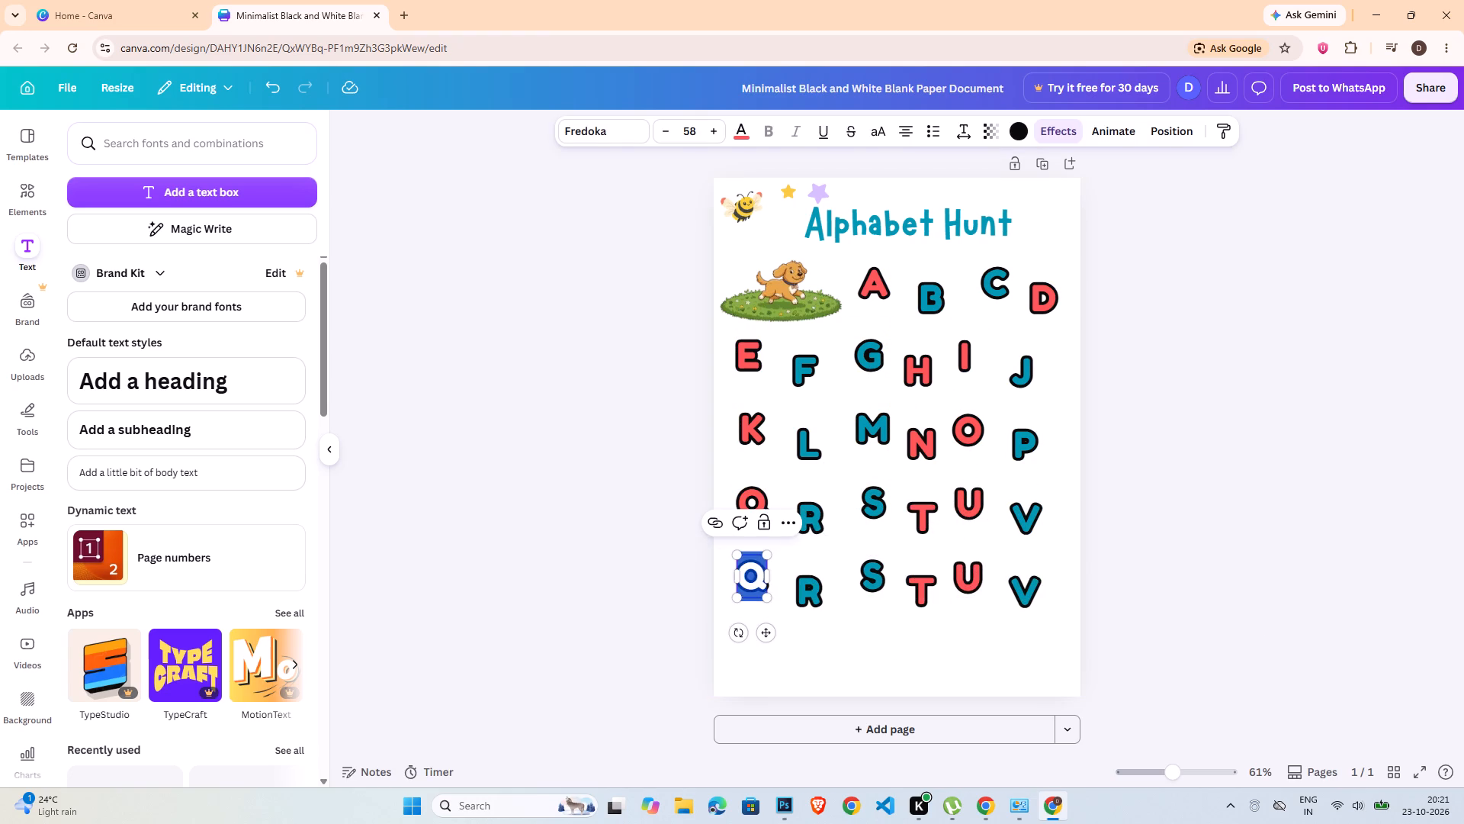
double_click(804, 591)
key(shift+x)
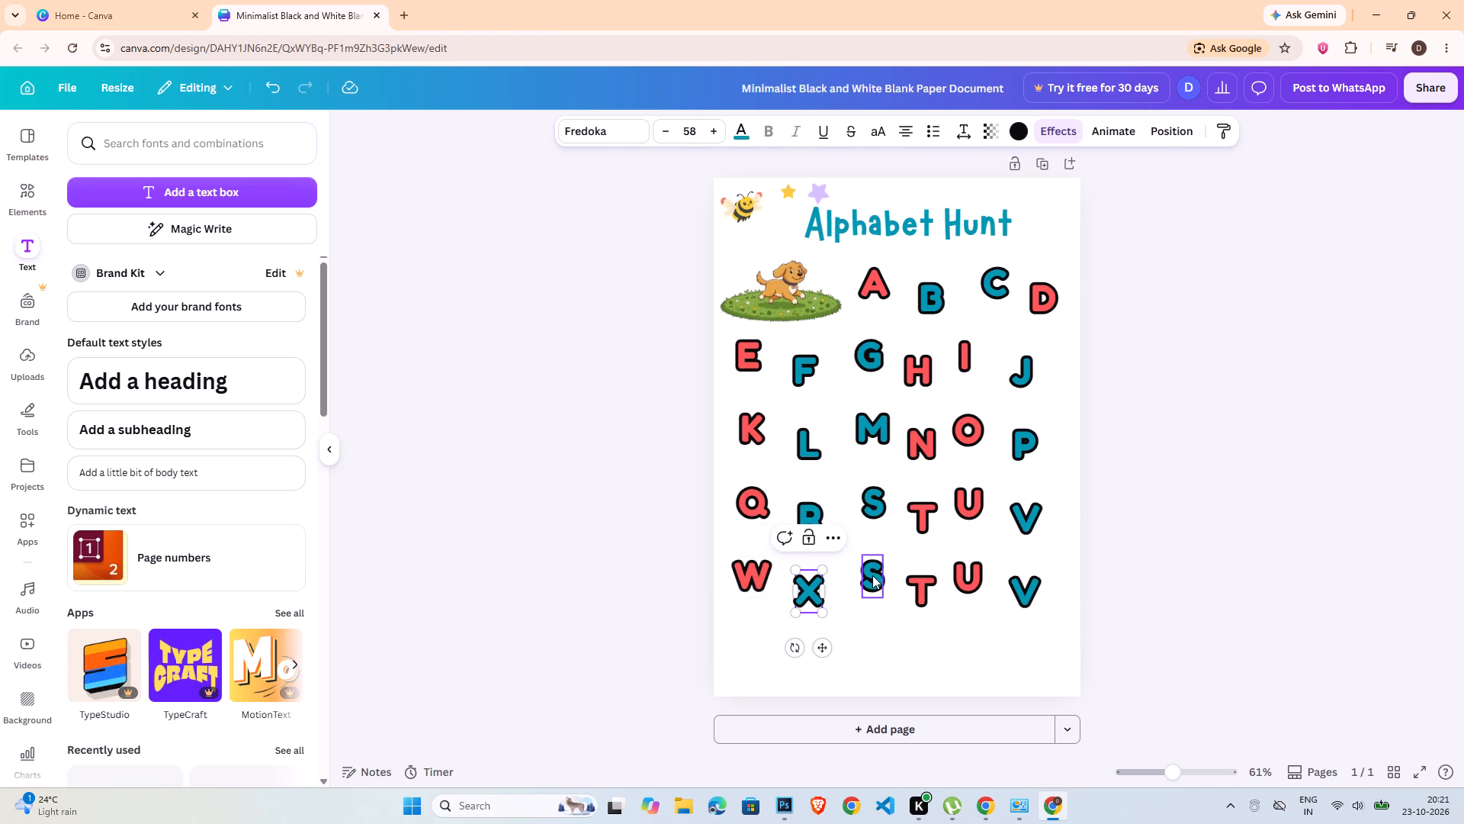
double_click(872, 575)
key(shift+y)
double_click(910, 586)
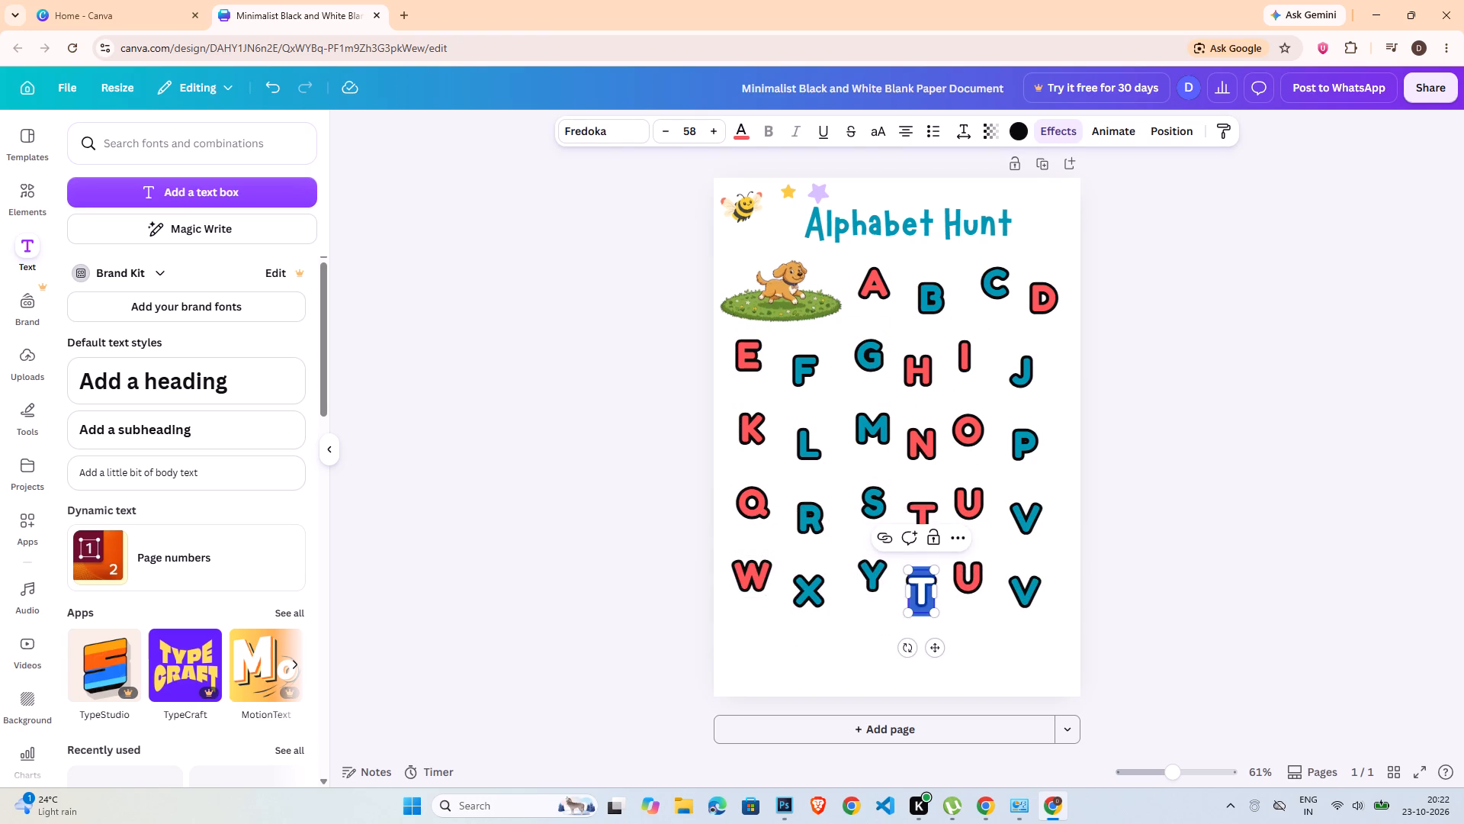
key(shift+z)
click(1187, 600)
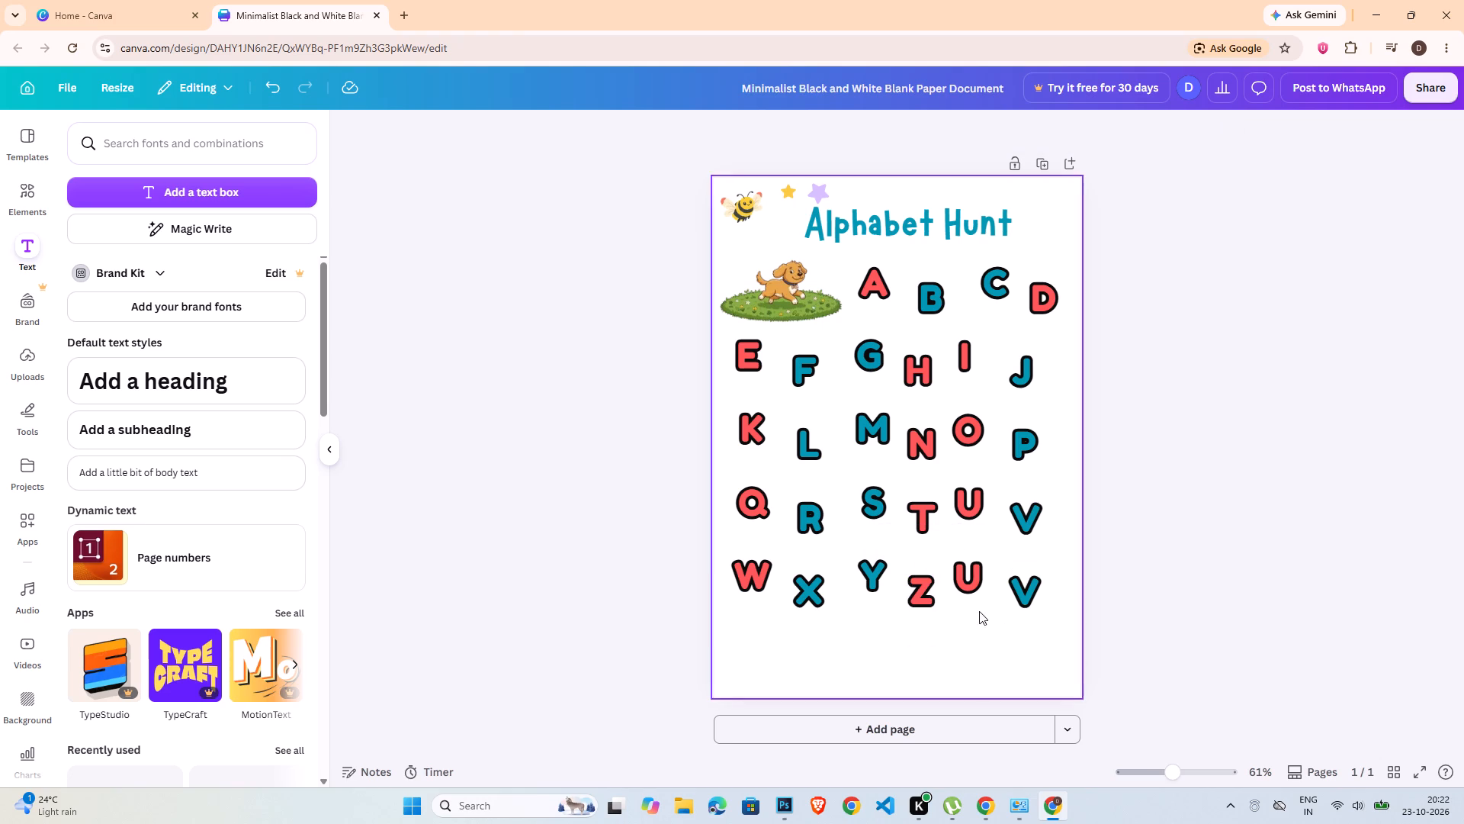
Delete the leftover copied letters U and V after the Z in the fifth row.
click(974, 601)
key(Delete)
click(1032, 598)
key(Delete)
click(1224, 620)
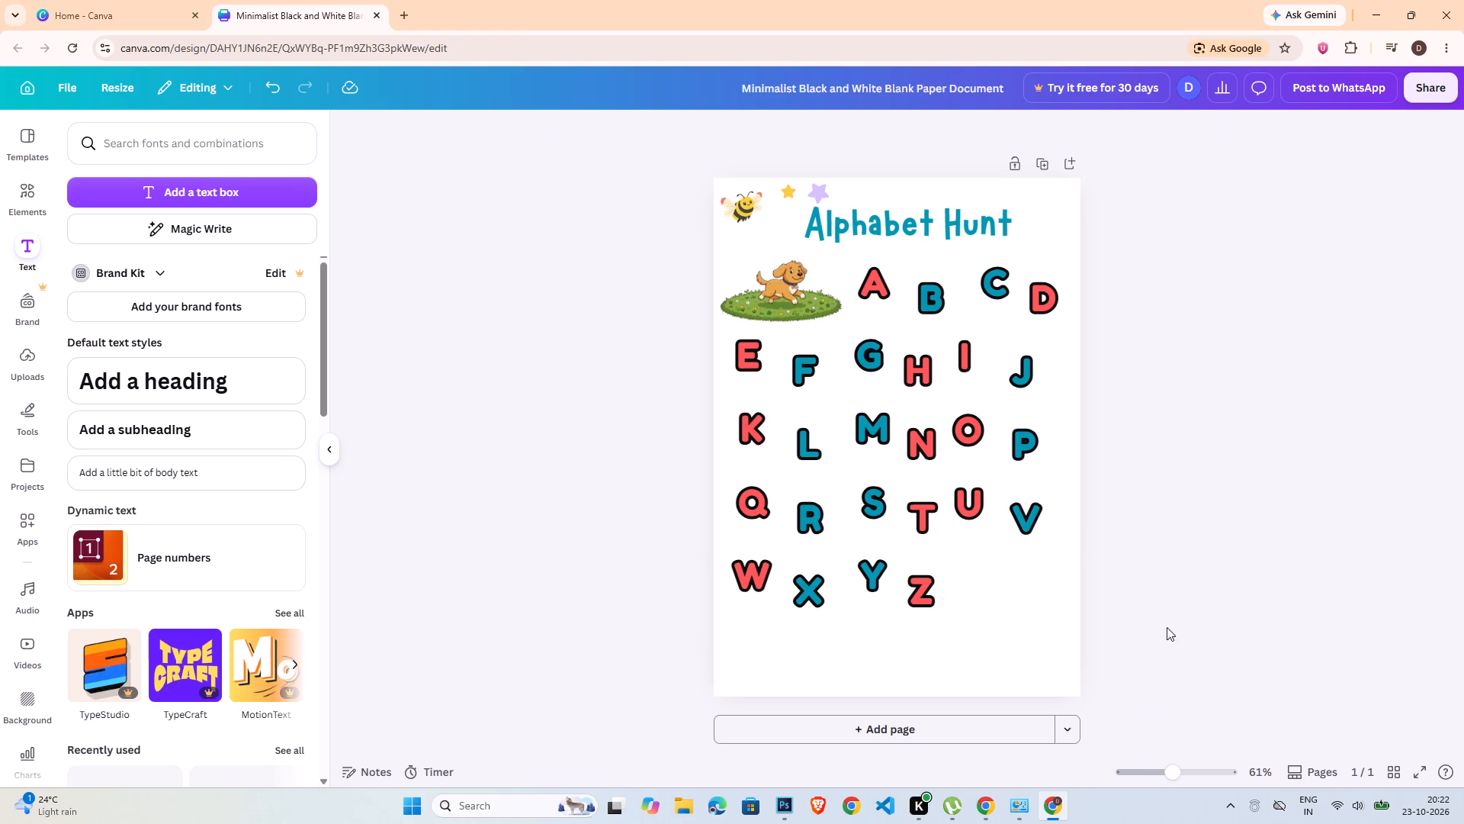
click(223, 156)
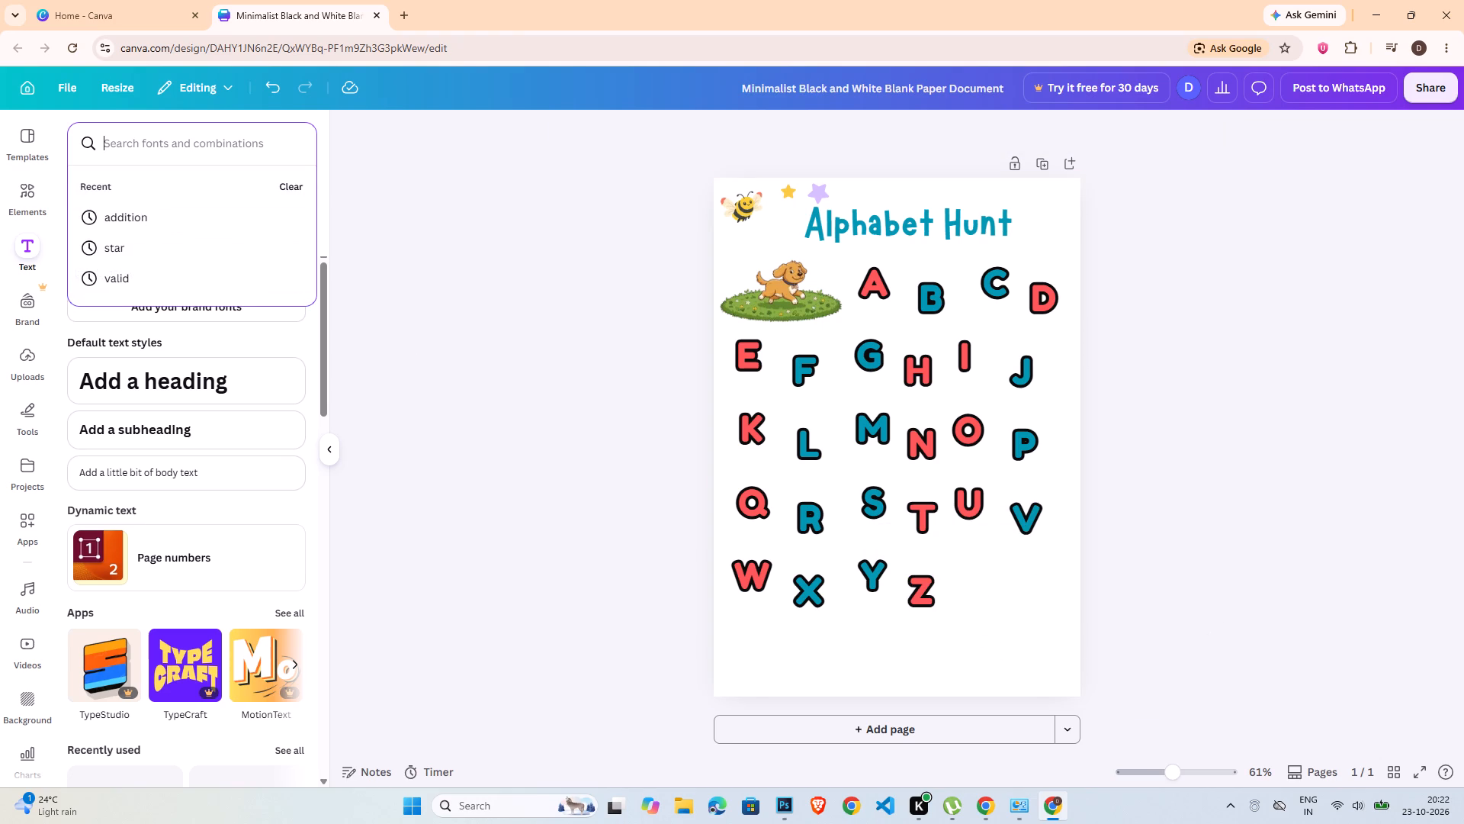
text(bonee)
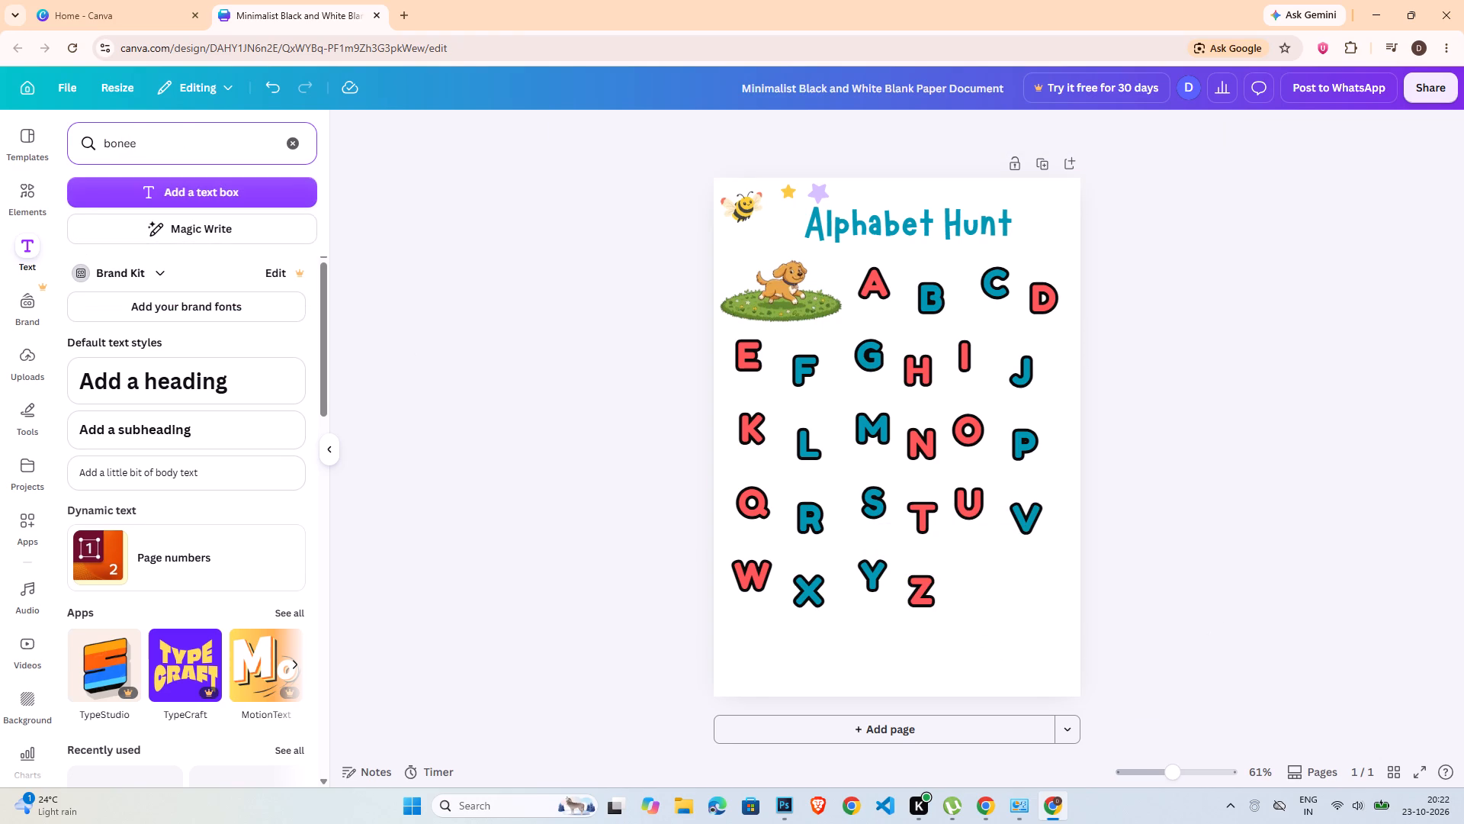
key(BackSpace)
Search the elements library for bone and look through the graphics results for a suitable dog bone.
click(13, 201)
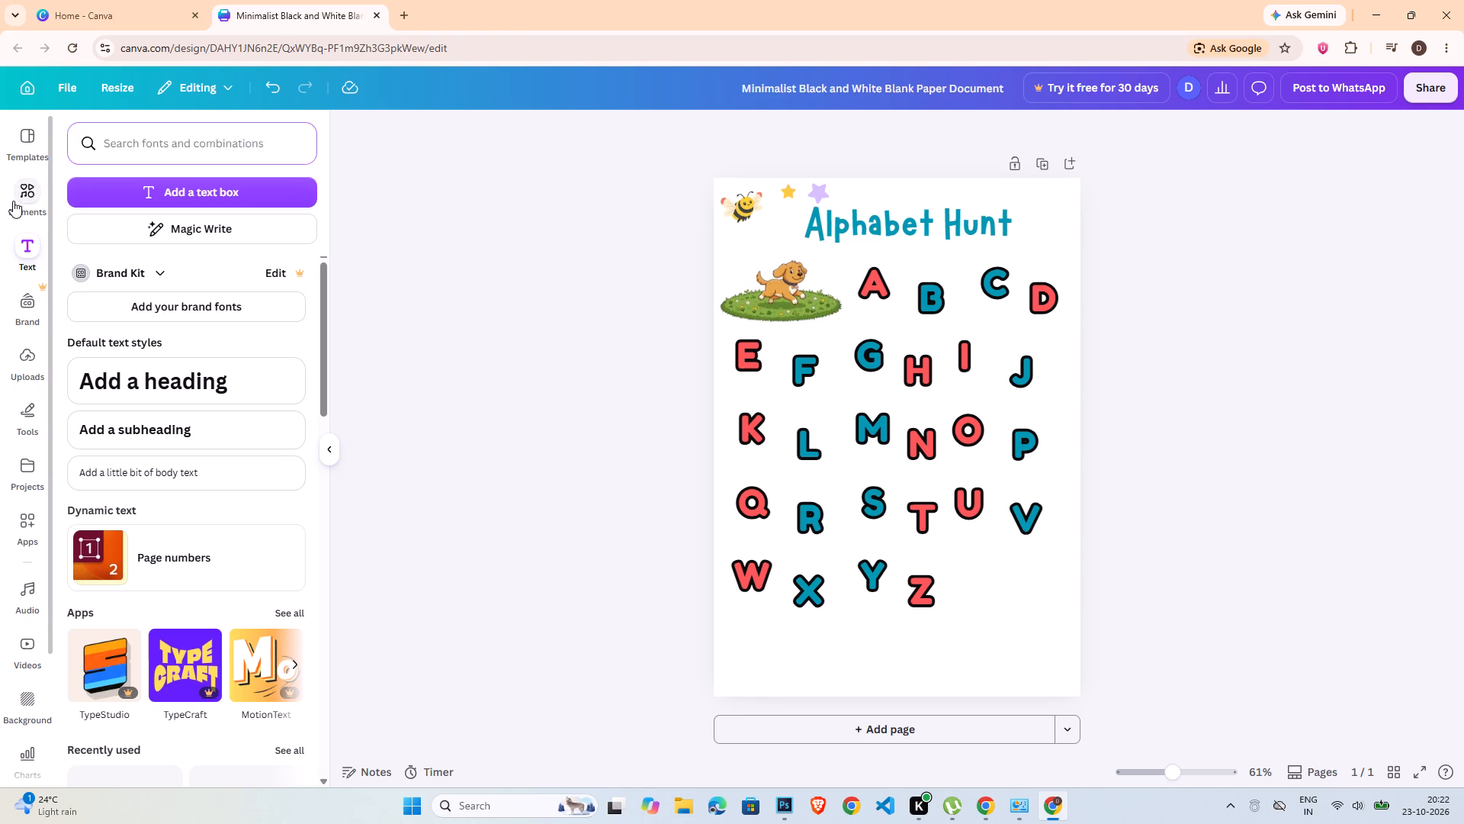
click(96, 152)
click(136, 152)
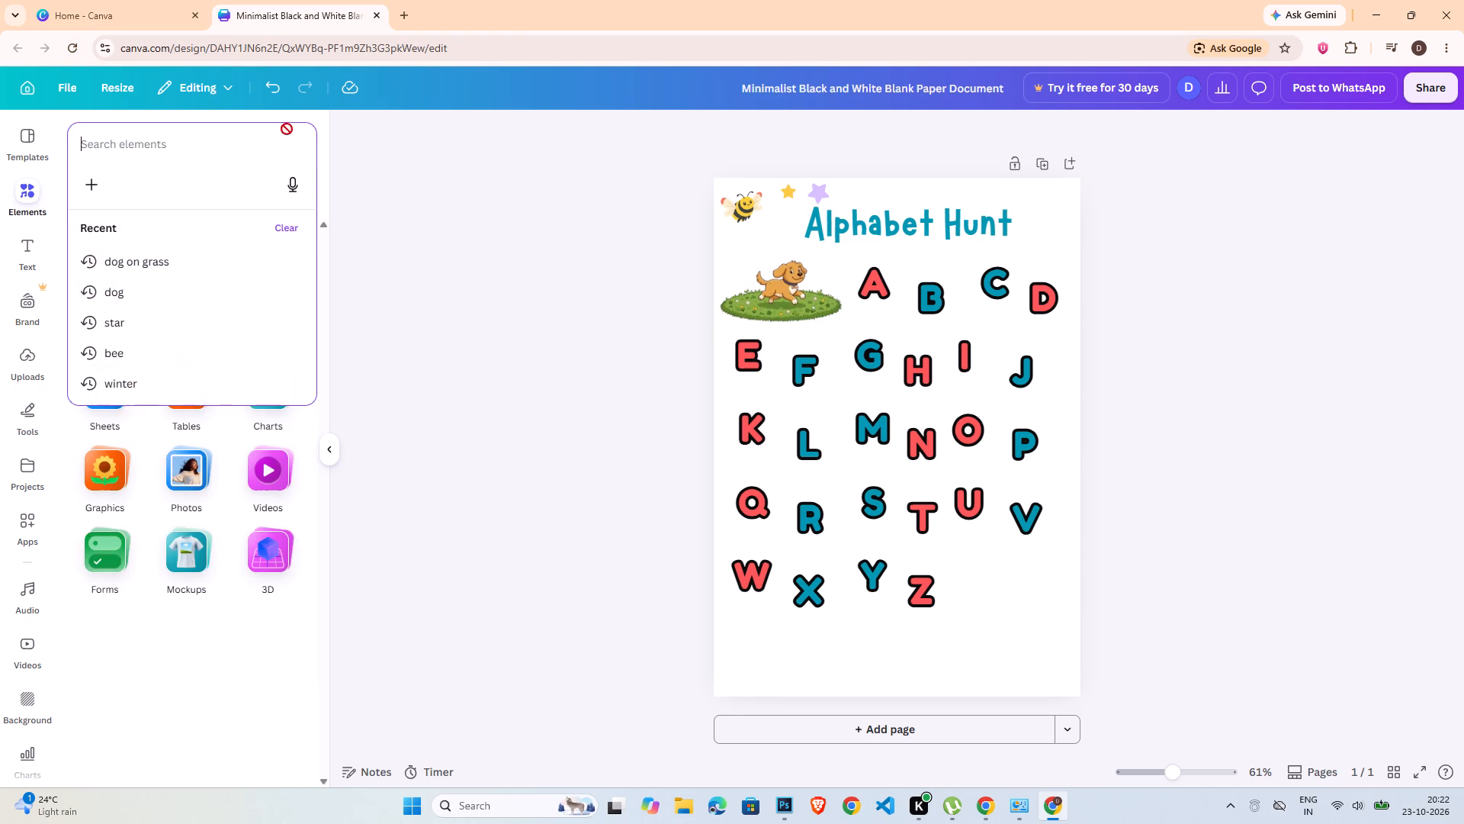
text(bone)
key(Return)
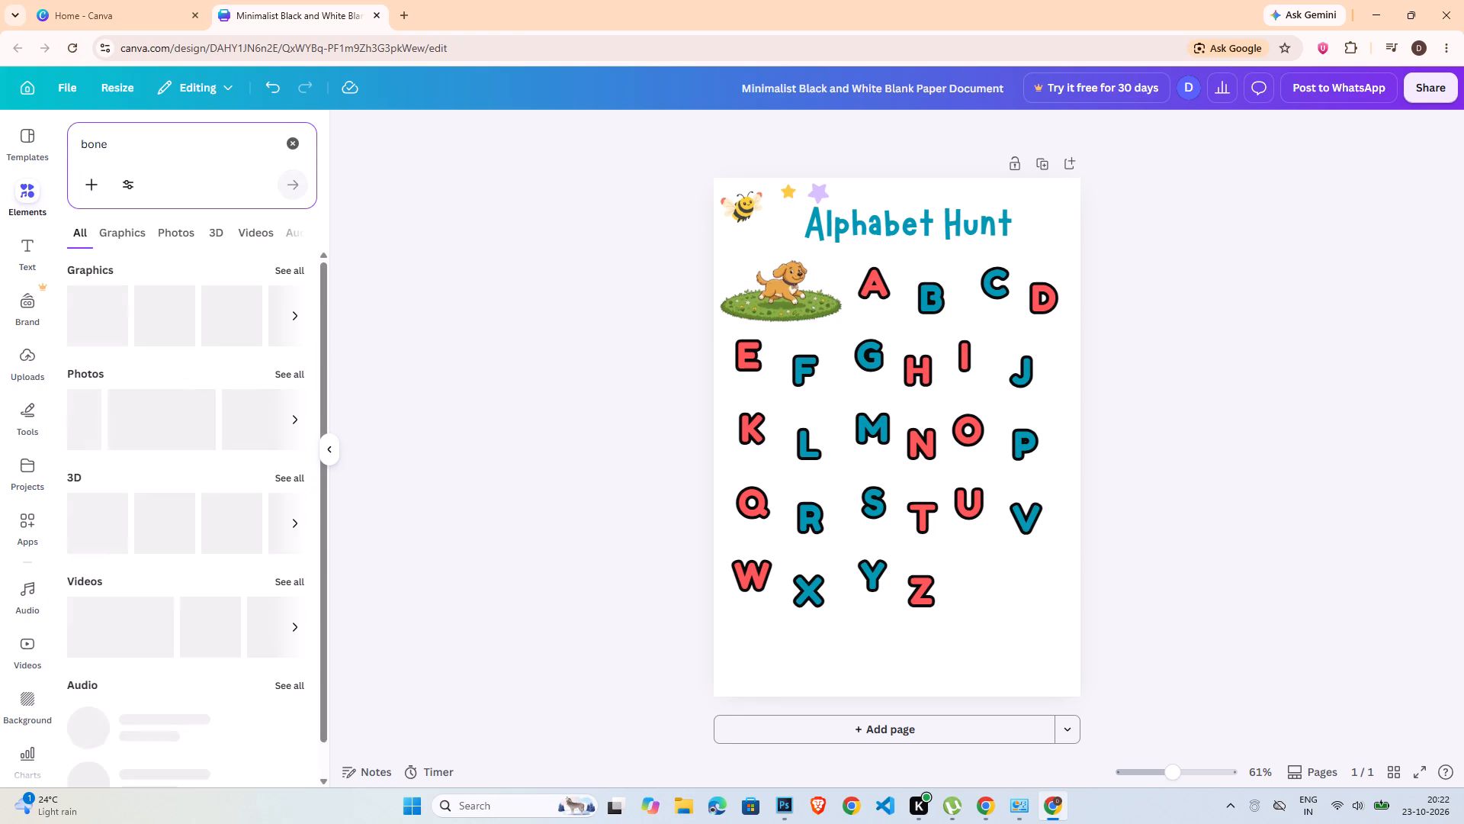
click(293, 272)
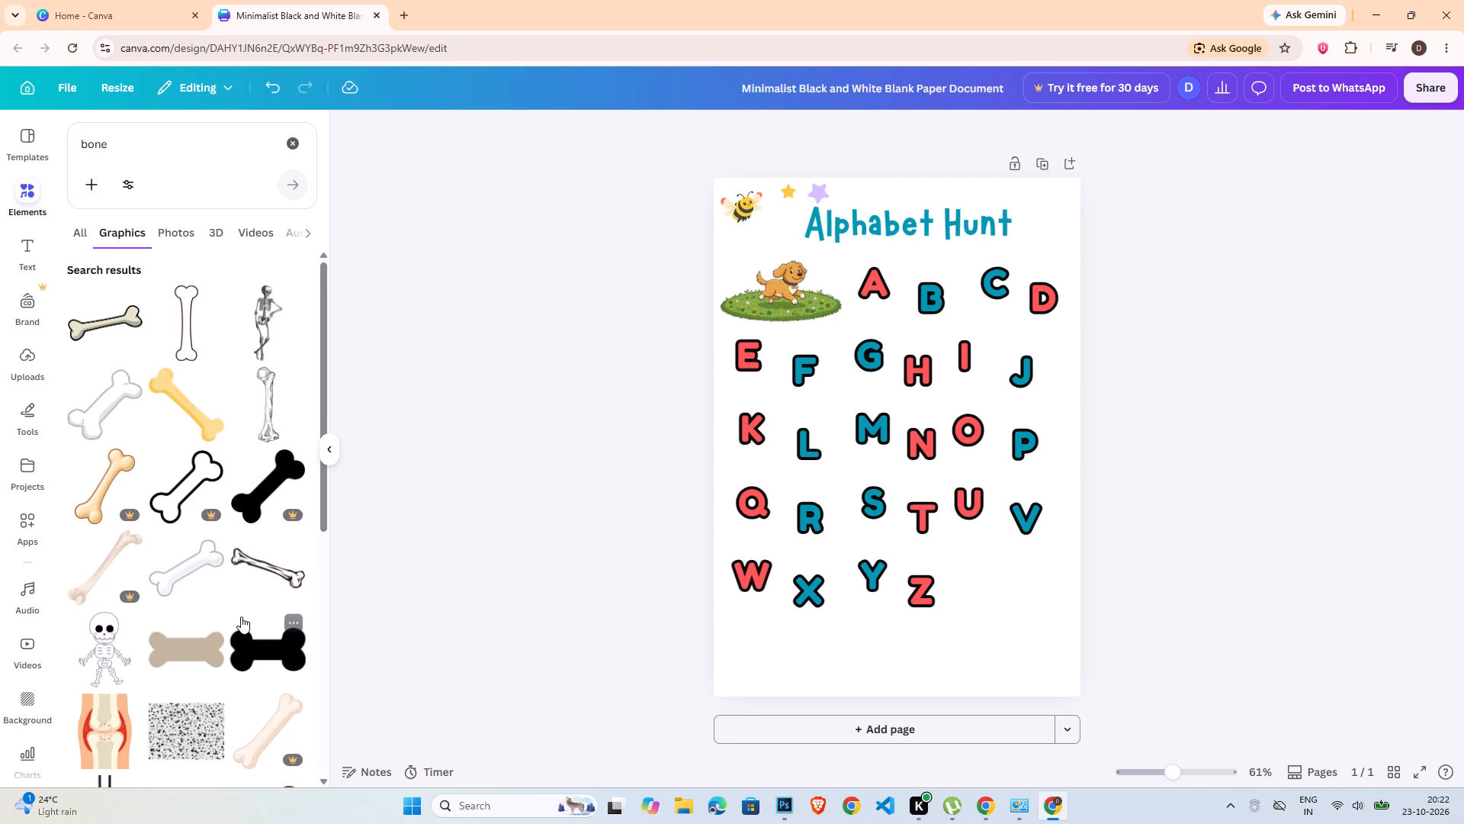
scroll(243, 619, down, 8)
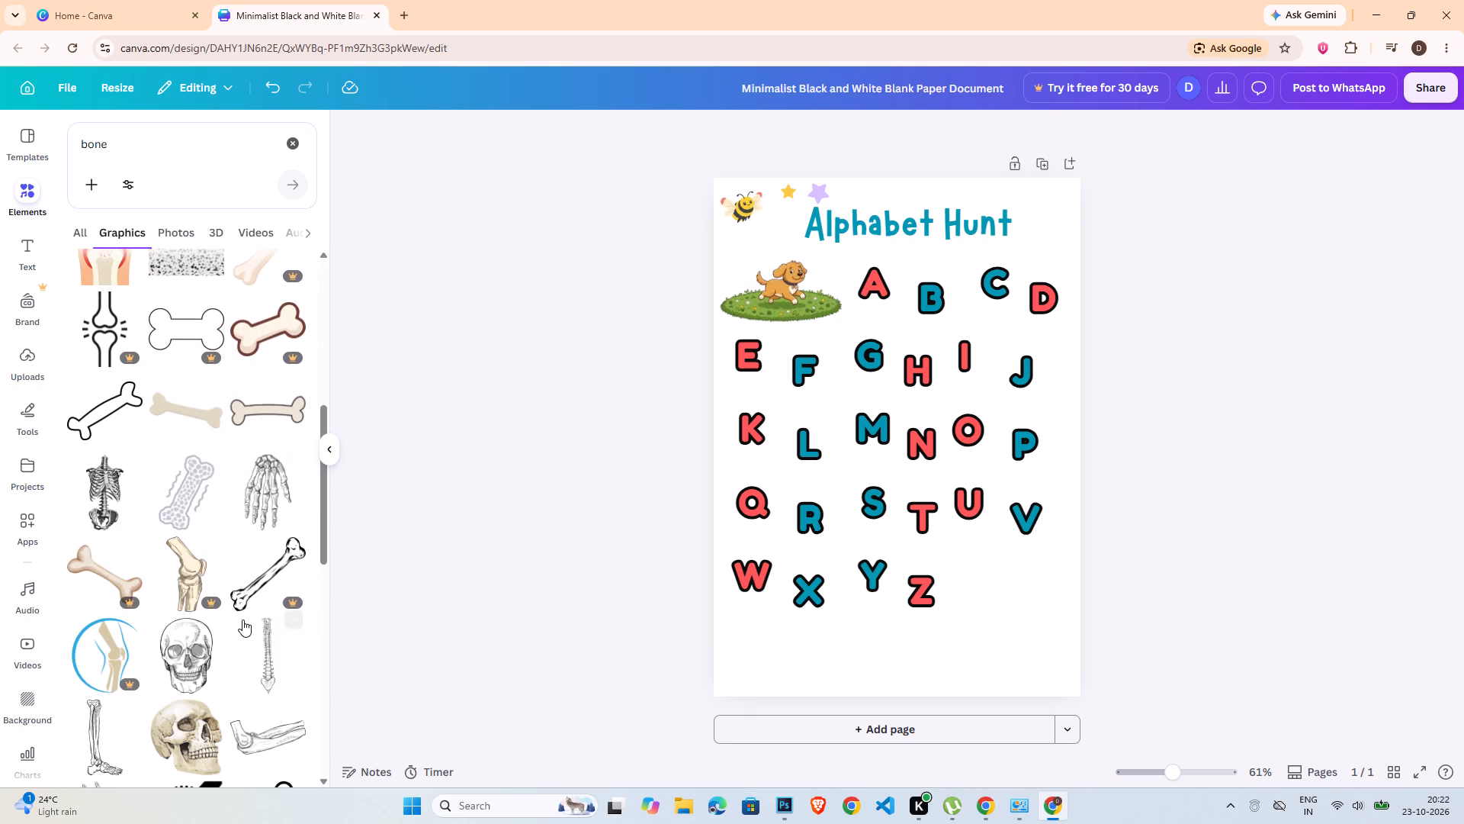
scroll(242, 620, down, 4)
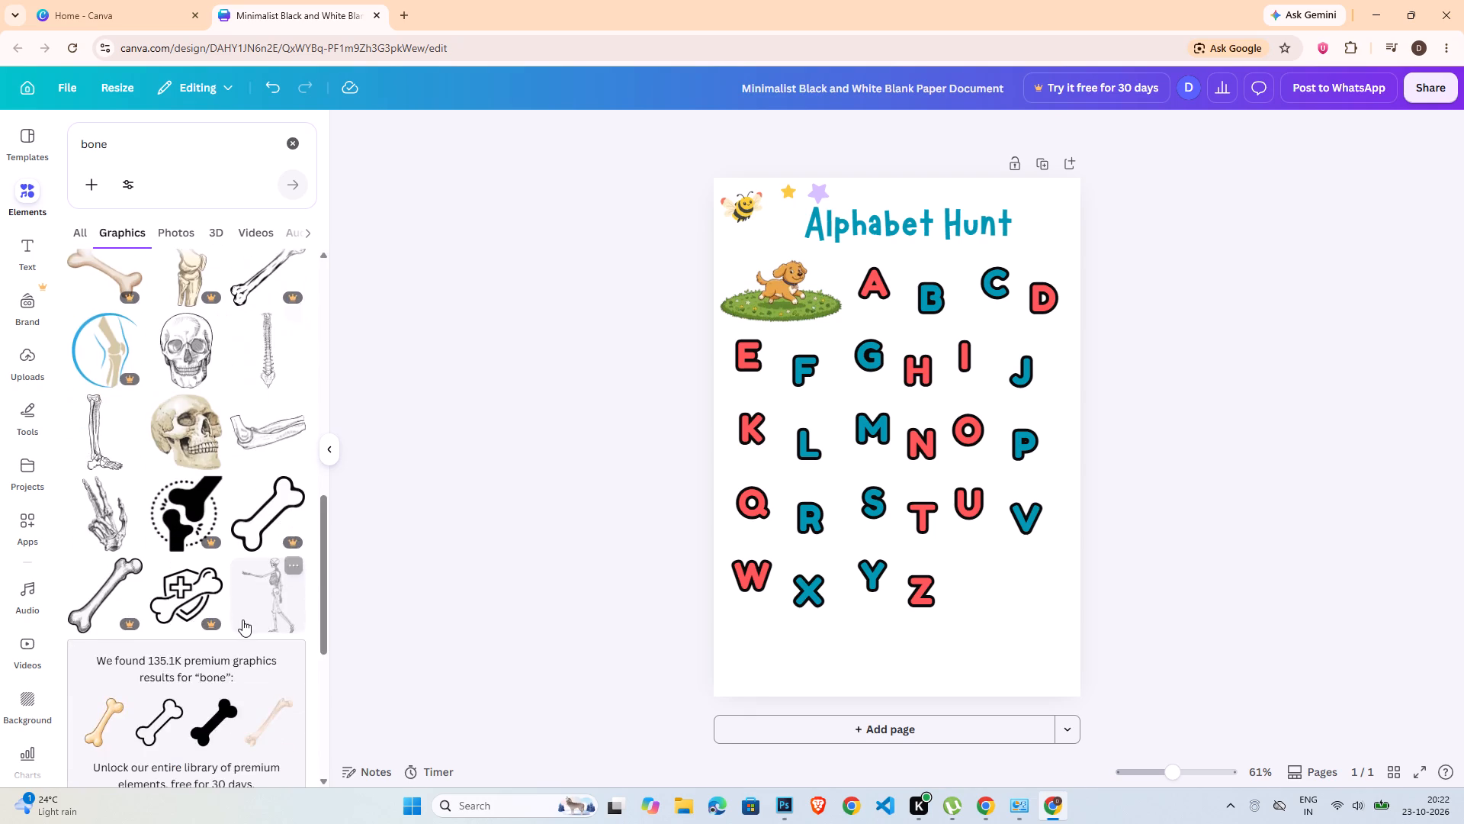
scroll(242, 620, down, 8)
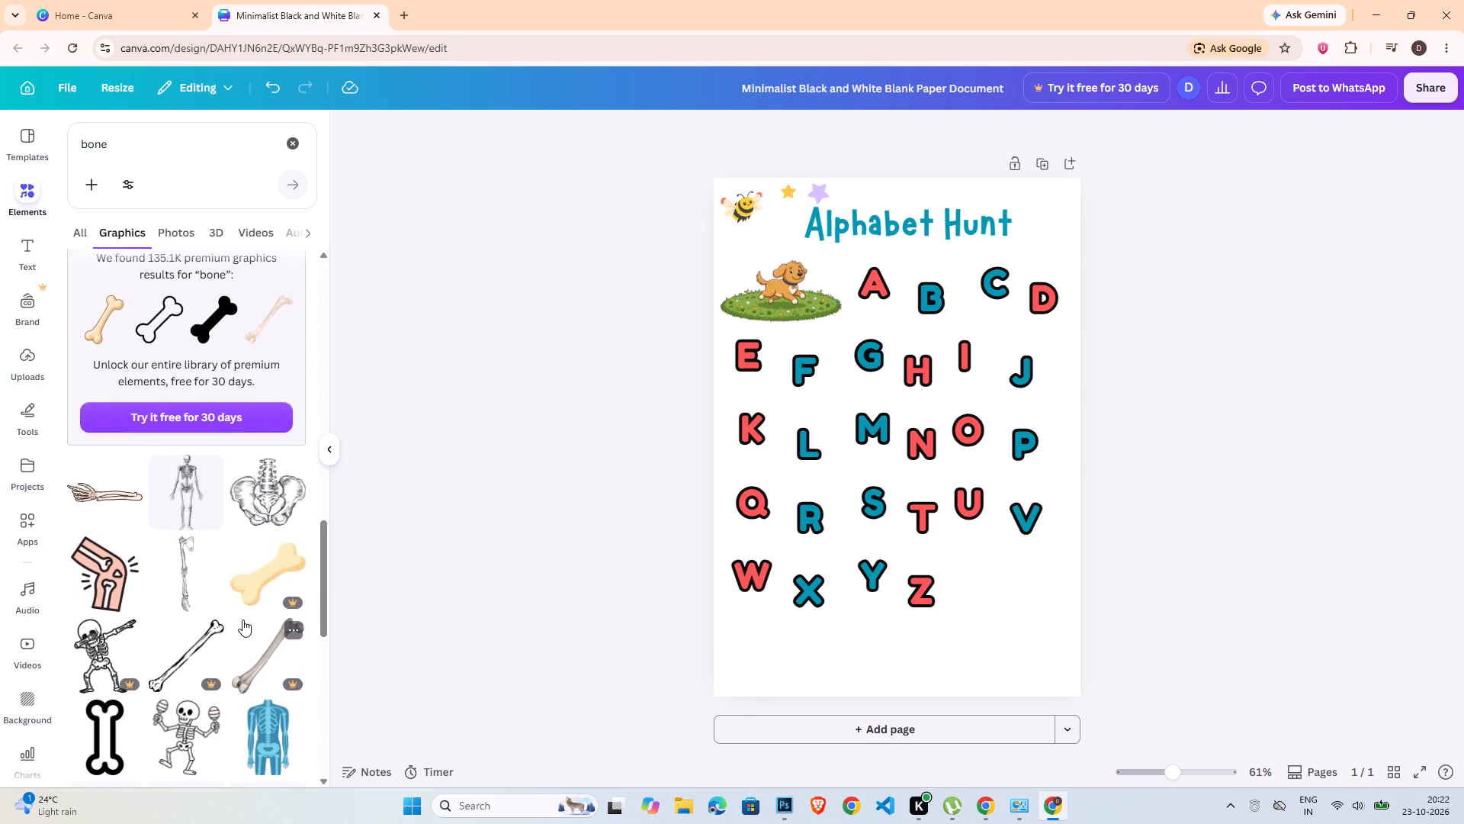
scroll(242, 620, down, 12)
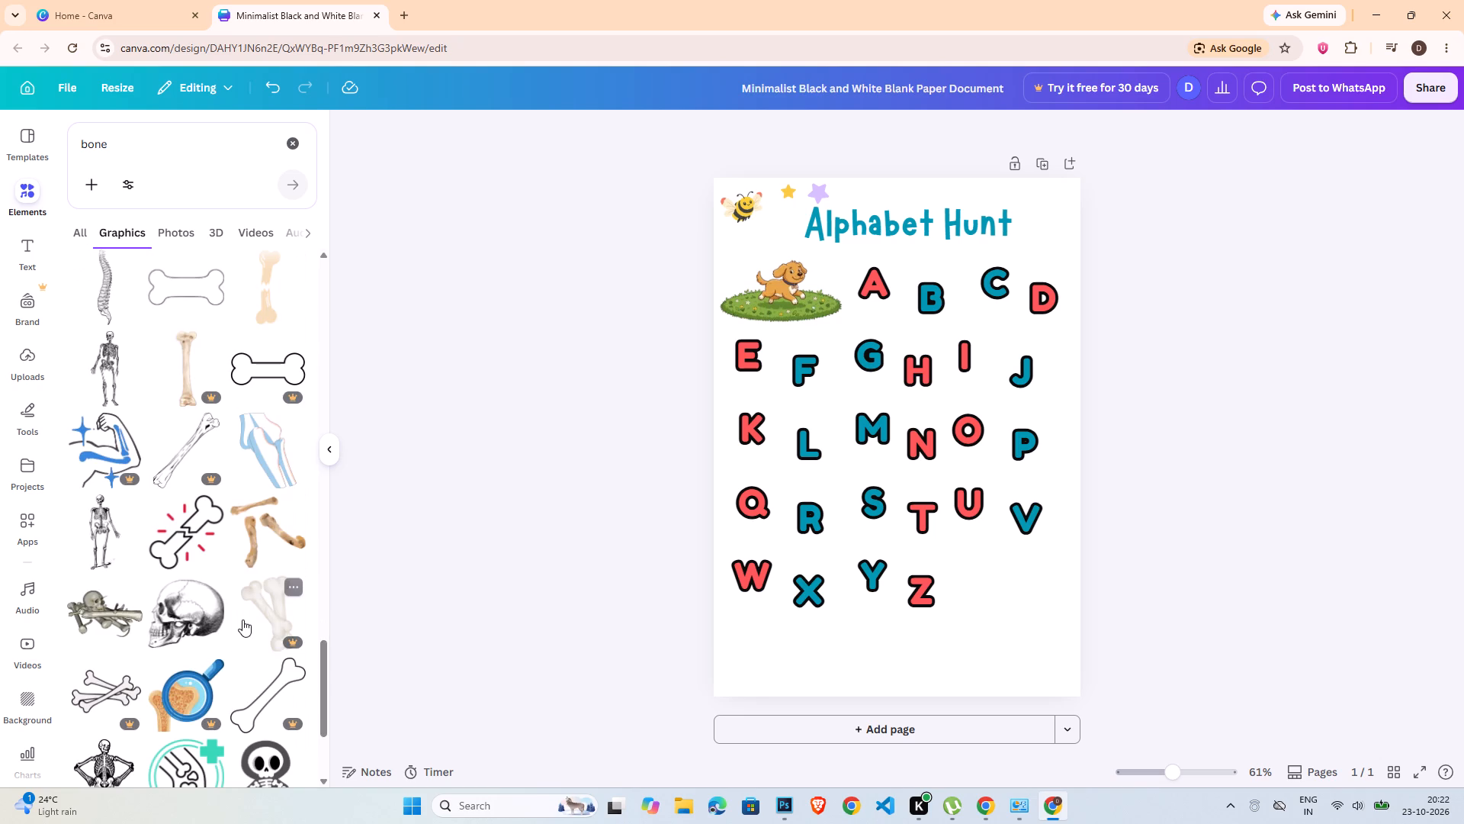
scroll(242, 620, down, 3)
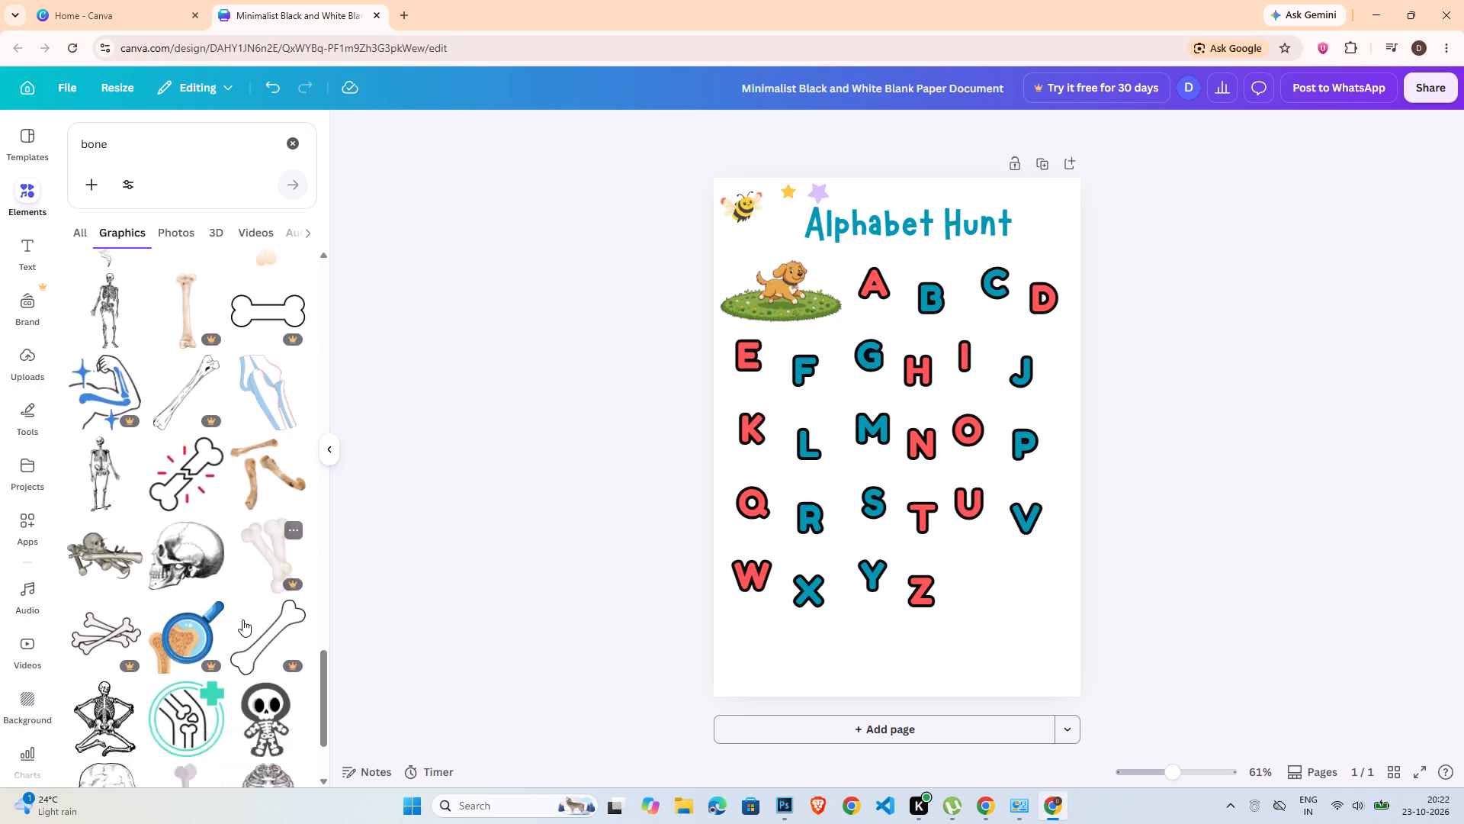
scroll(257, 592, down, 4)
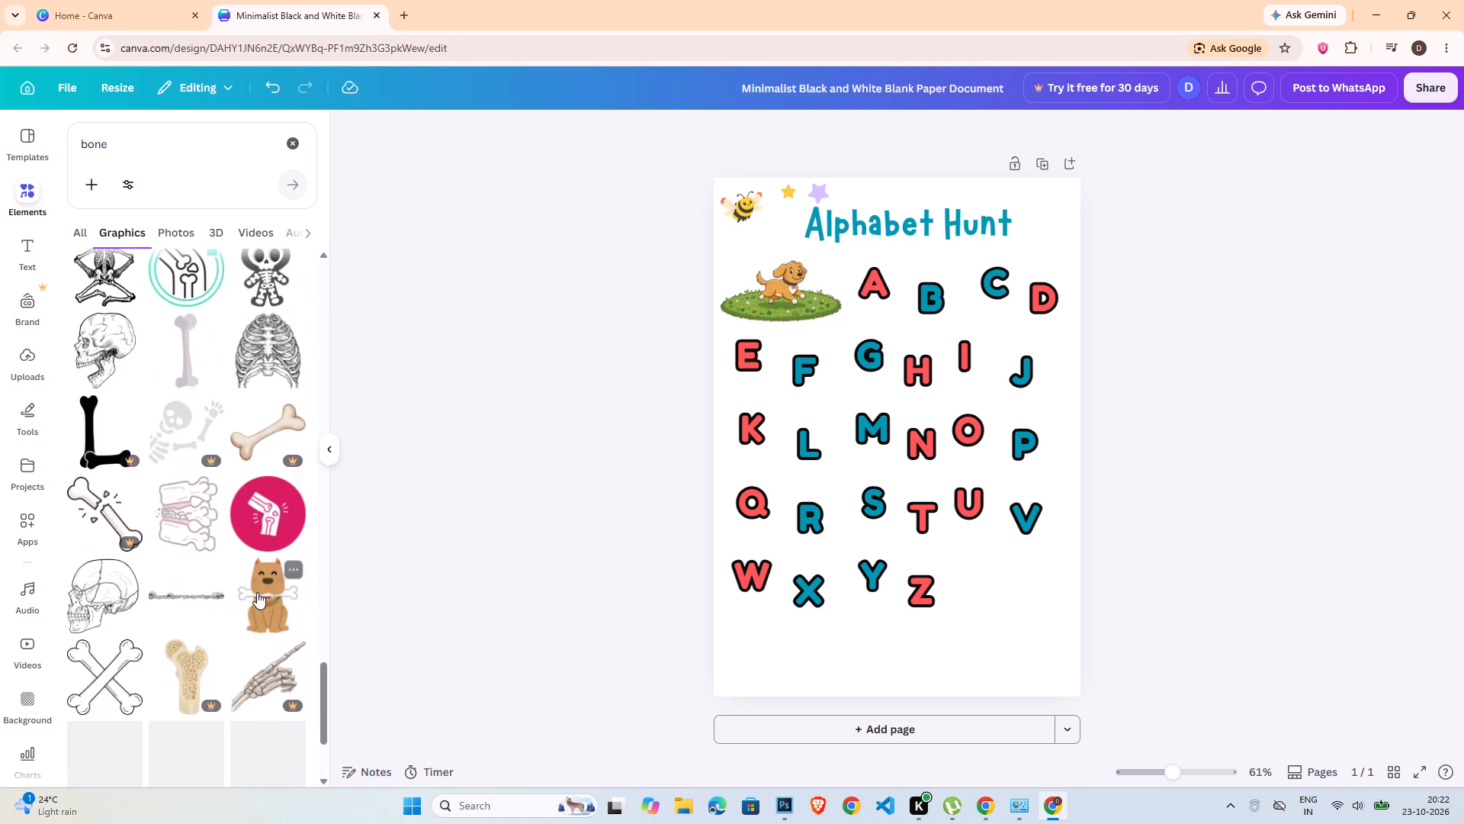
scroll(257, 592, down, 4)
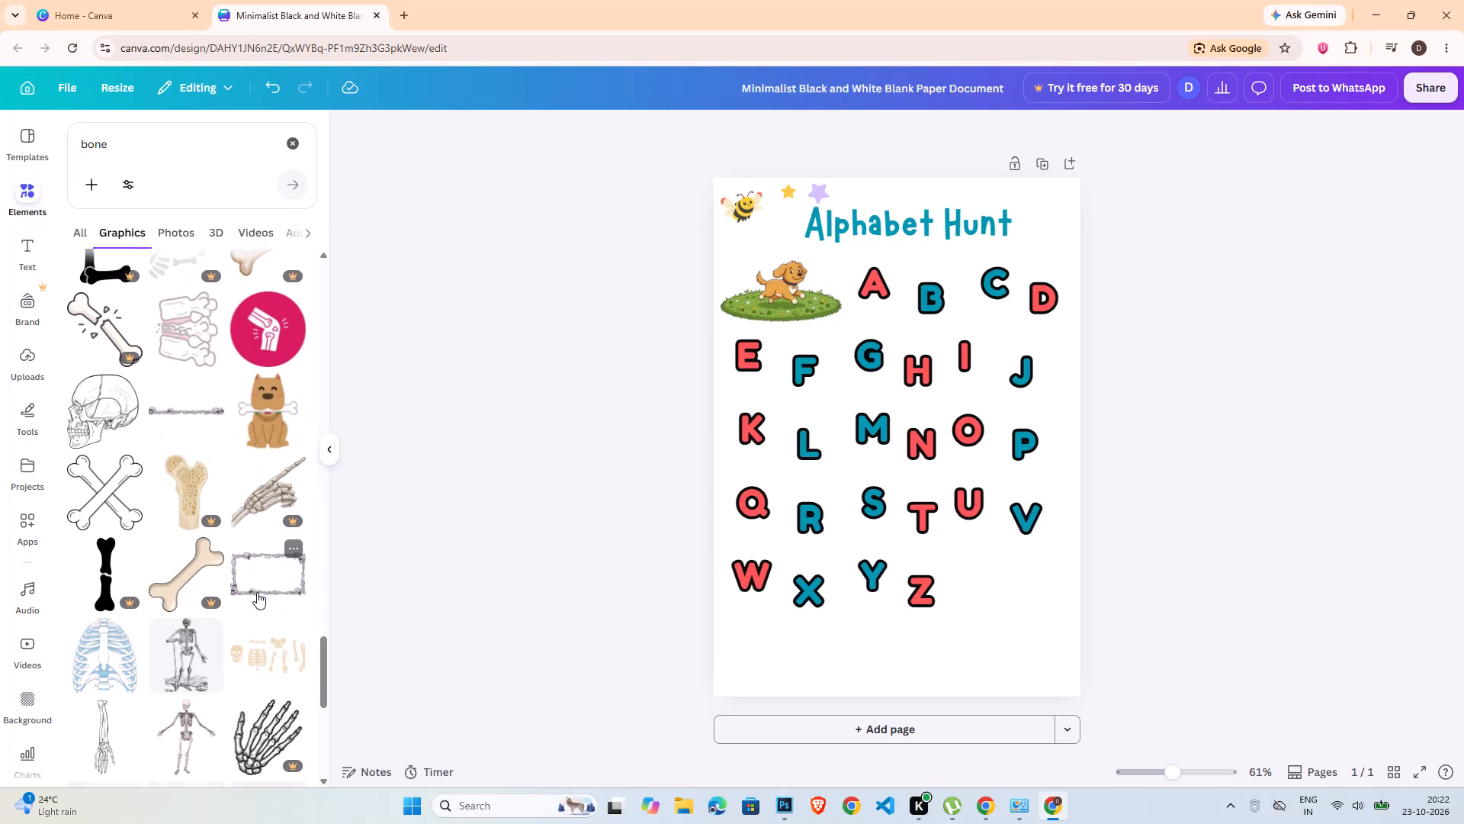
scroll(257, 592, down, 4)
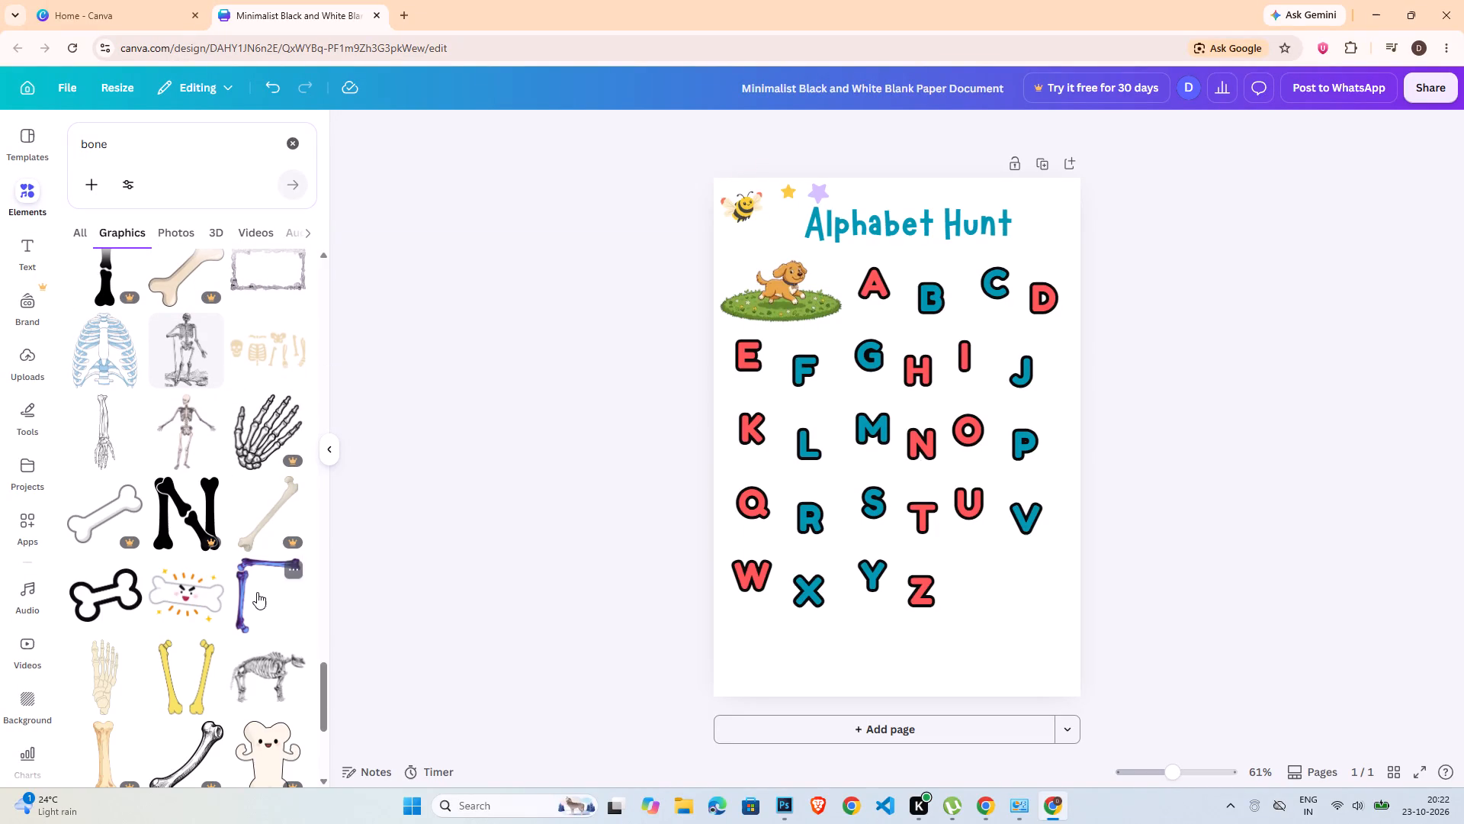
scroll(257, 592, down, 9)
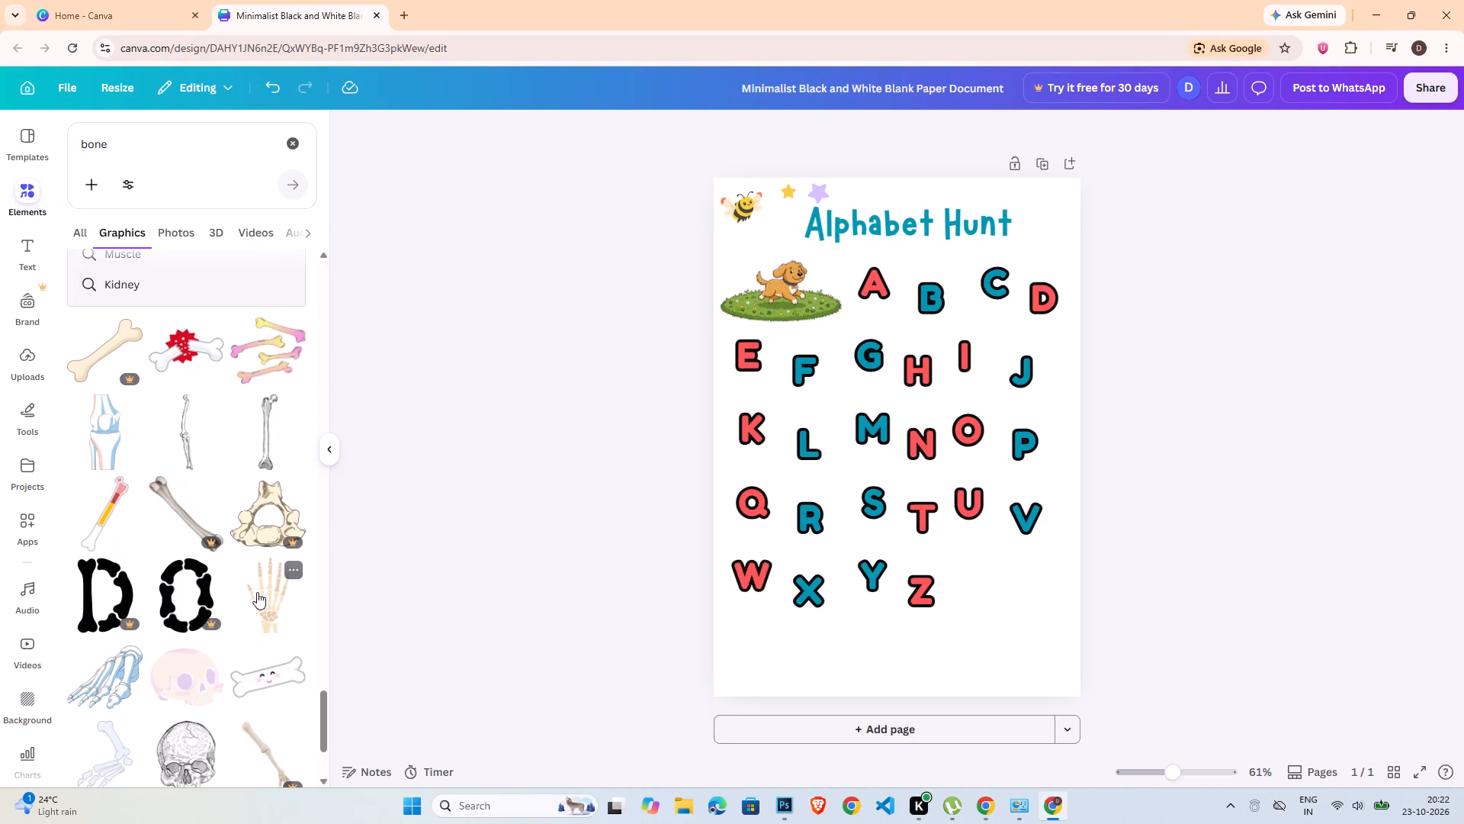
scroll(257, 592, down, 9)
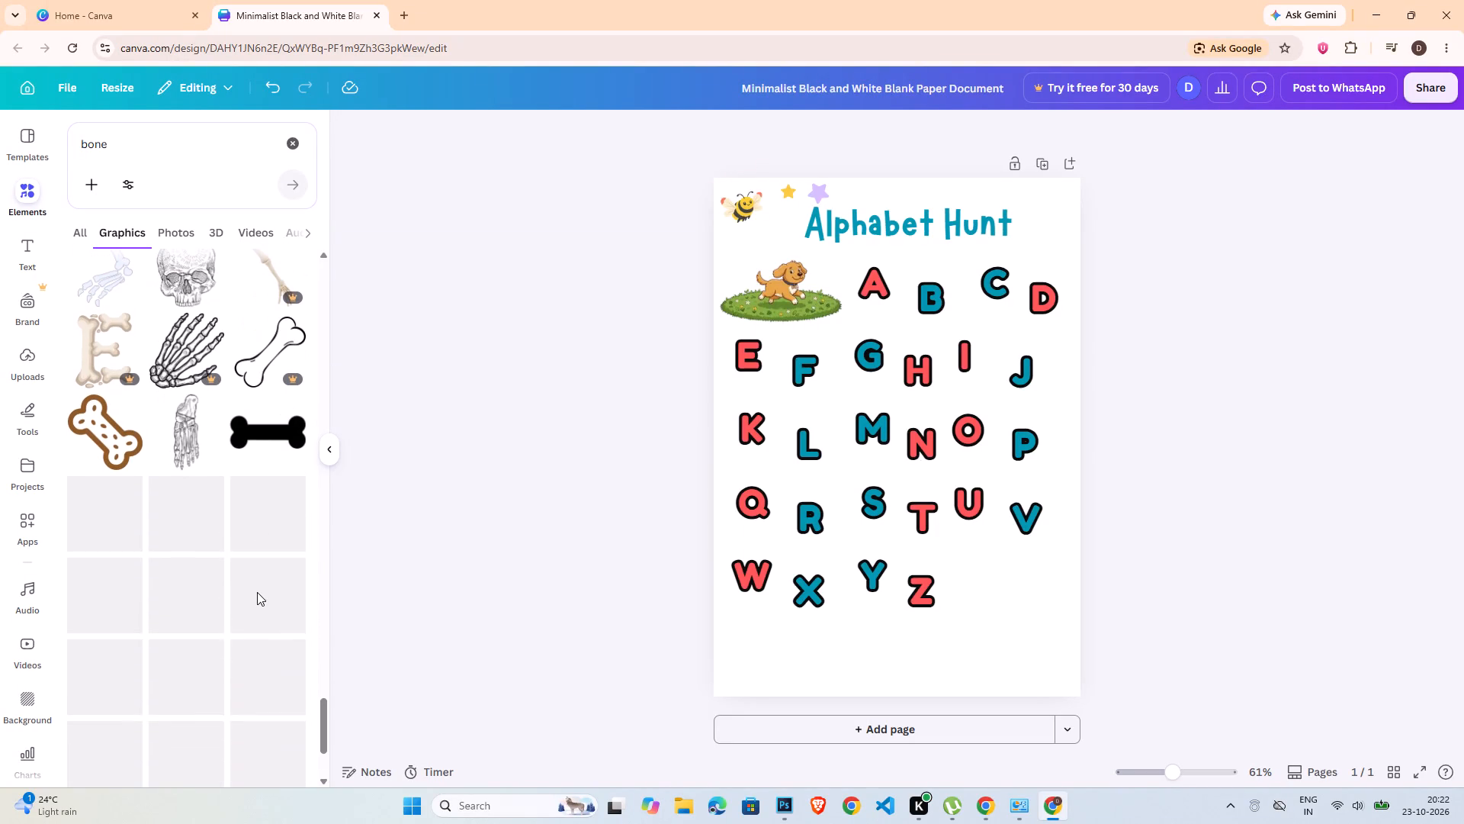
scroll(257, 592, down, 7)
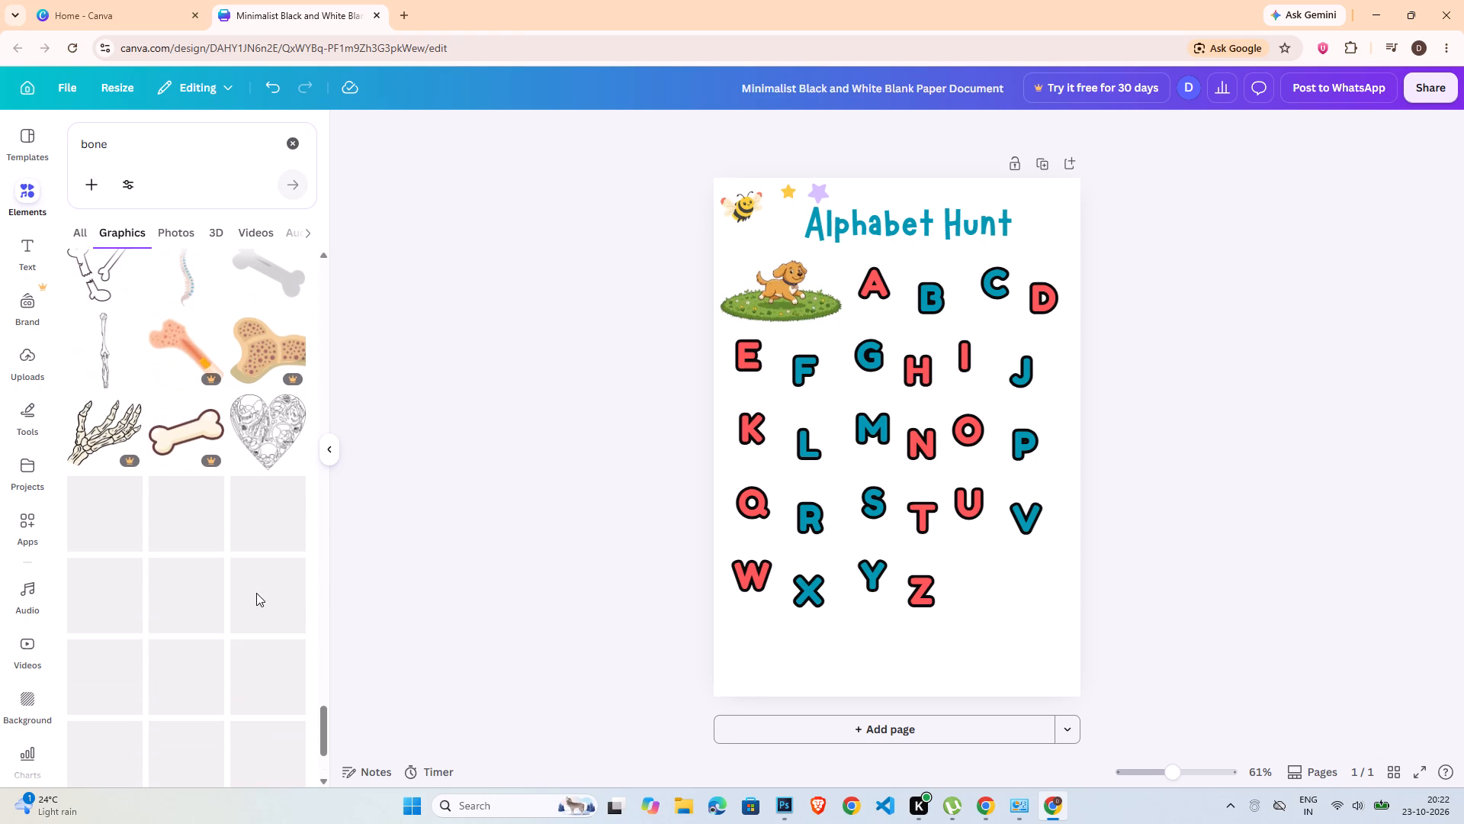
scroll(256, 593, down, 4)
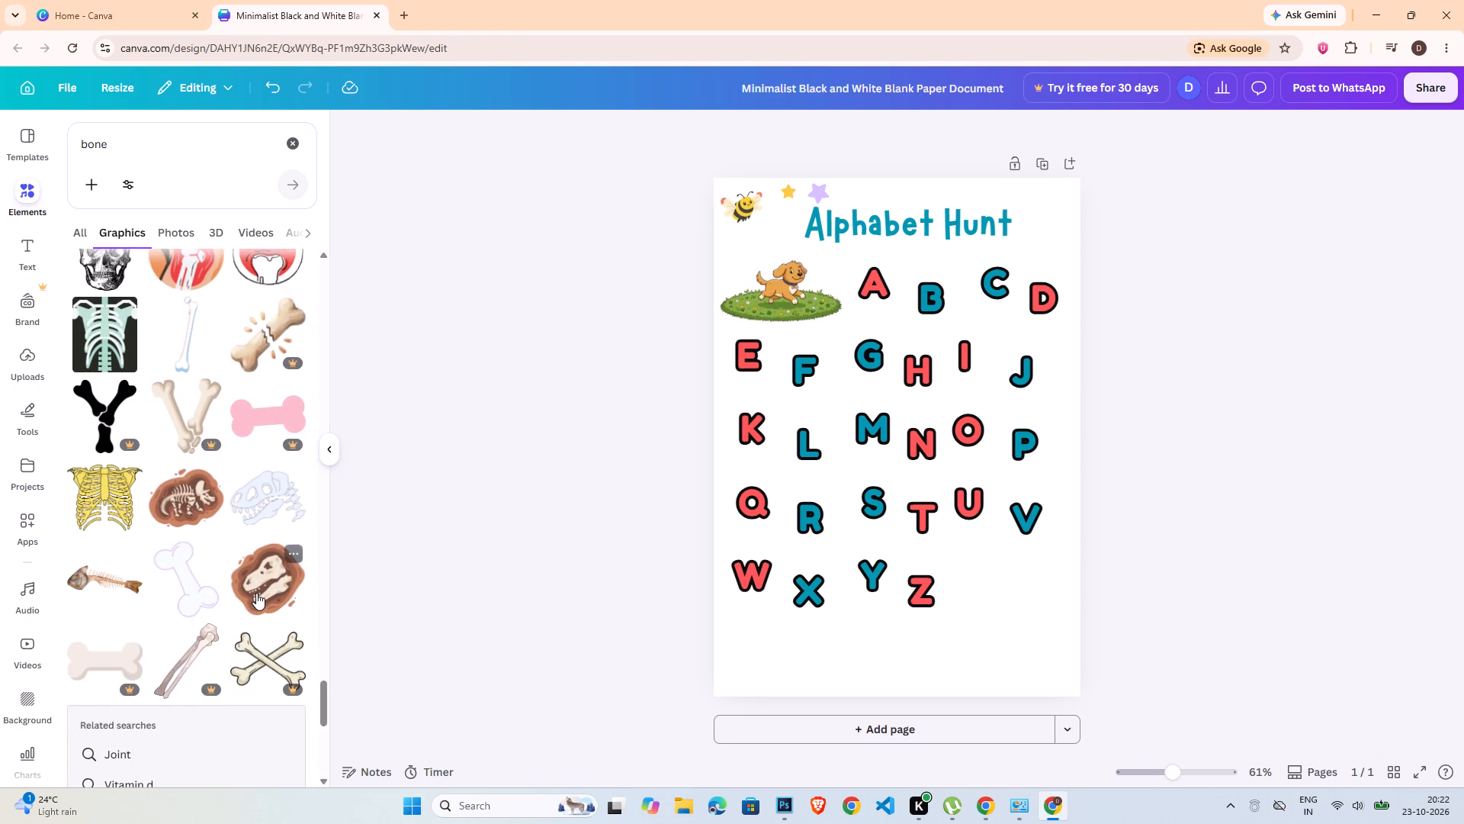
scroll(256, 593, down, 7)
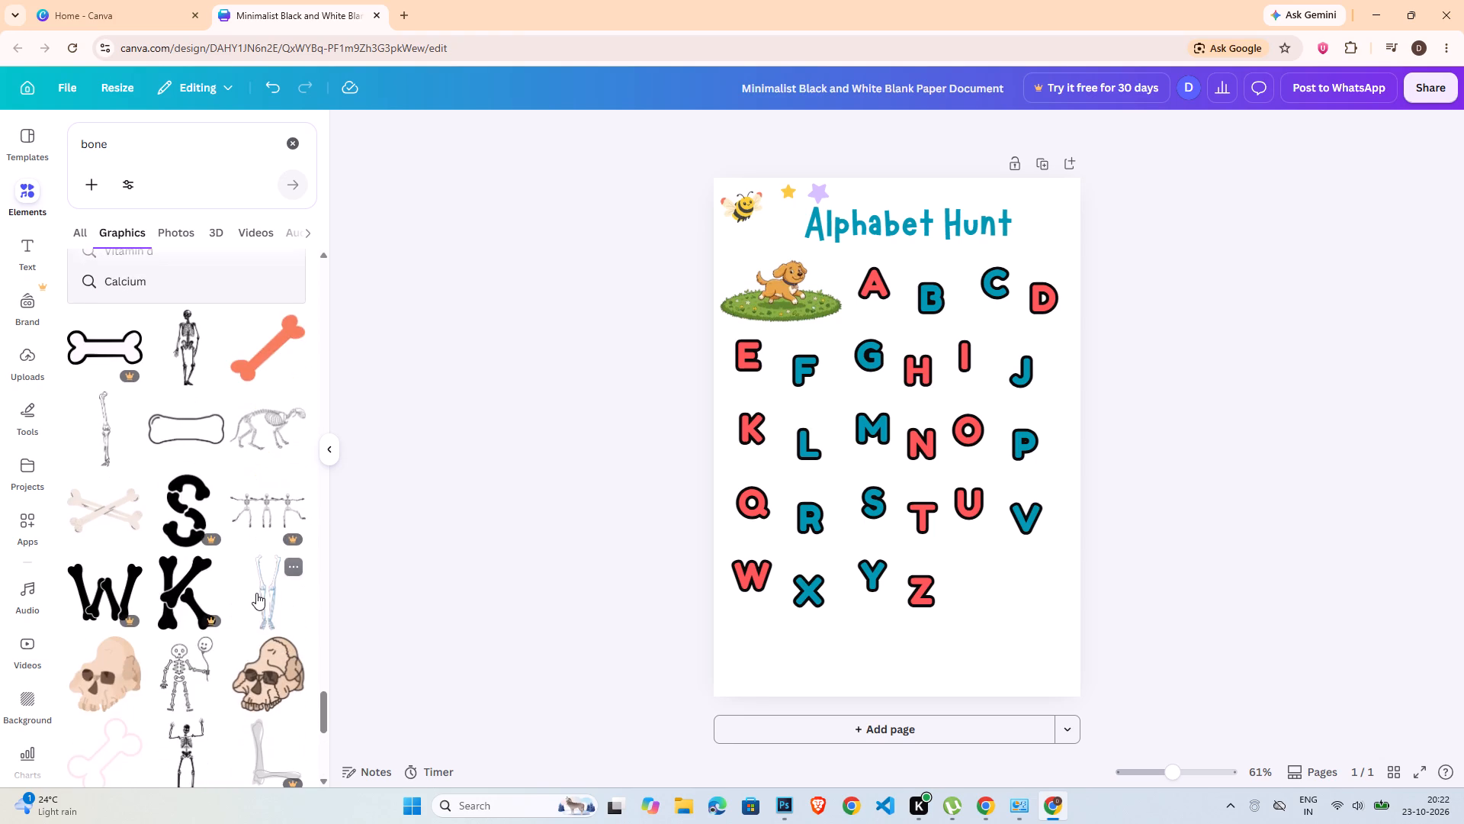
scroll(256, 593, down, 8)
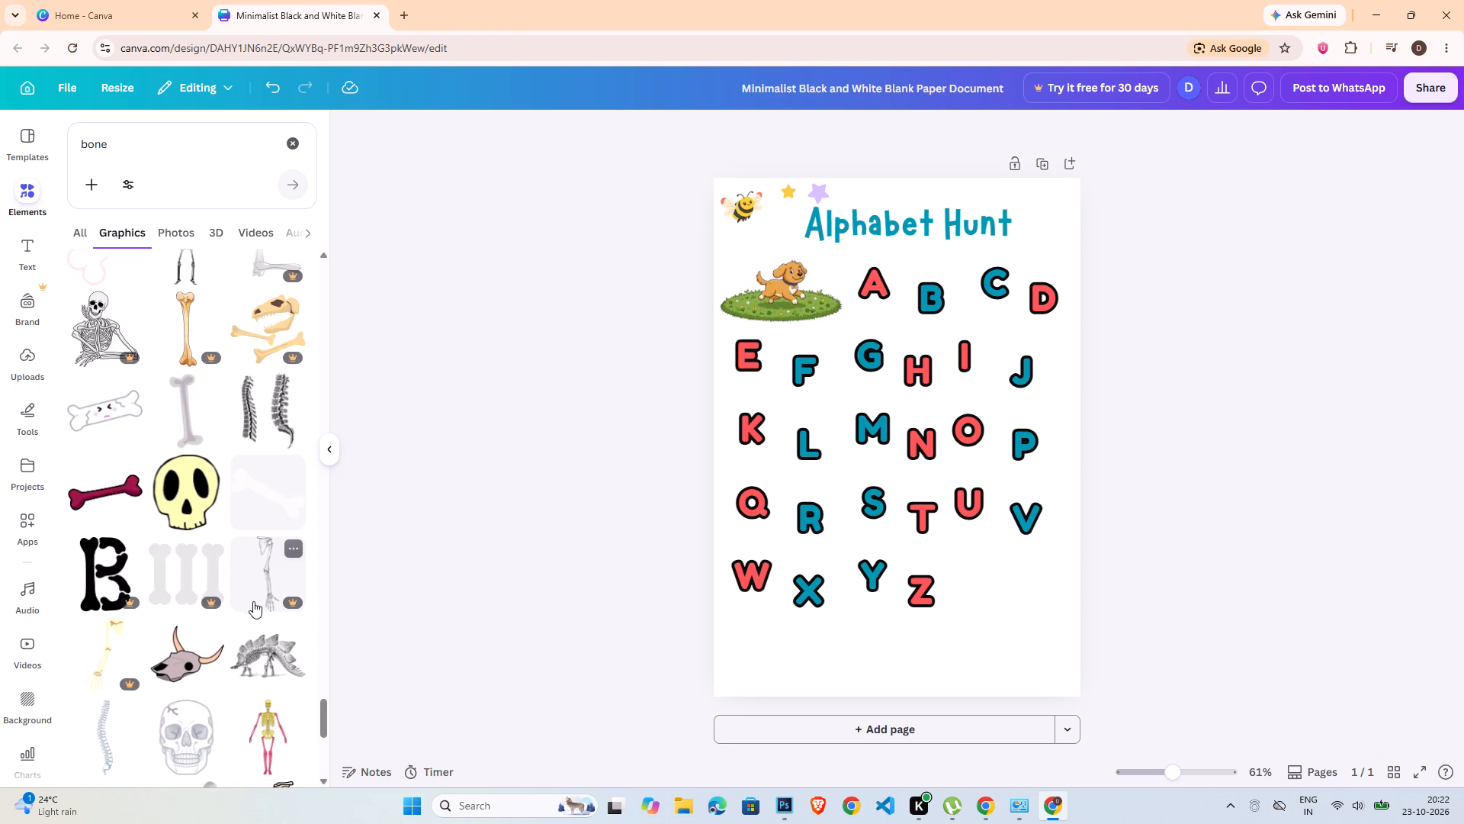
scroll(252, 606, down, 8)
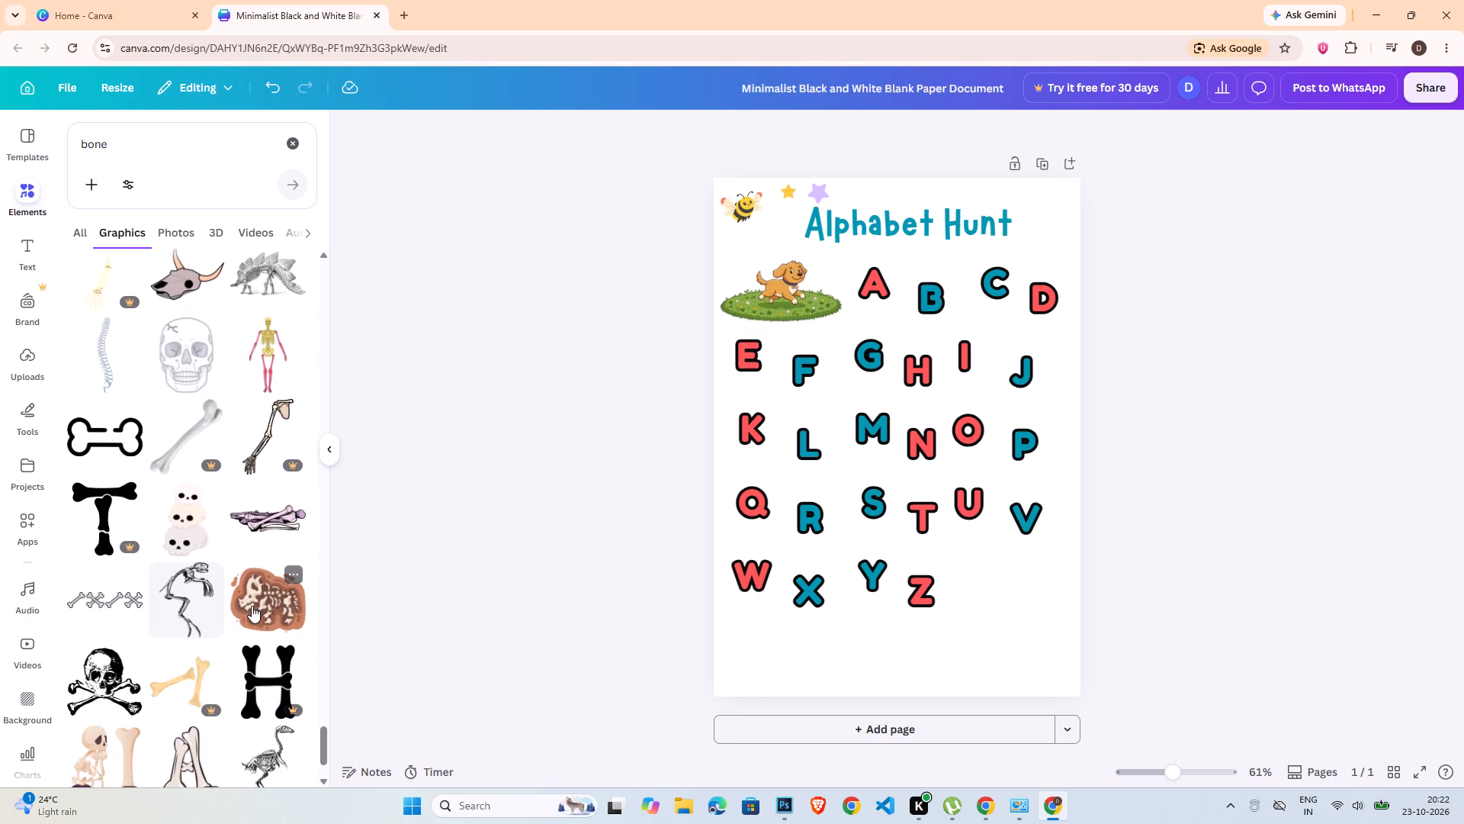
scroll(252, 606, down, 10)
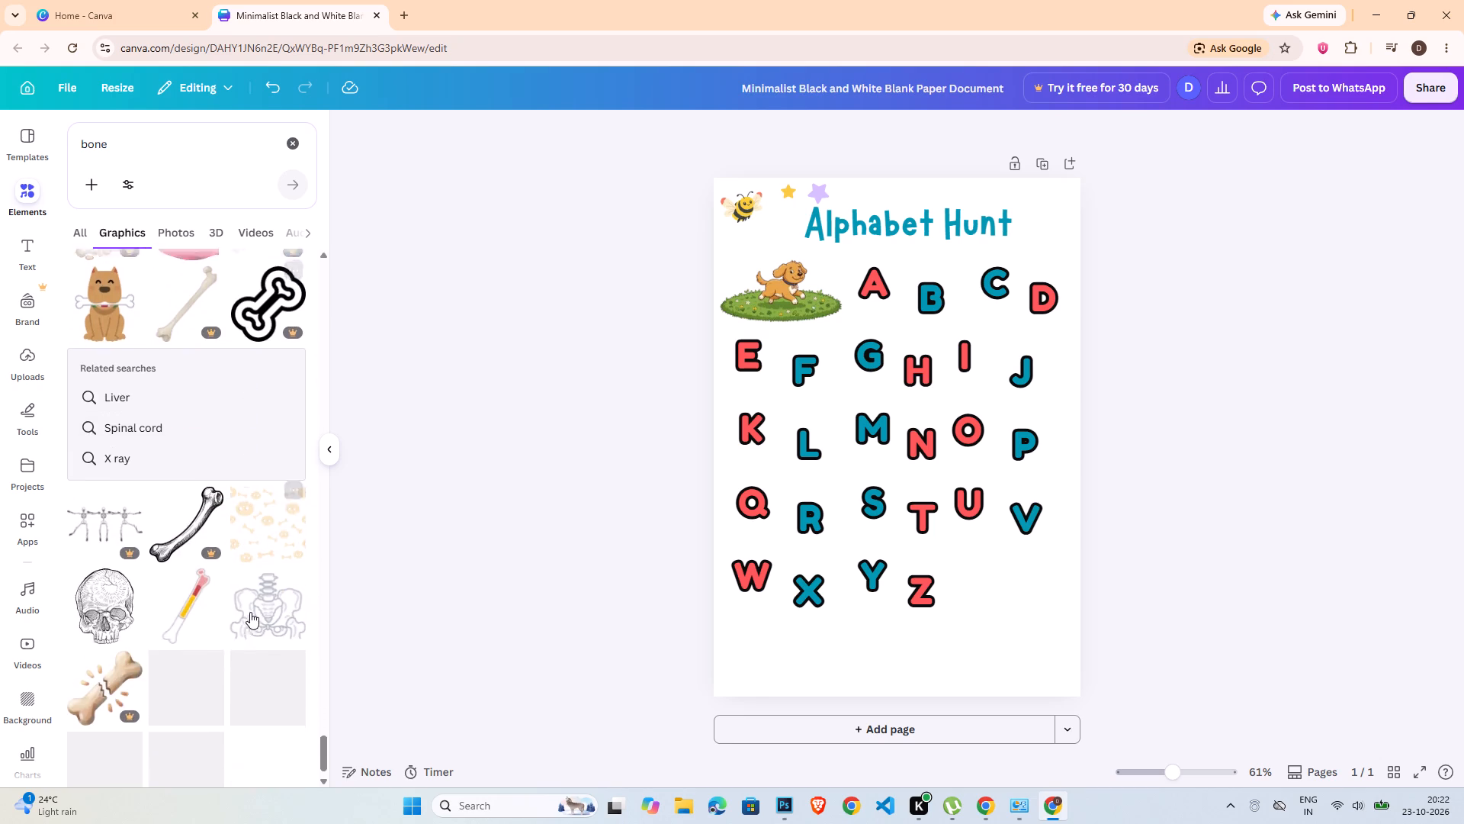
scroll(250, 612, down, 4)
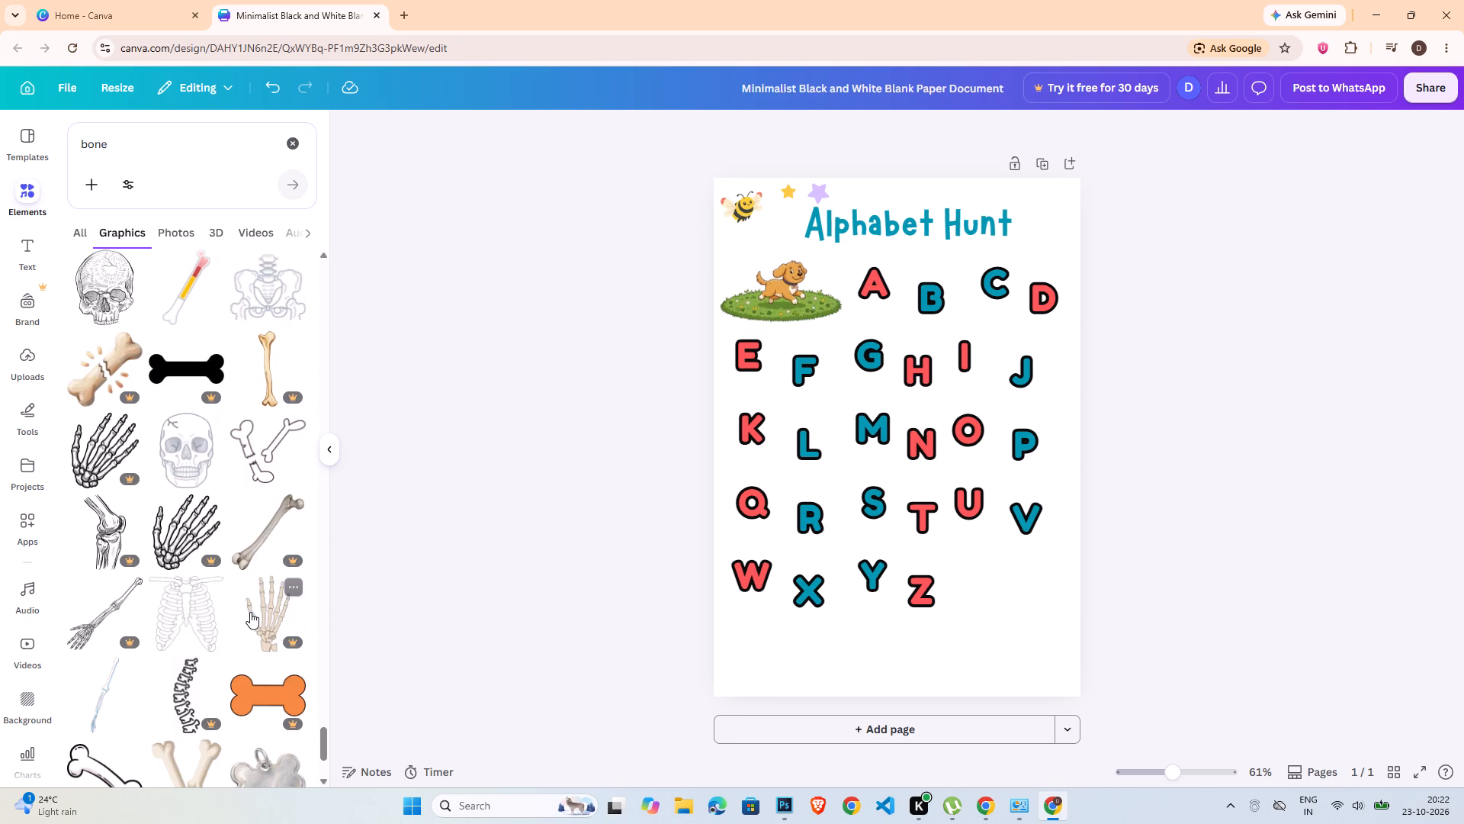
scroll(250, 612, down, 4)
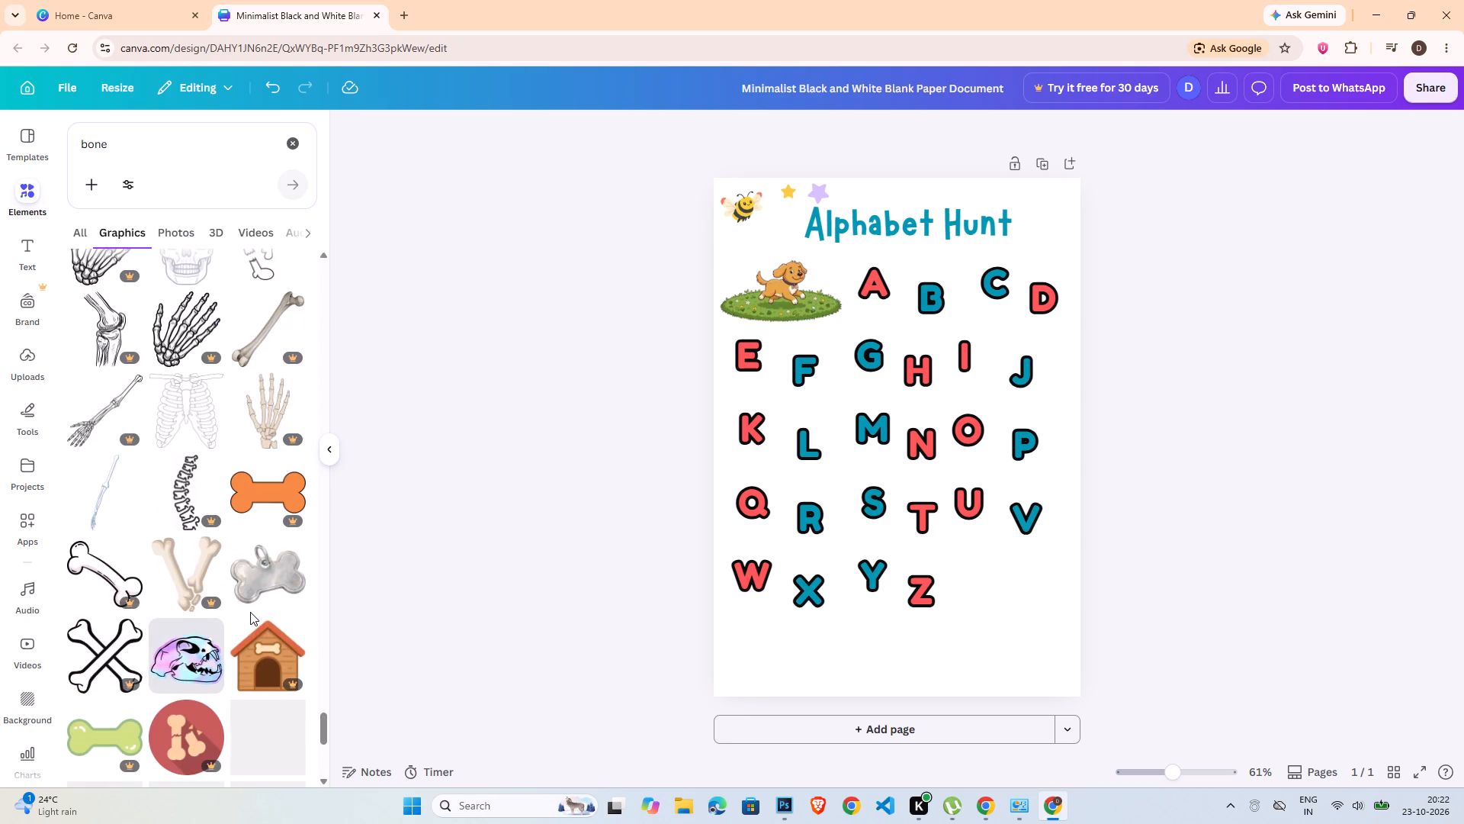
scroll(250, 612, down, 10)
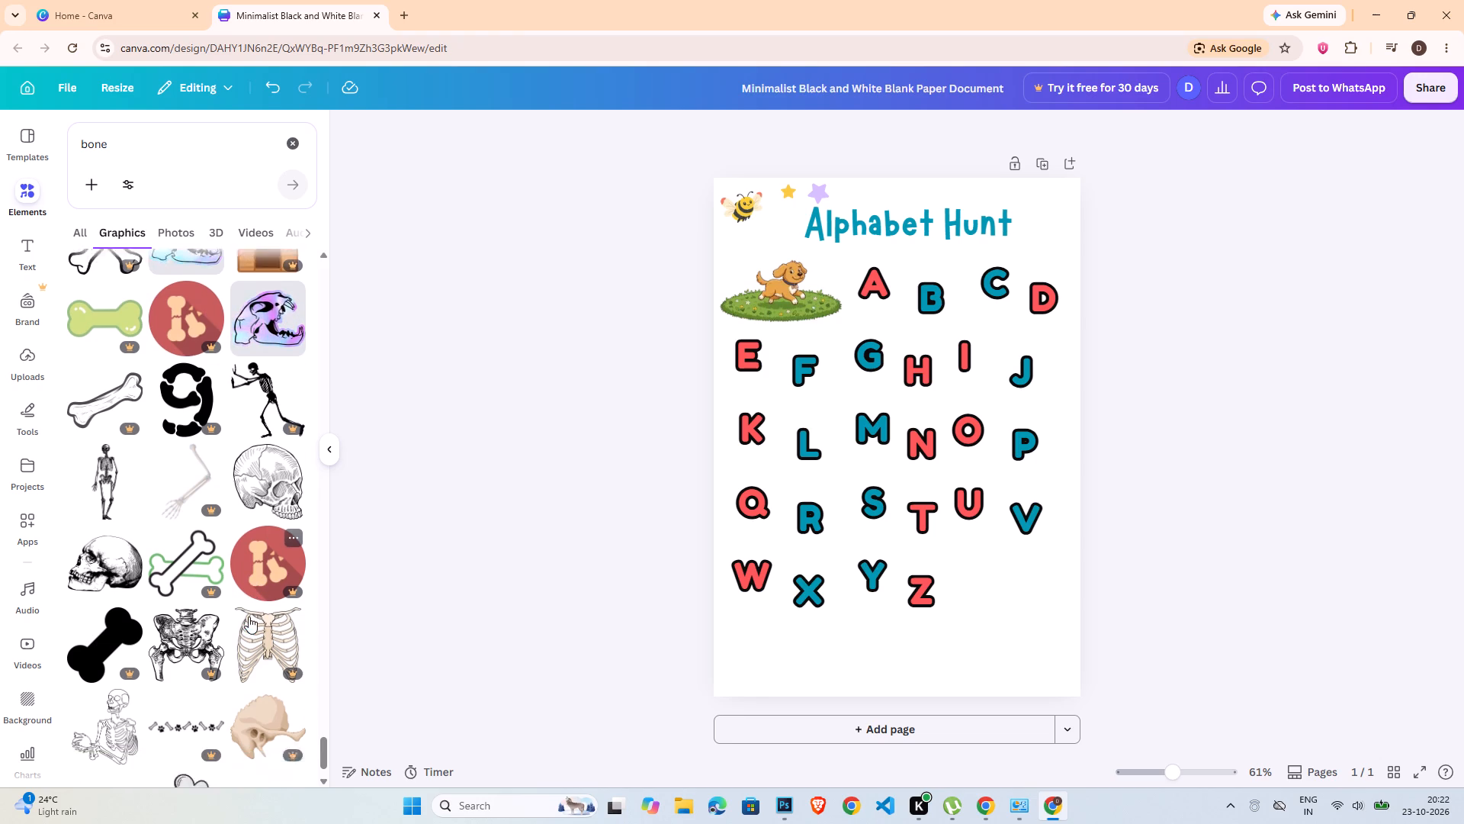
scroll(247, 619, down, 4)
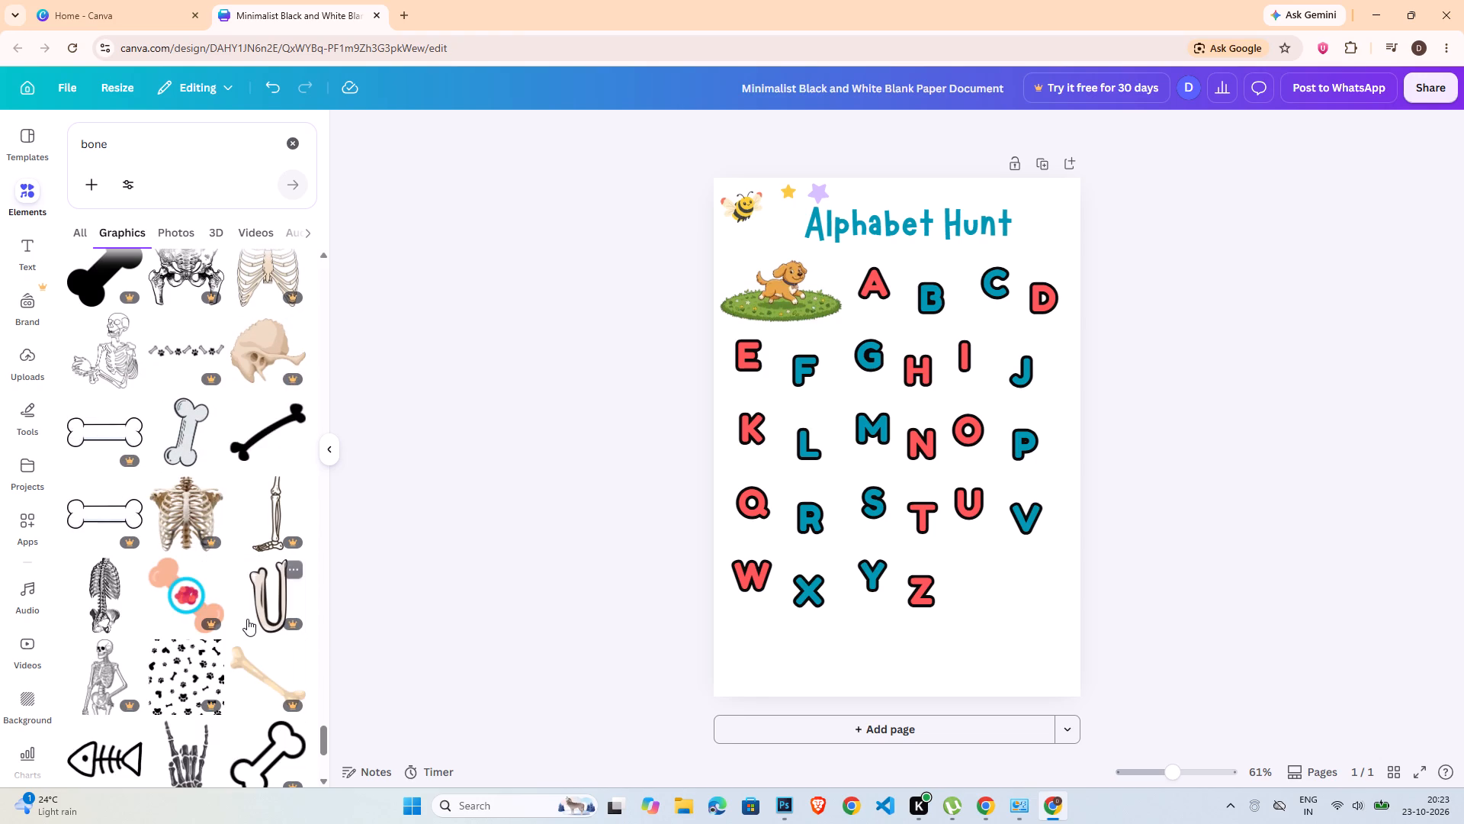
Refine the element search to bone dog and look through the graphics results for a suitable bone.
click(118, 140)
key(space)
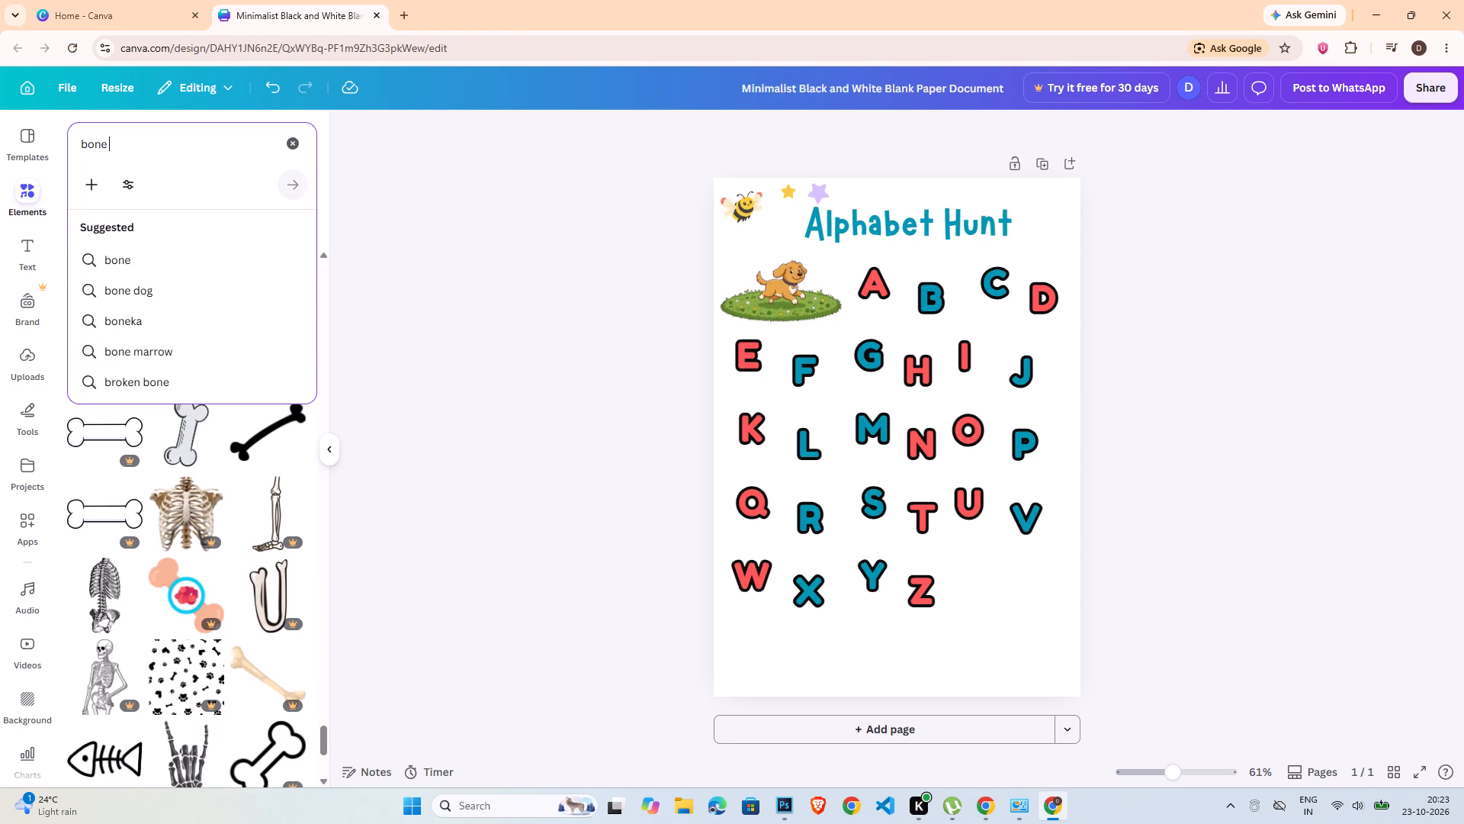
text(dp)
key(BackSpace)
text(og)
key(Return)
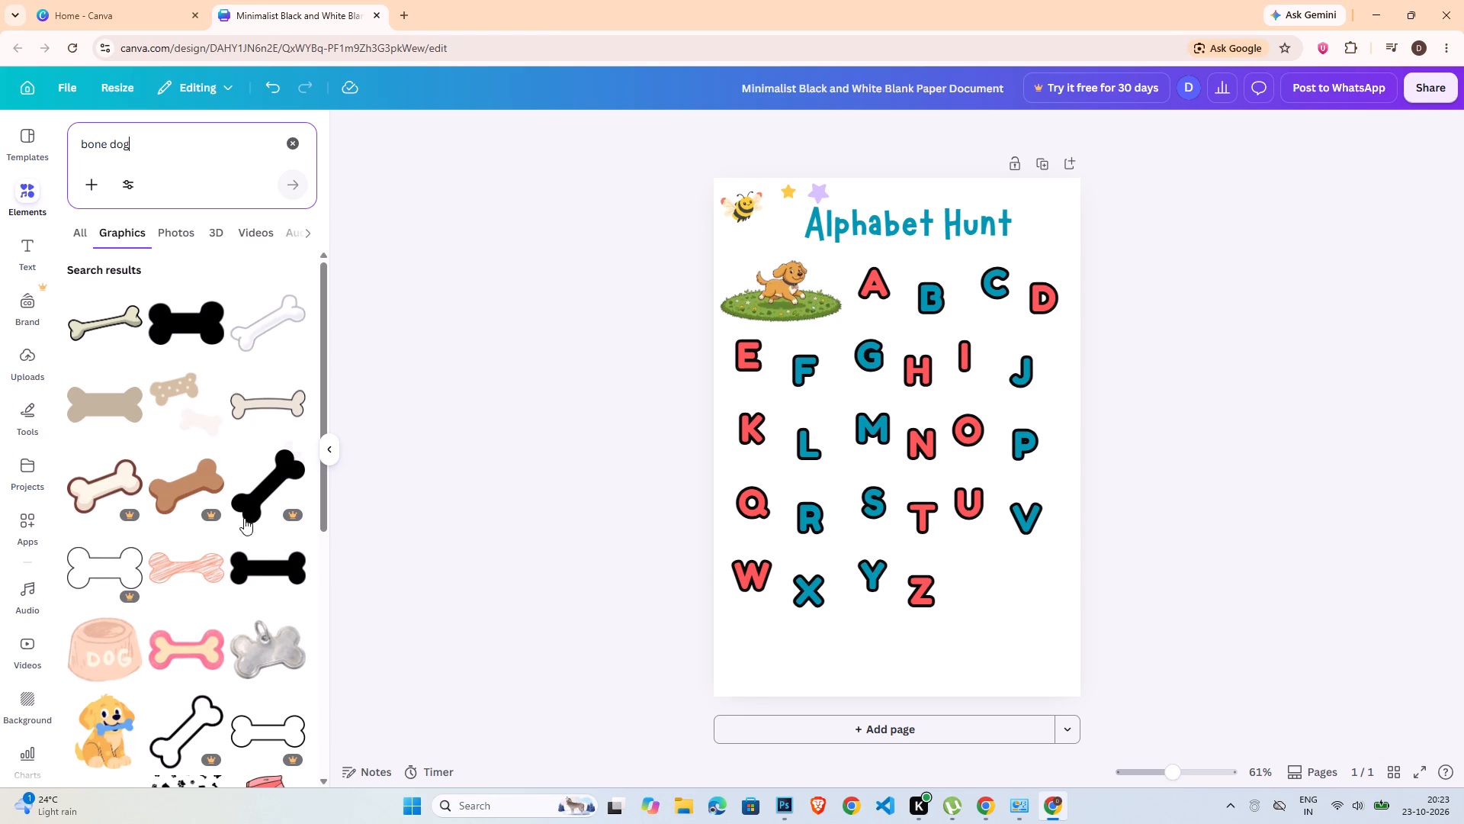
scroll(262, 562, down, 3)
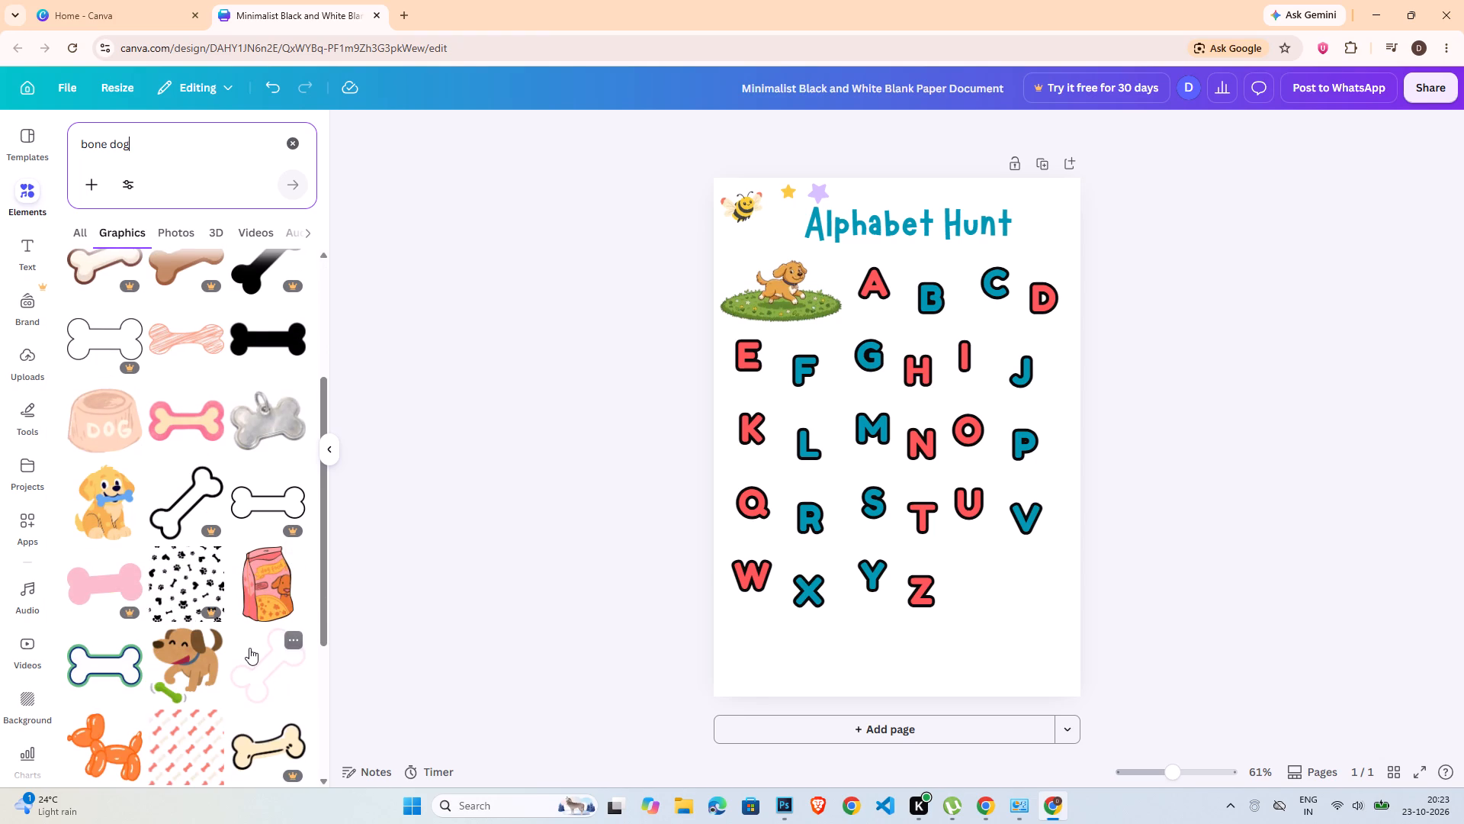
scroll(249, 648, down, 3)
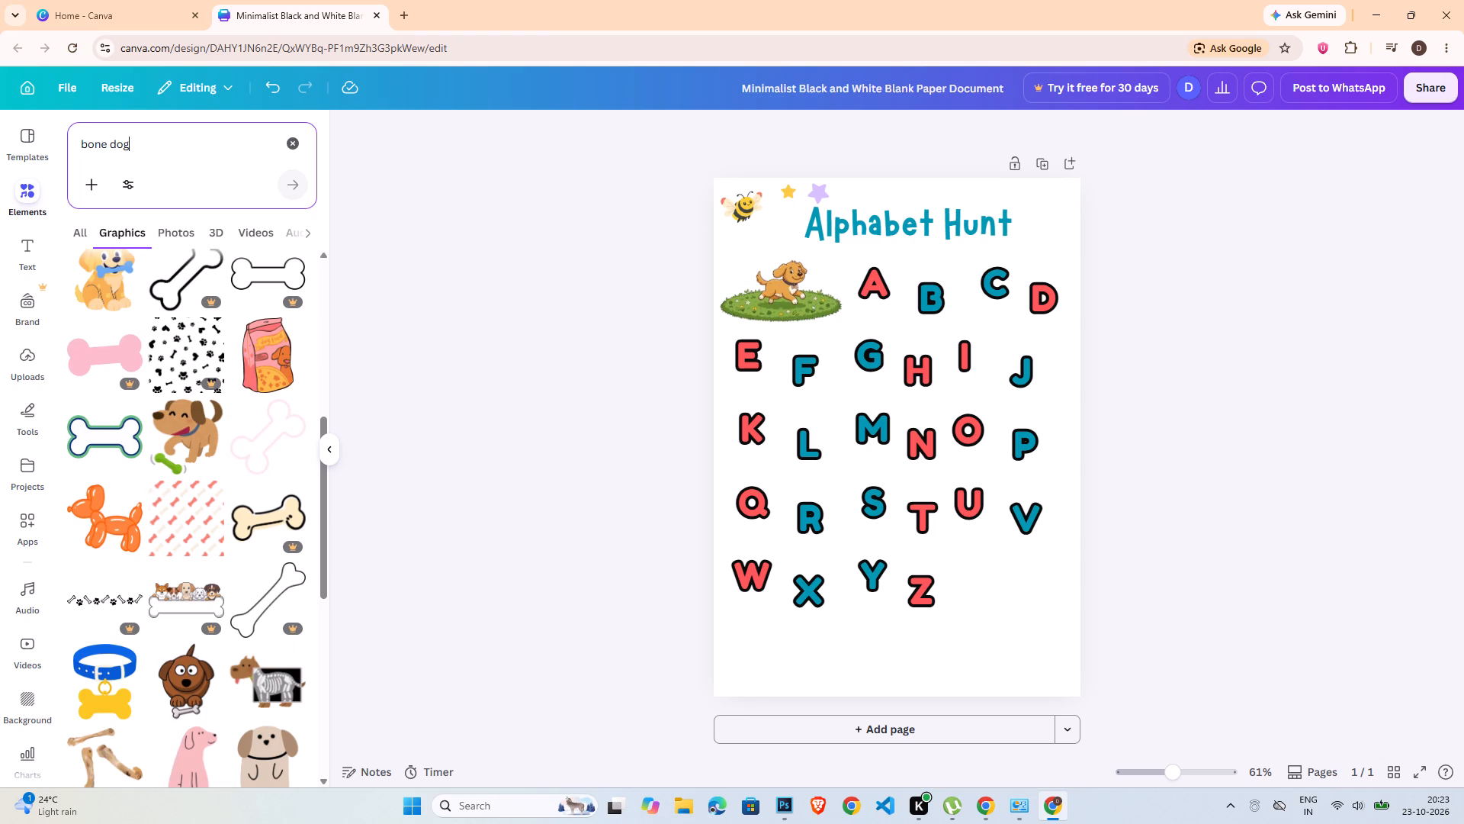
Search graphics for dog house, add the doghouse with the pink-red shingled roof, shrink it and place it after the Z in the fifth row.
triple_click(191, 137)
text(dog house)
key(Return)
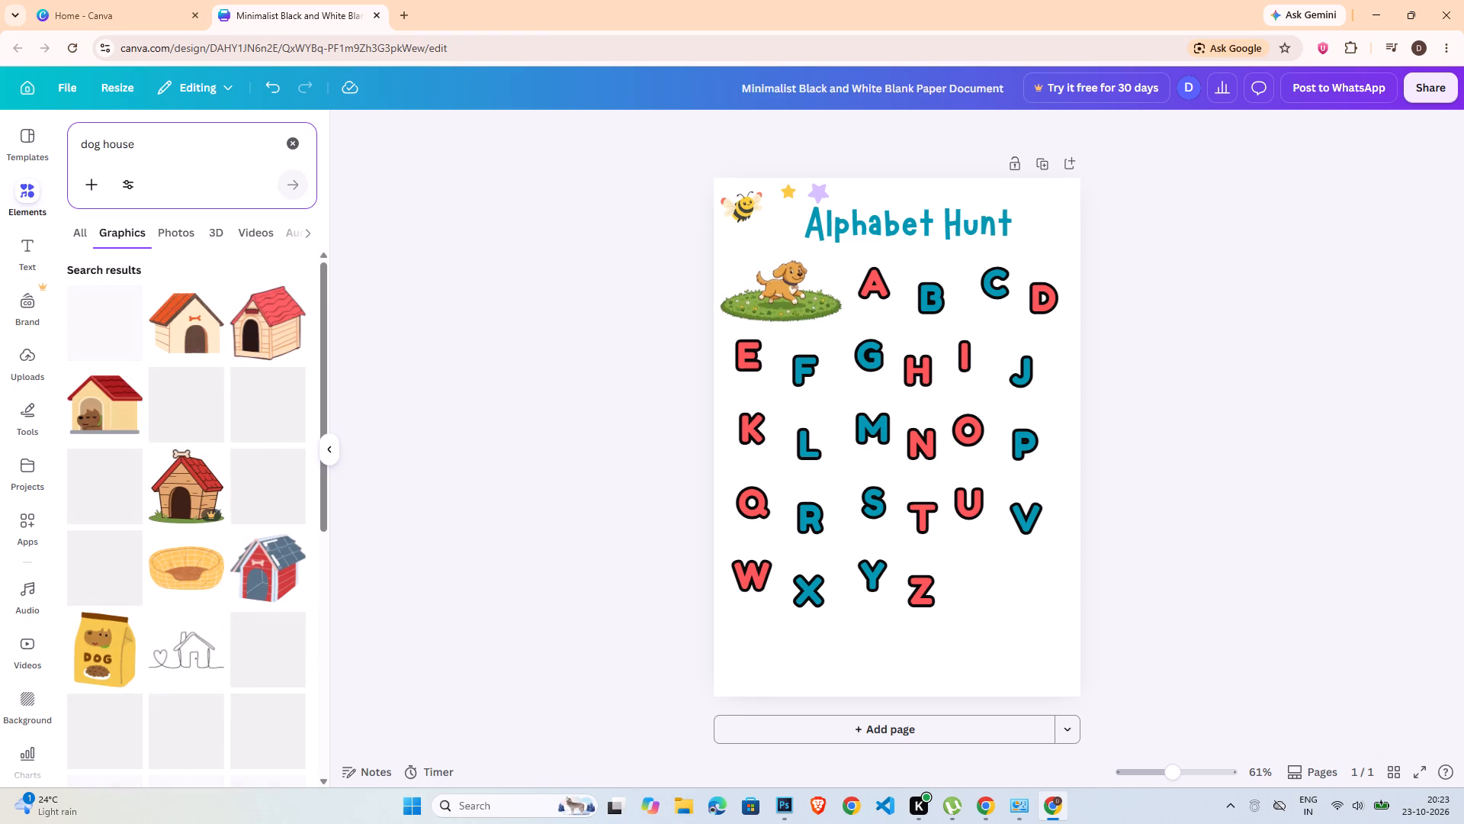
click(279, 337)
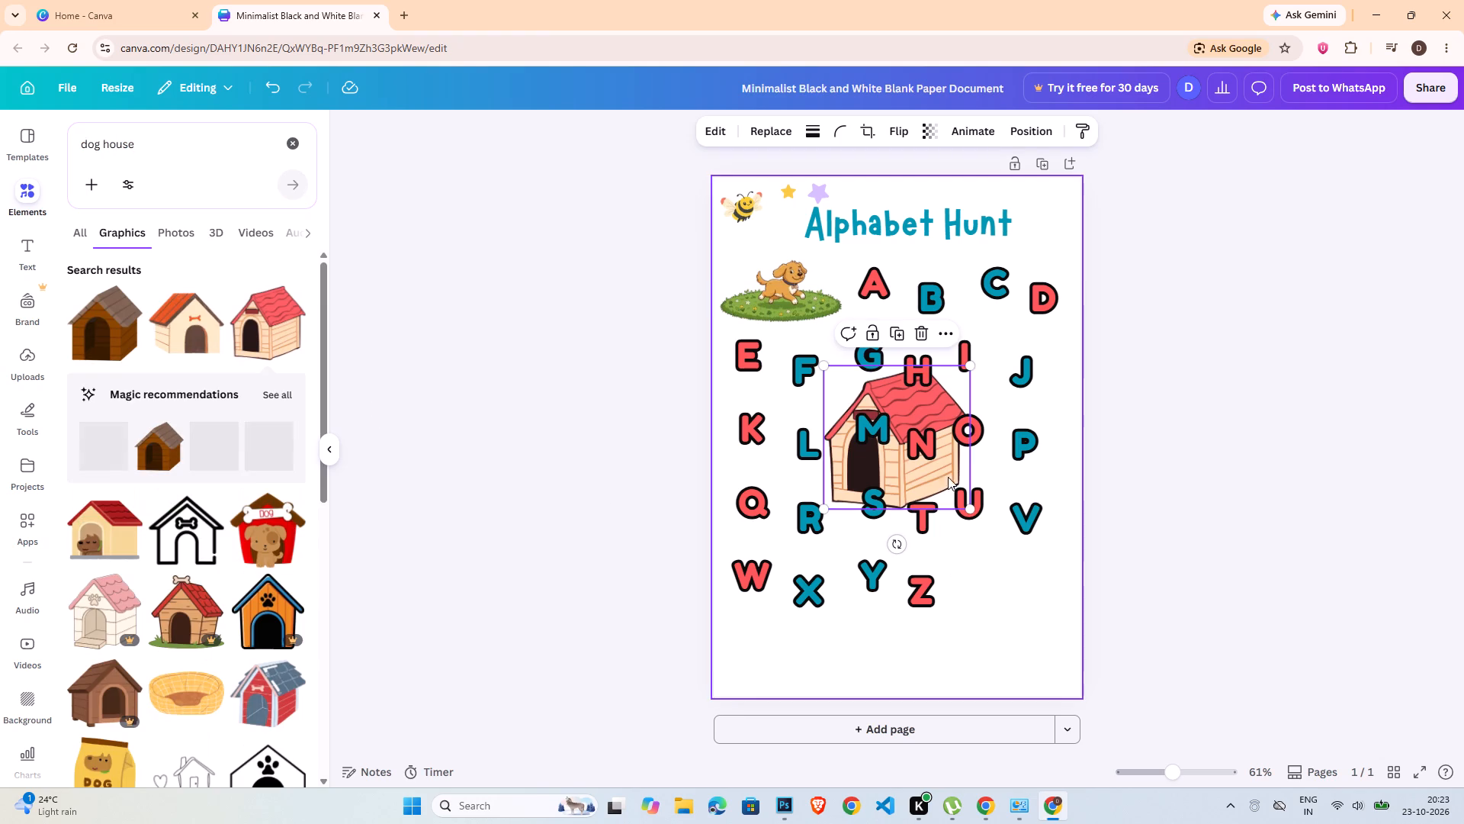
drag(933, 476, 1042, 632)
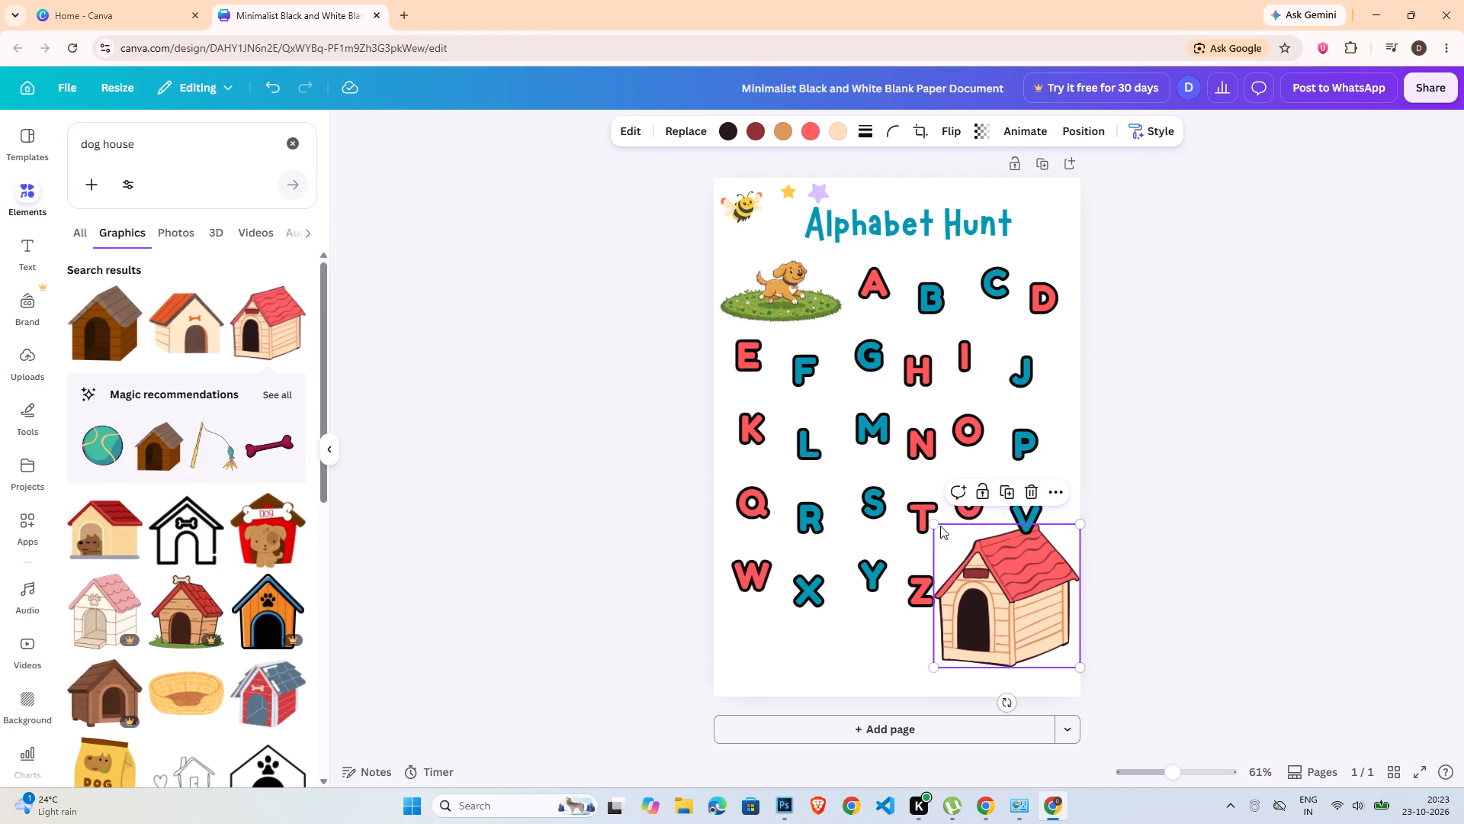
drag(936, 525, 985, 574)
drag(1045, 623, 1031, 590)
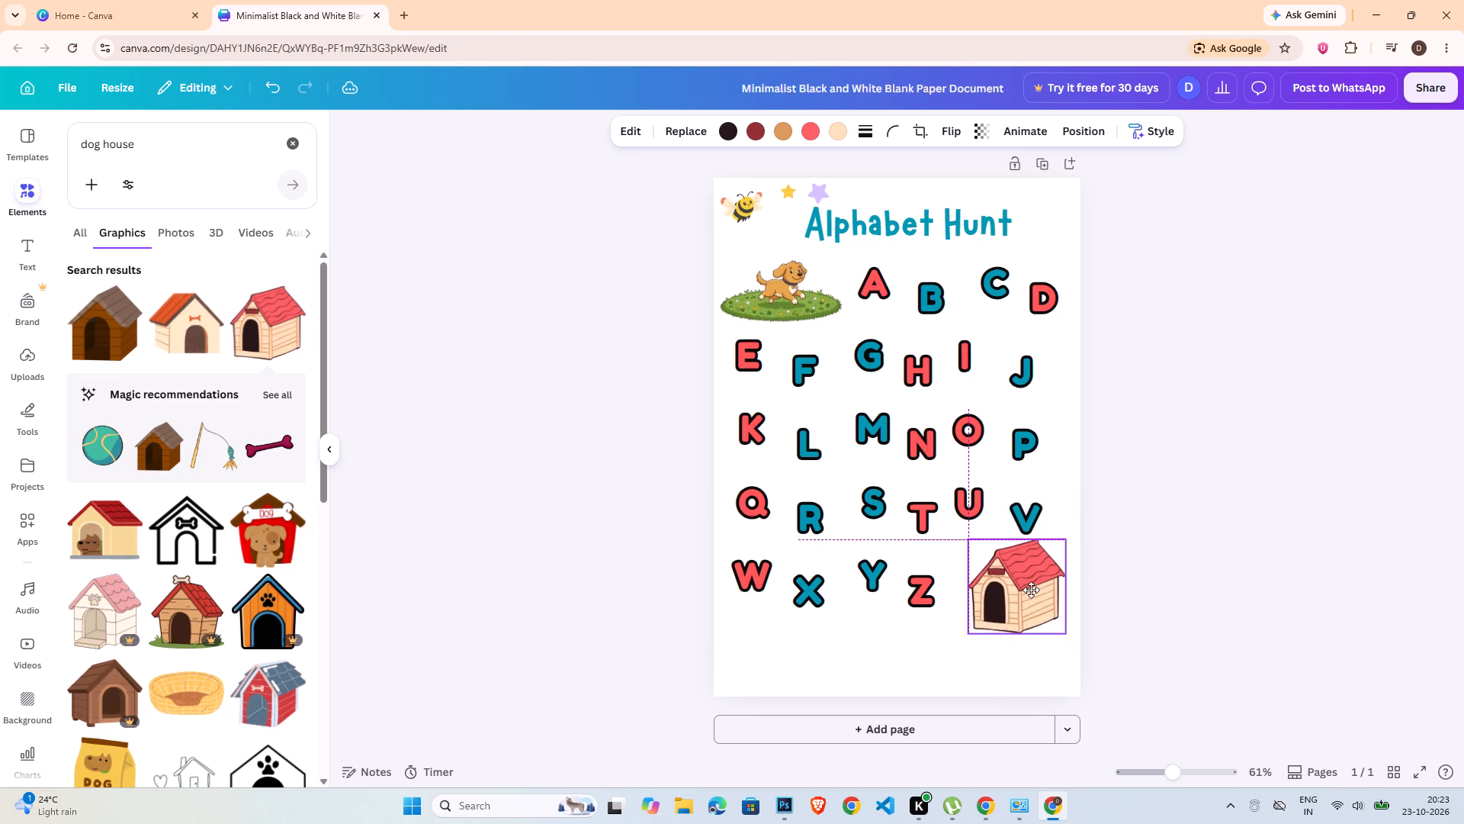
drag(1031, 590, 1032, 593)
click(1170, 548)
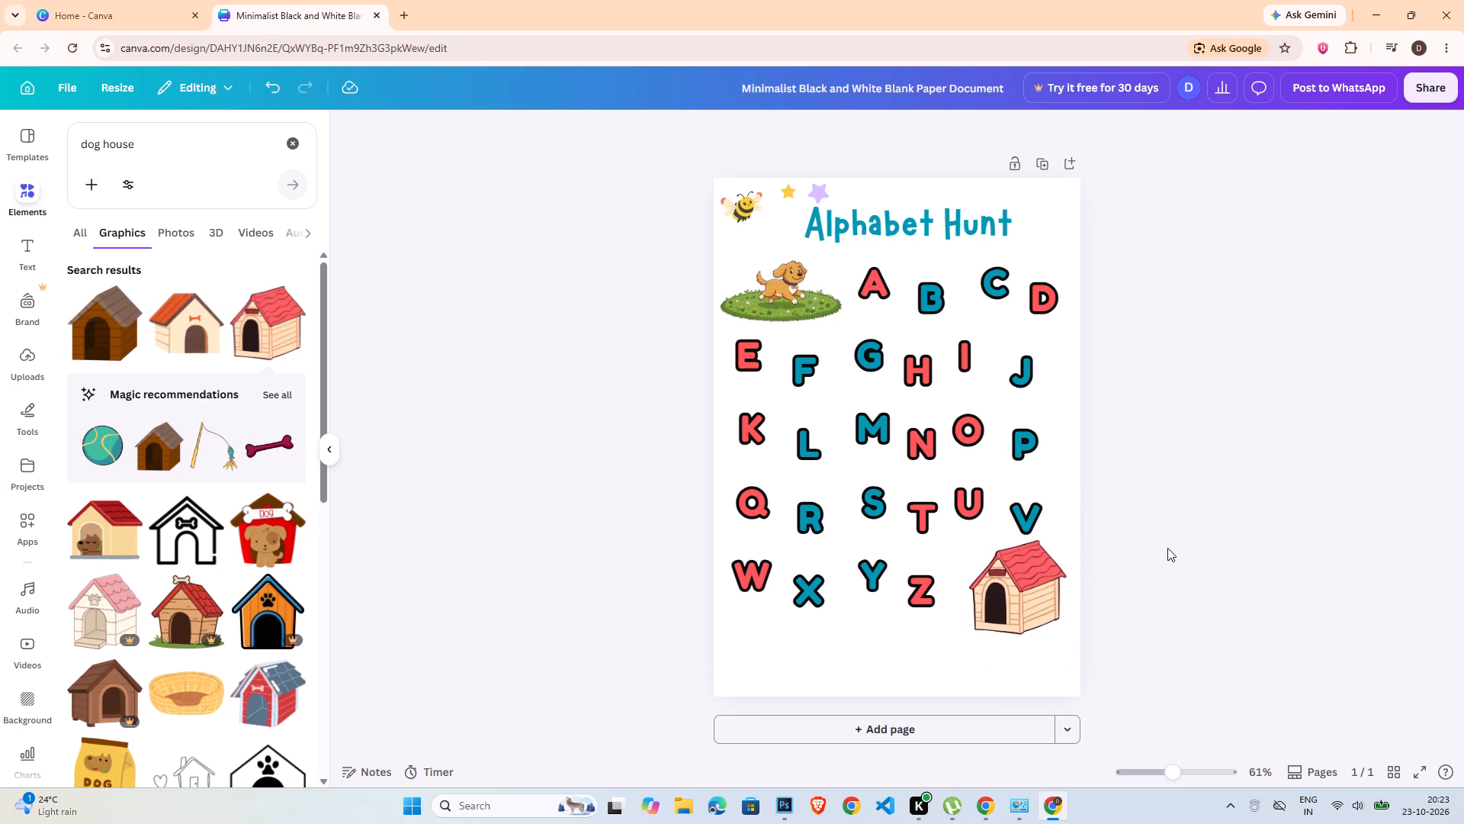
Change the letter H in the second row to the orange-coral colour from the bee image's photo colours.
click(926, 362)
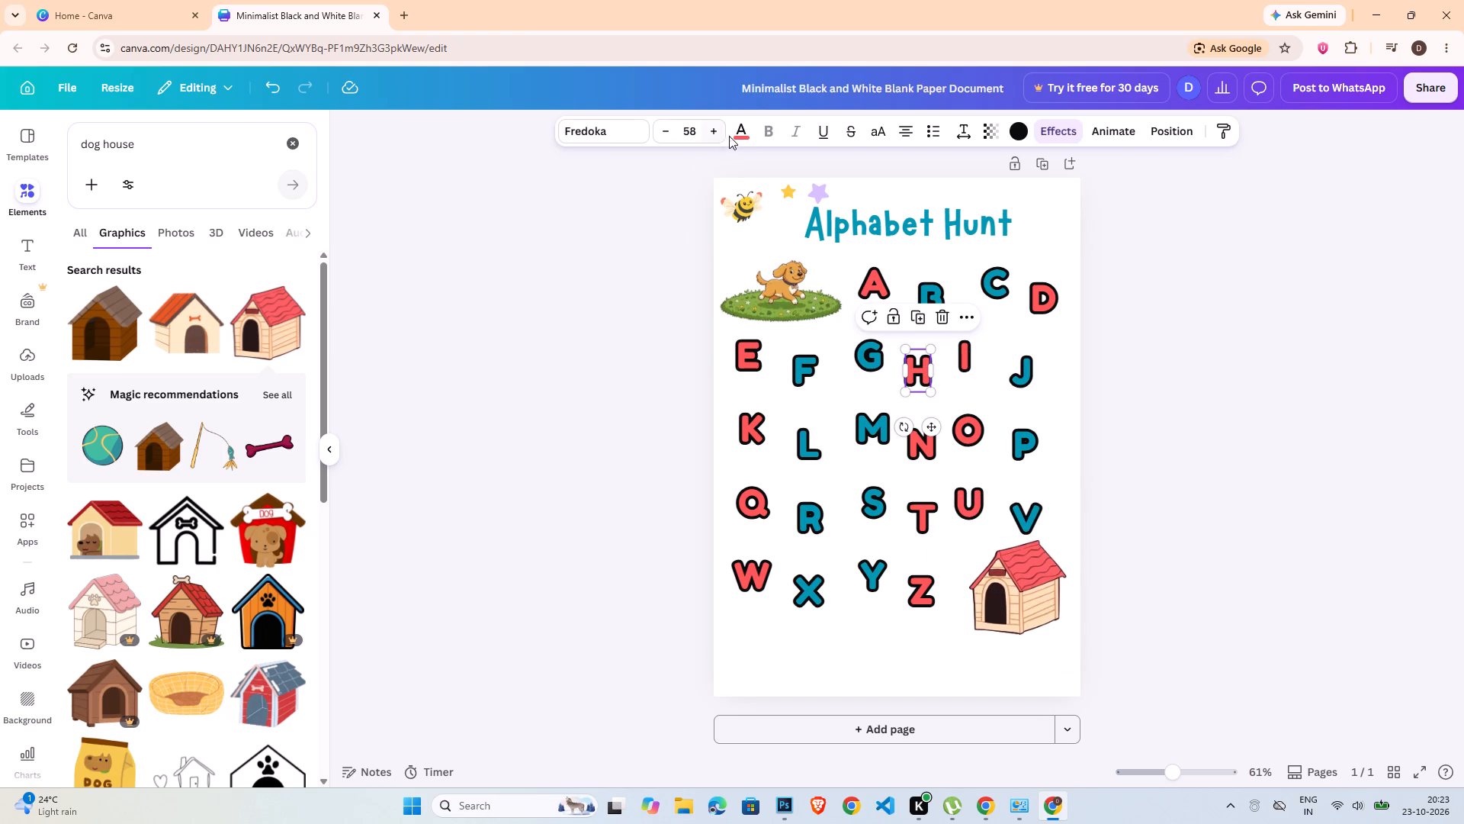
click(737, 134)
click(219, 514)
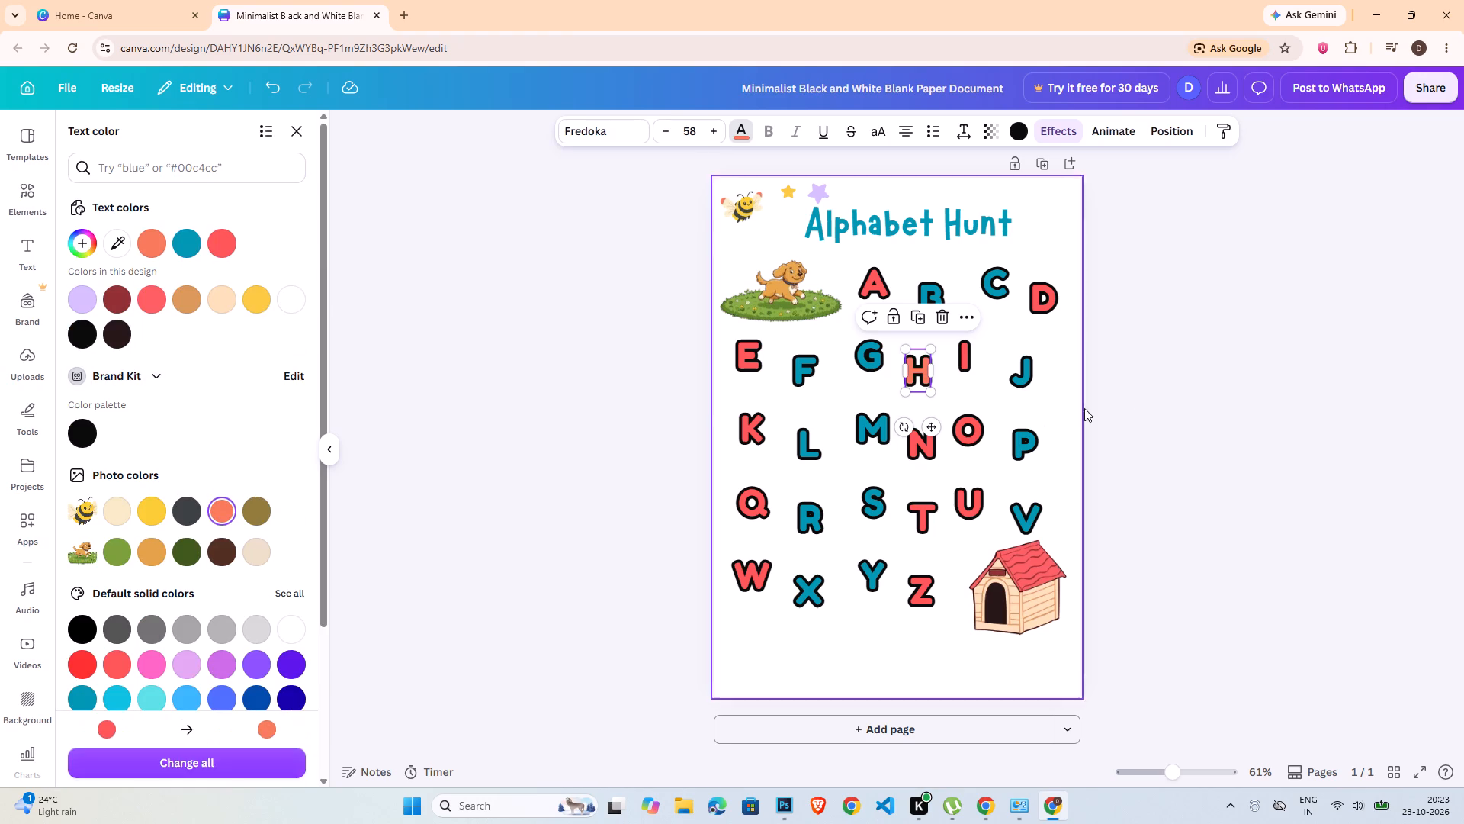
Change the letter I in the second row to the light orange from the default solid colours.
double_click(1125, 396)
click(971, 353)
click(968, 352)
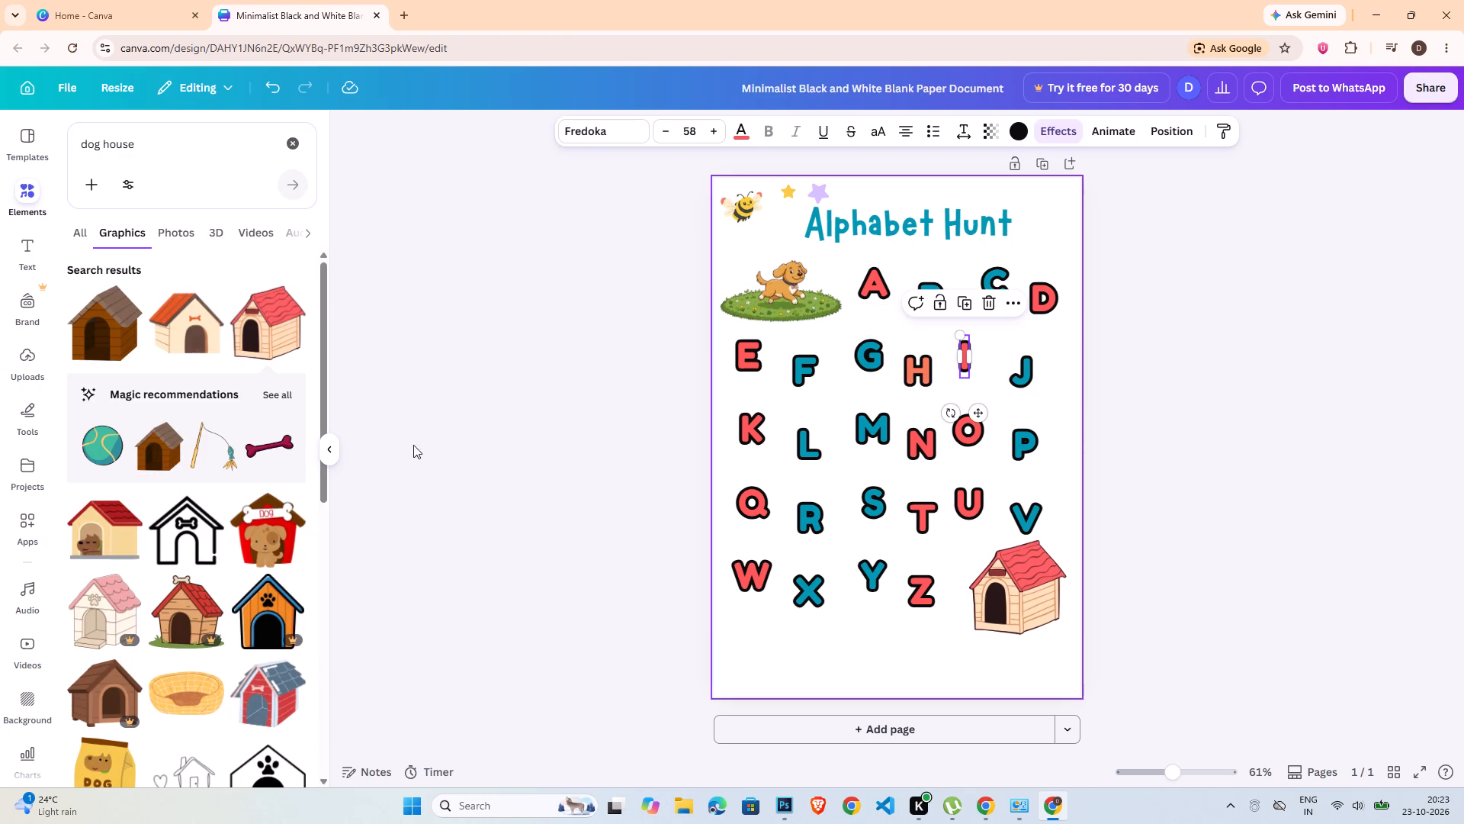
click(749, 133)
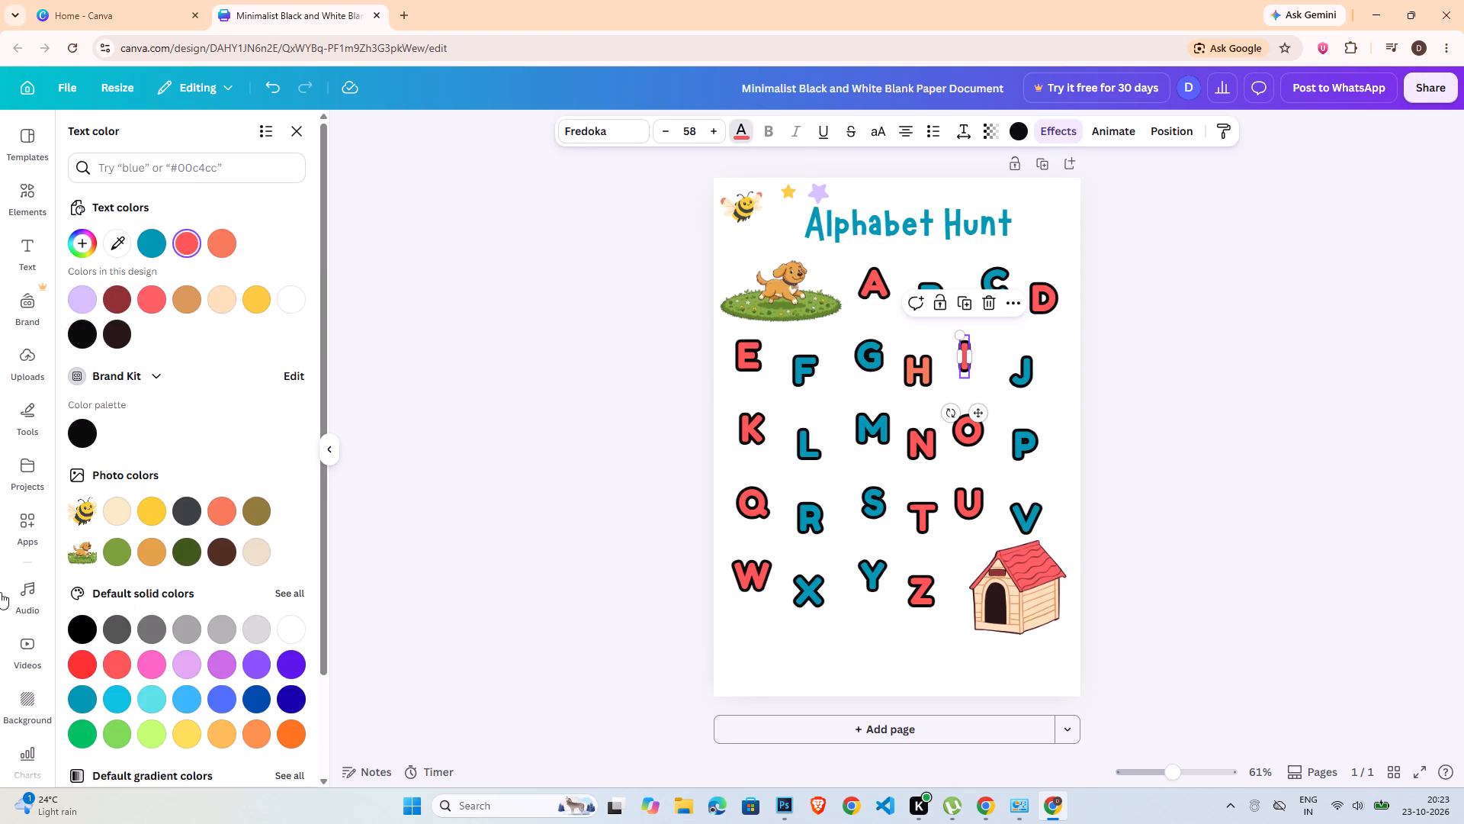
click(258, 740)
double_click(1117, 519)
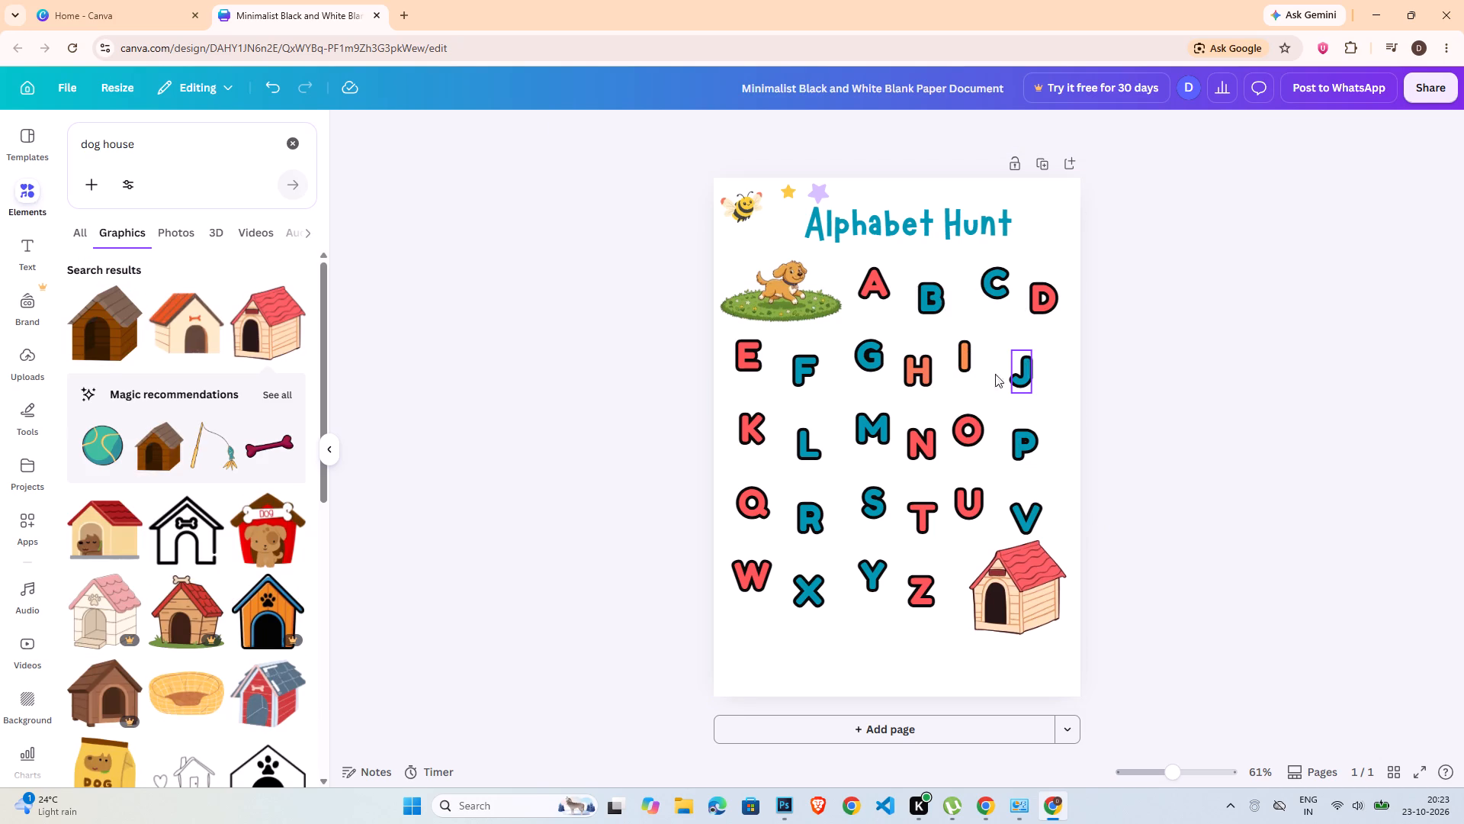
Change the letter G in the second row to the dark green from the default solid colours.
click(868, 365)
click(744, 134)
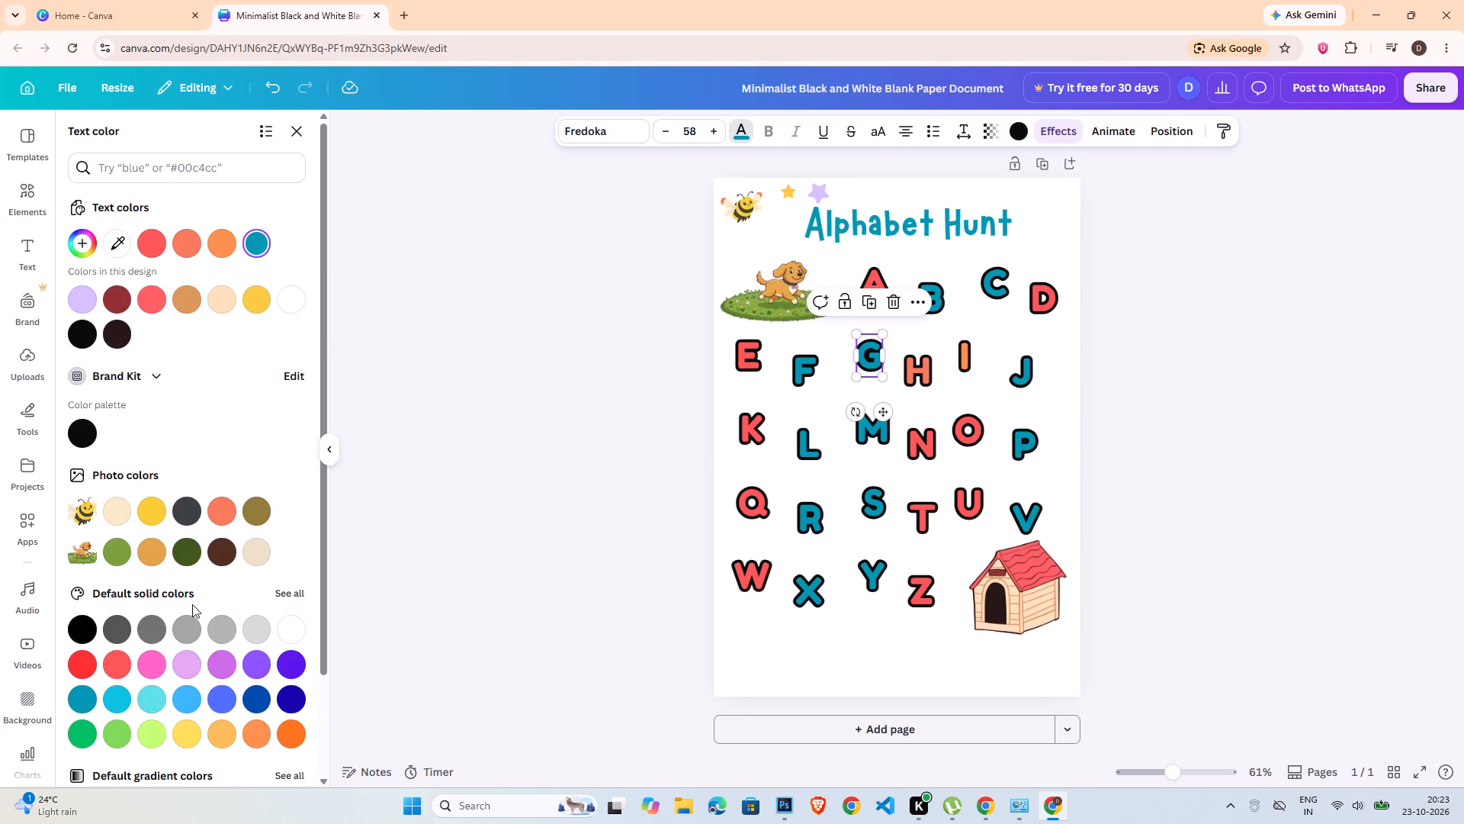
scroll(246, 615, down, 2)
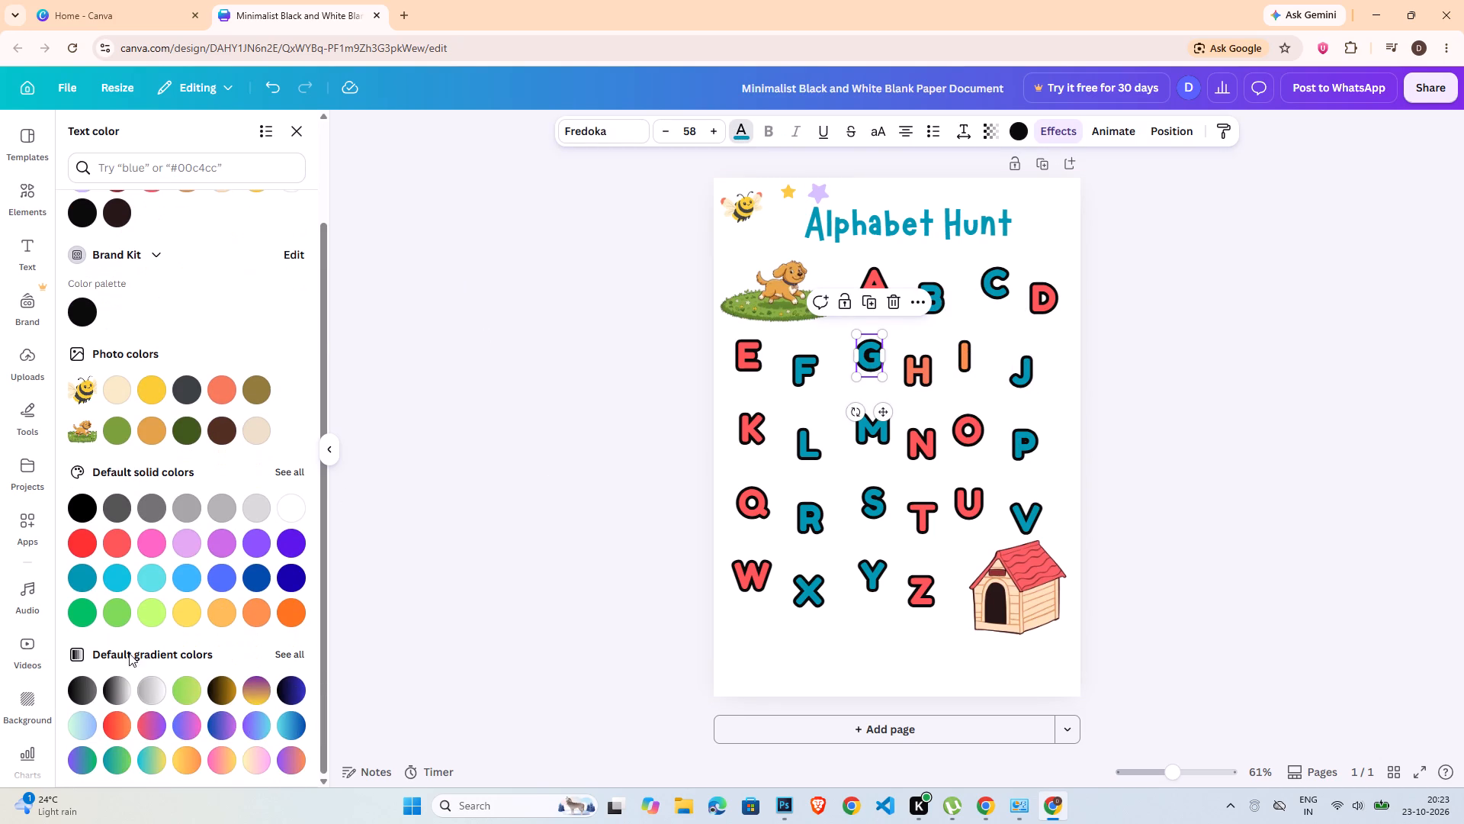
click(80, 611)
double_click(1136, 397)
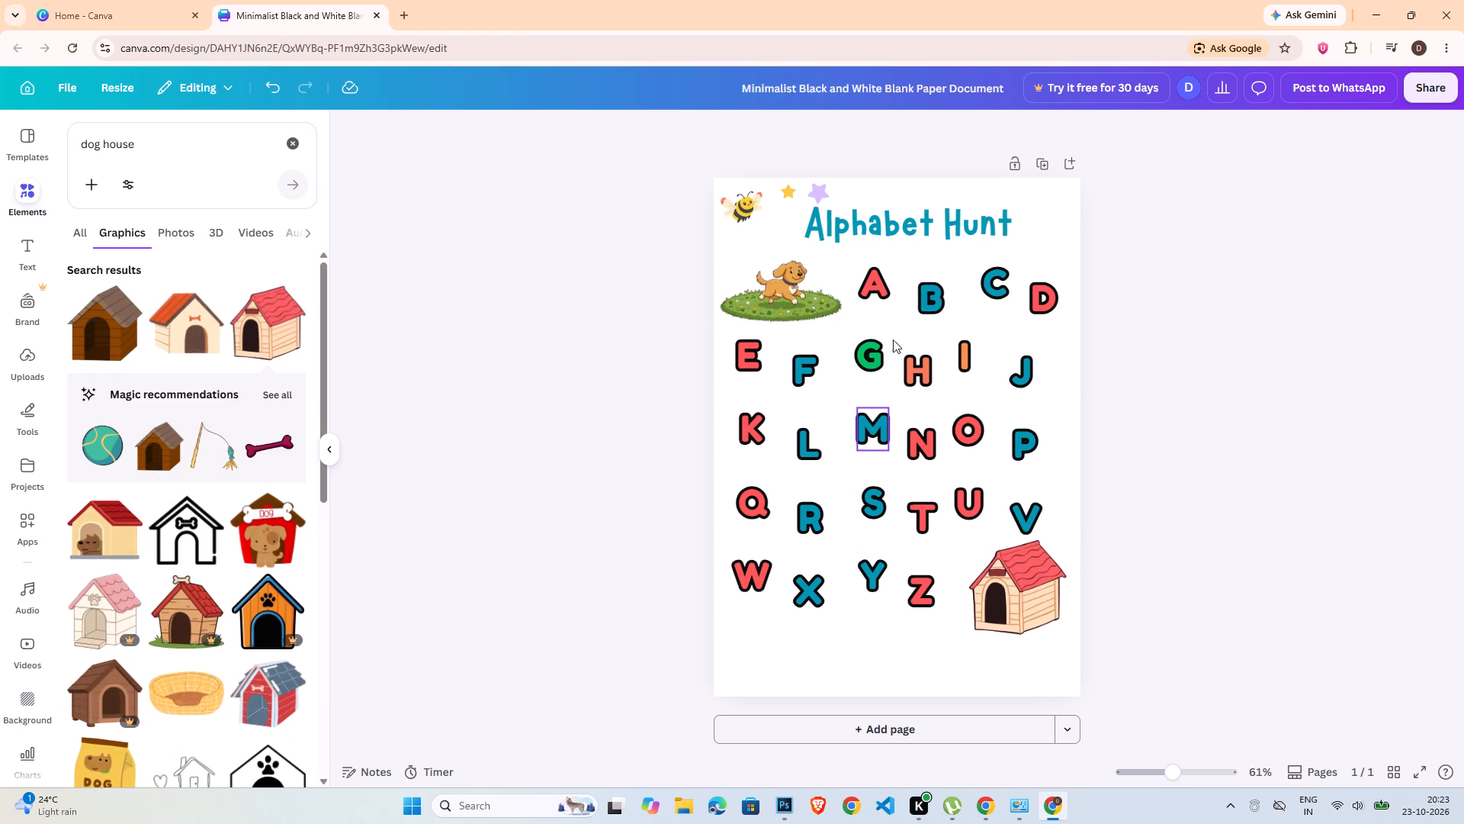
Search the elements library for dot and look through the graphics results for a plain round dot.
click(288, 145)
click(132, 145)
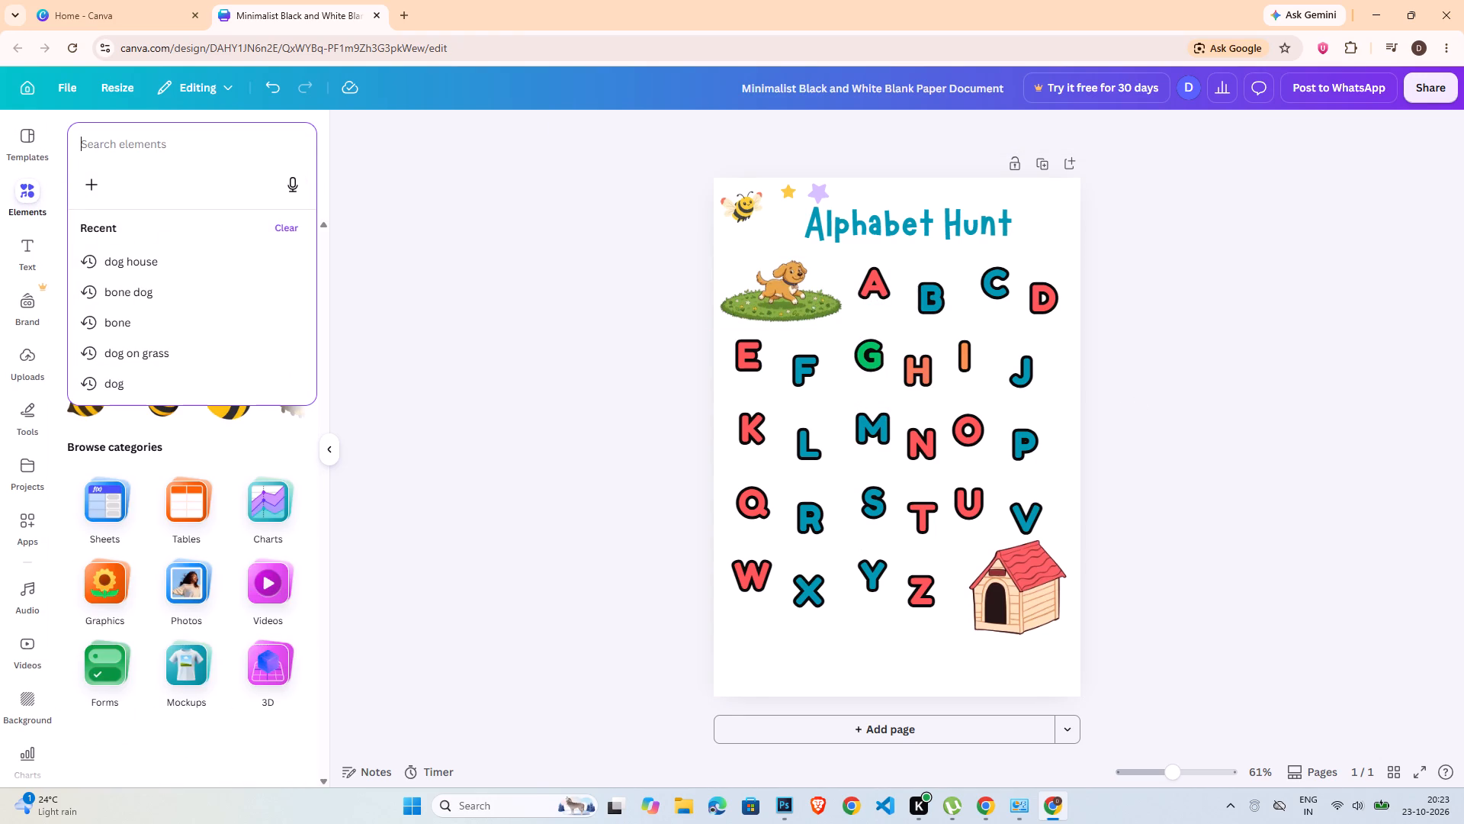
text(dot)
key(Return)
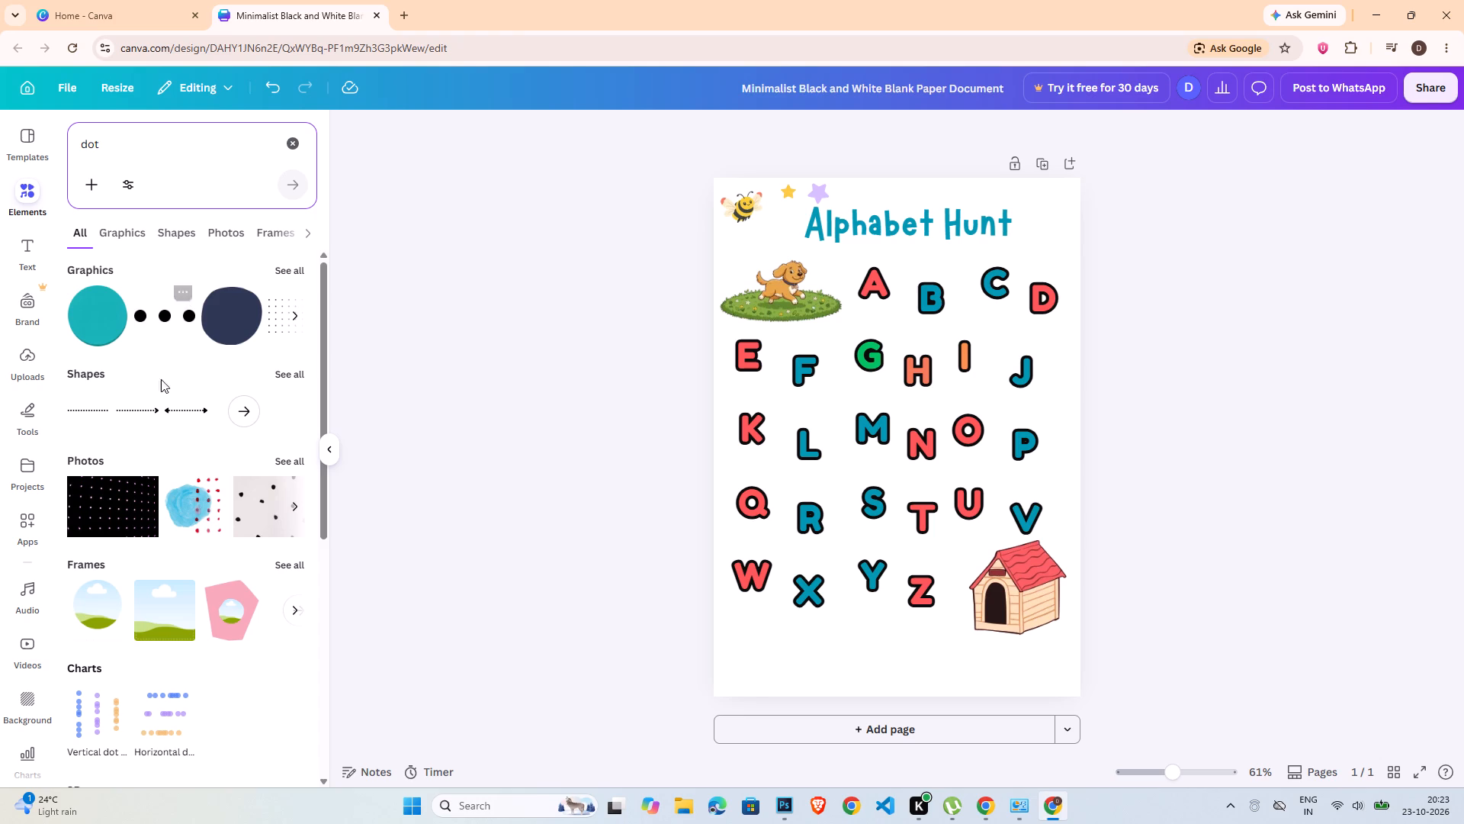
click(286, 275)
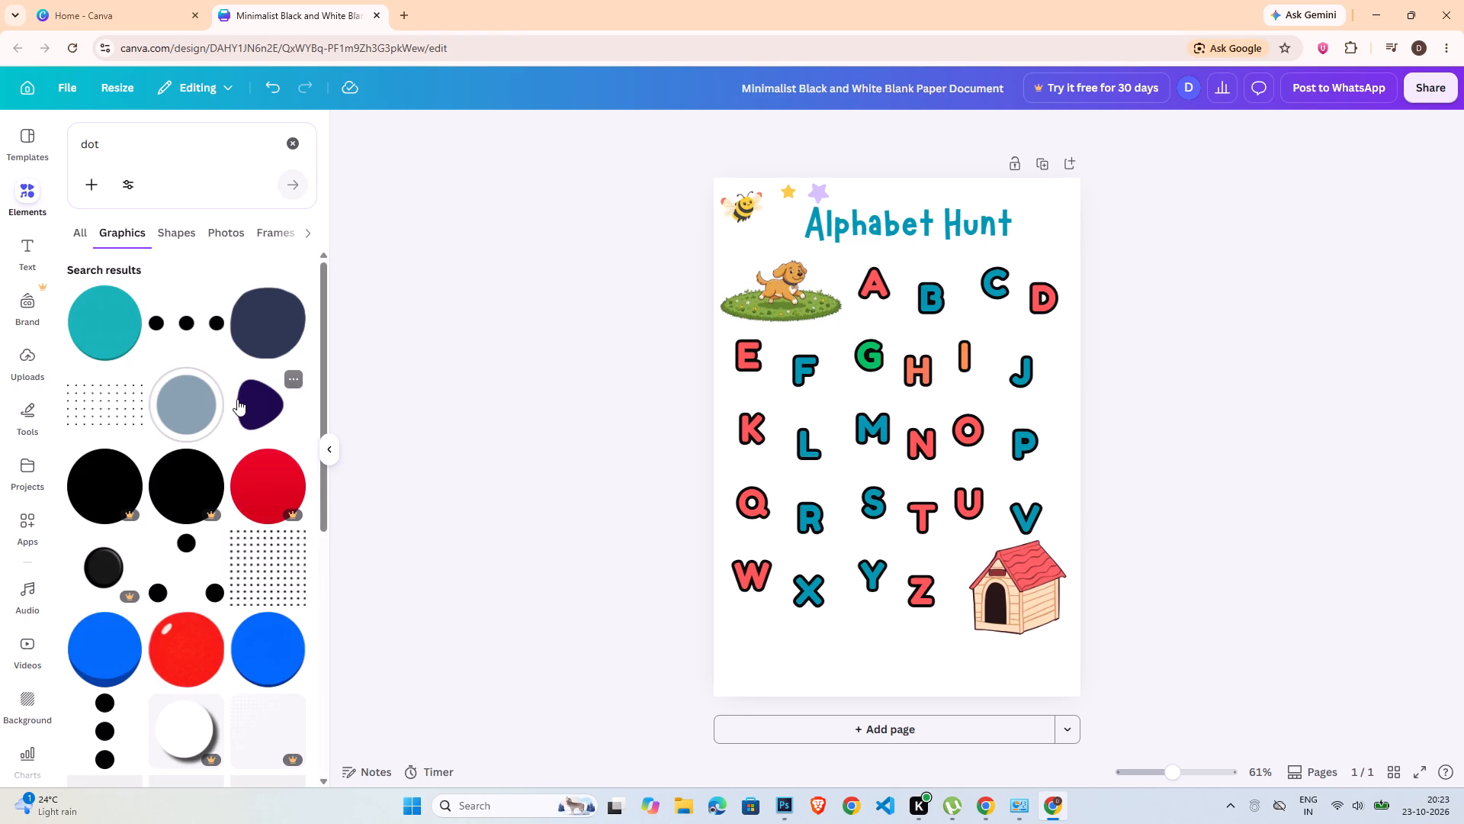
scroll(203, 613, down, 3)
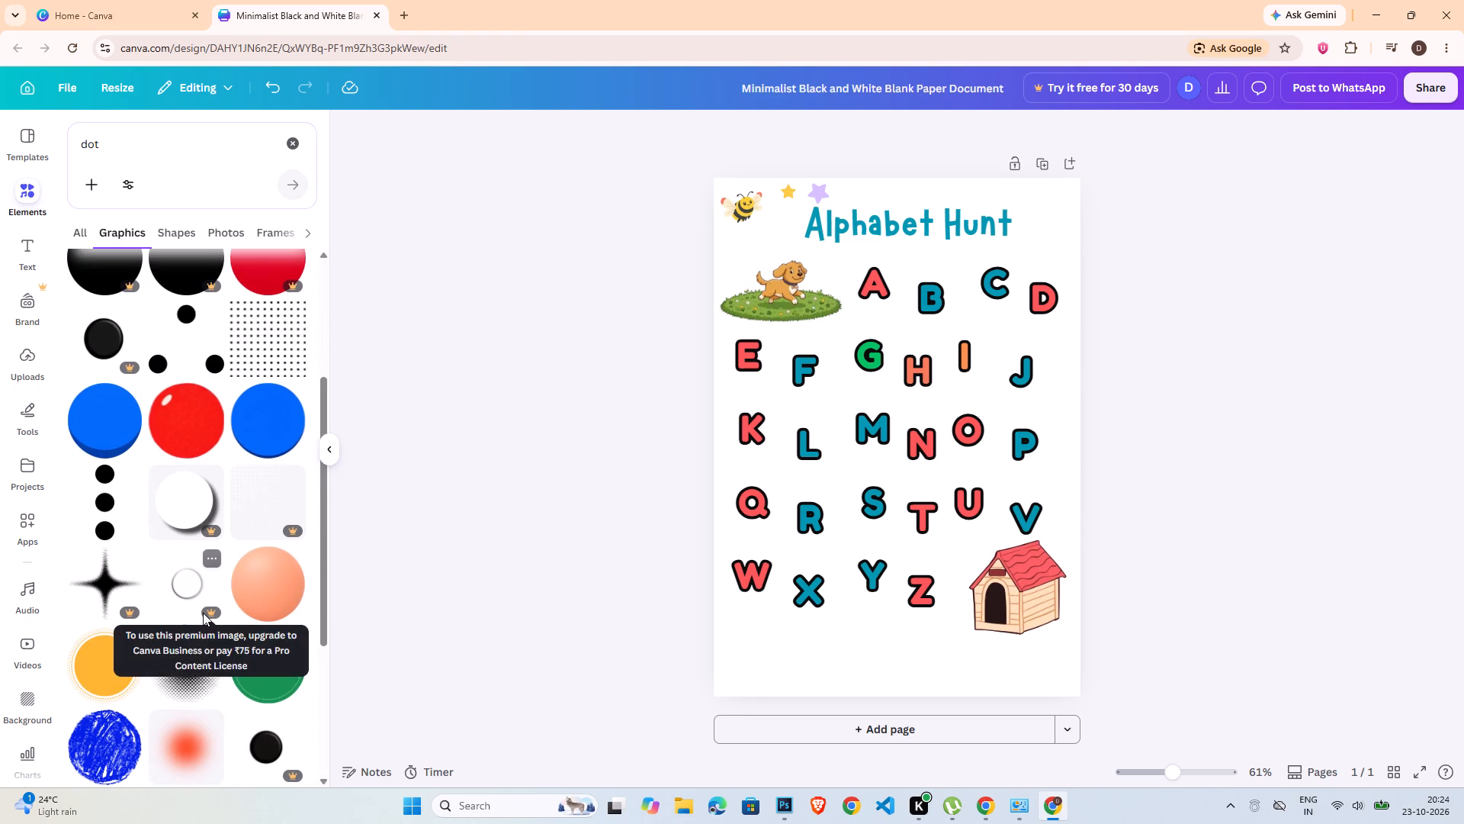
scroll(284, 569, down, 4)
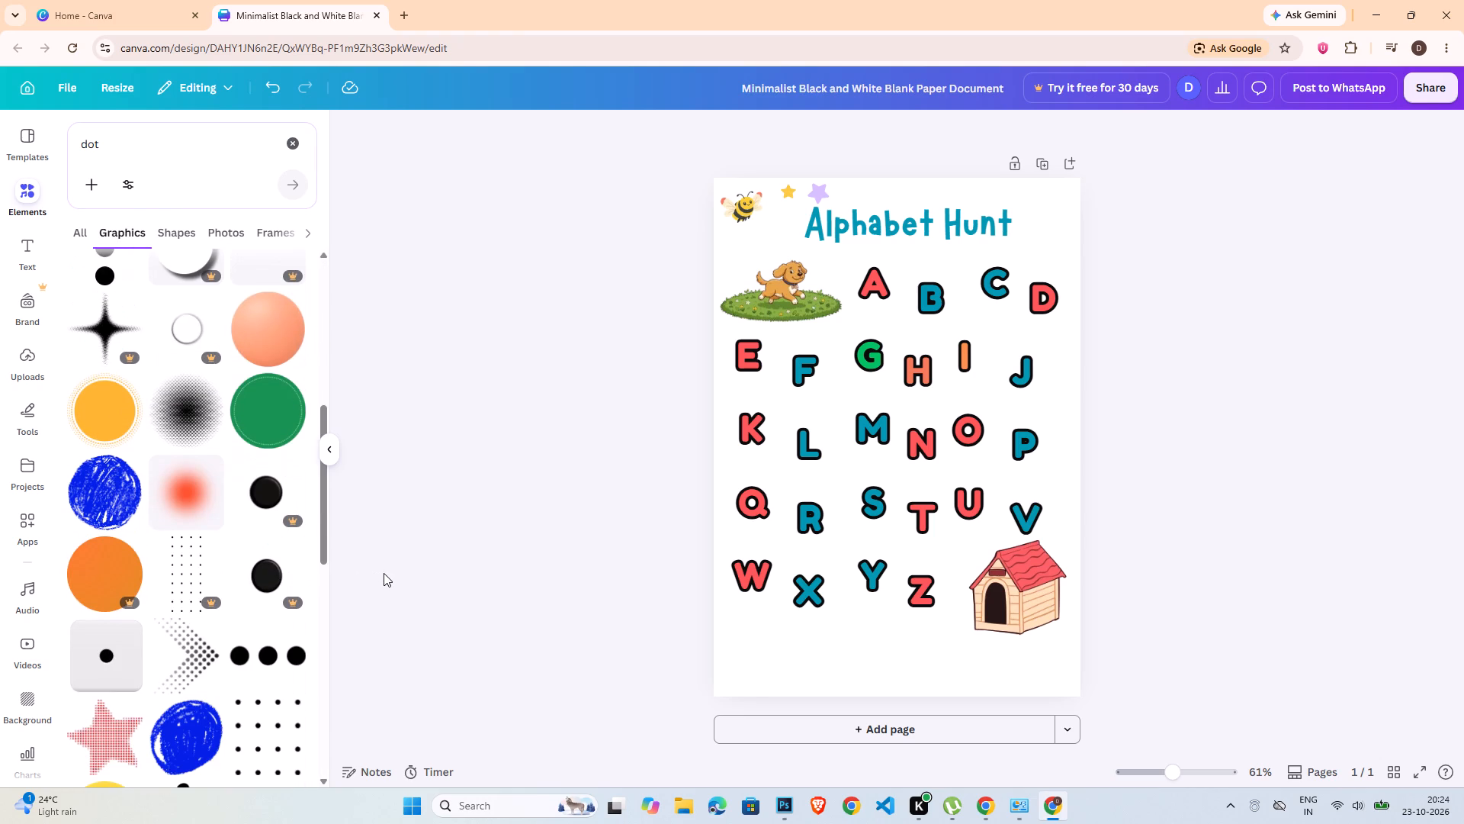
scroll(384, 575, down, 3)
scroll(220, 615, down, 6)
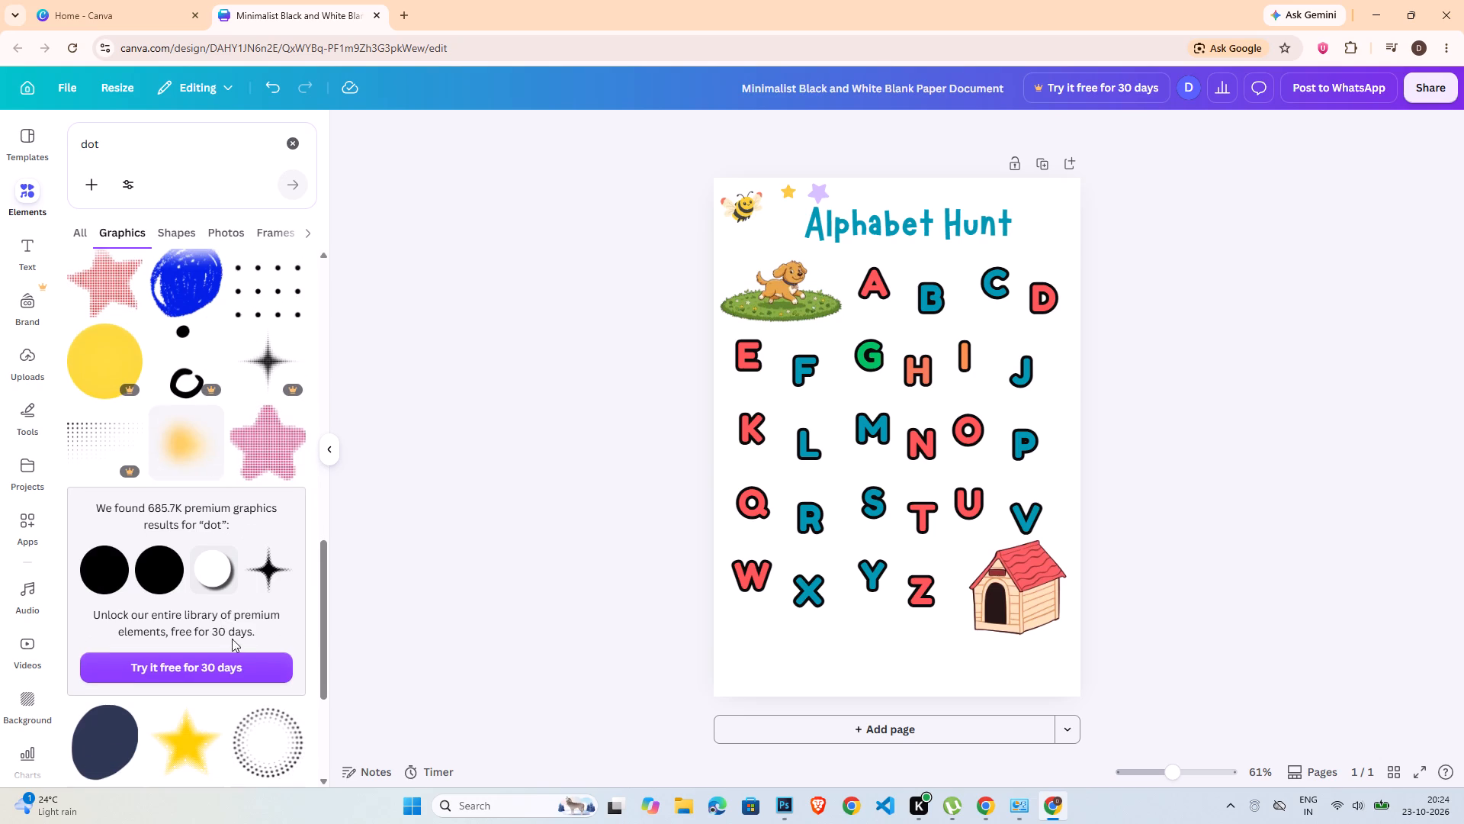
scroll(239, 673, down, 3)
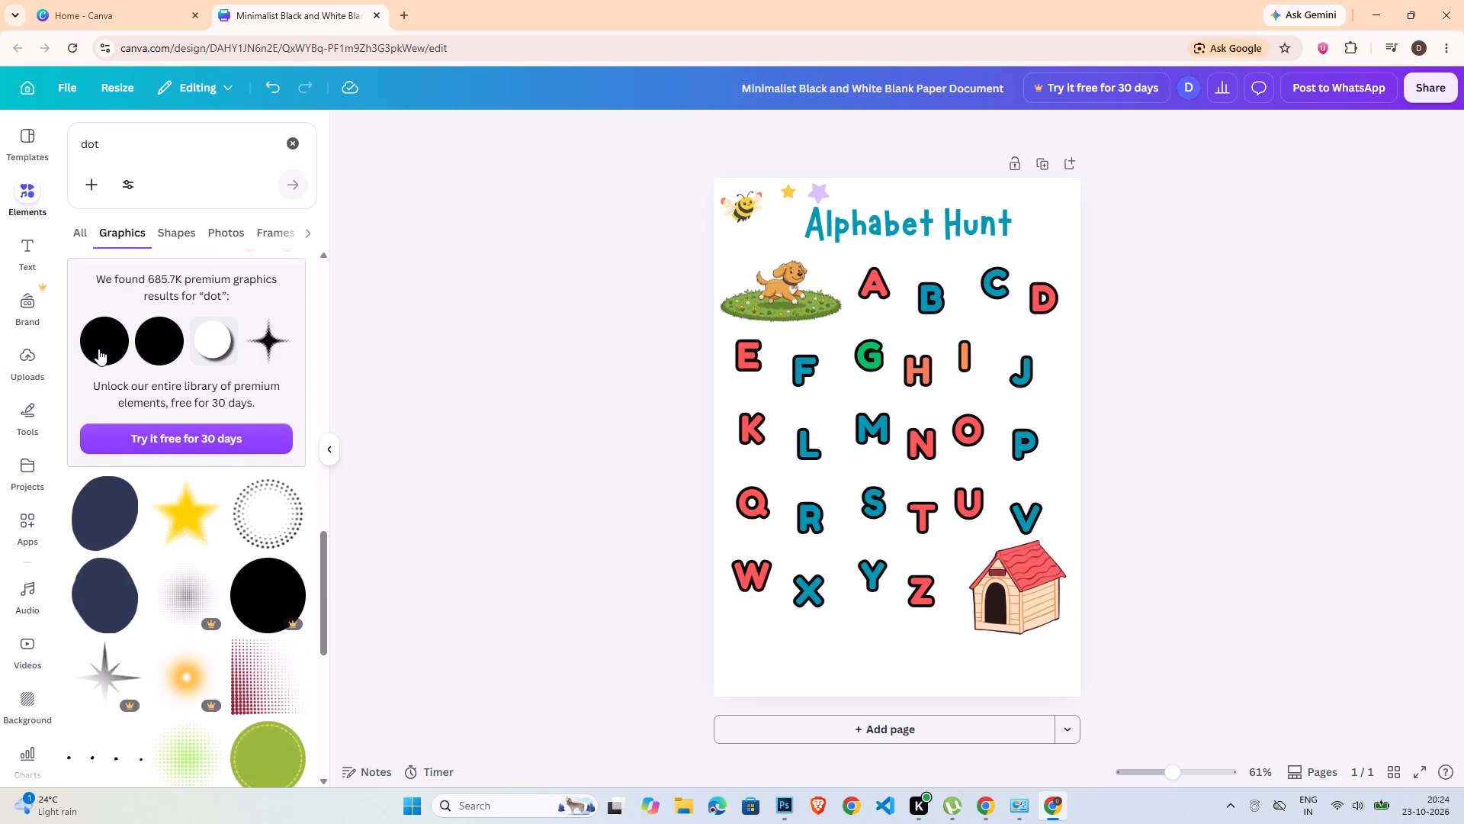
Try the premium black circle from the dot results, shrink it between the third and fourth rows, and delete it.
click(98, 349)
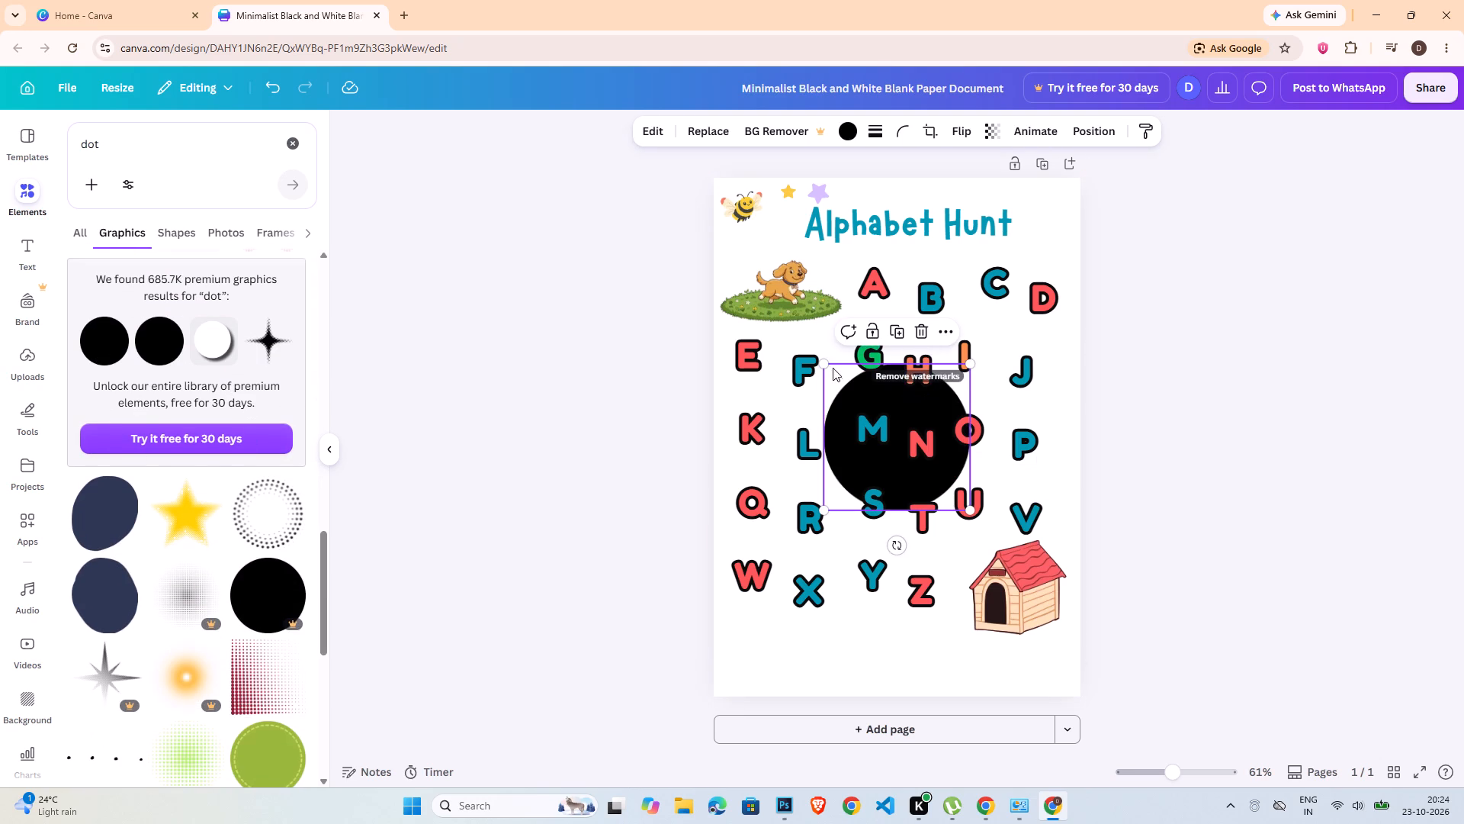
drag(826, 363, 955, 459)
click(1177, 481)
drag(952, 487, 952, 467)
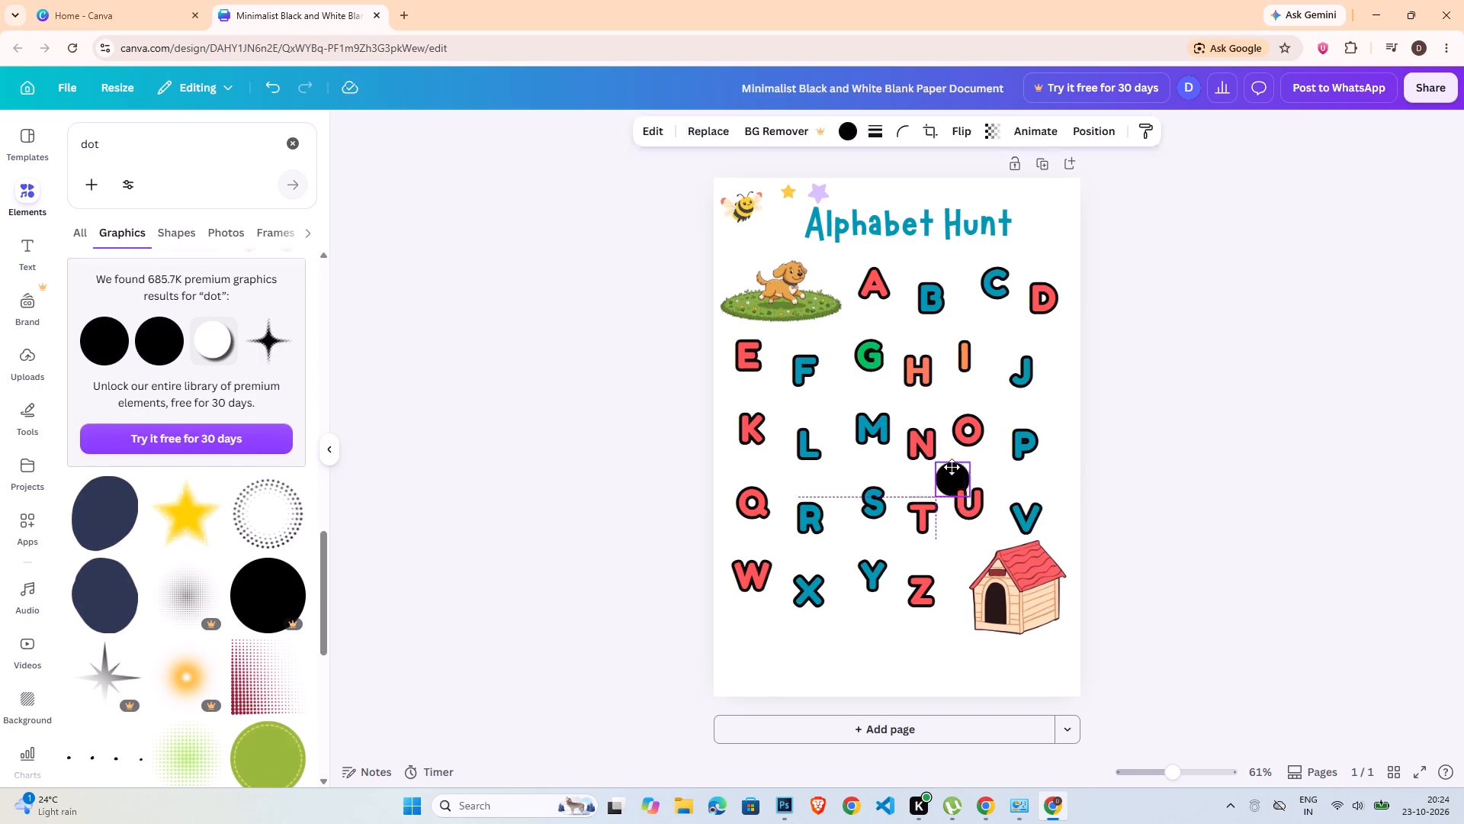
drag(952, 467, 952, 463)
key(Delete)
Look further through the dot graphics for a suitable free dot and return to the start of the results.
scroll(237, 608, down, 5)
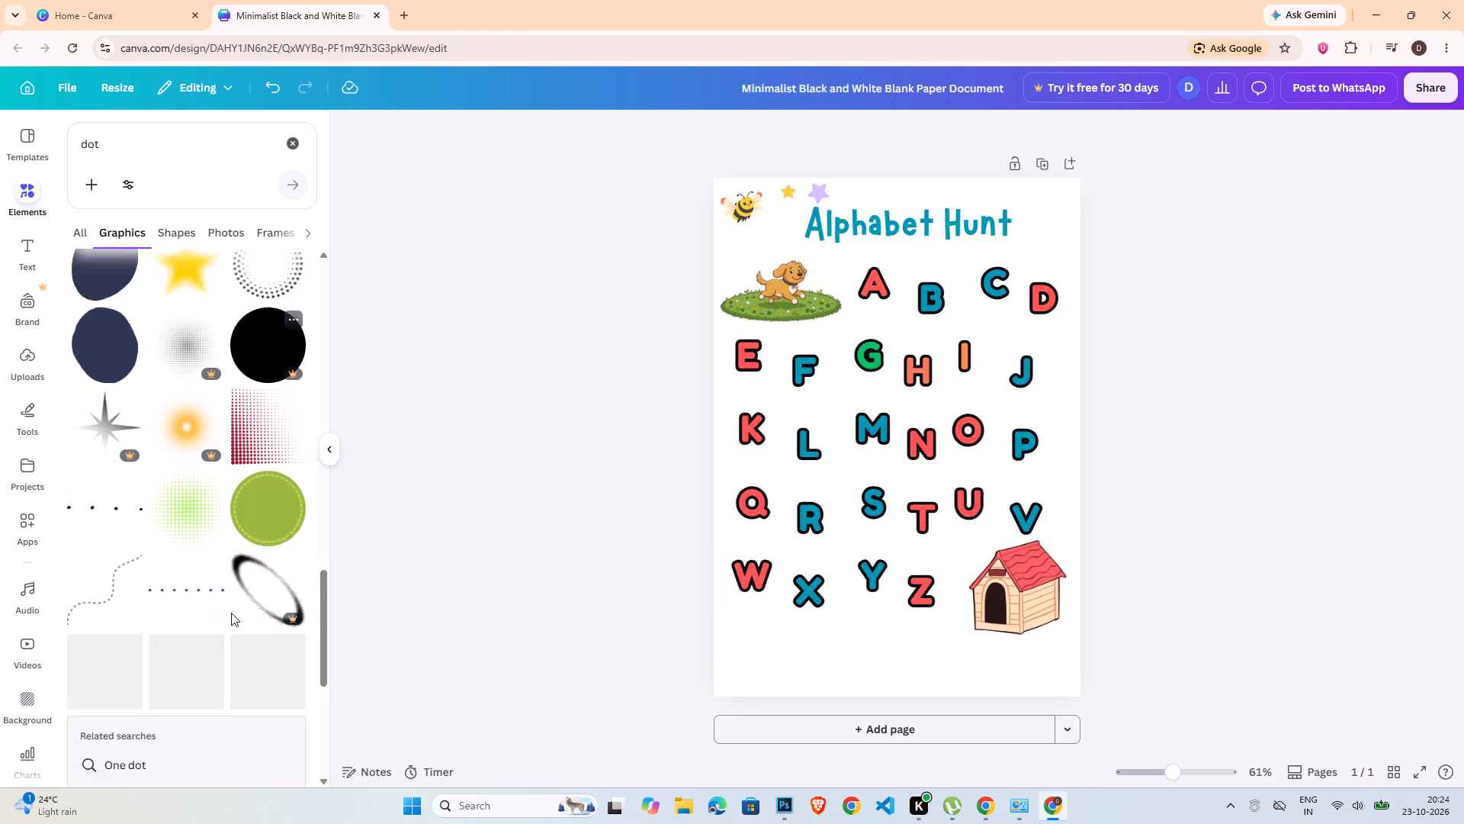
scroll(231, 613, down, 4)
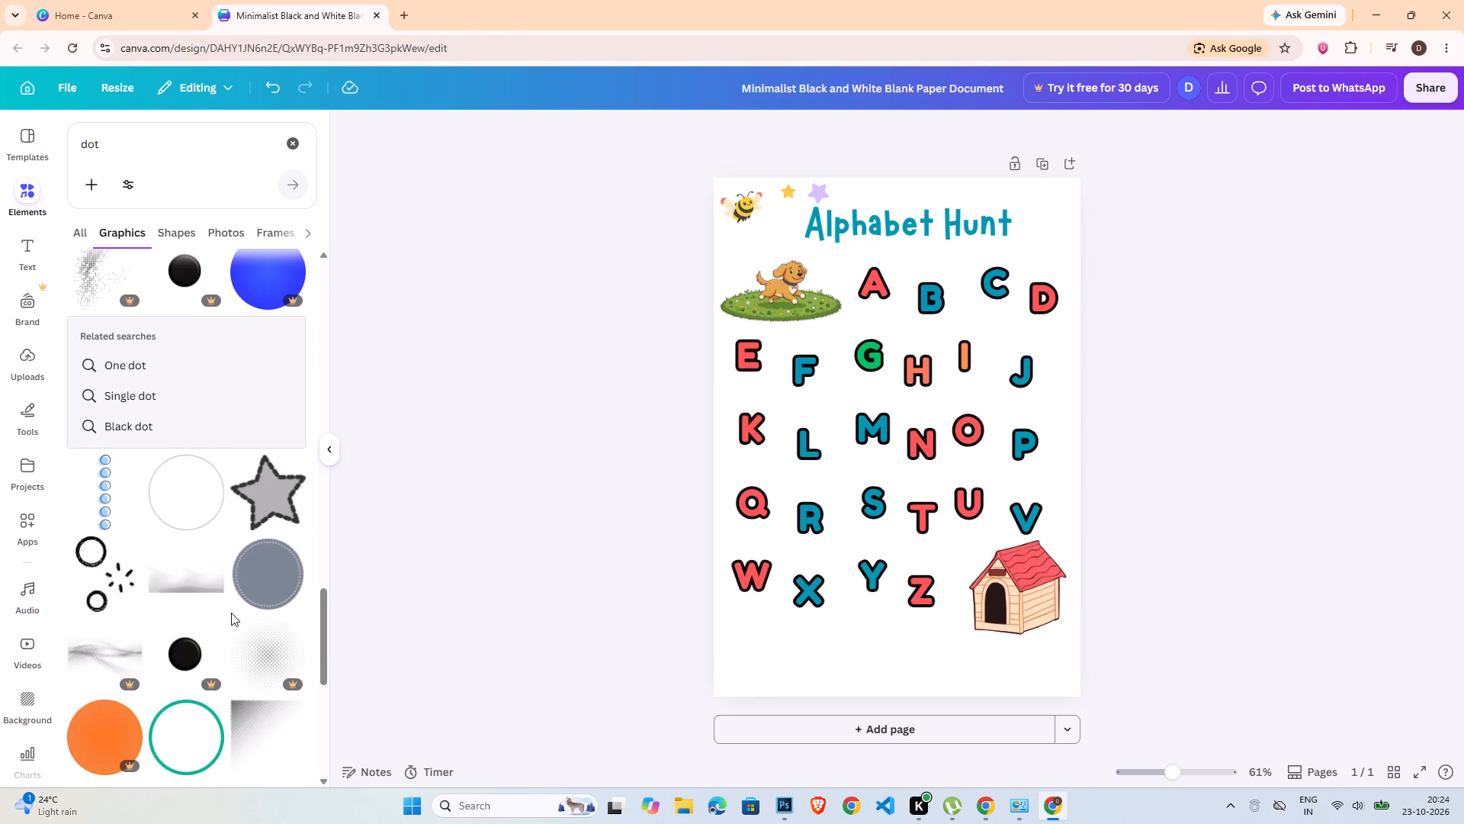
scroll(231, 613, down, 10)
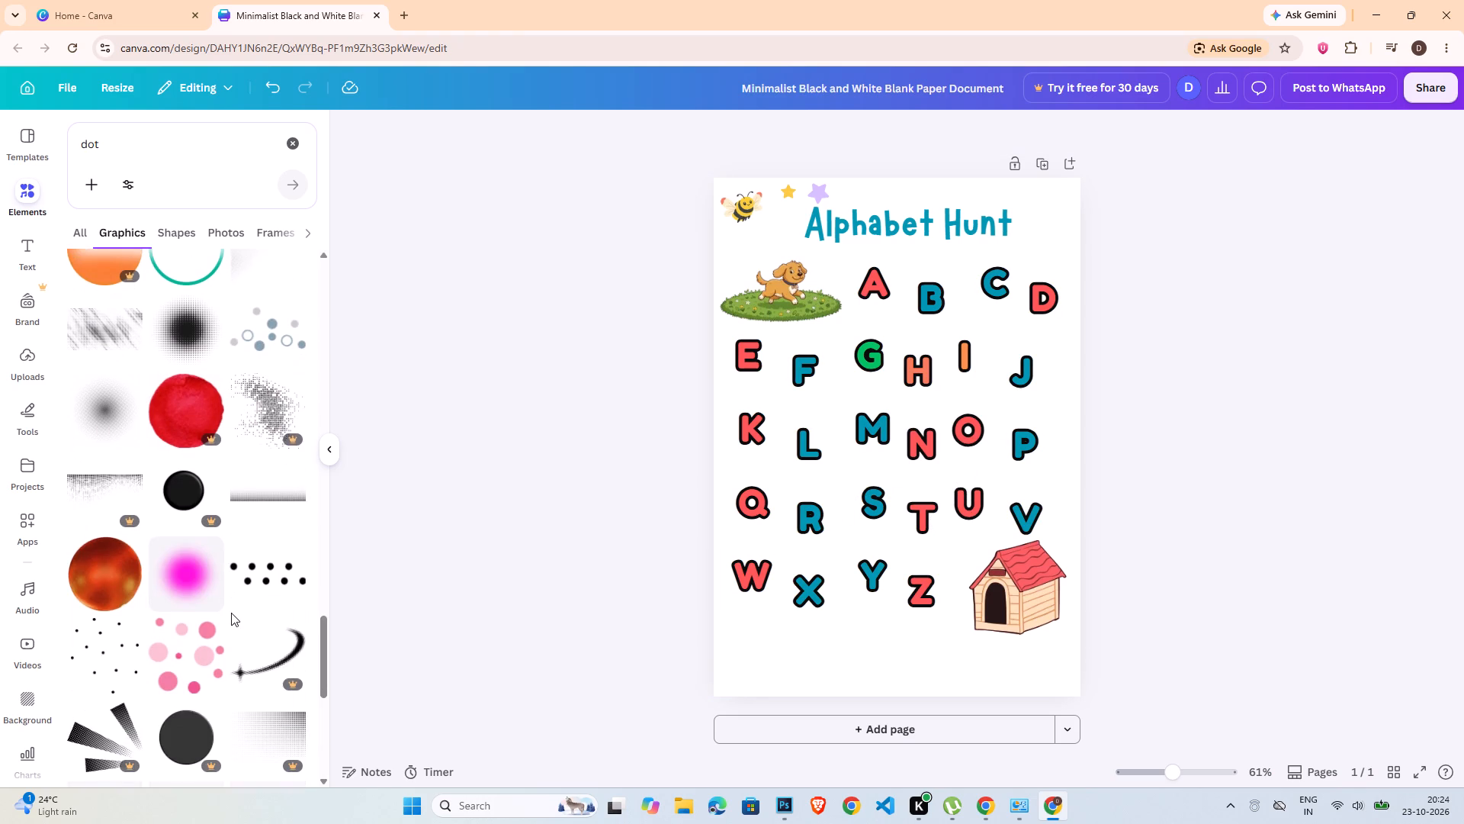
scroll(231, 613, down, 4)
scroll(231, 613, up, 5)
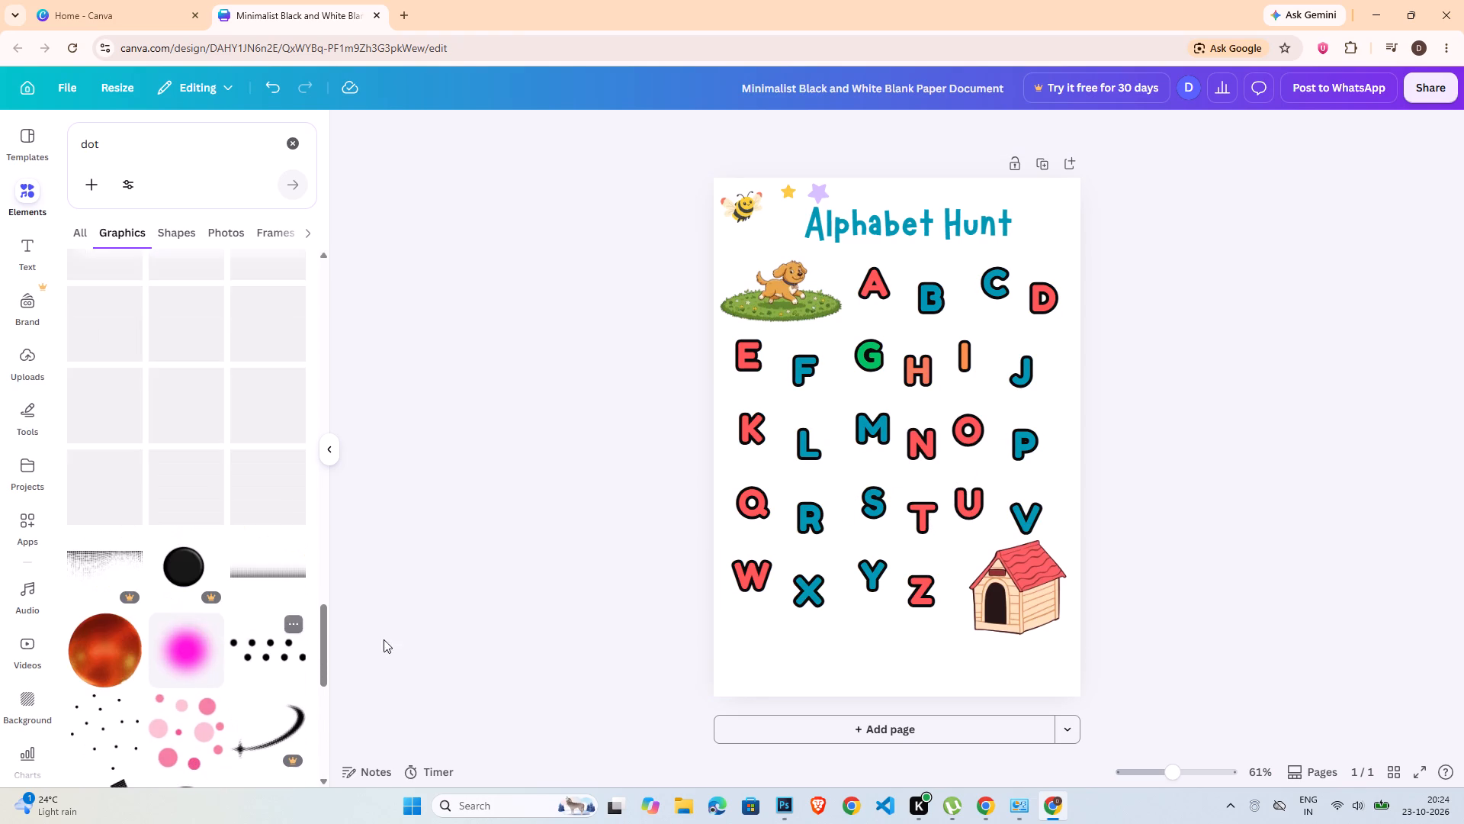
drag(323, 639, 316, 157)
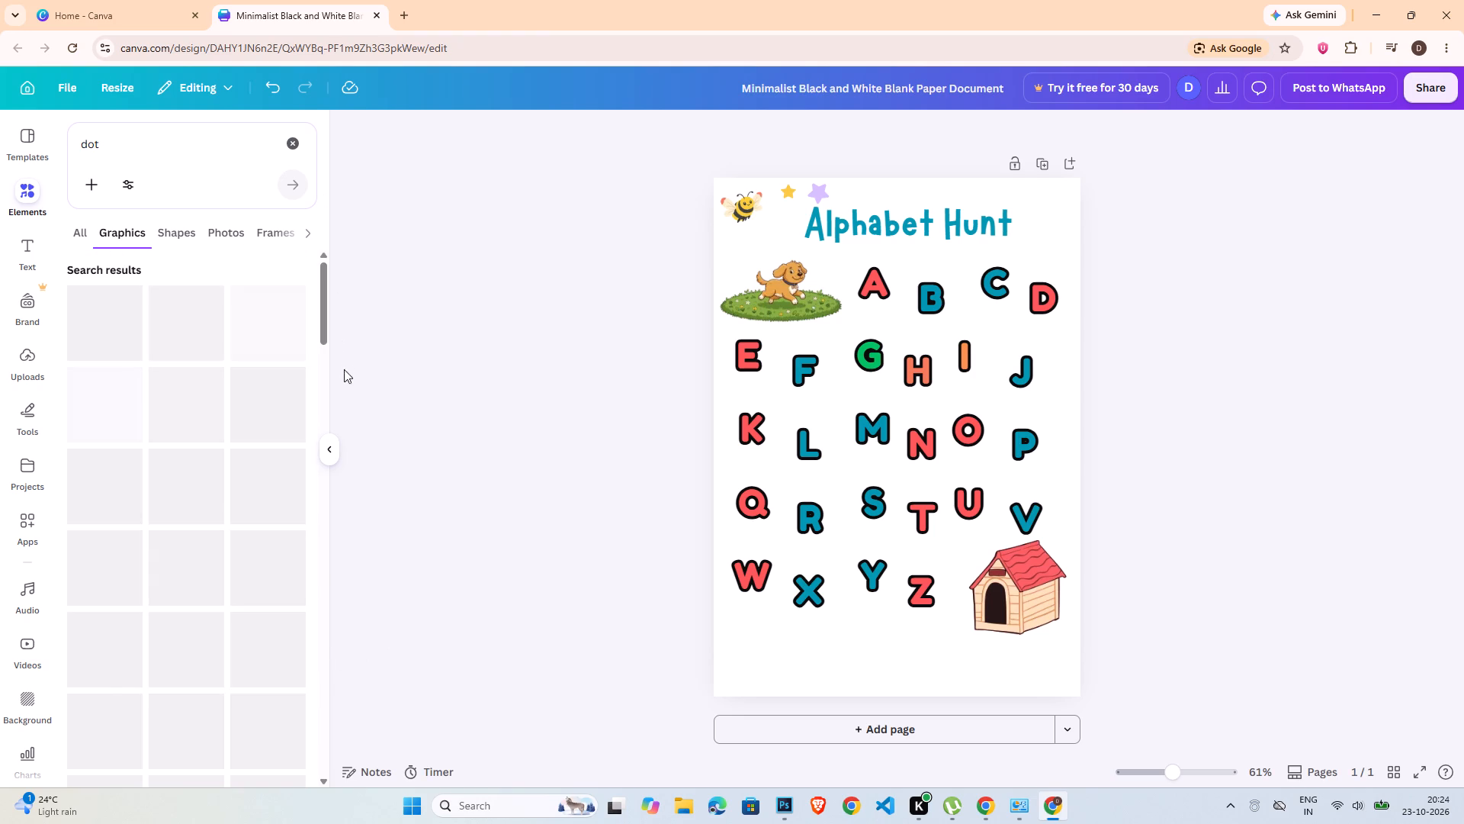
Add the teal circle graphic, recolour it black, shrink it to a small dot and place it just after the letter A.
click(117, 336)
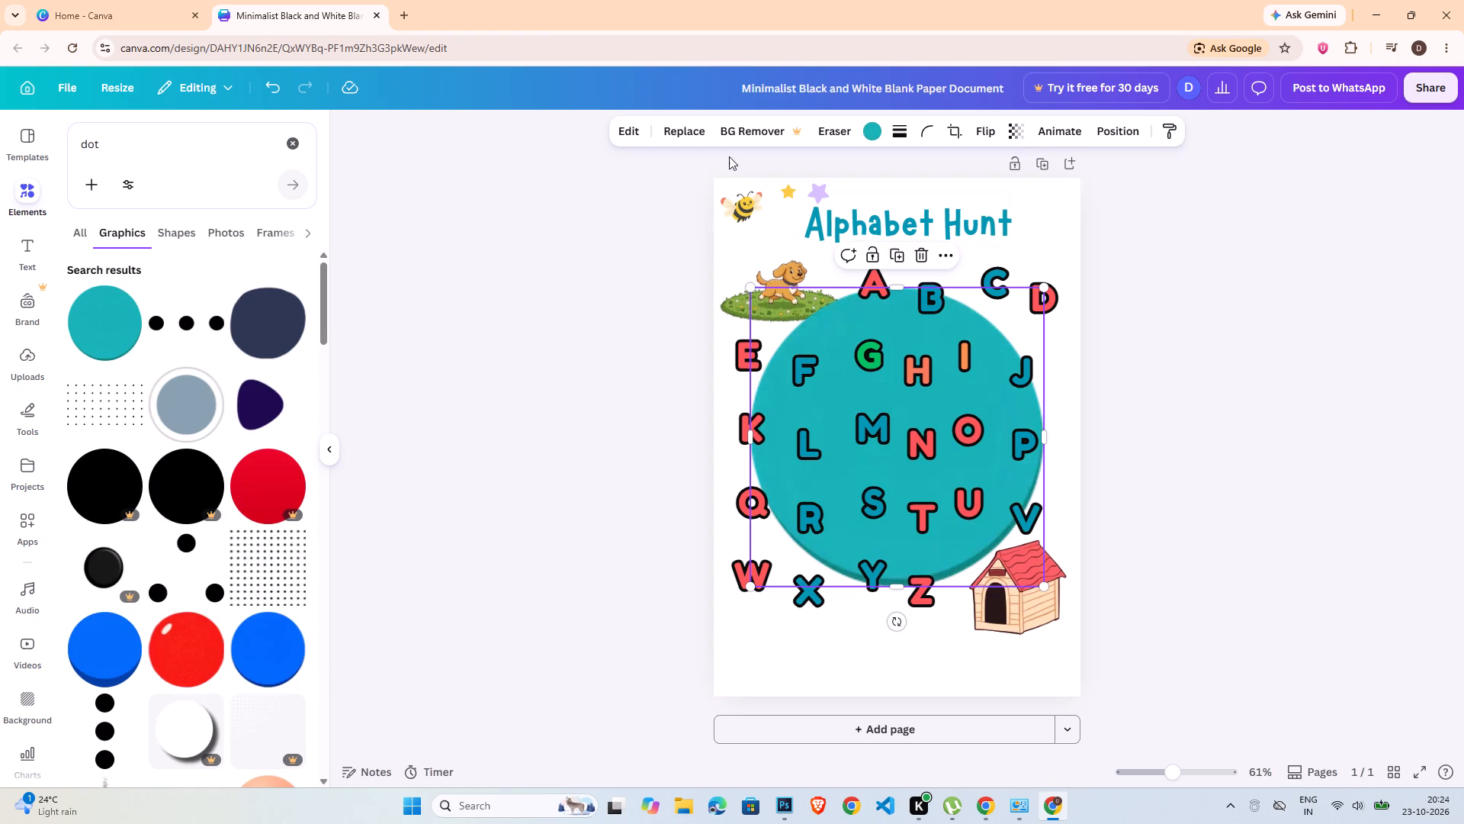
click(848, 130)
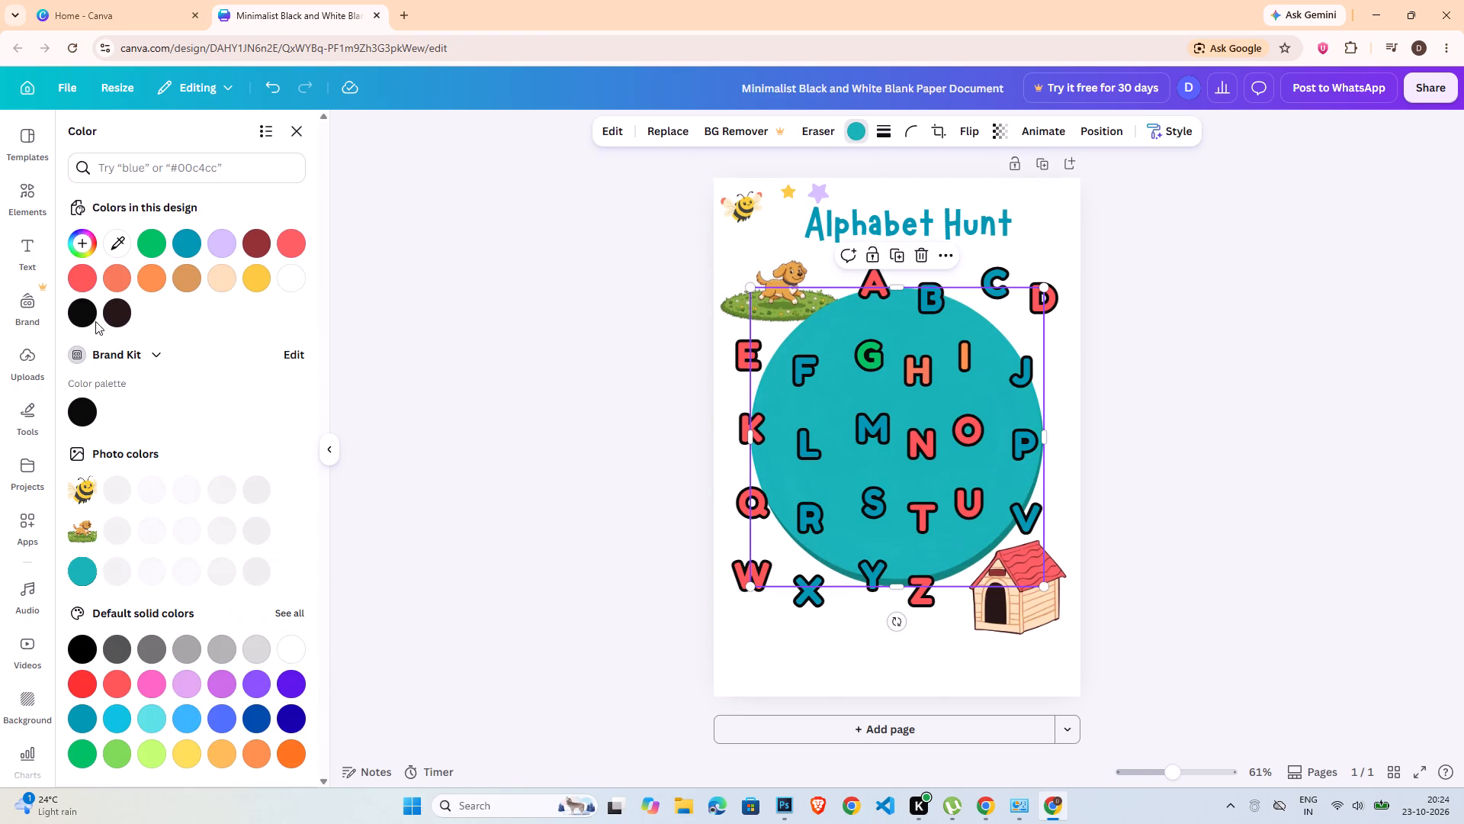
click(91, 317)
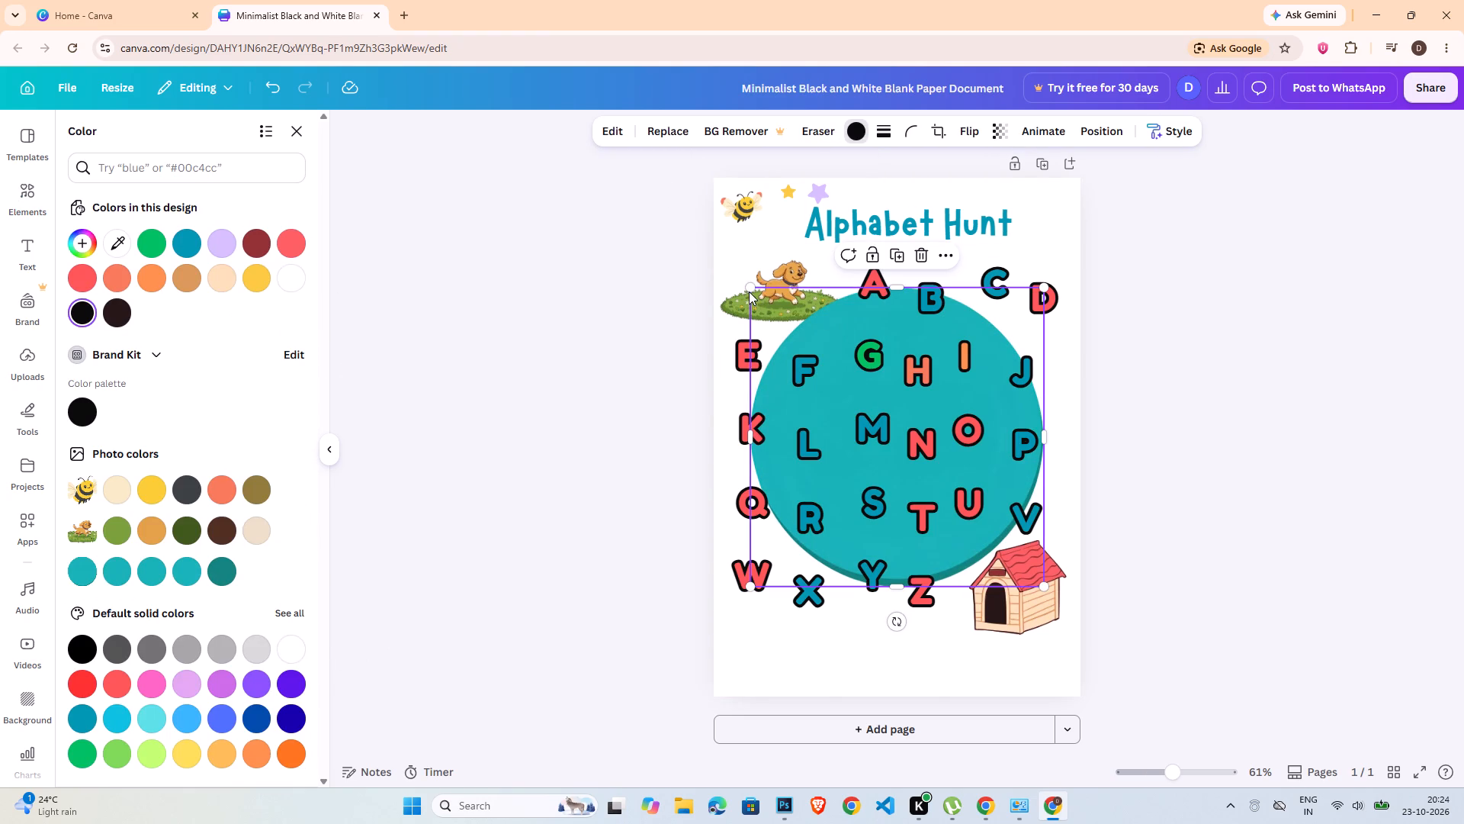
drag(753, 287, 1016, 501)
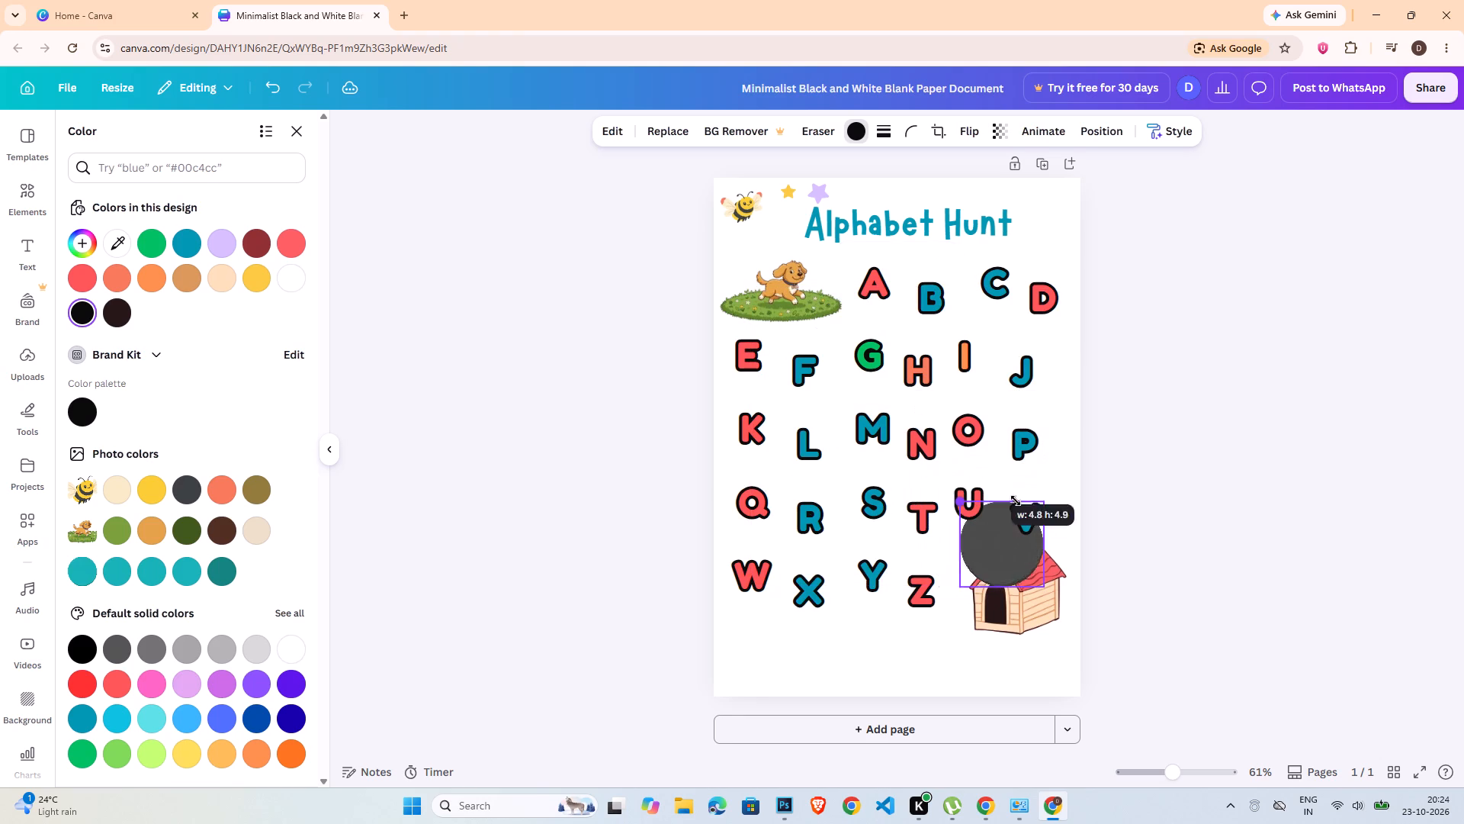
drag(1016, 501, 1051, 541)
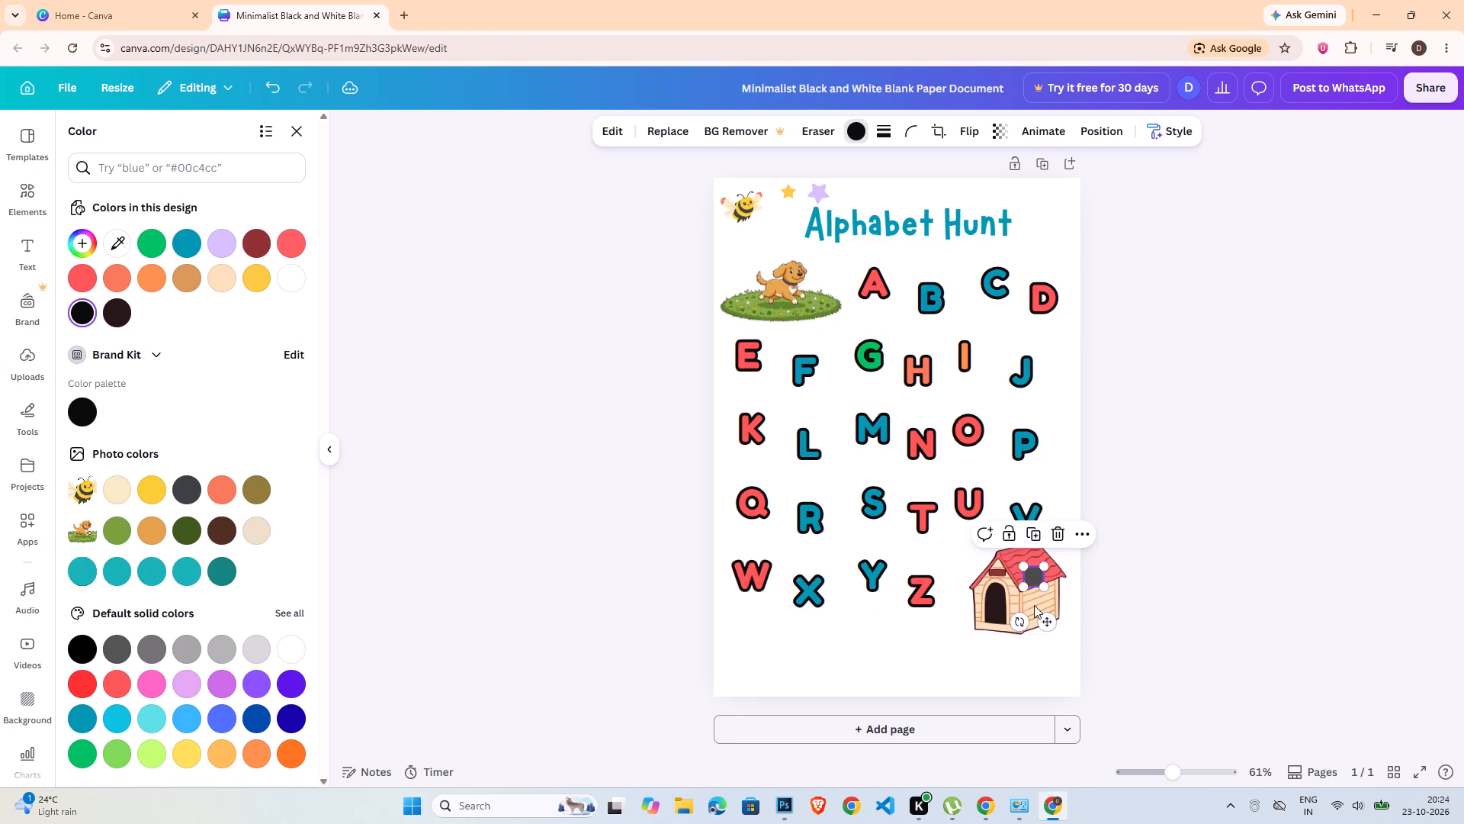
drag(1047, 620, 913, 344)
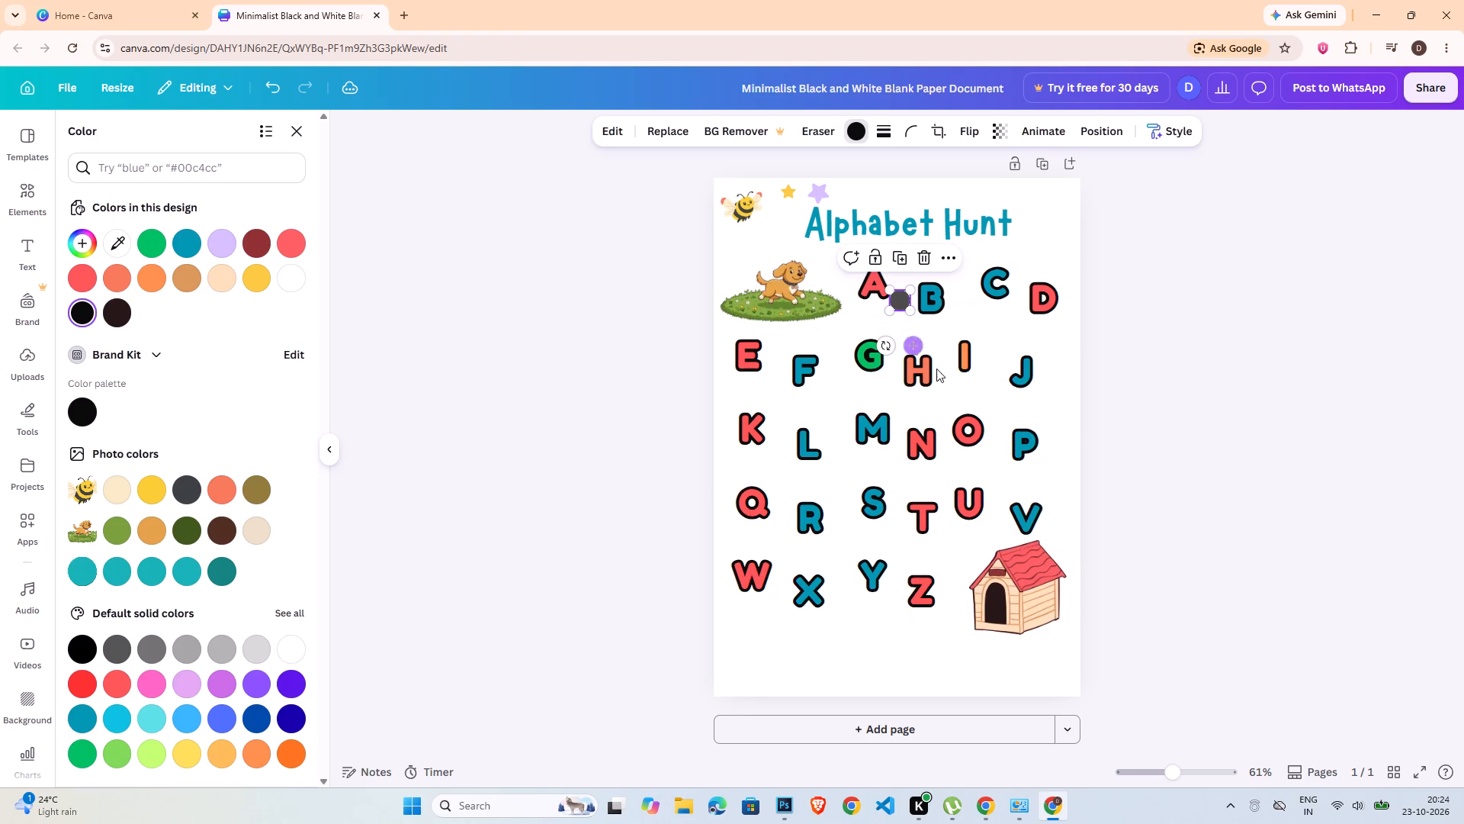
click(1214, 769)
scroll(937, 359, up, 8)
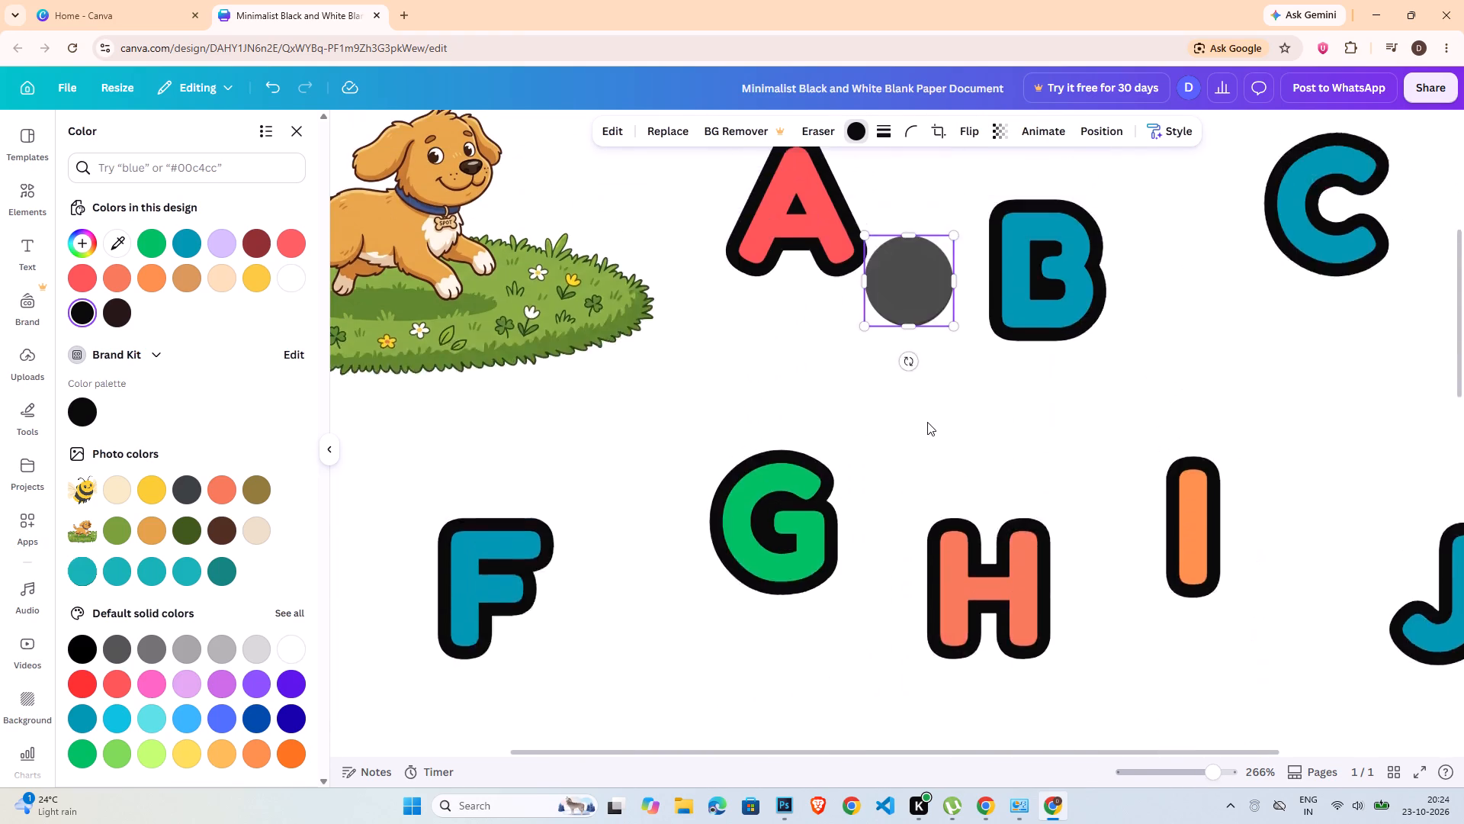
drag(957, 494, 910, 425)
drag(898, 465, 917, 463)
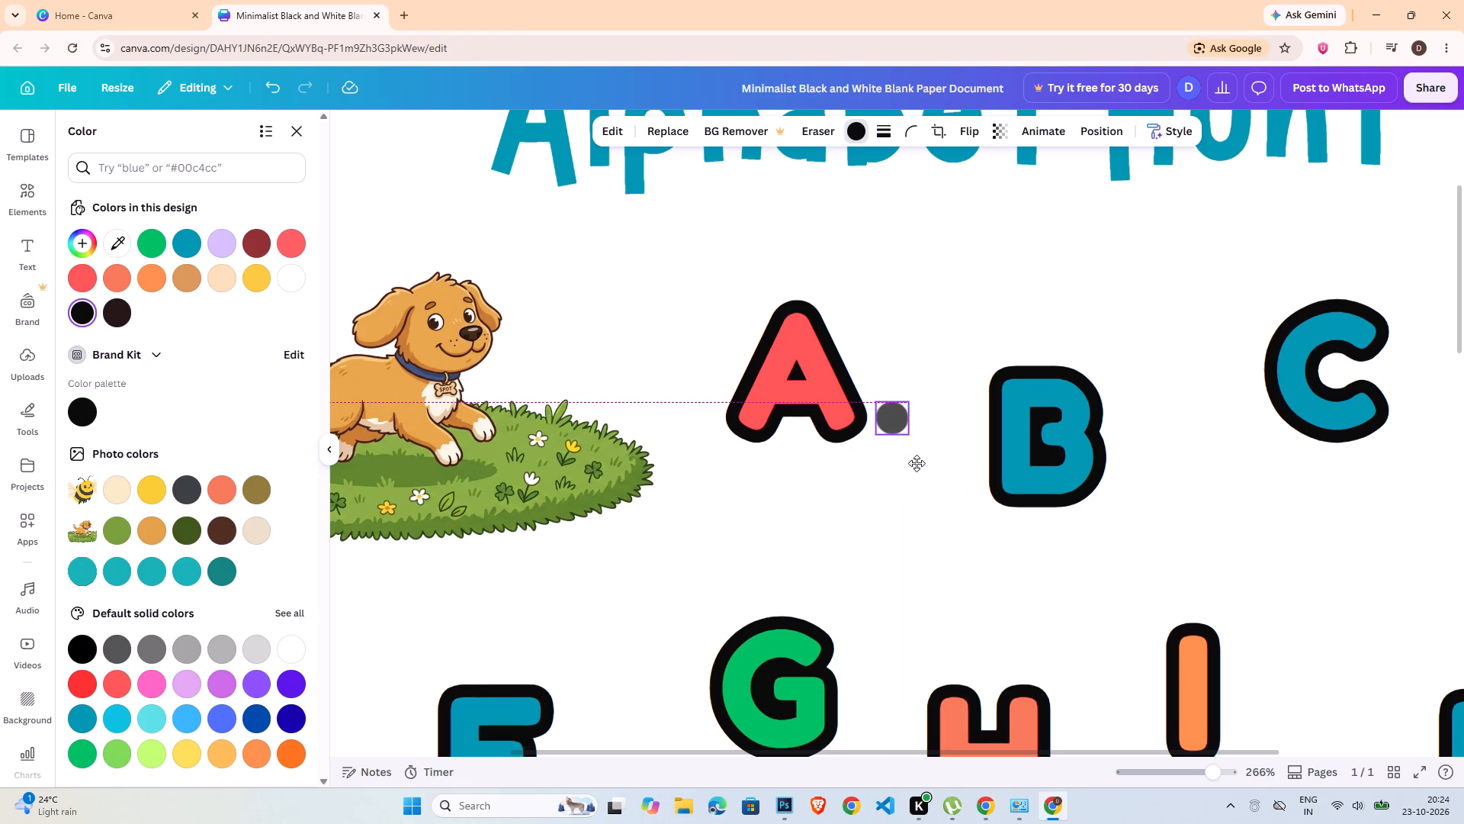
drag(917, 463, 920, 462)
Duplicate the small dot twice, placing one copy just after the letter B and another just after the letter C.
key(ctrl+c)
key(ctrl+v)
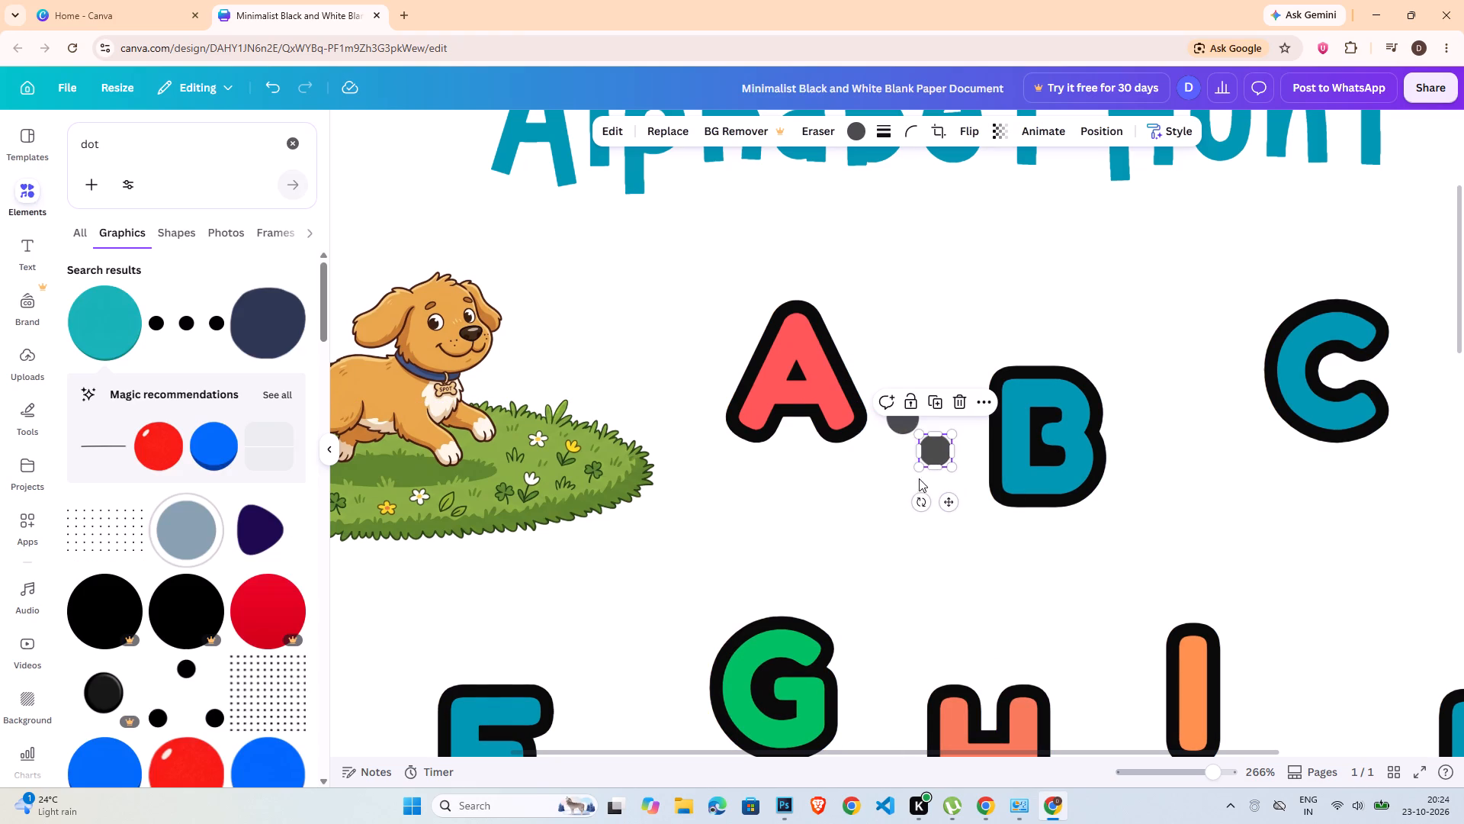
drag(944, 492, 977, 514)
click(930, 454)
drag(949, 503, 1157, 524)
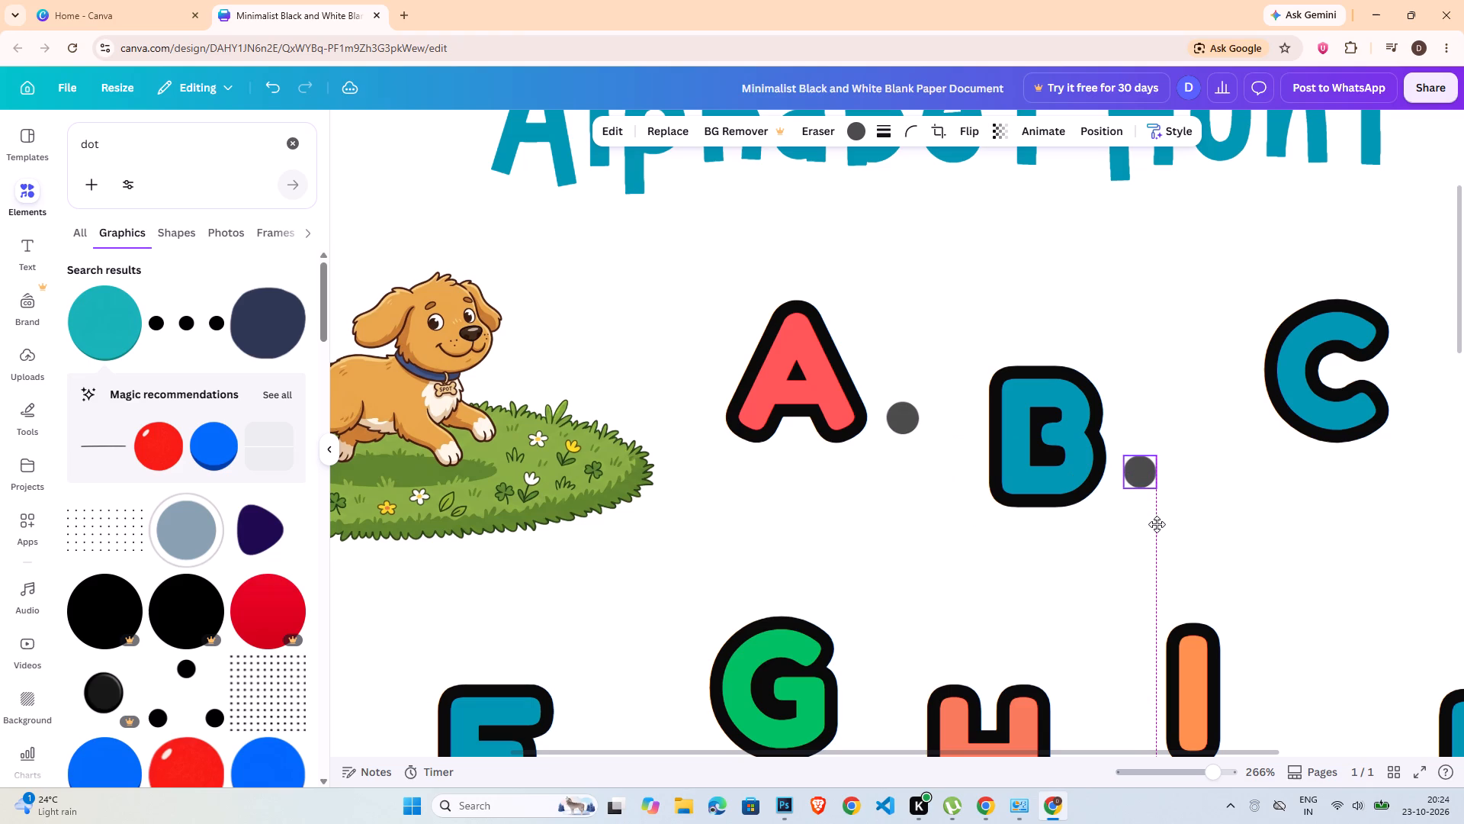
drag(1157, 524, 1151, 526)
key(ctrl+c)
key(ctrl+v)
drag(1192, 558, 1193, 558)
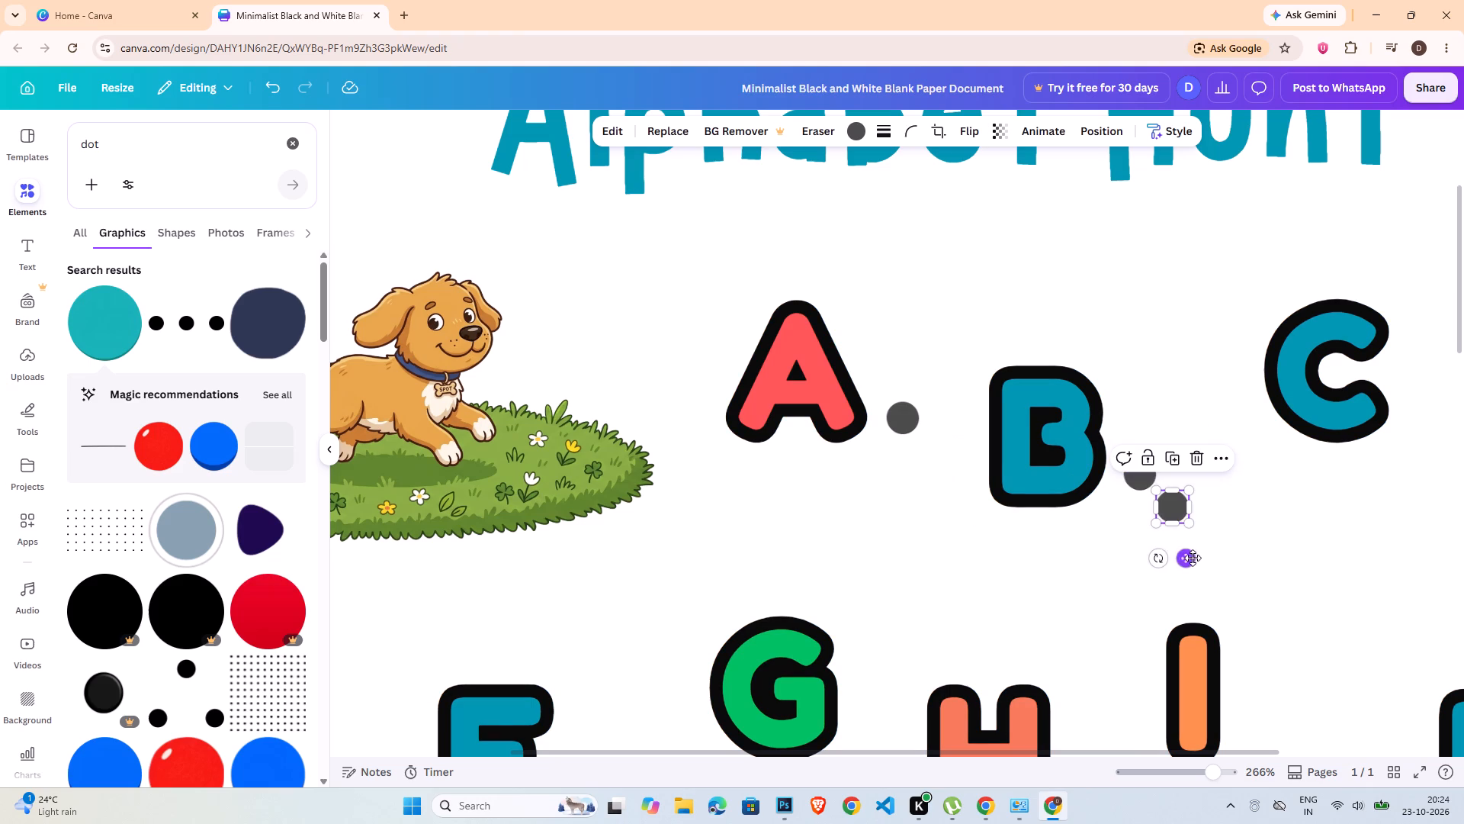
drag(1193, 558, 1439, 478)
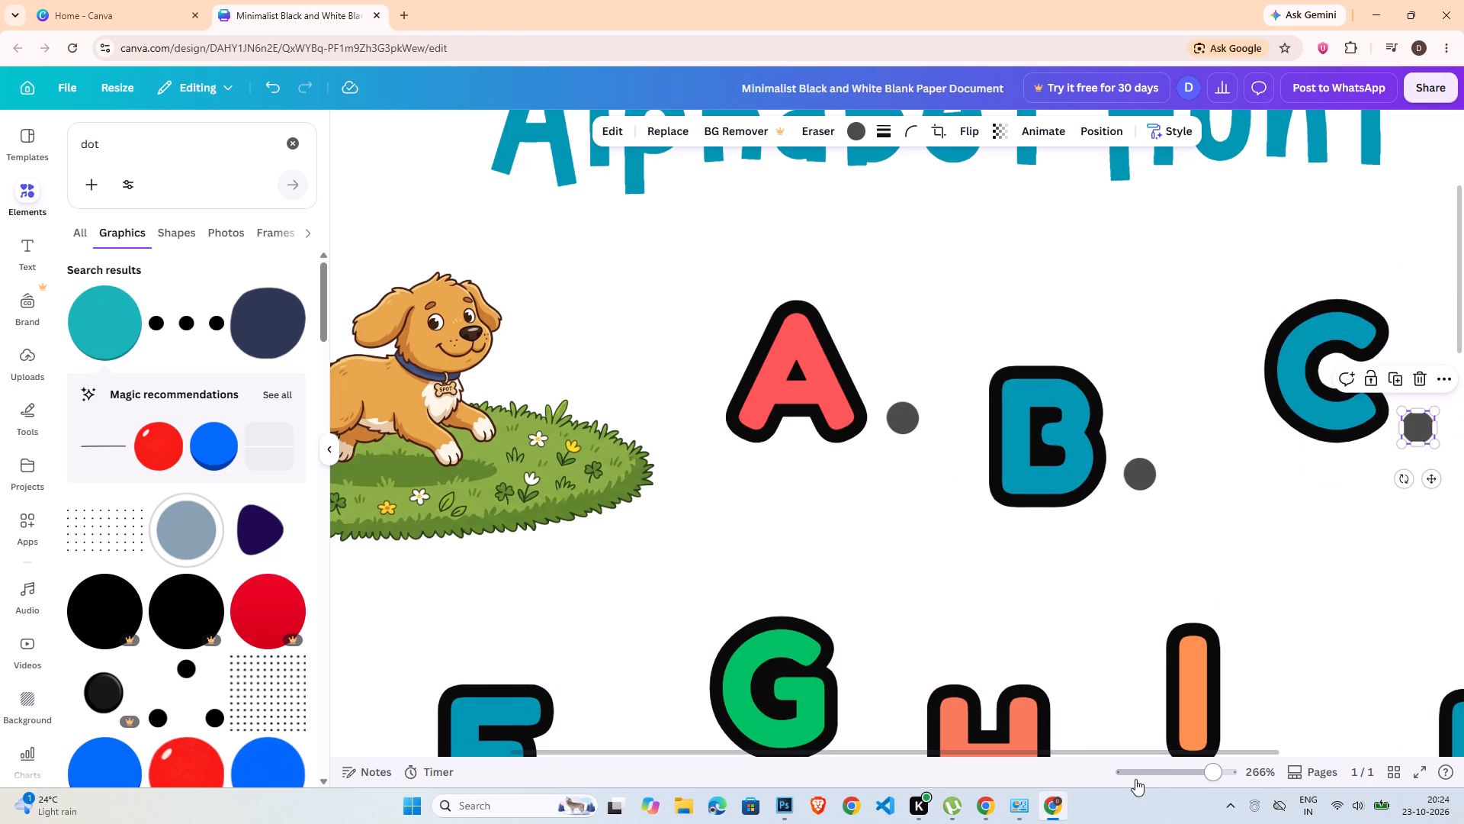
scroll(1379, 758, down, 1)
scroll(1318, 748, down, 1)
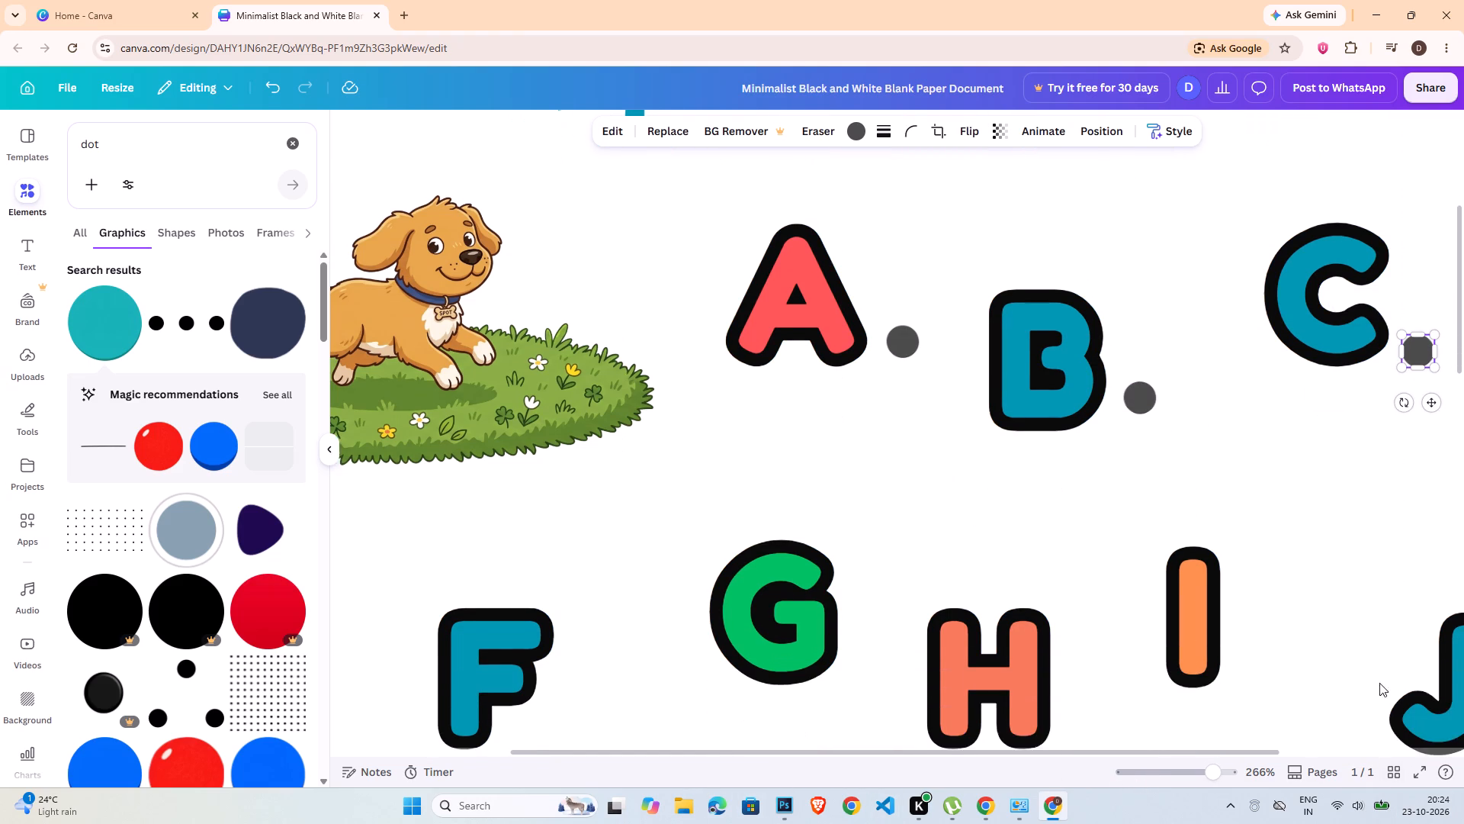
Duplicate the small dot from after the letter C and place the copy just after the letter D.
scroll(1379, 683, down, 1)
drag(1202, 751, 1441, 742)
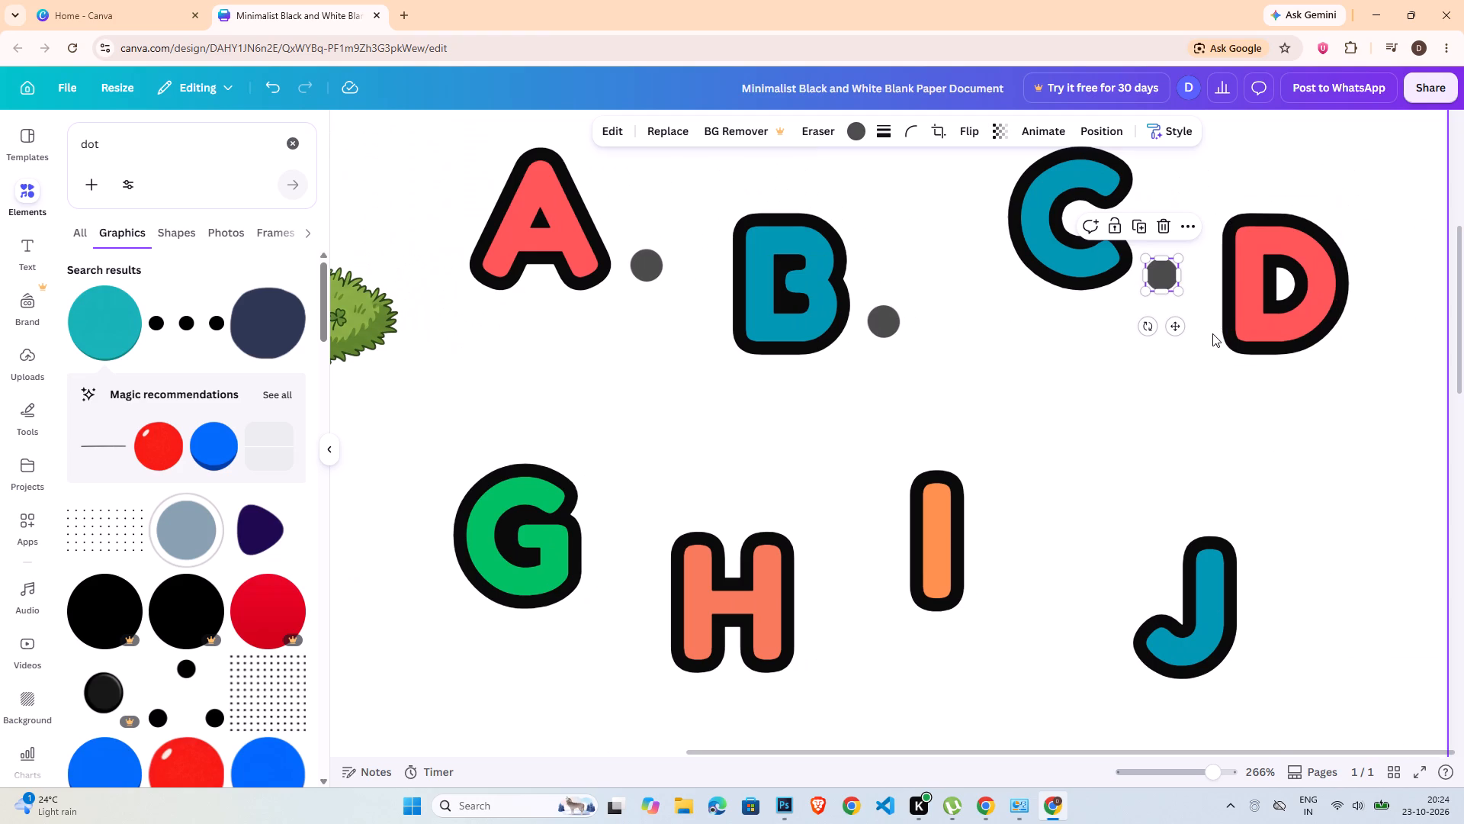
key(ctrl+c)
key(ctrl+v)
drag(1209, 356, 1399, 384)
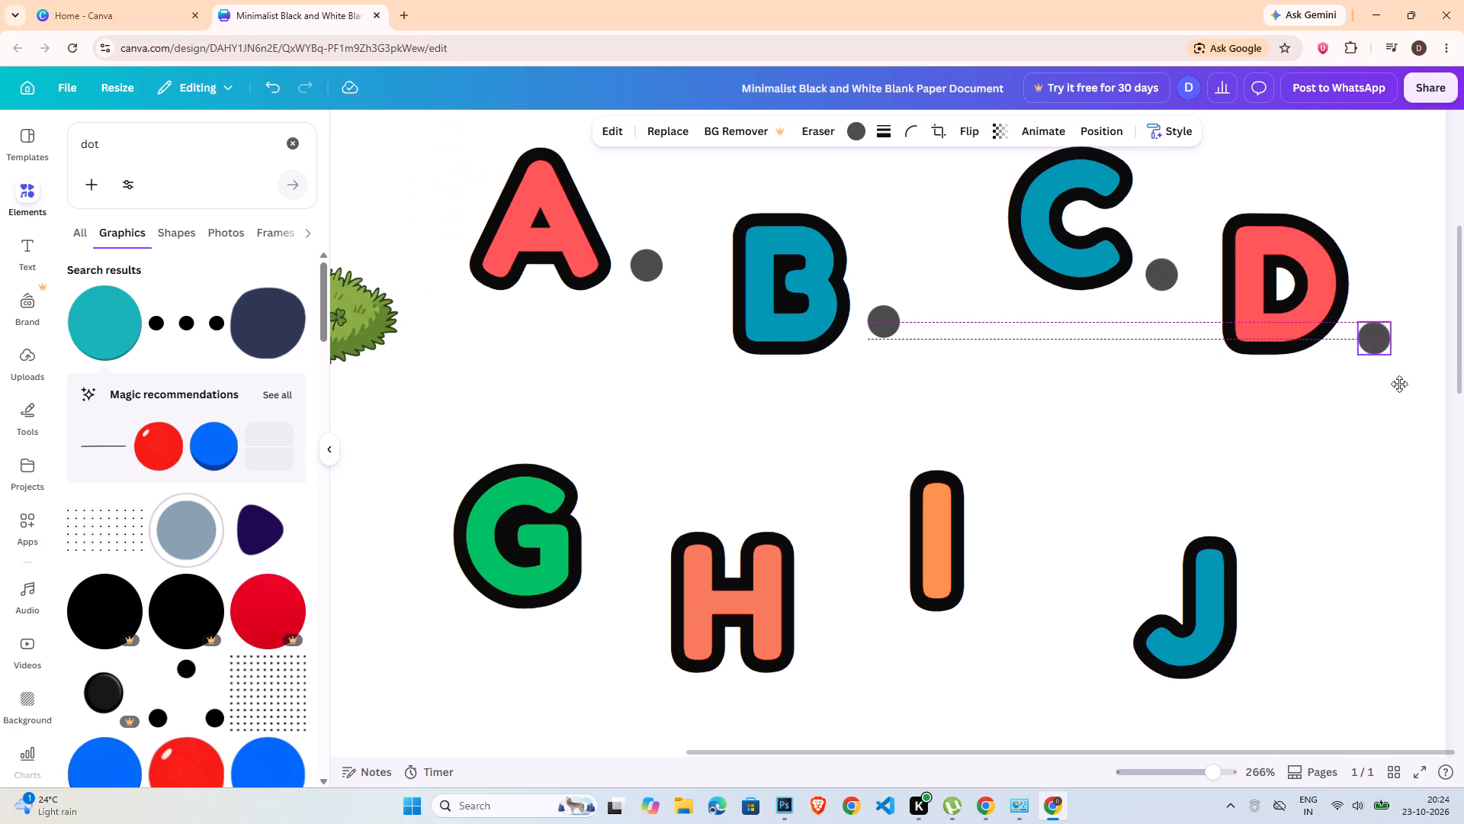
drag(1399, 384, 1398, 385)
Duplicate the small dot twice, placing one copy just after the letter J and another just after the letter I.
key(ctrl+c)
key(ctrl+v)
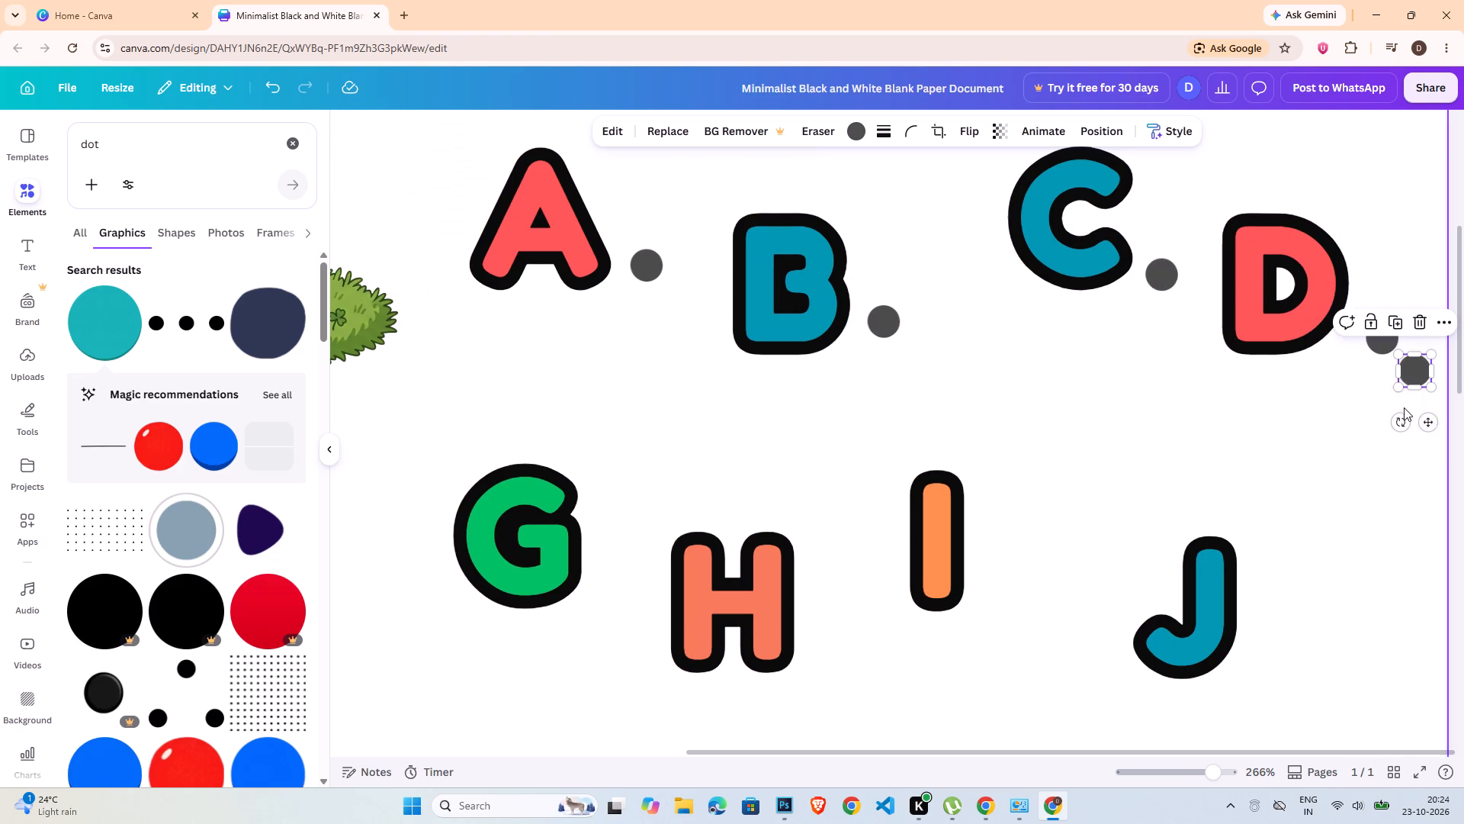
drag(1430, 424, 525, 689)
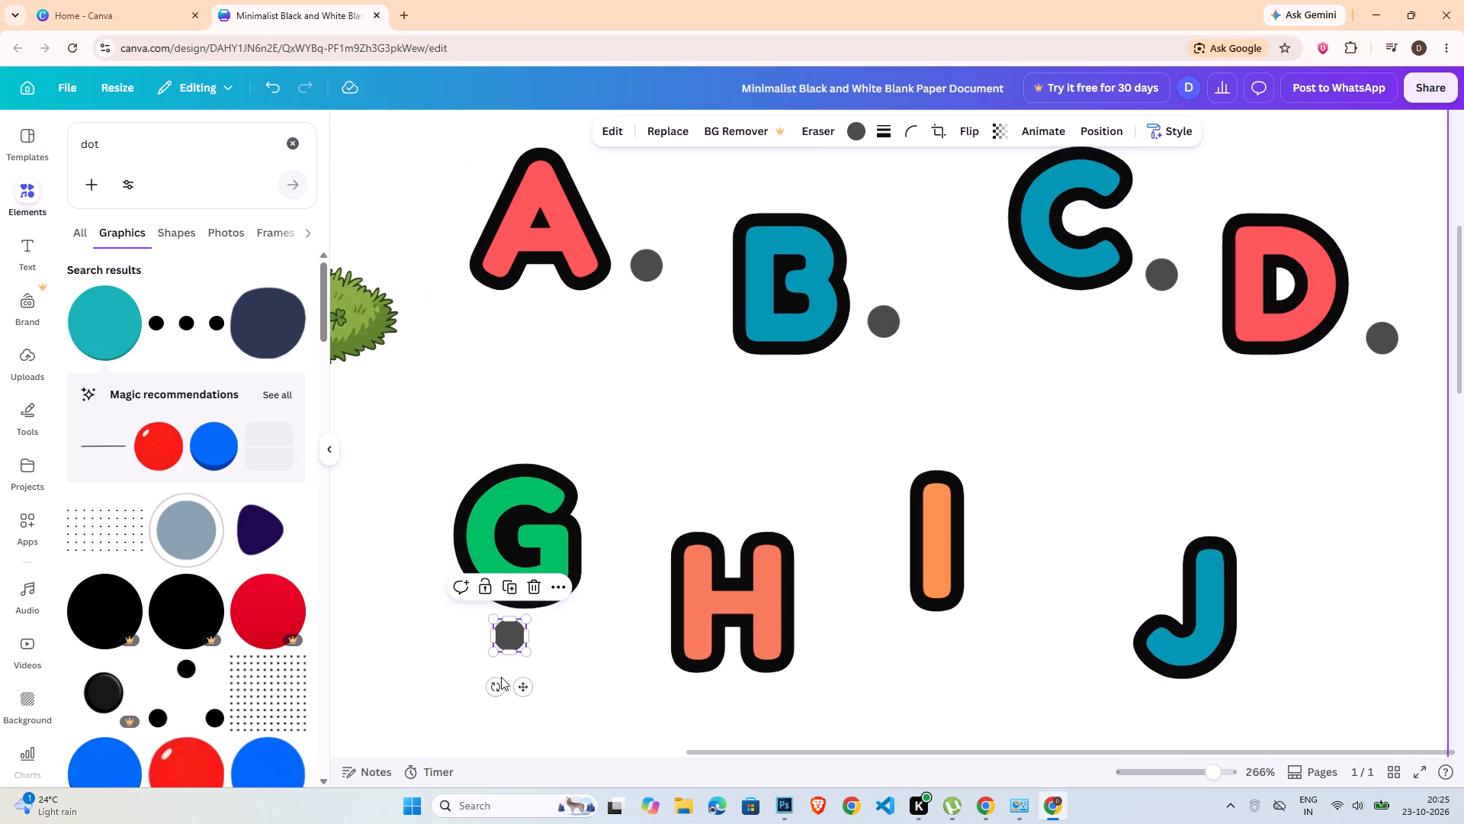
drag(524, 690, 1283, 704)
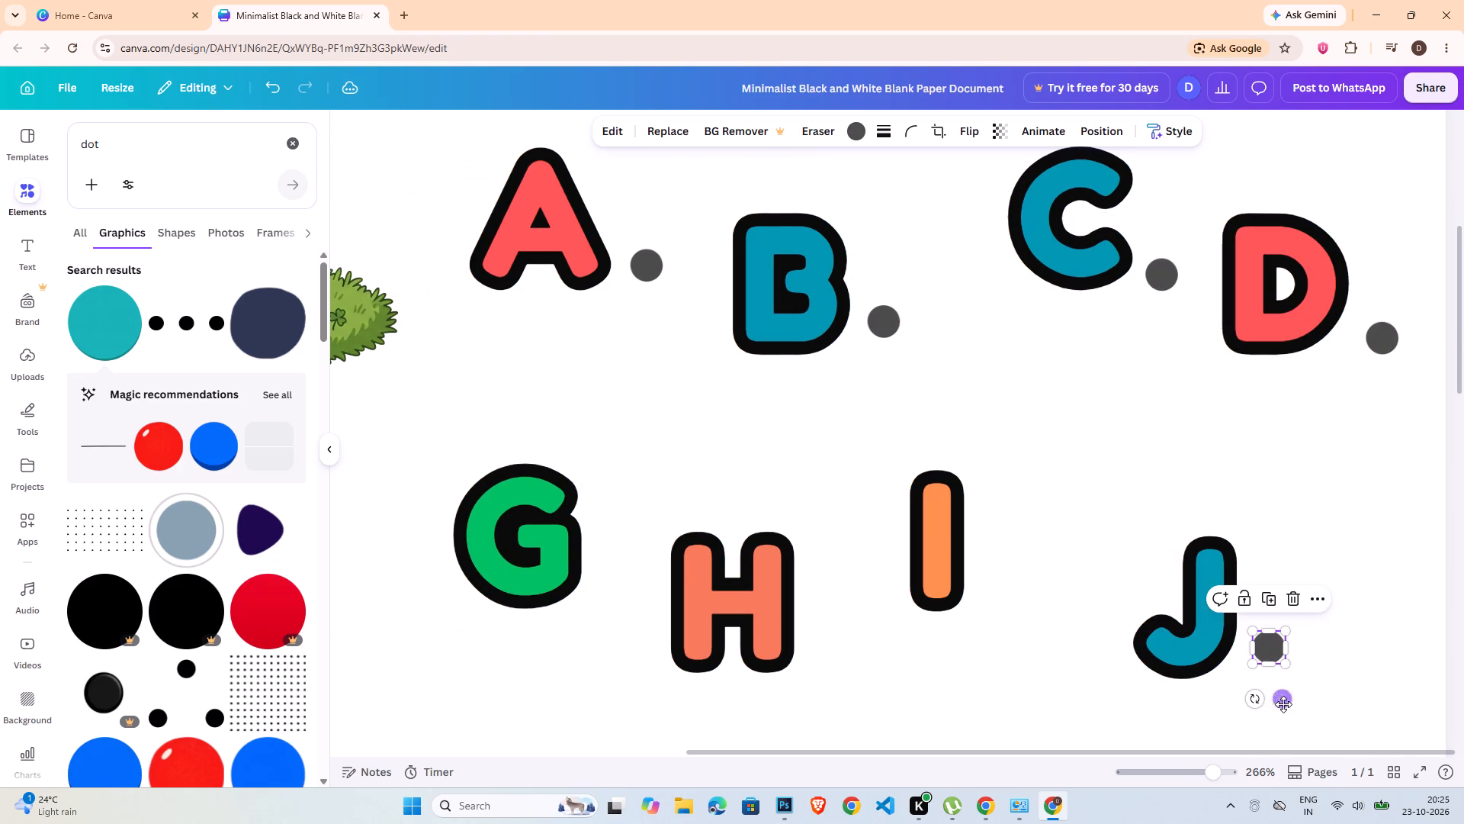
key(ctrl+c)
key(ctrl+v)
drag(1313, 726, 1003, 639)
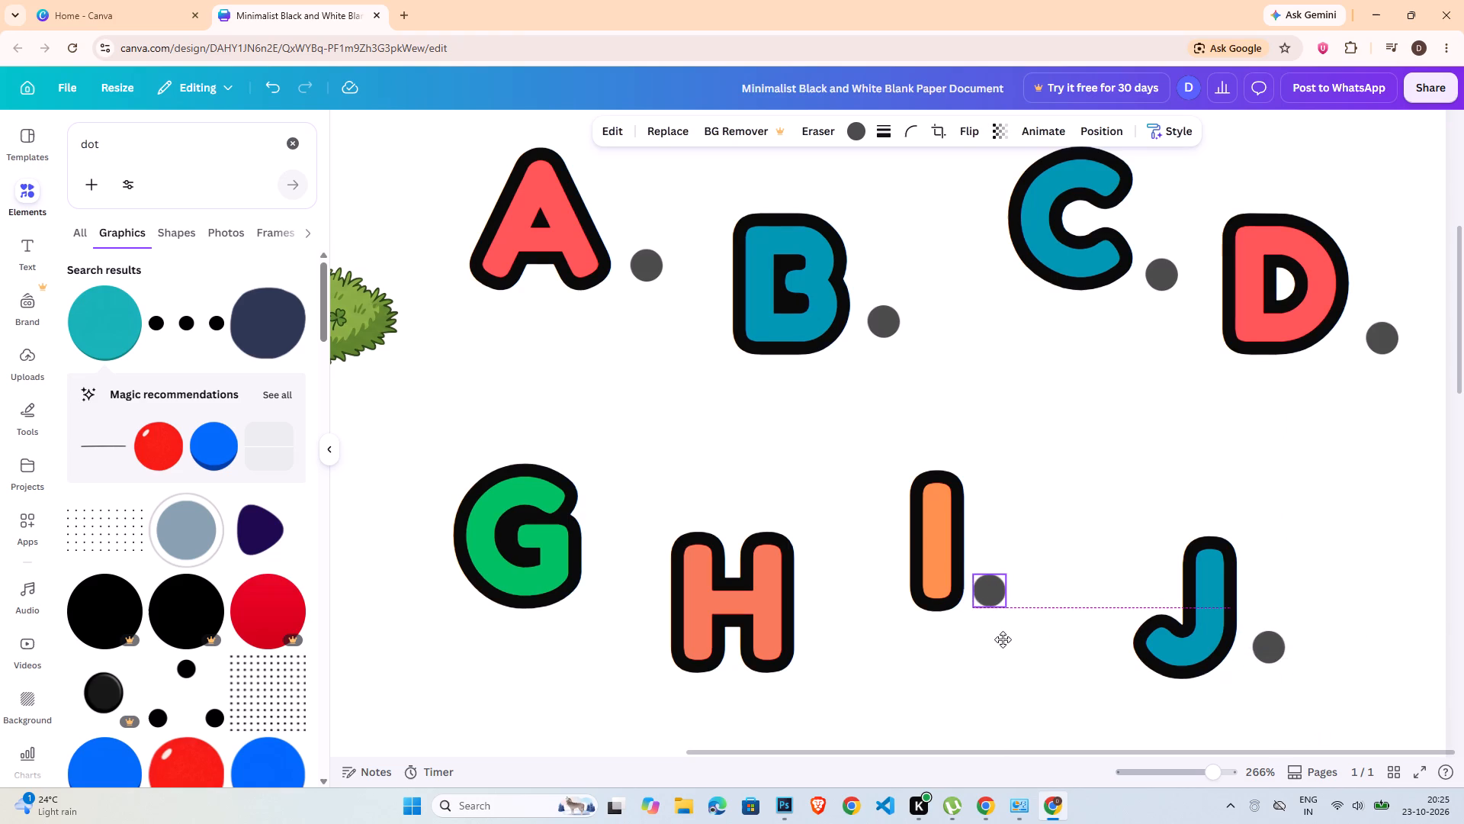
drag(1003, 639, 1004, 639)
Duplicate the small dot twice more, placing one copy just after the letter H and another between G and H.
key(ctrl+c)
key(ctrl+v)
drag(1038, 672, 1017, 674)
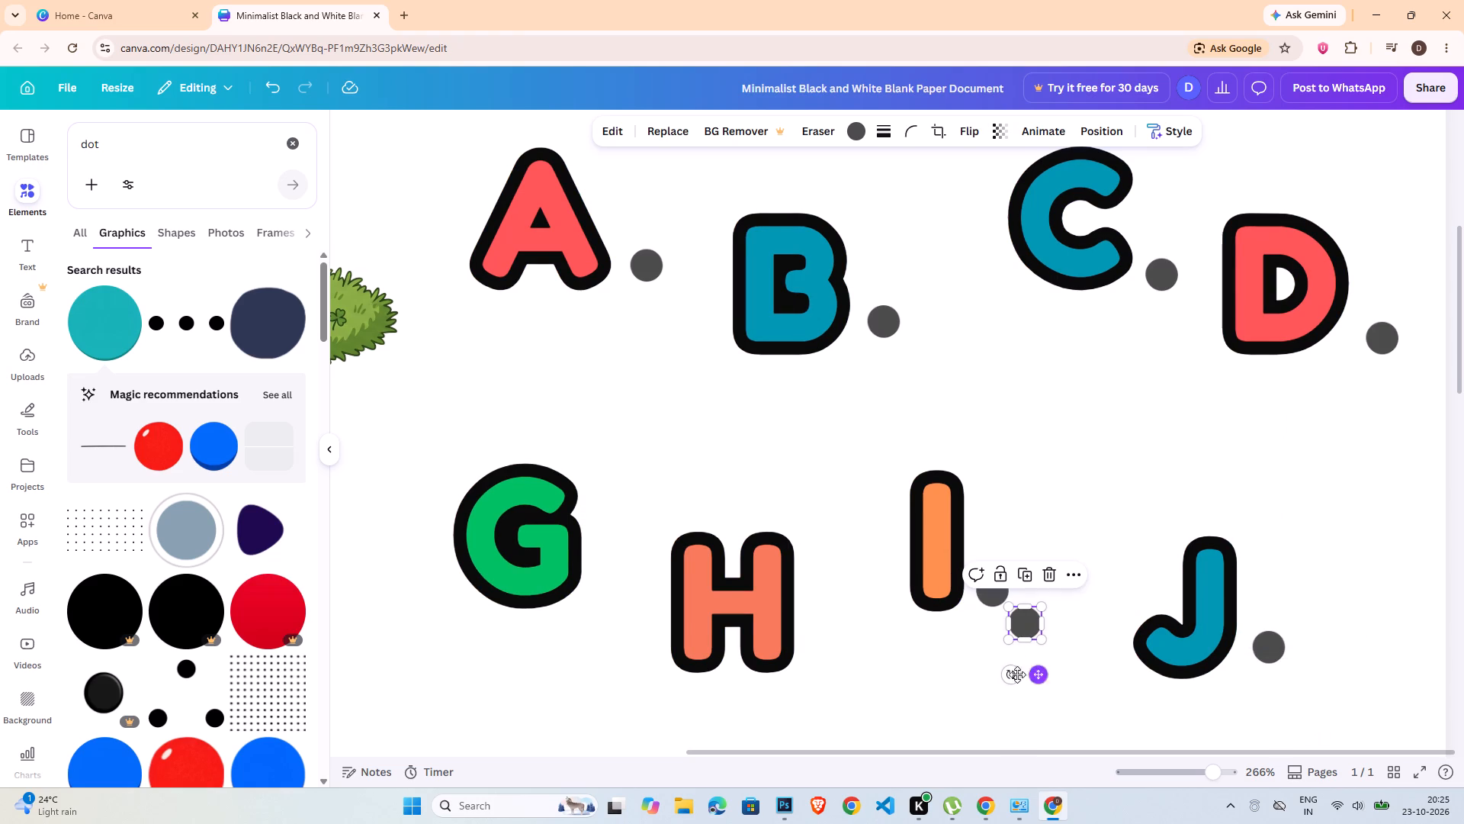
drag(1017, 674, 835, 703)
key(ctrl+c)
key(ctrl+v)
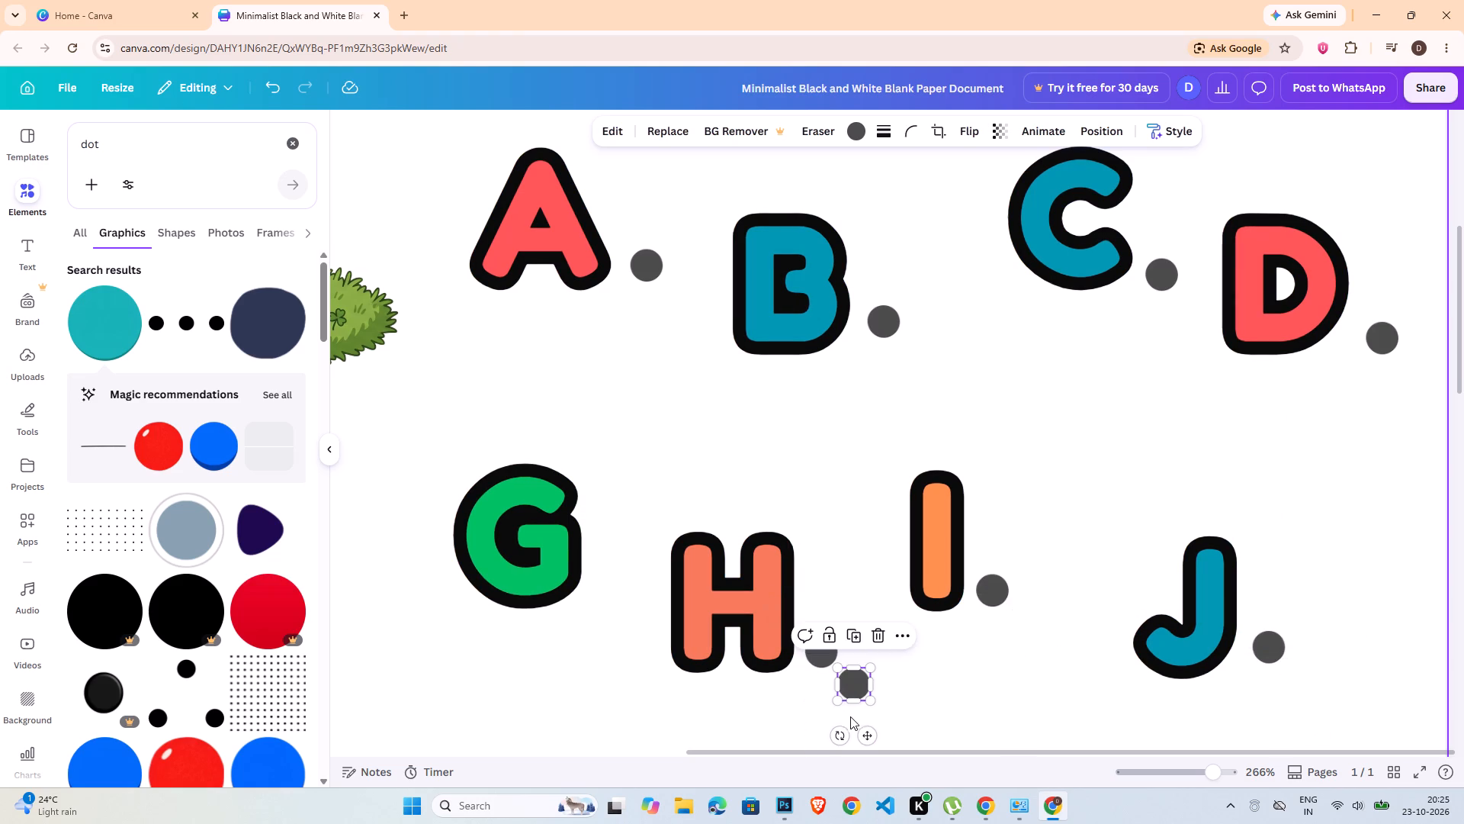
drag(868, 731, 620, 632)
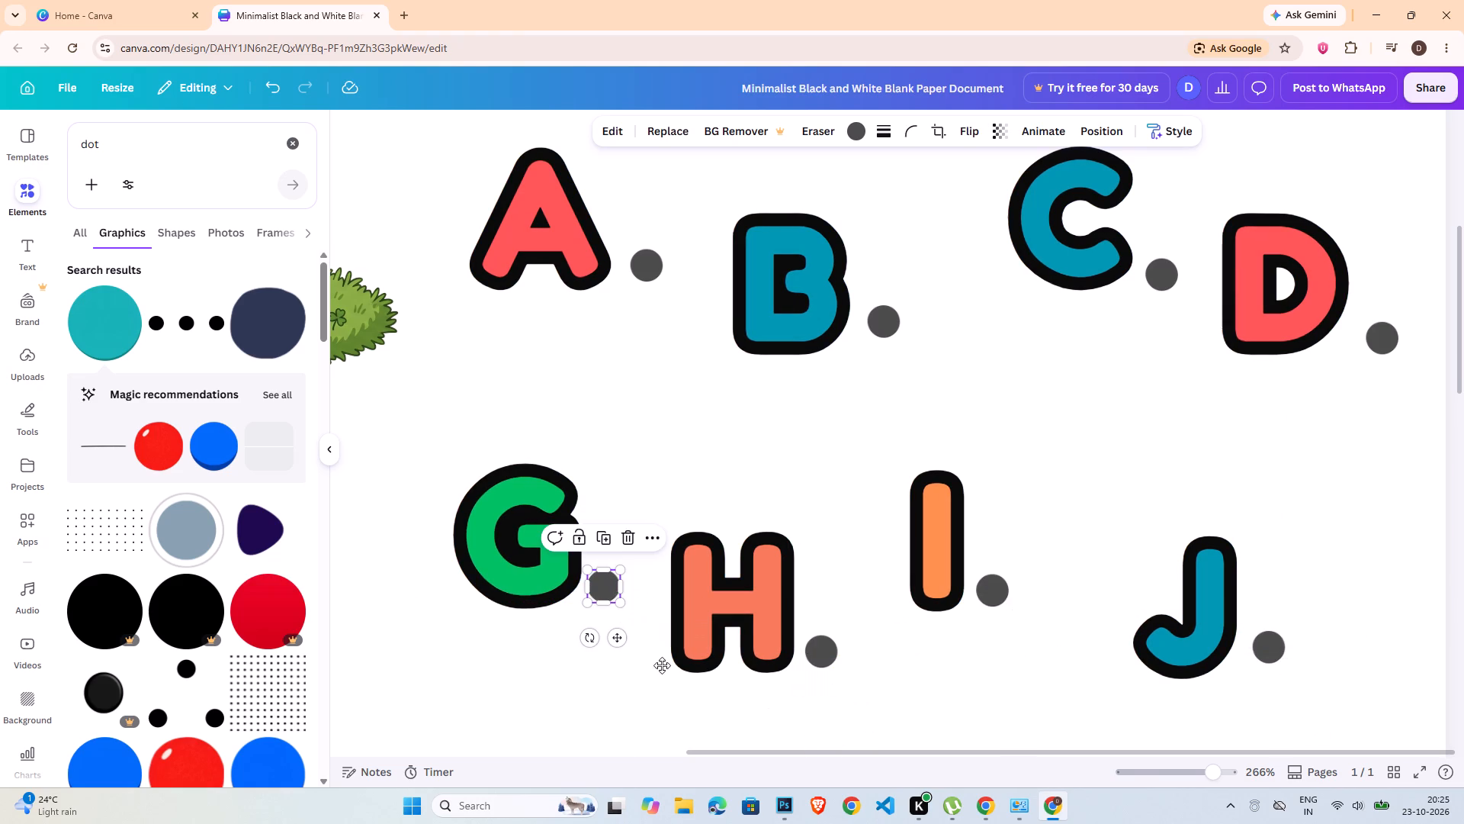
Duplicate the small dot twice, placing one copy just after the letter F and another just after the letter E.
drag(1143, 749, 920, 758)
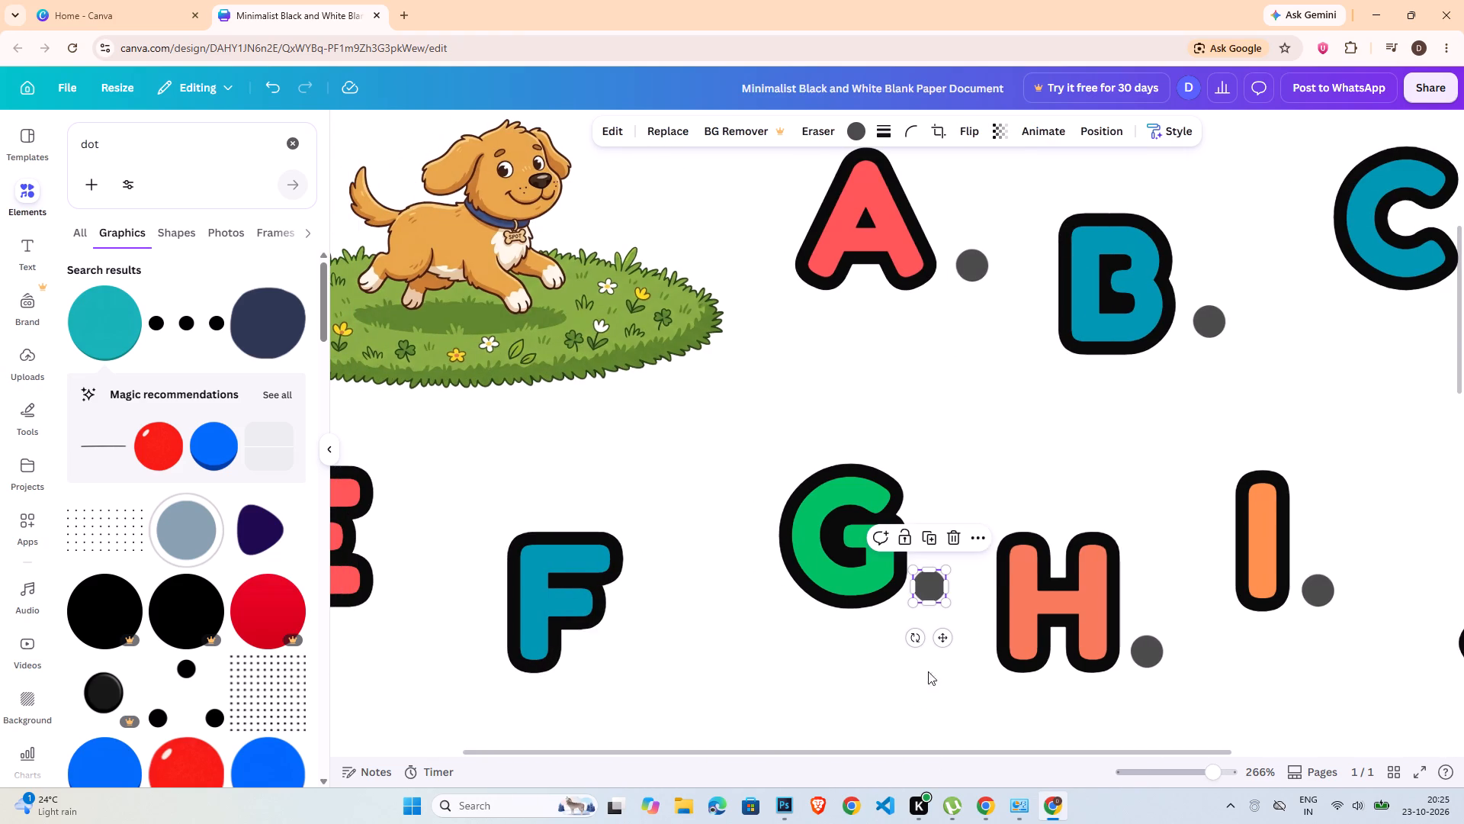
key(ctrl+c)
key(ctrl+v)
drag(981, 671, 644, 707)
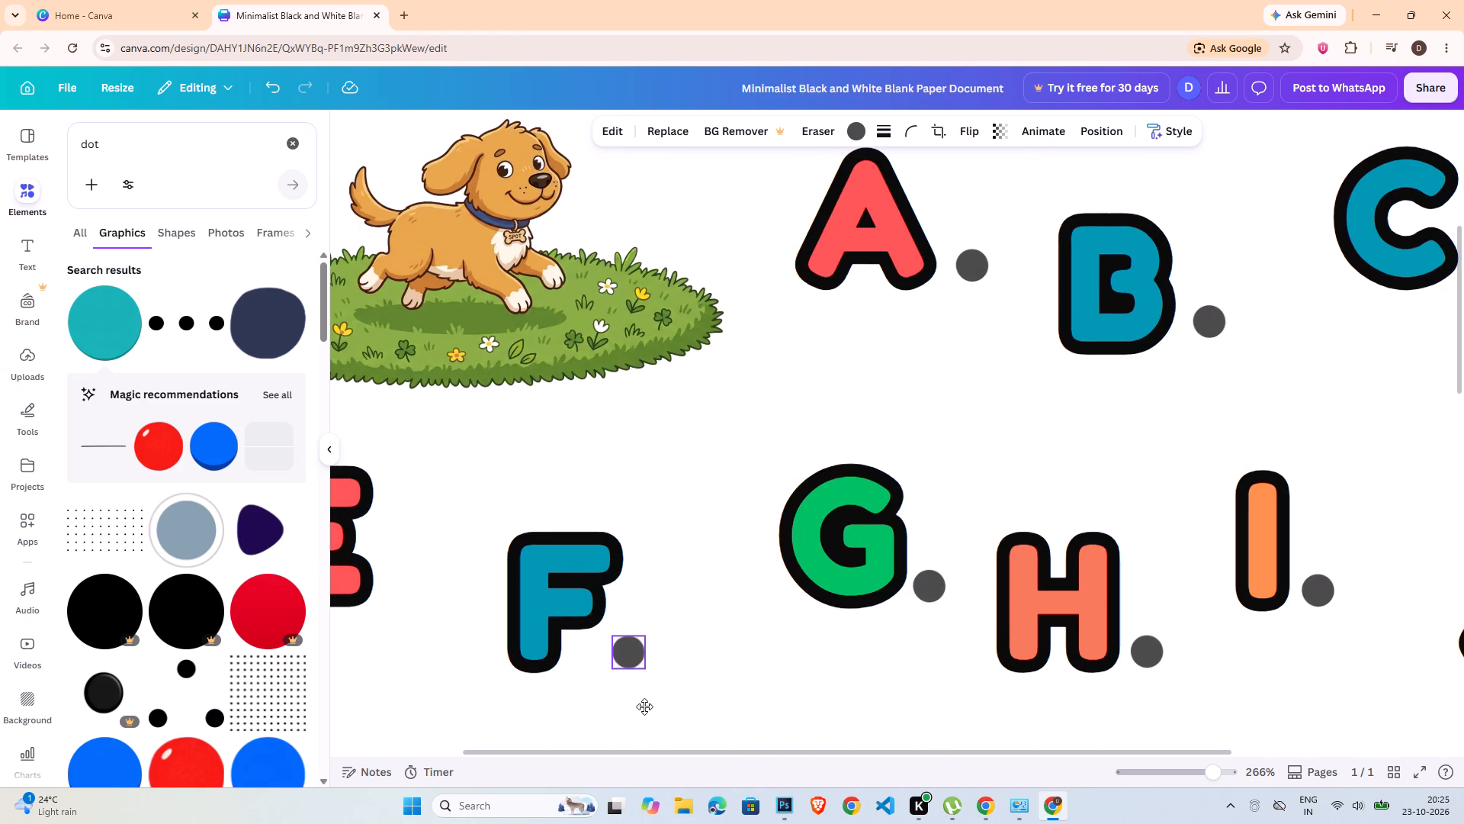
drag(644, 707, 628, 710)
key(ctrl+c)
key(ctrl+v)
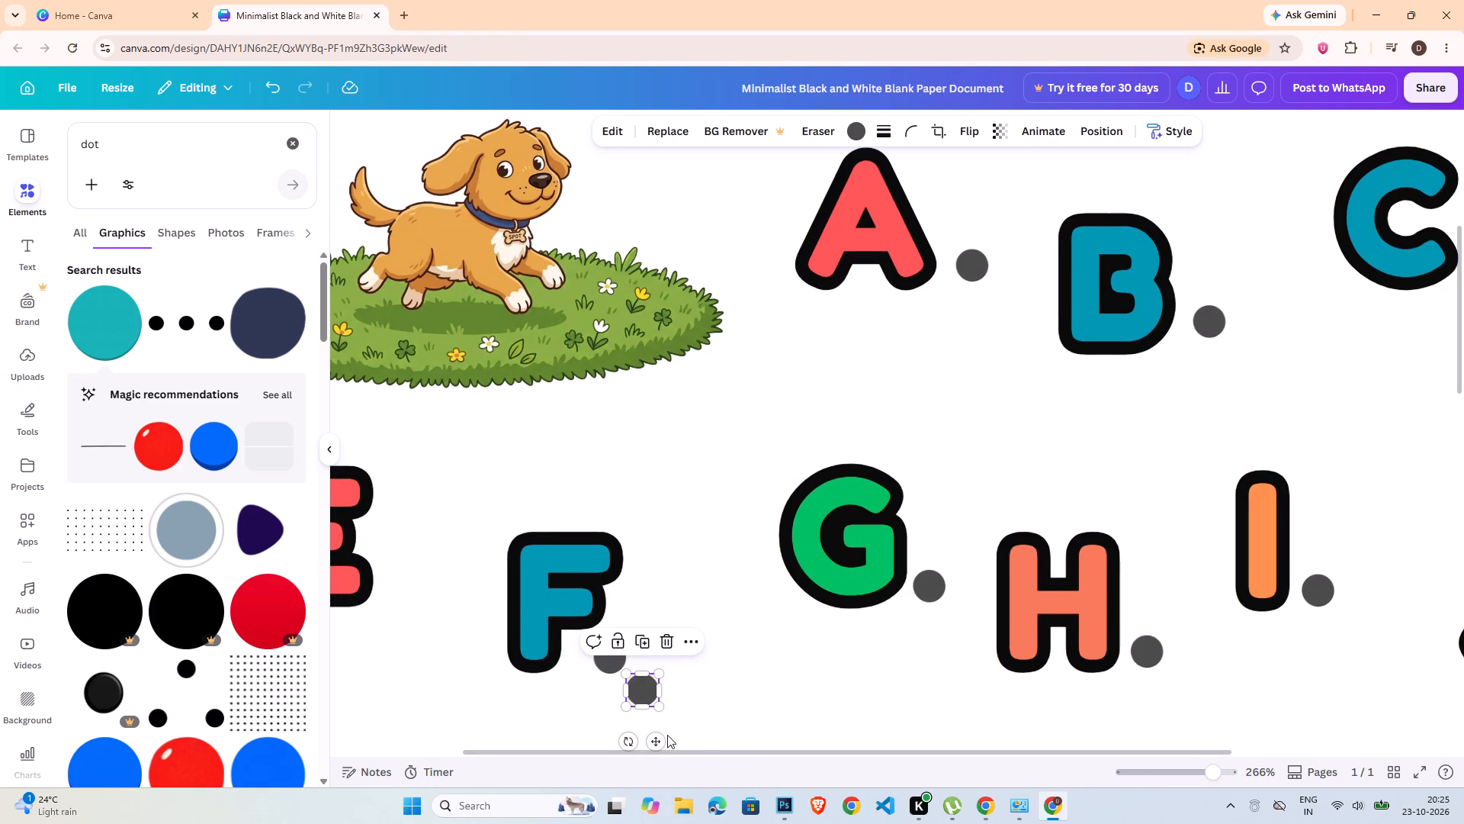
drag(647, 742, 412, 645)
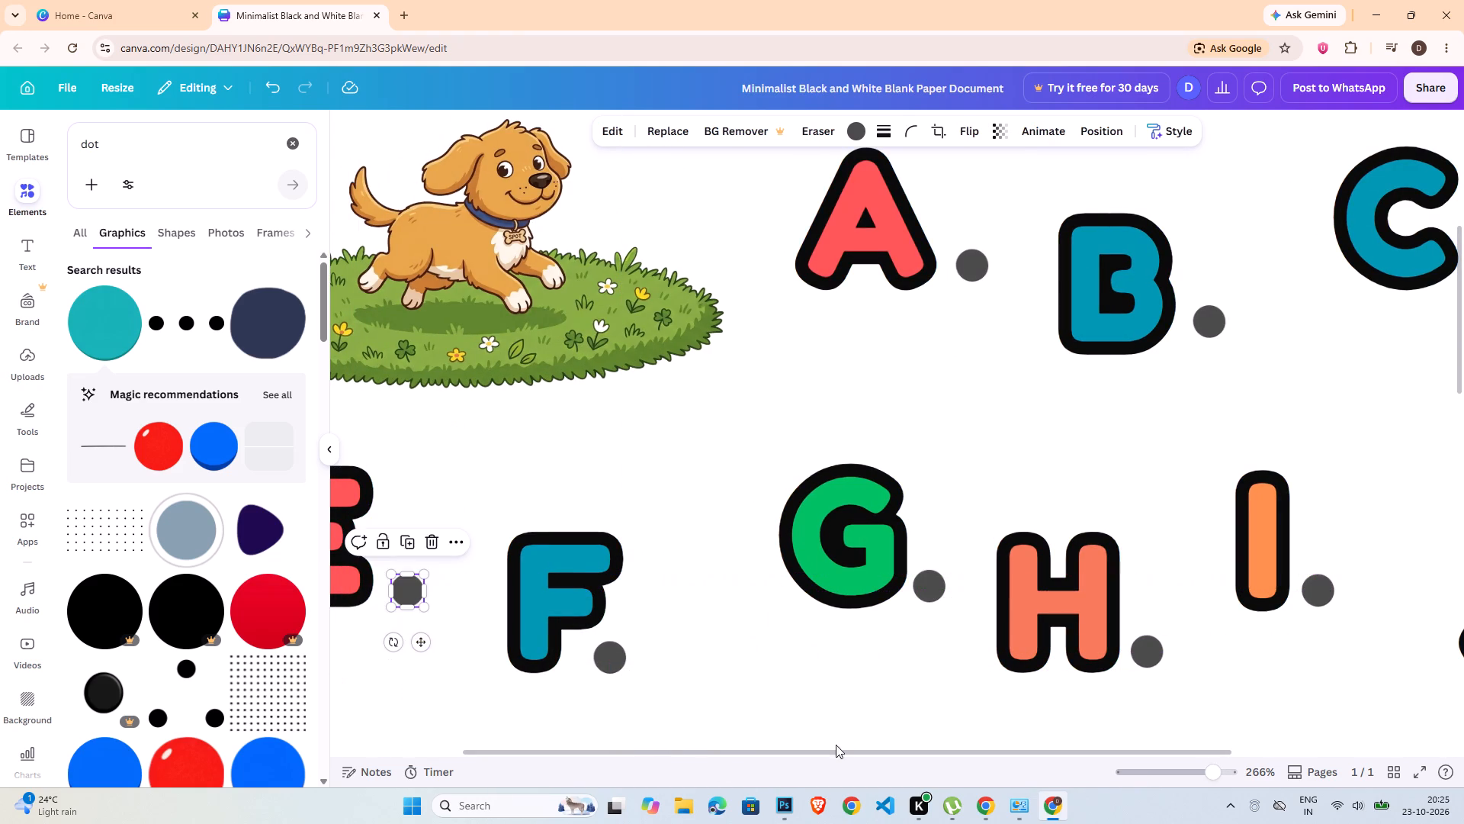
Duplicate the small dot three times, placing the copies just after the letters K, L and M in the third row.
scroll(1062, 645, down, 3)
drag(674, 752, 531, 755)
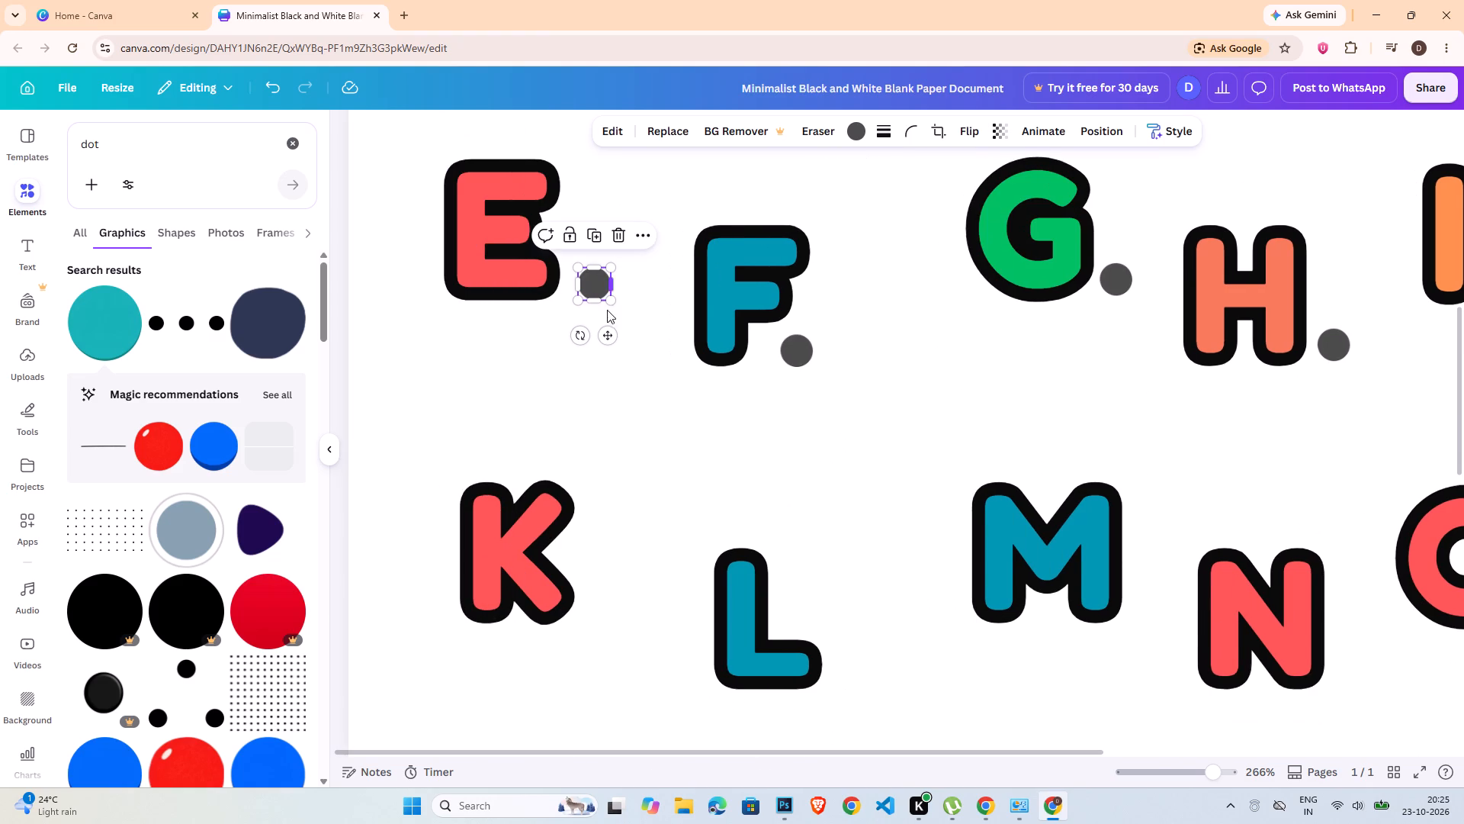
key(ctrl+c)
key(ctrl+v)
drag(644, 369, 624, 652)
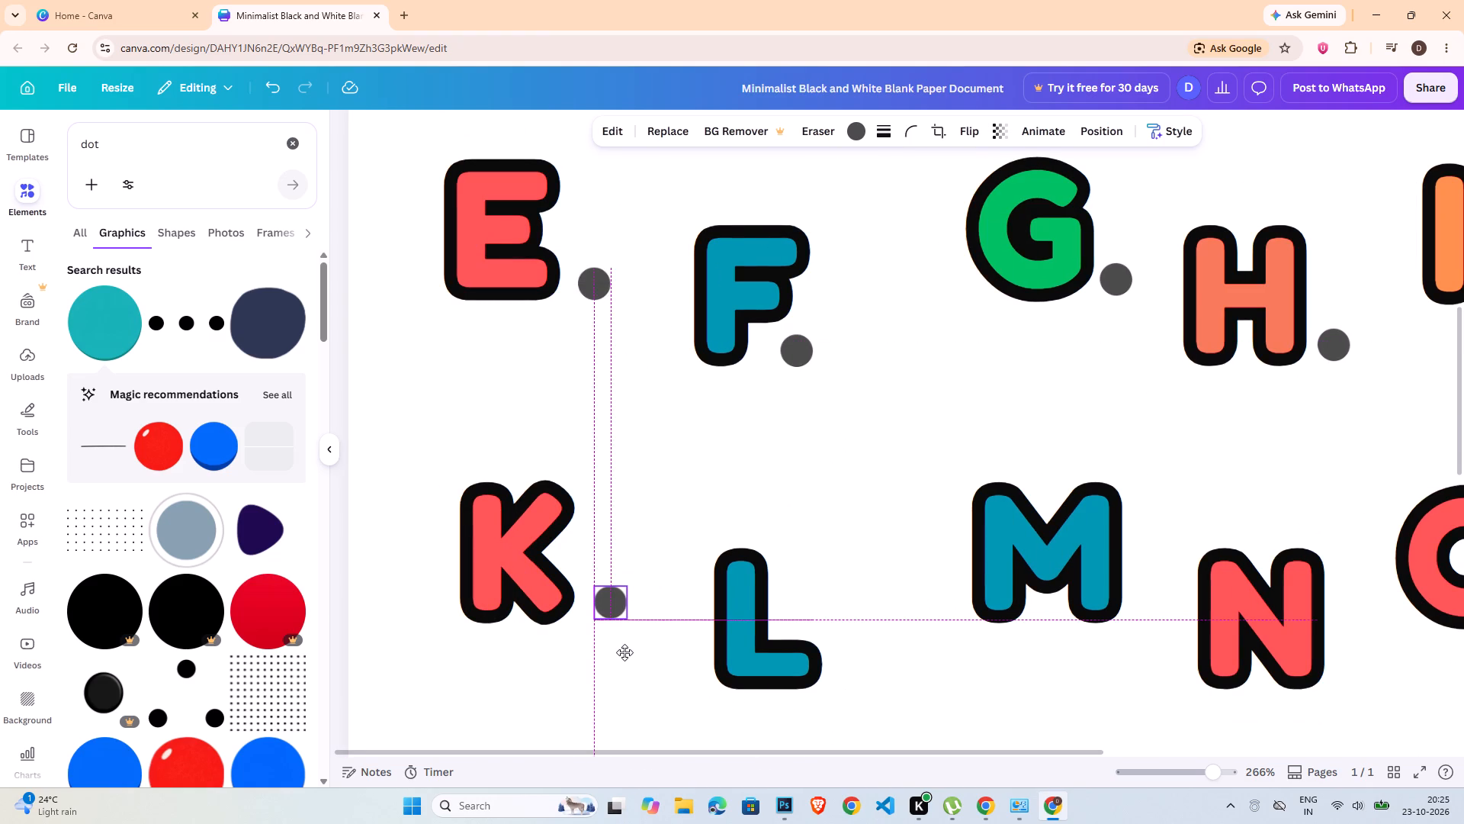
drag(624, 652, 621, 654)
key(ctrl+c)
key(ctrl+v)
drag(649, 684, 650, 684)
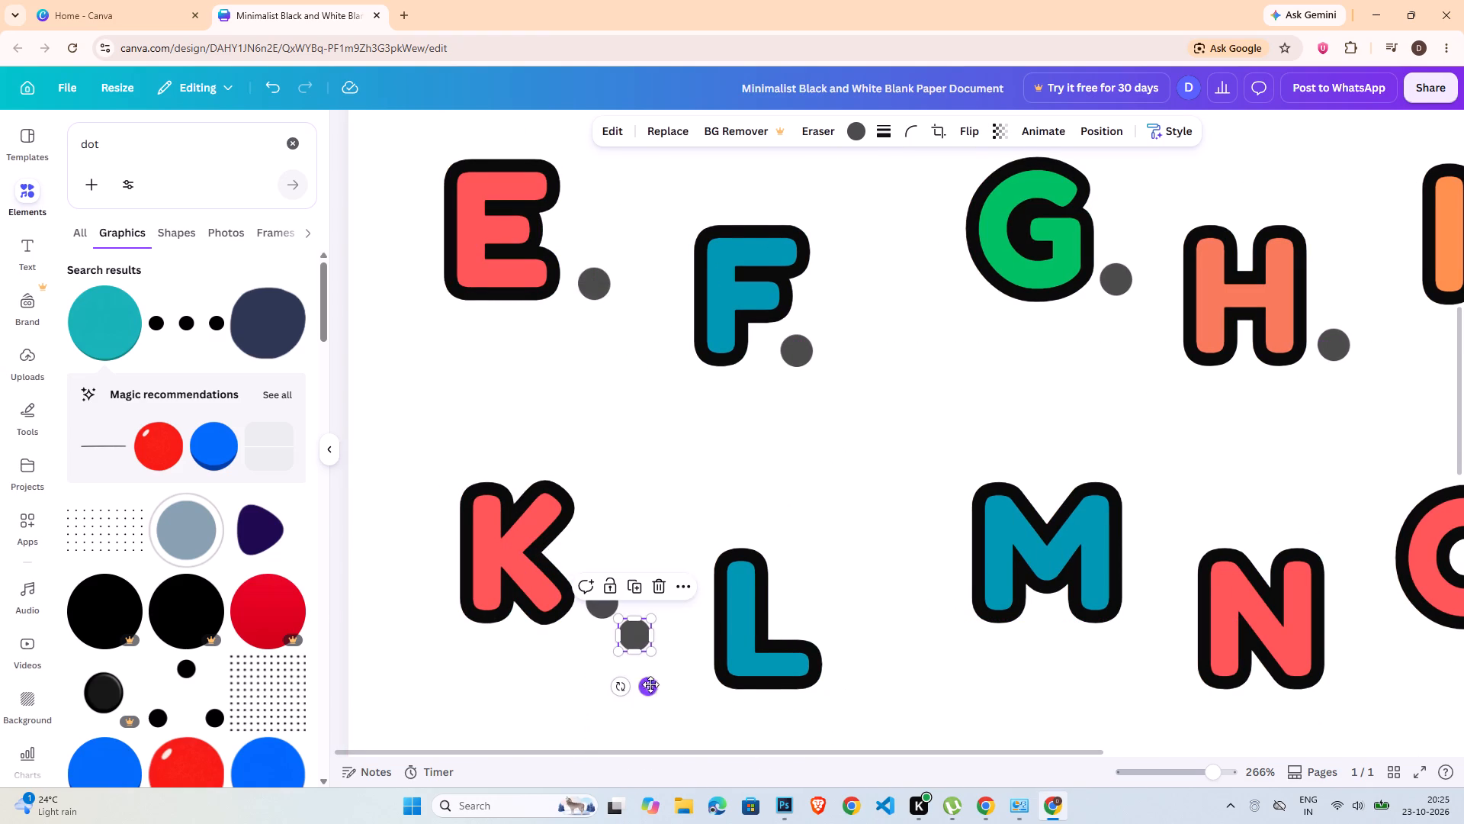
drag(650, 684, 859, 728)
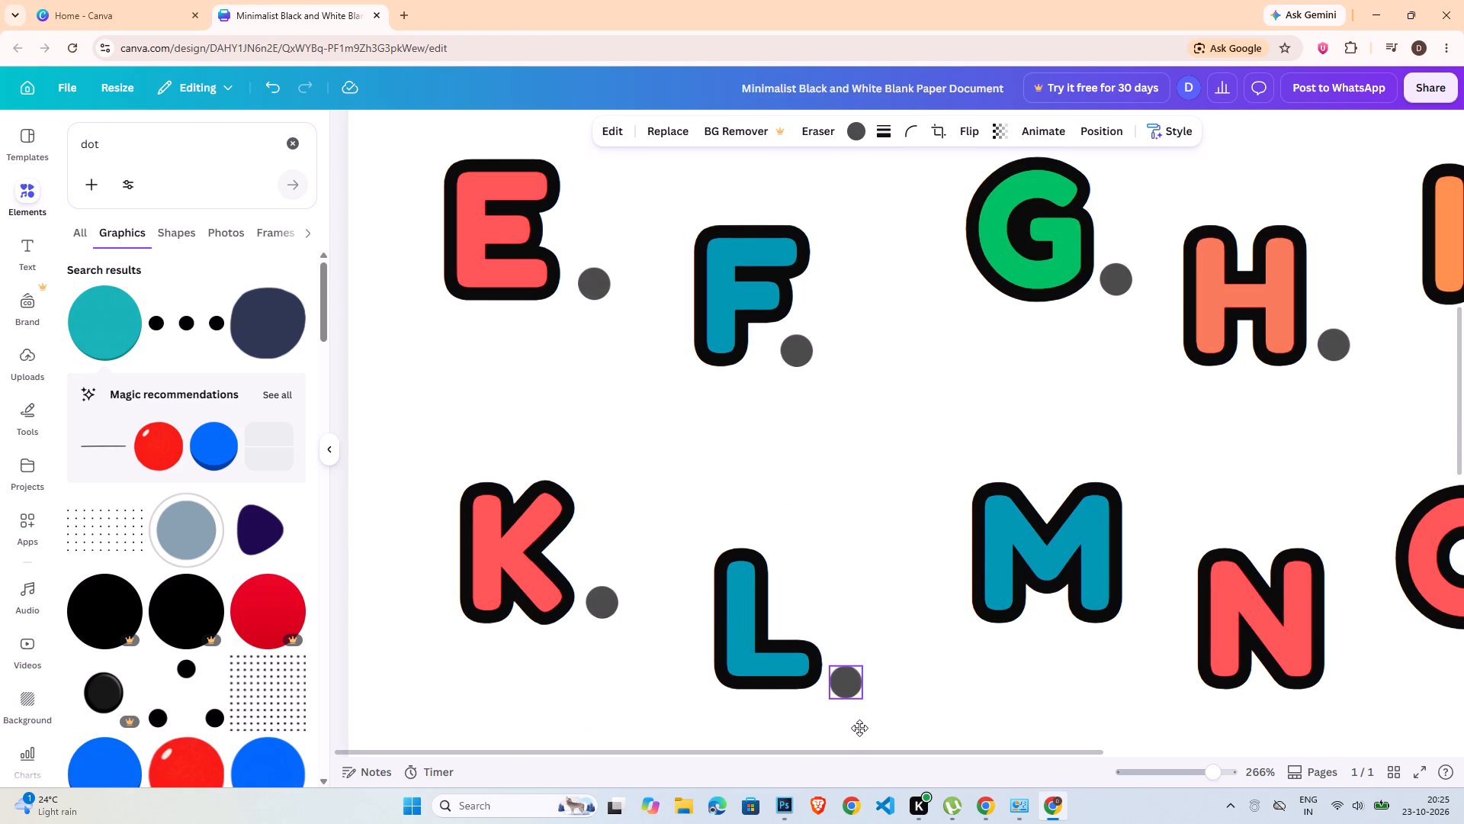
drag(859, 728, 859, 727)
key(ctrl+c)
key(ctrl+v)
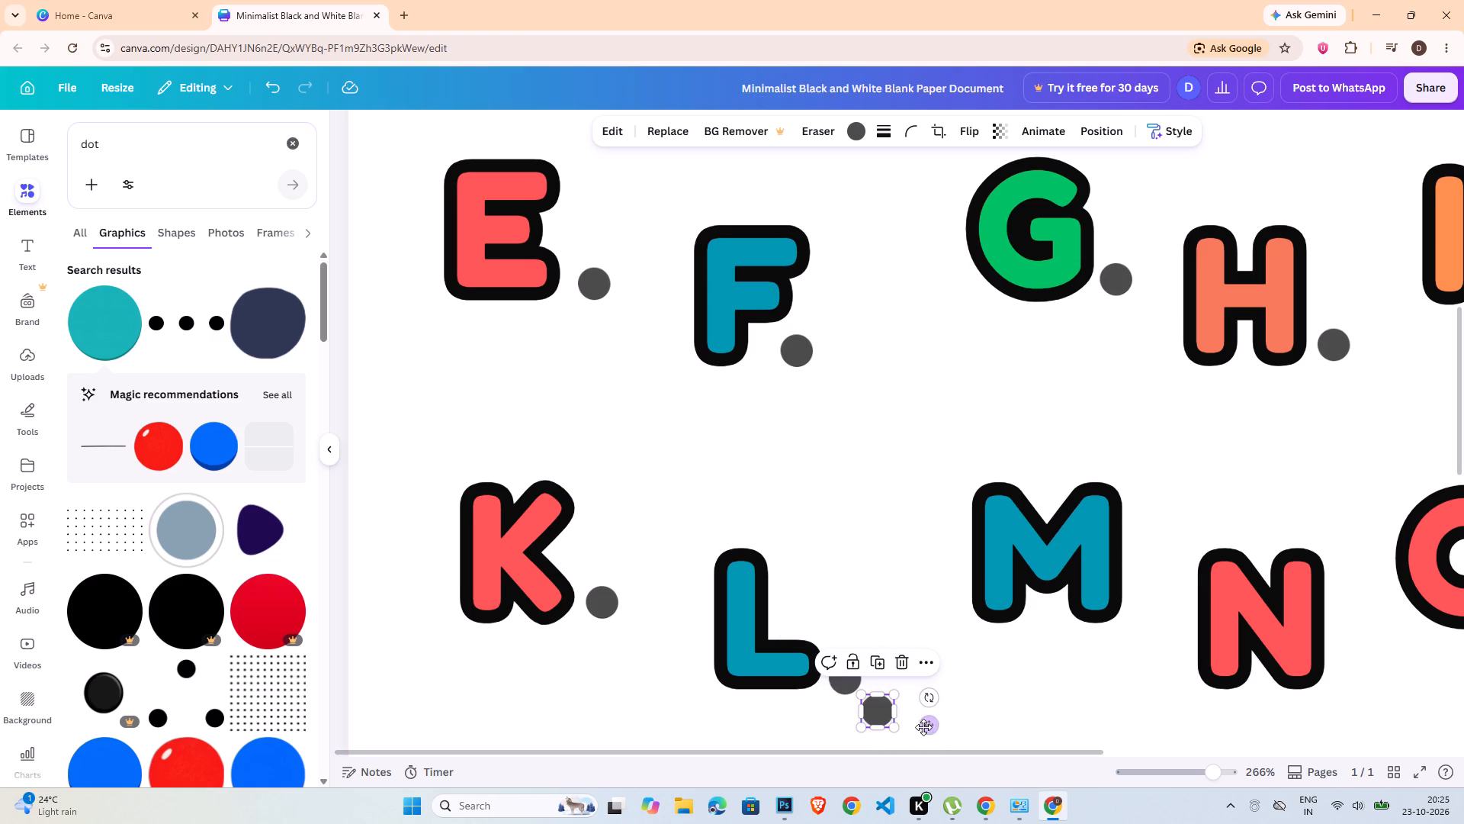
drag(923, 727, 1189, 635)
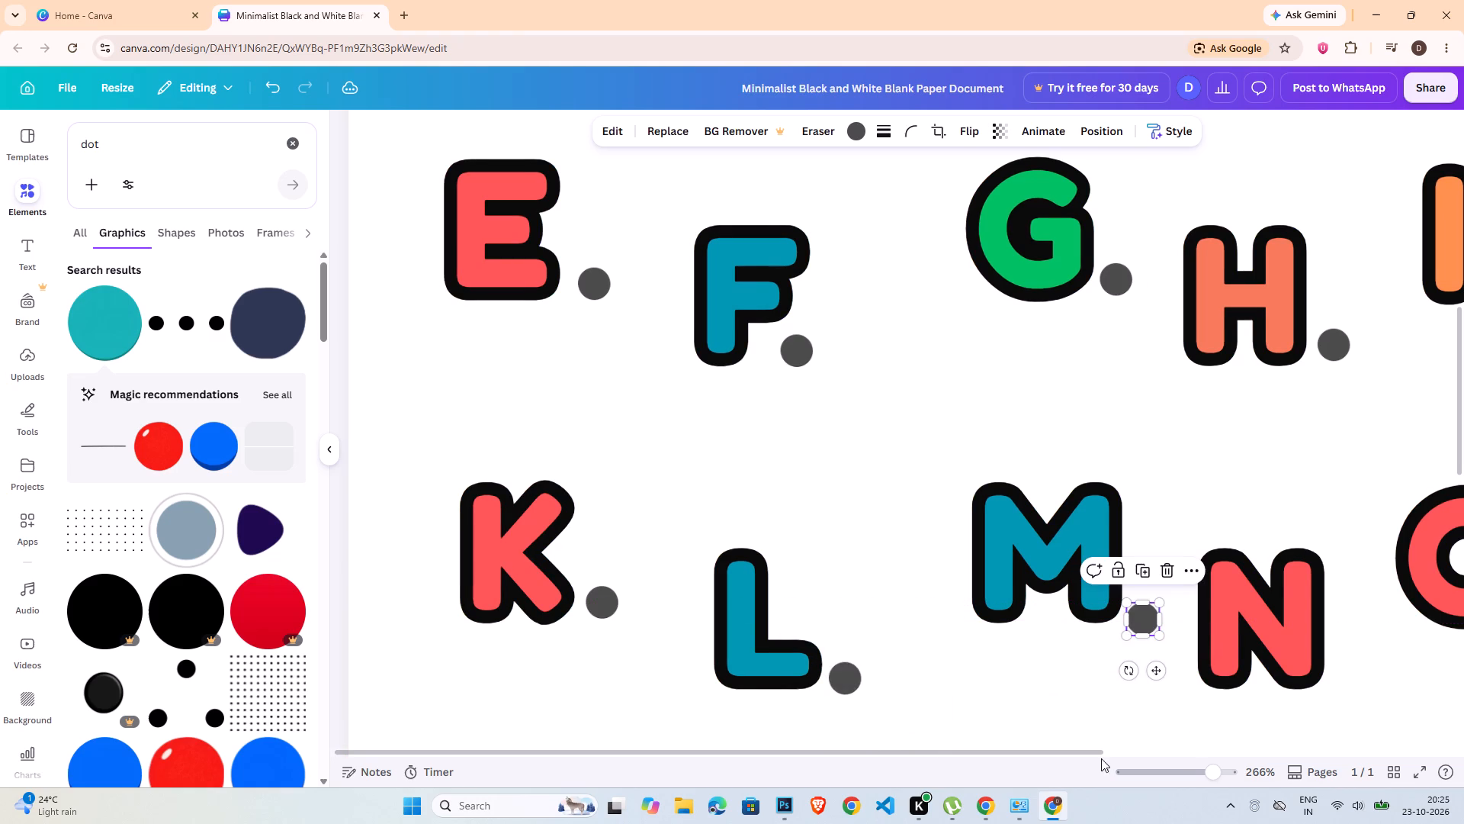
Duplicate the small dot twice, placing one copy just after the letter N and another just after the letter O.
drag(1098, 755, 1312, 732)
key(ctrl+c)
key(ctrl+v)
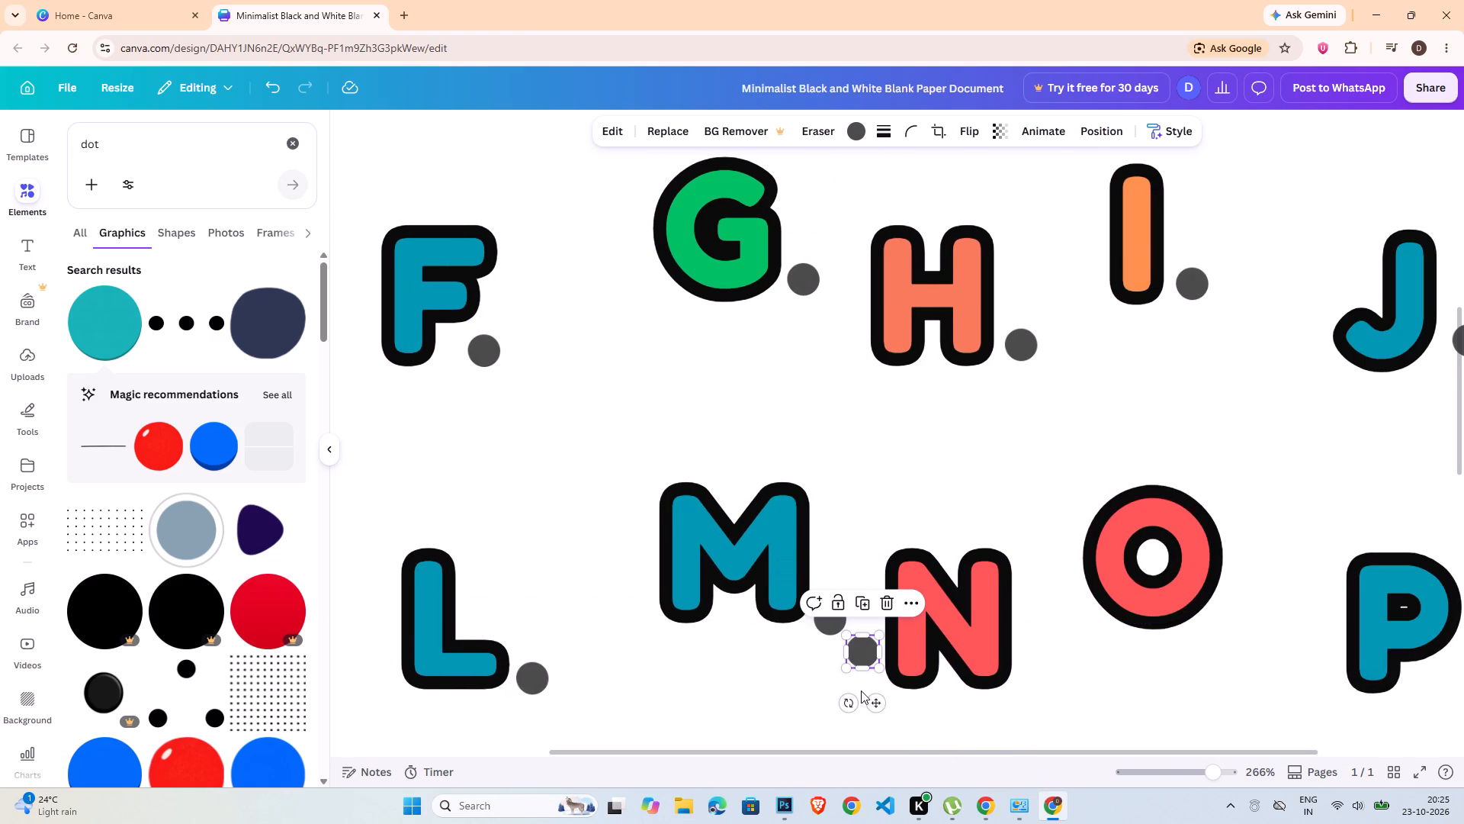
drag(877, 700, 1055, 723)
key(ctrl+c)
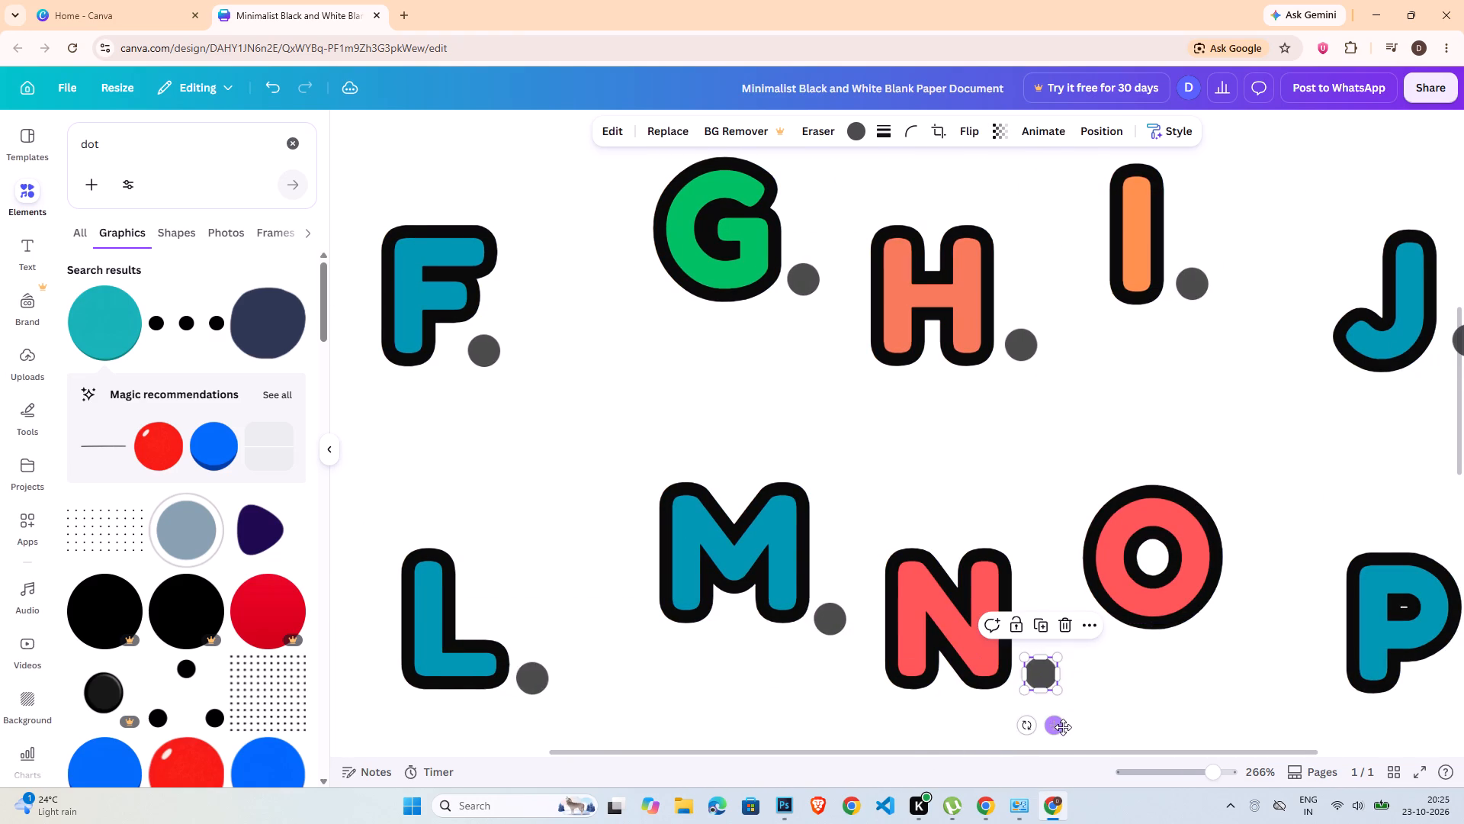
key(ctrl+v)
scroll(1124, 715, down, 2)
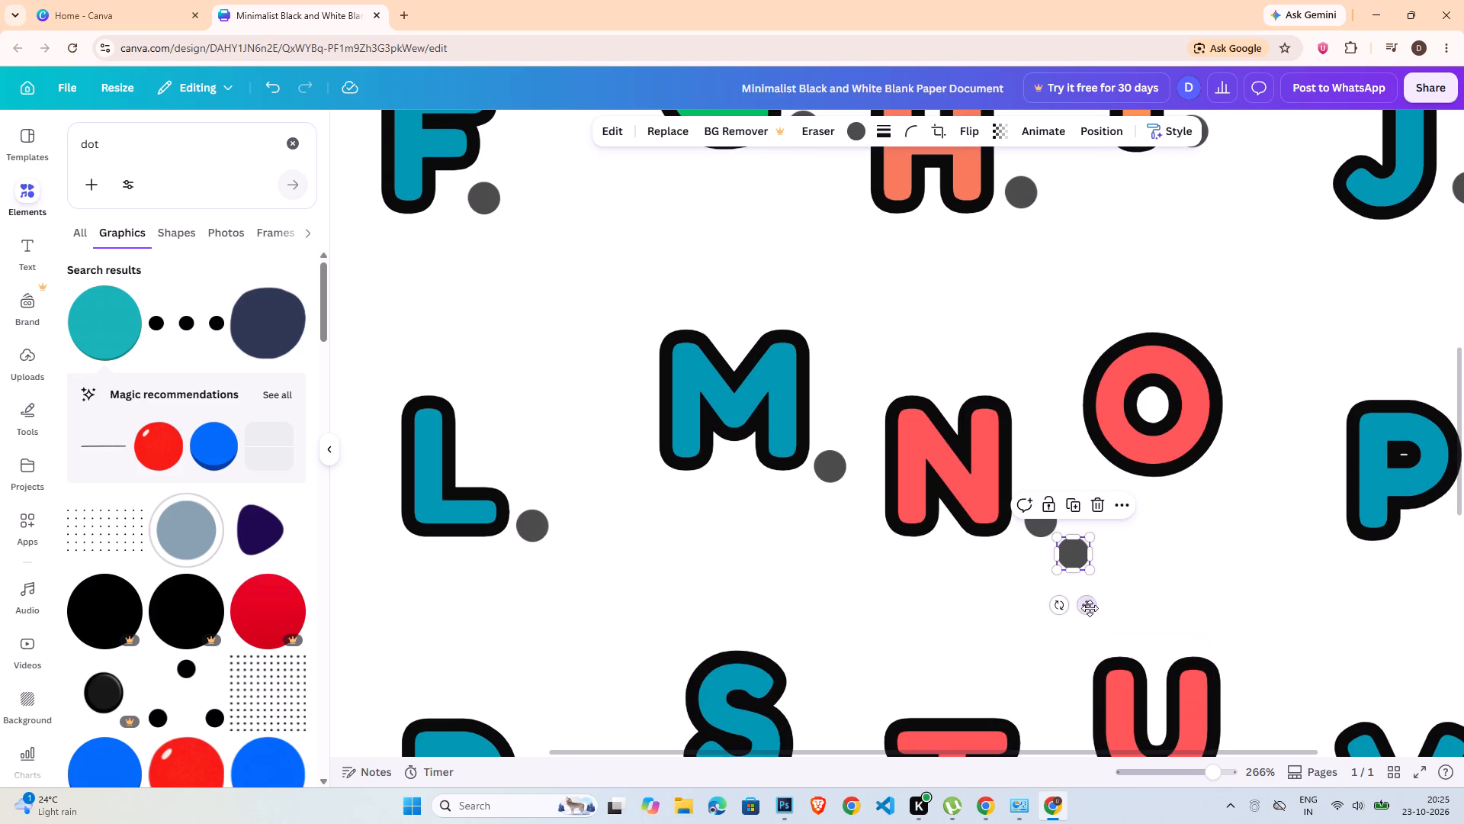
drag(1090, 608, 1263, 501)
Duplicate the dot beside the letter O and place the copy just after the base of the letter P.
drag(1186, 745, 1224, 743)
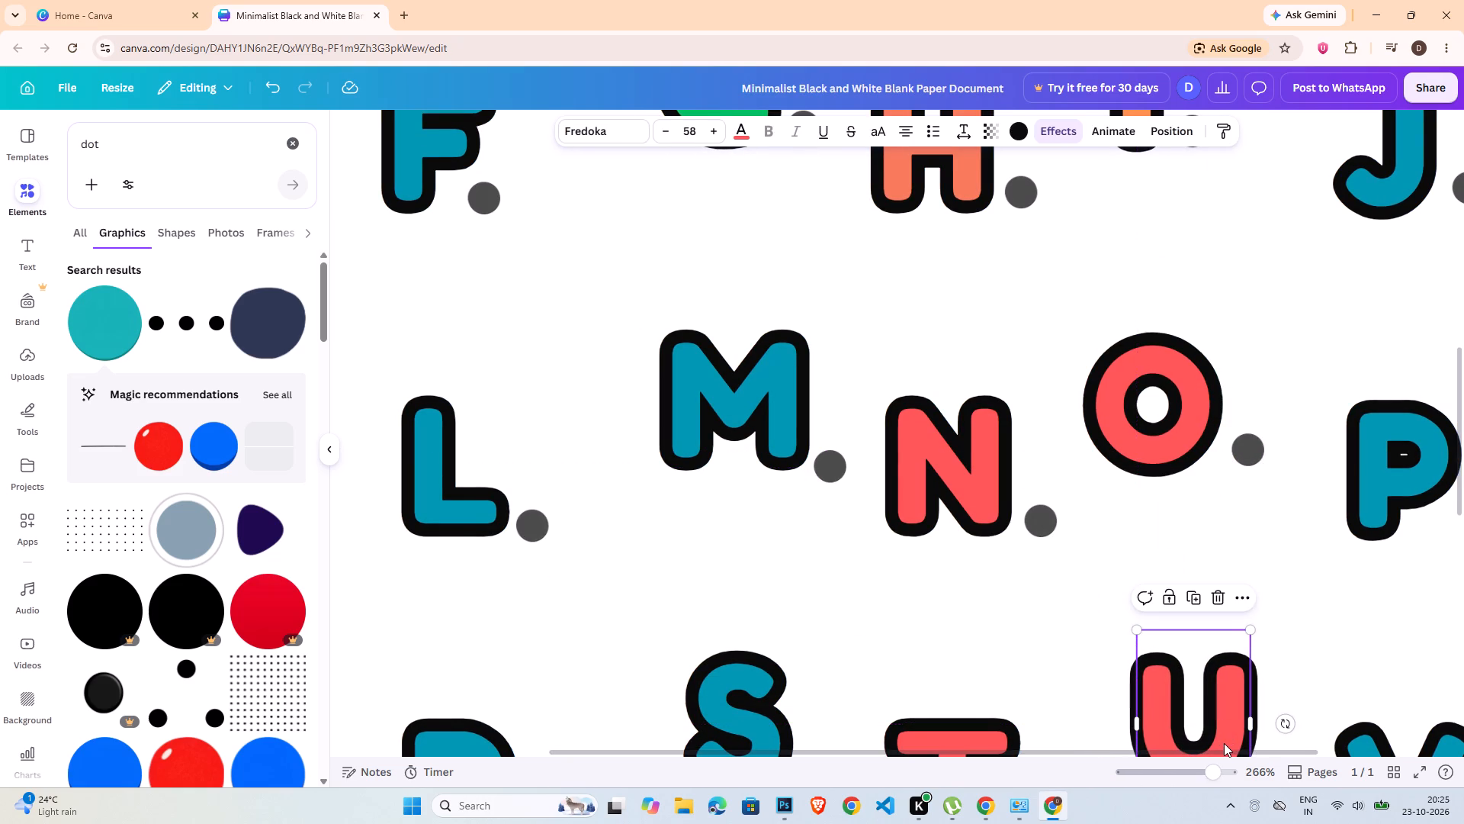
drag(1180, 754, 1355, 745)
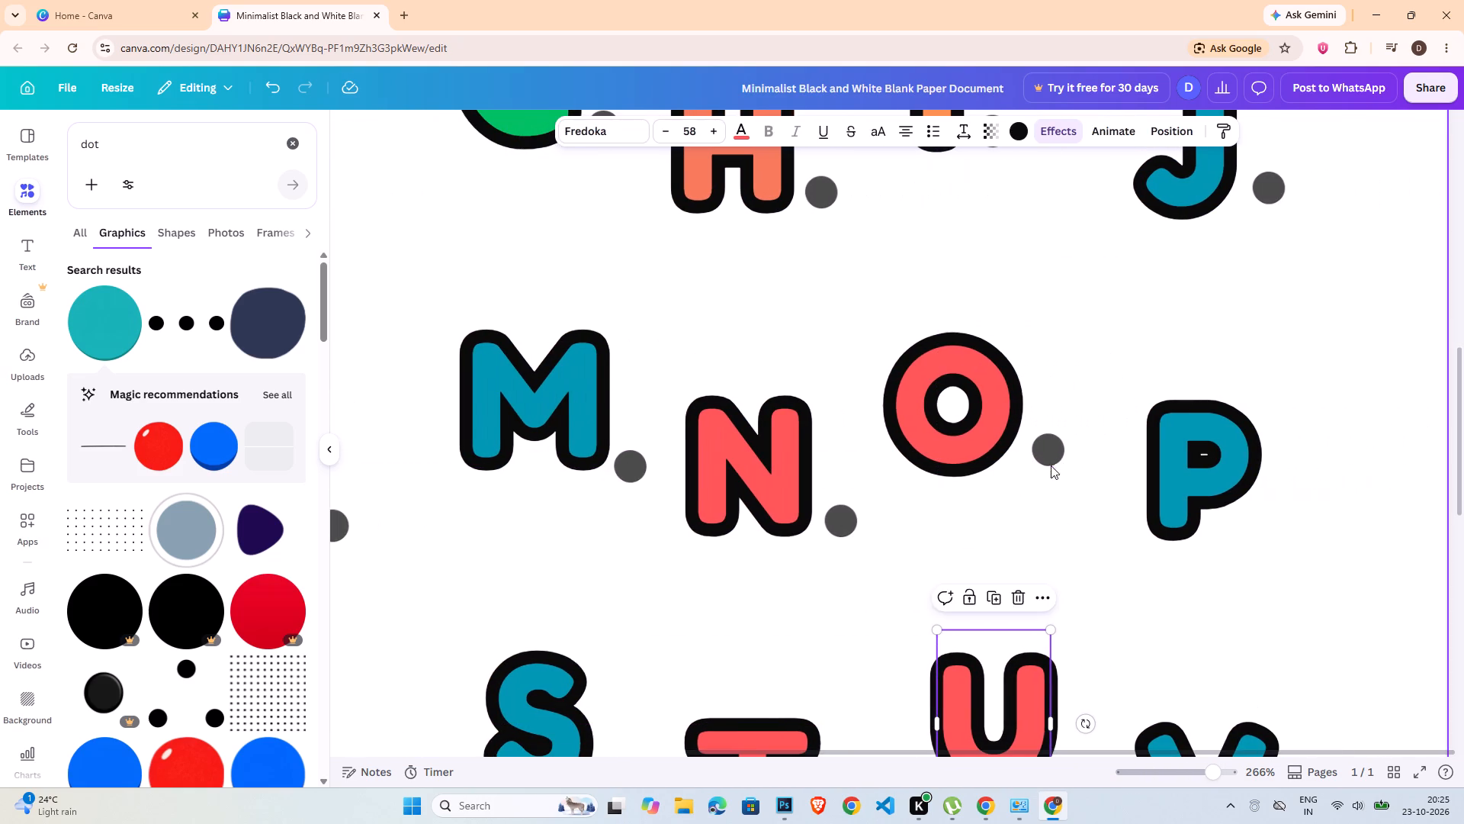
click(1051, 465)
key(ctrl+c)
key(ctrl+v)
drag(1088, 528, 1248, 565)
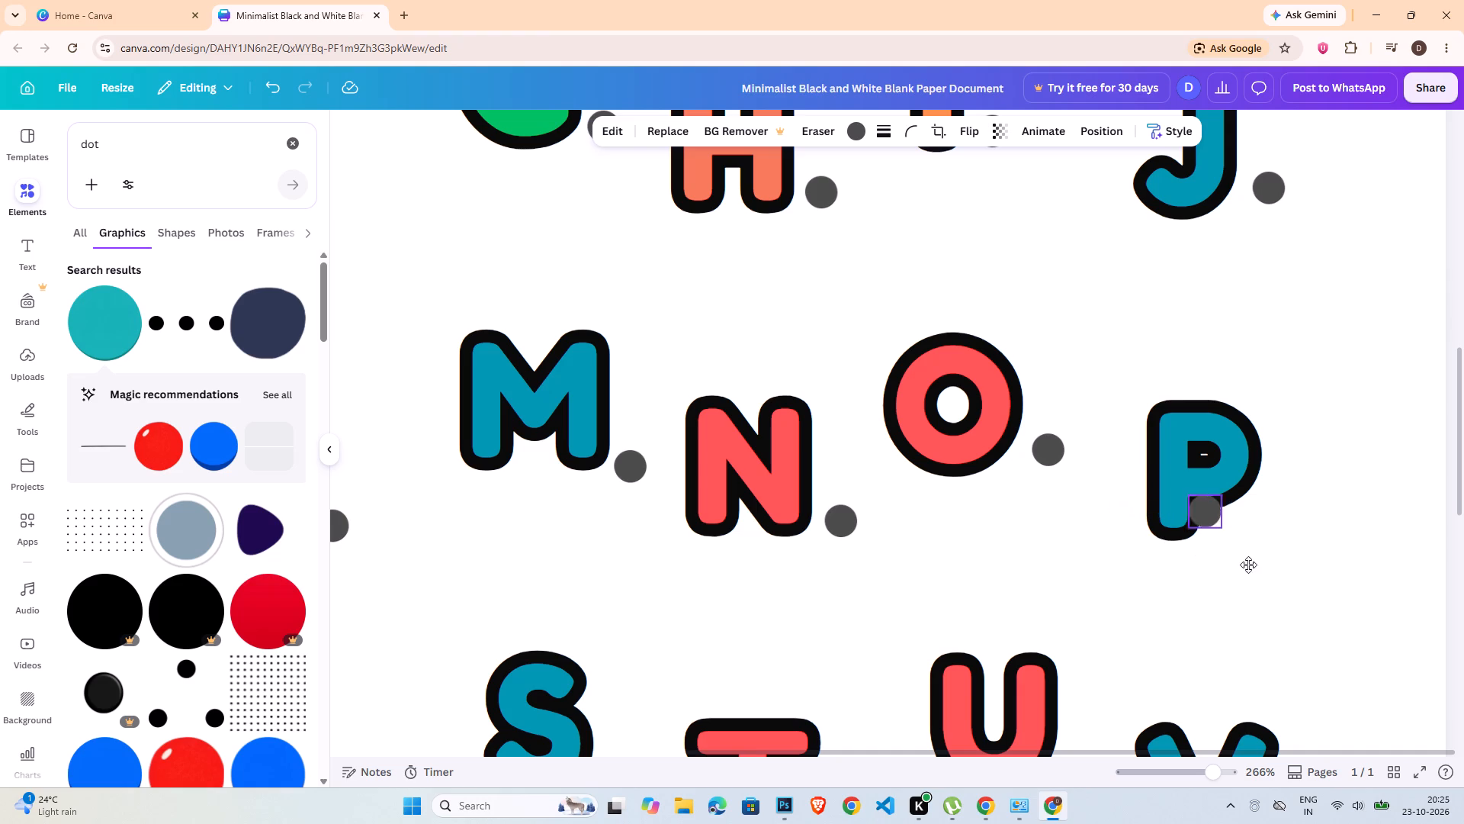
drag(1248, 565, 1289, 571)
Duplicate the small dot twice, placing one copy just after the letter V and another just after the letter U.
scroll(1288, 578, down, 1)
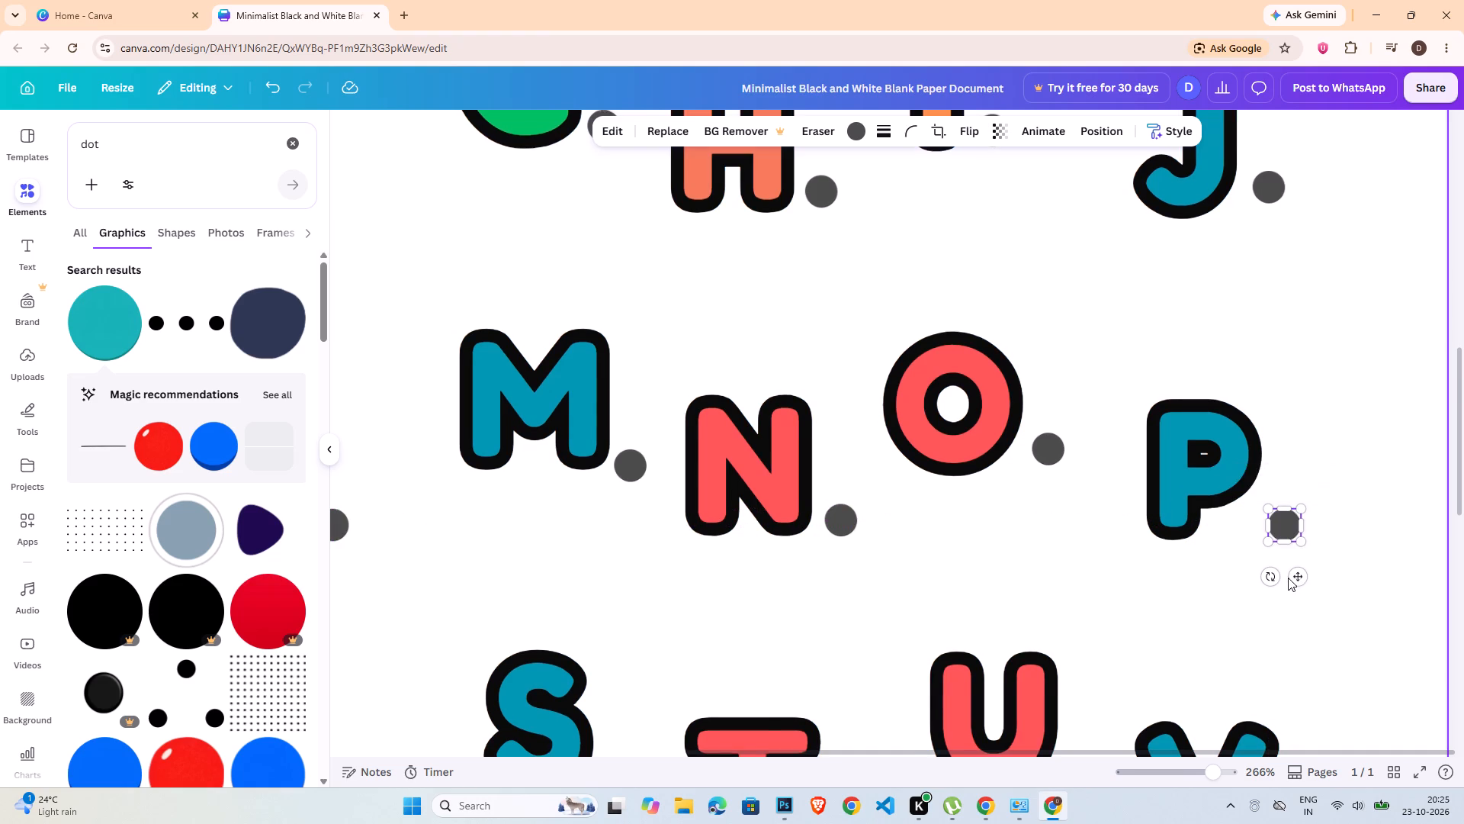
scroll(1288, 578, down, 1)
key(ctrl+c)
key(ctrl+v)
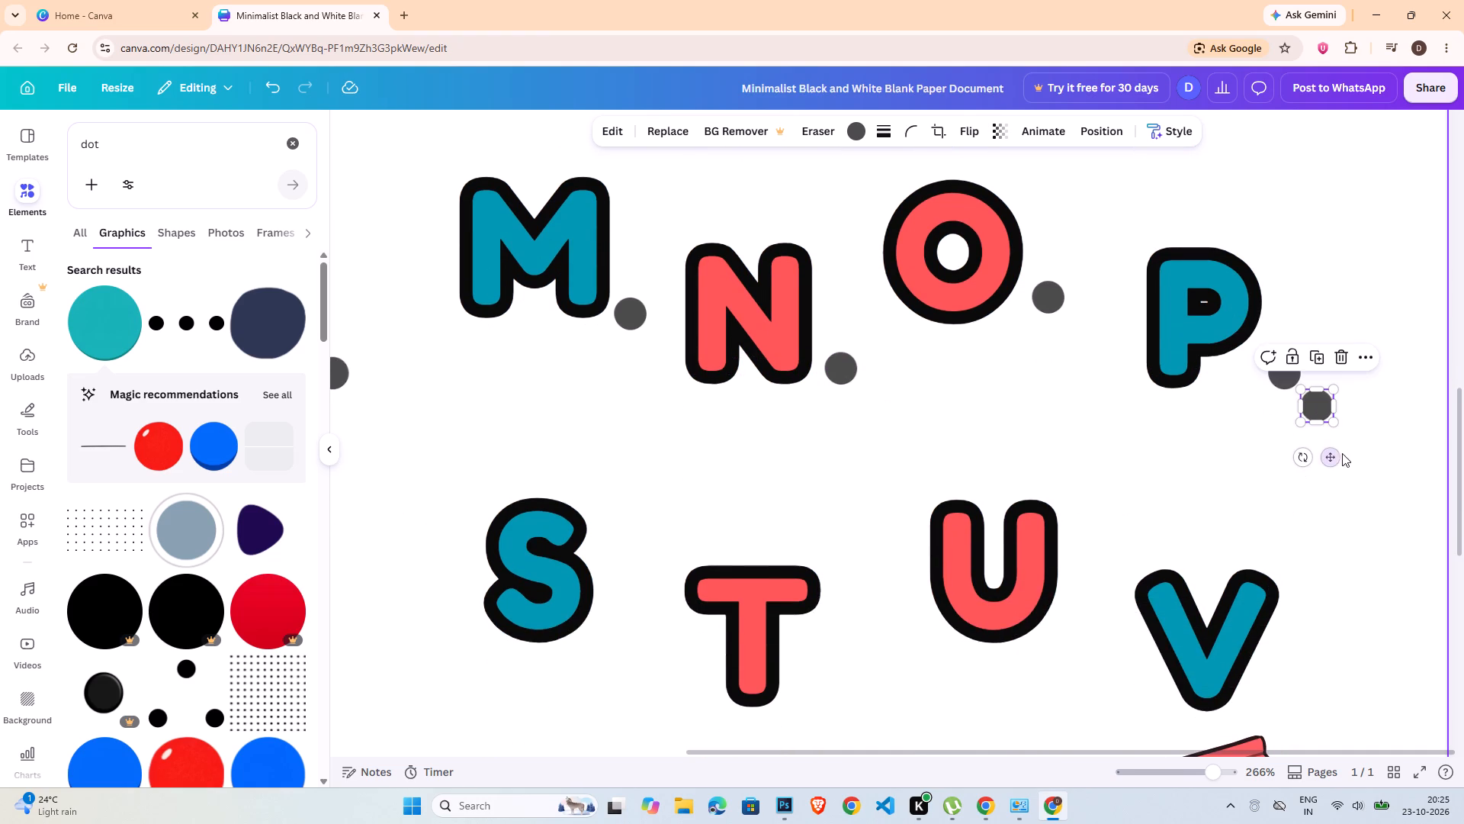
drag(1331, 455, 1299, 737)
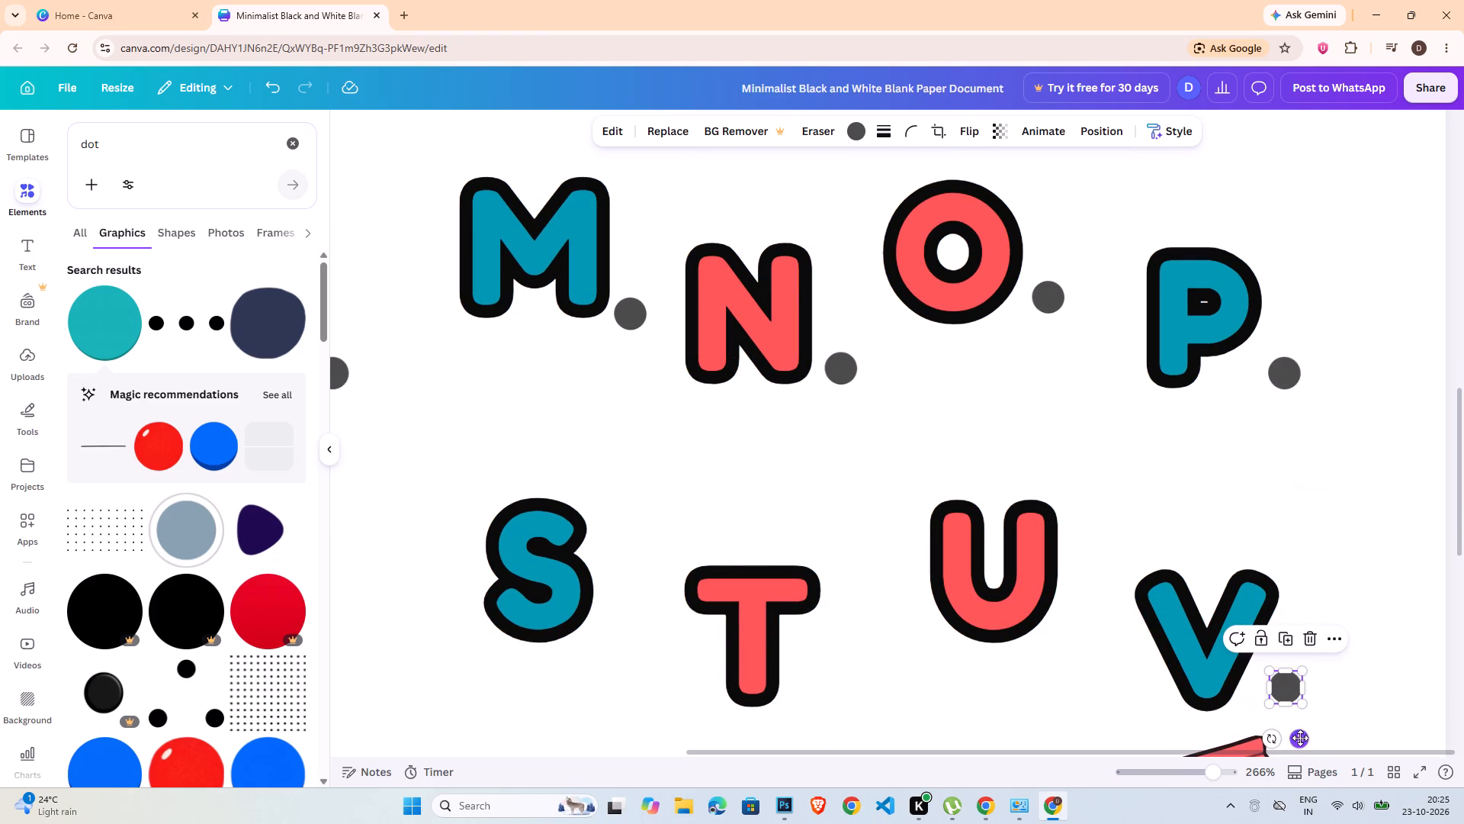
key(ctrl+c)
key(ctrl+v)
drag(1369, 734, 1123, 717)
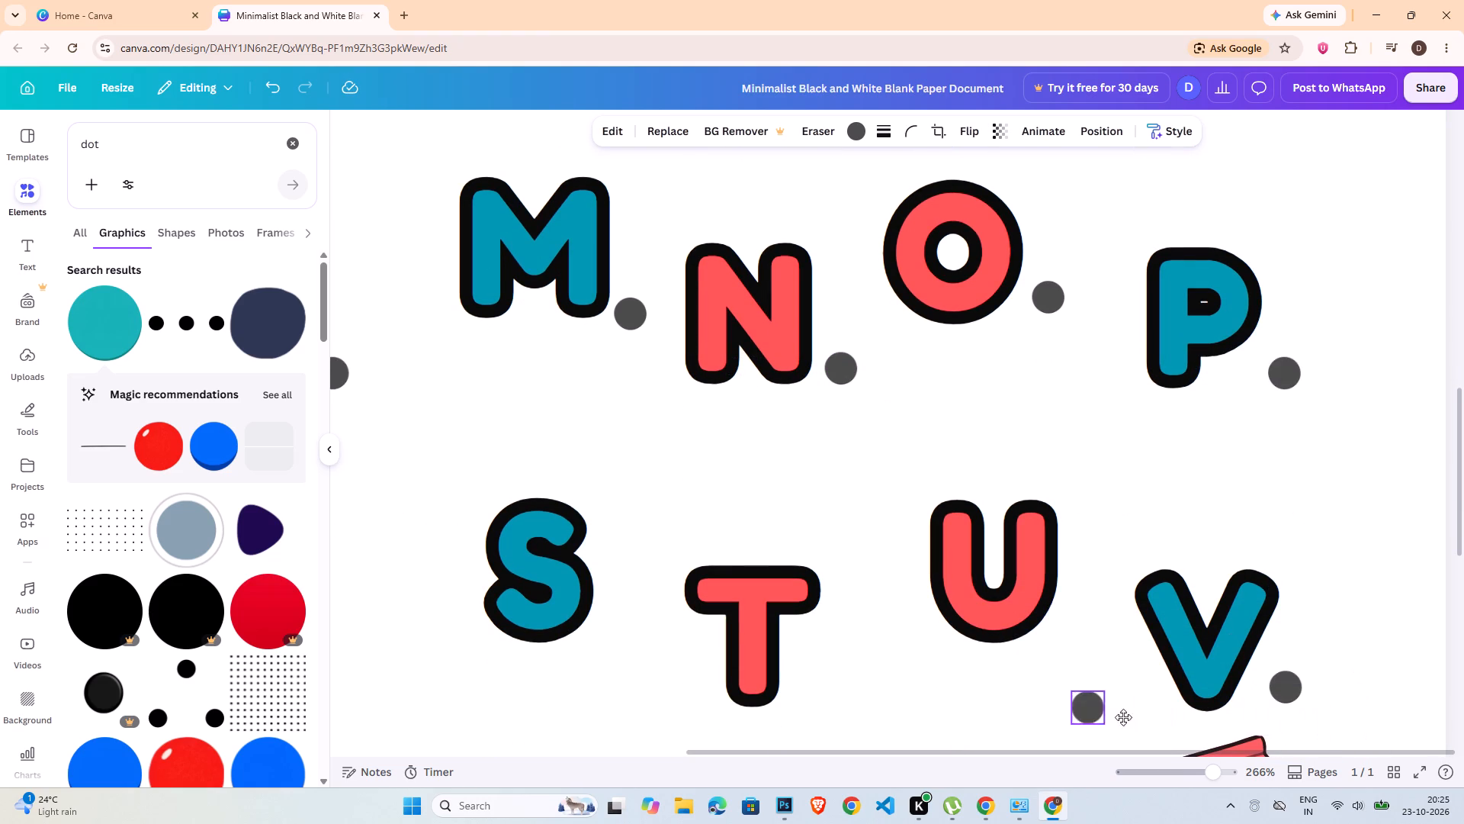
drag(1123, 717, 1121, 646)
Duplicate the small dot twice, placing one copy just after the letter T and another just after the letter S.
key(ctrl+c)
key(ctrl+v)
drag(1113, 718, 824, 737)
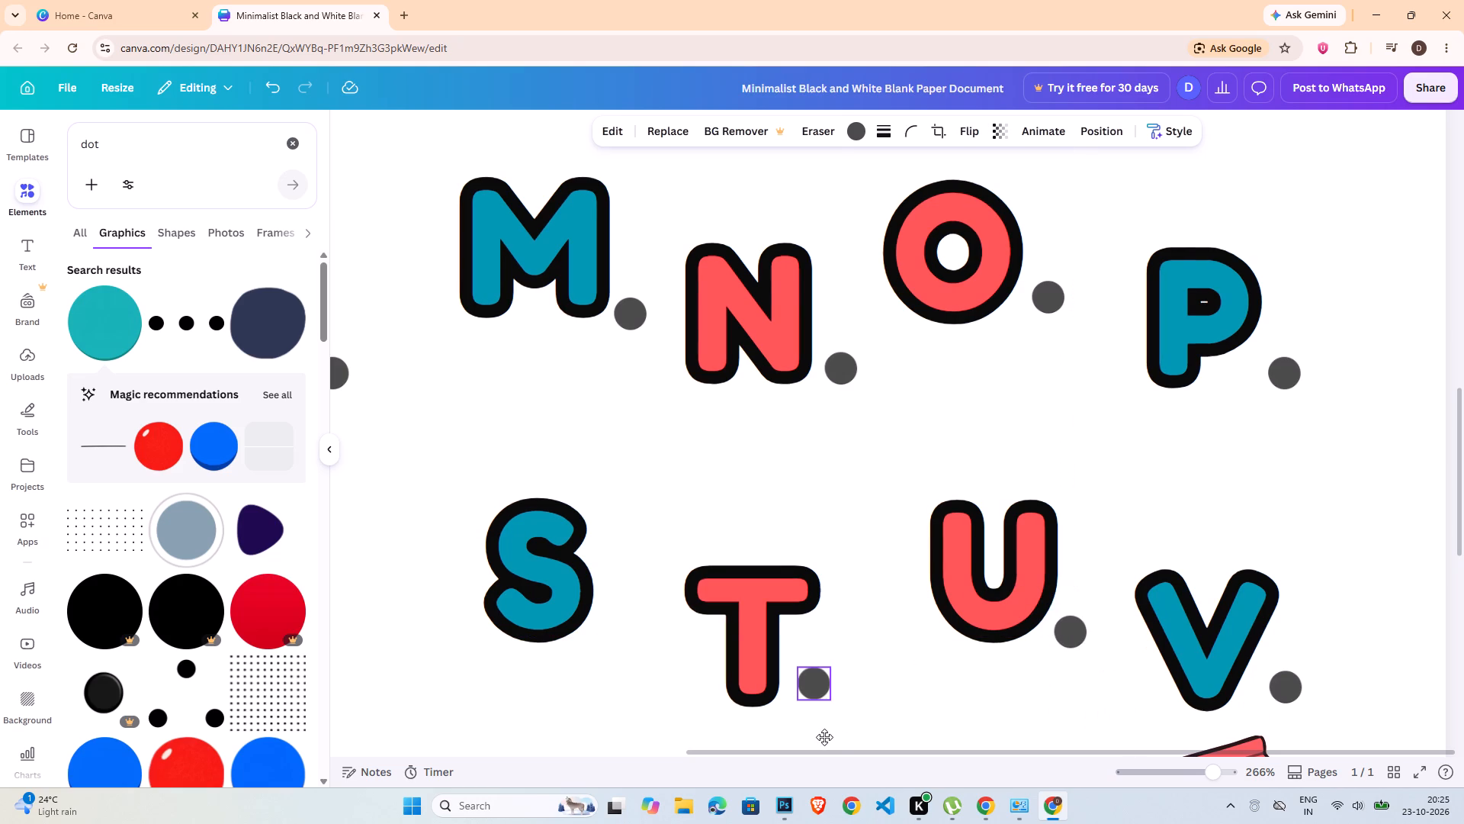
drag(824, 737, 834, 736)
key(ctrl+c)
key(ctrl+v)
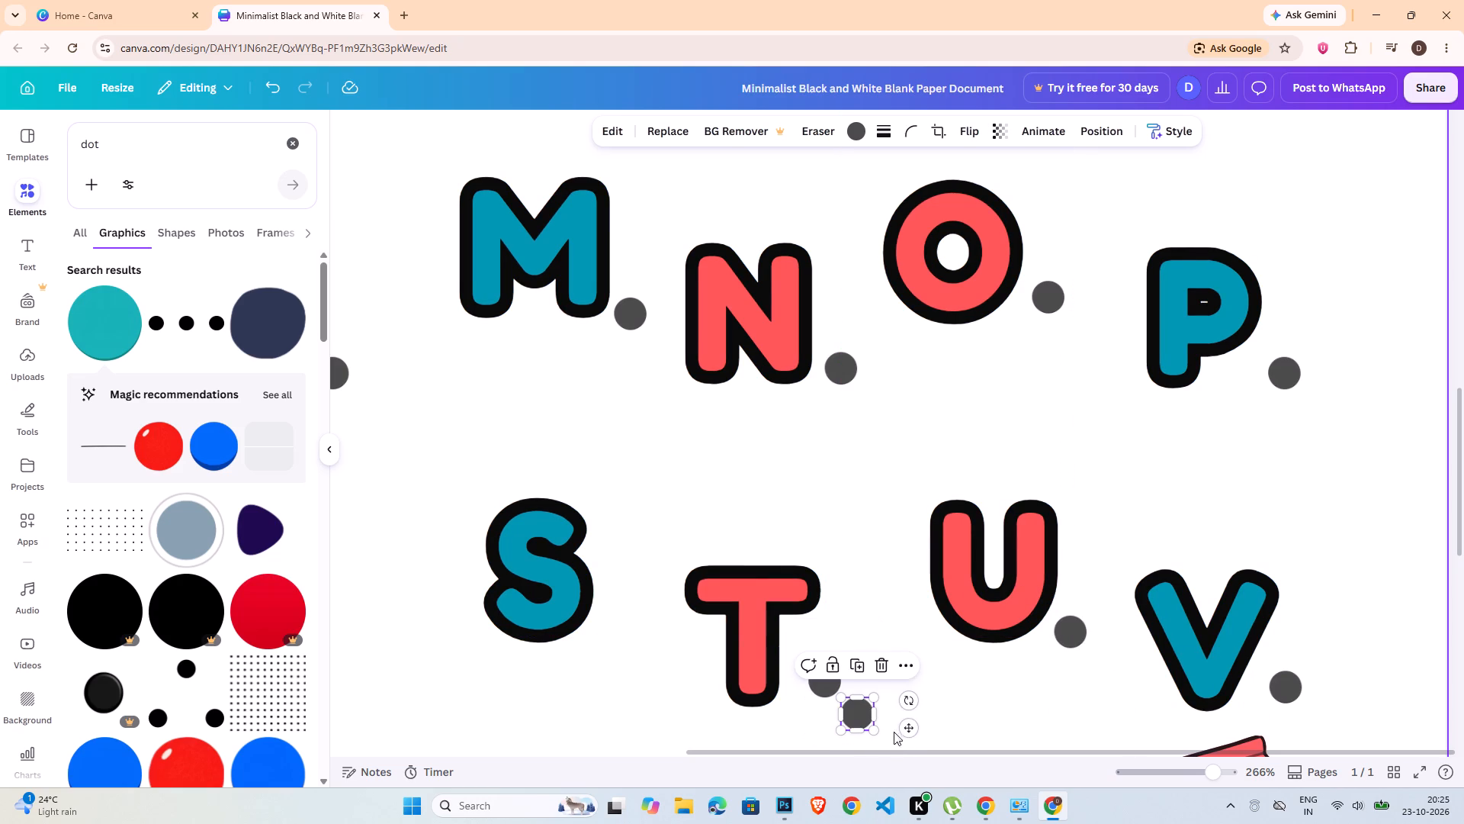
drag(910, 729, 677, 649)
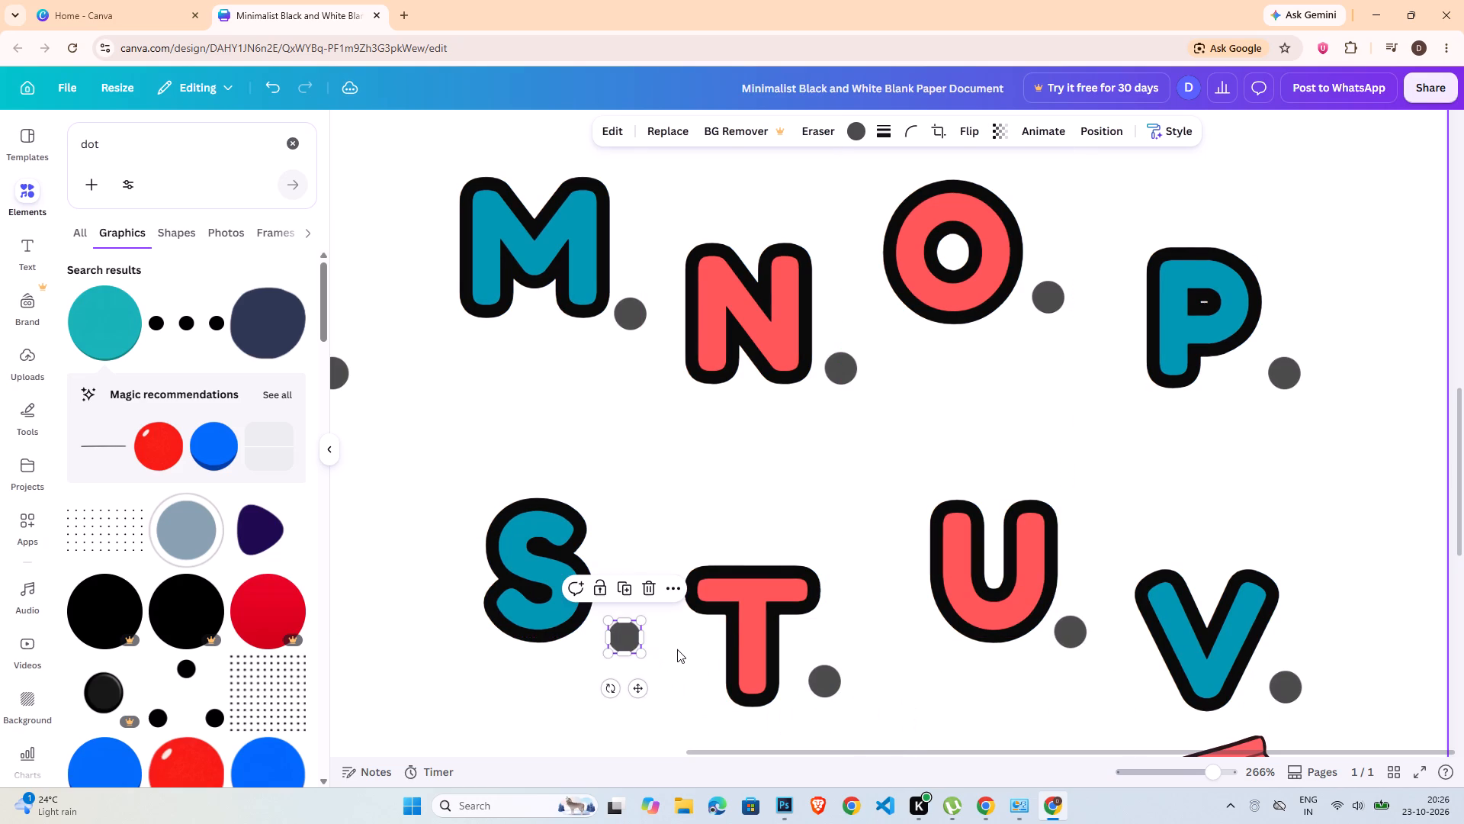
Duplicate the small dot twice, placing one copy just after the letter R and another just after the letter Q.
key(ctrl+c)
key(ctrl+v)
drag(668, 717, 412, 674)
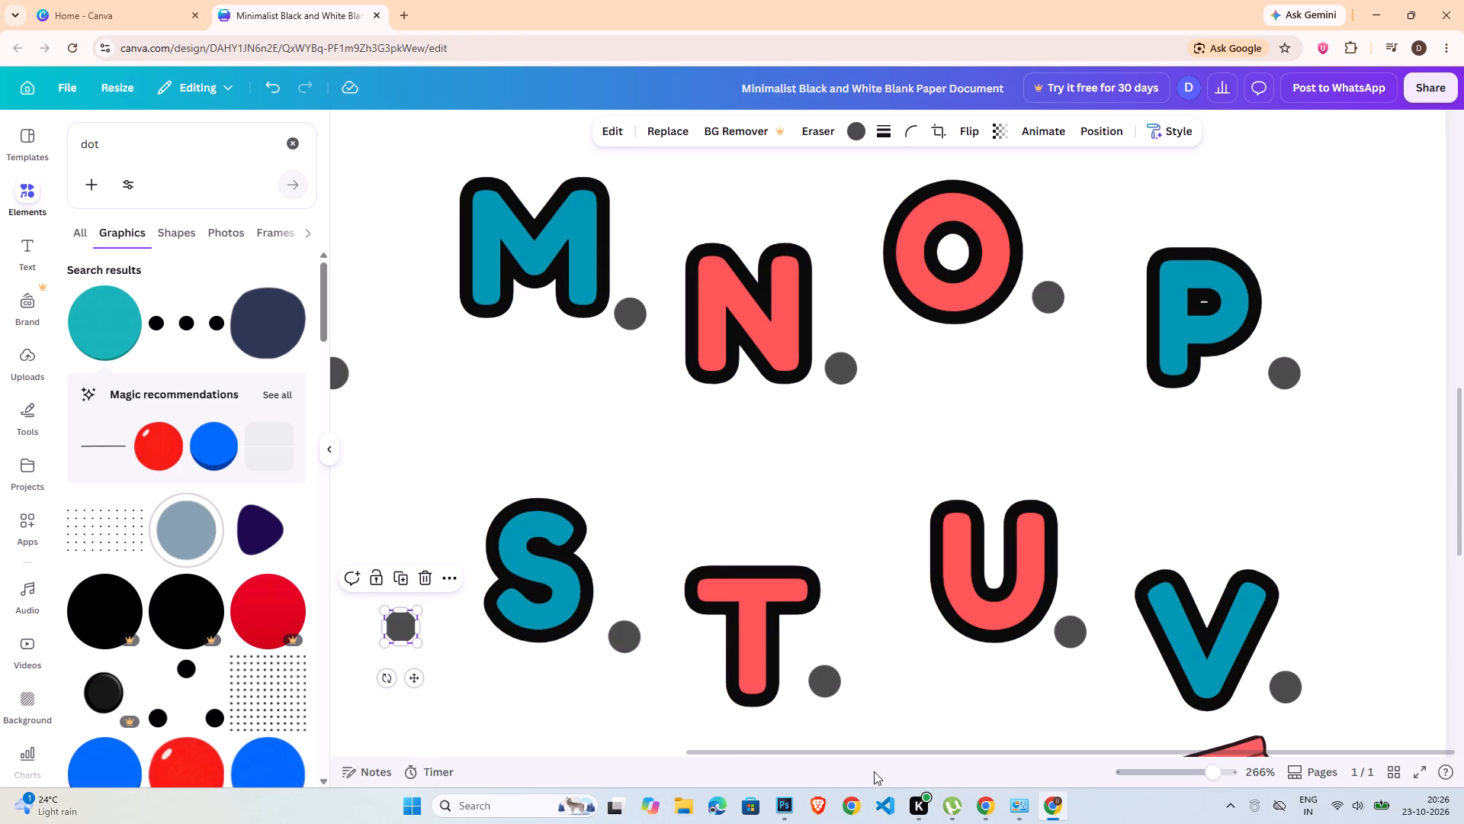
click(860, 755)
drag(860, 755, 683, 759)
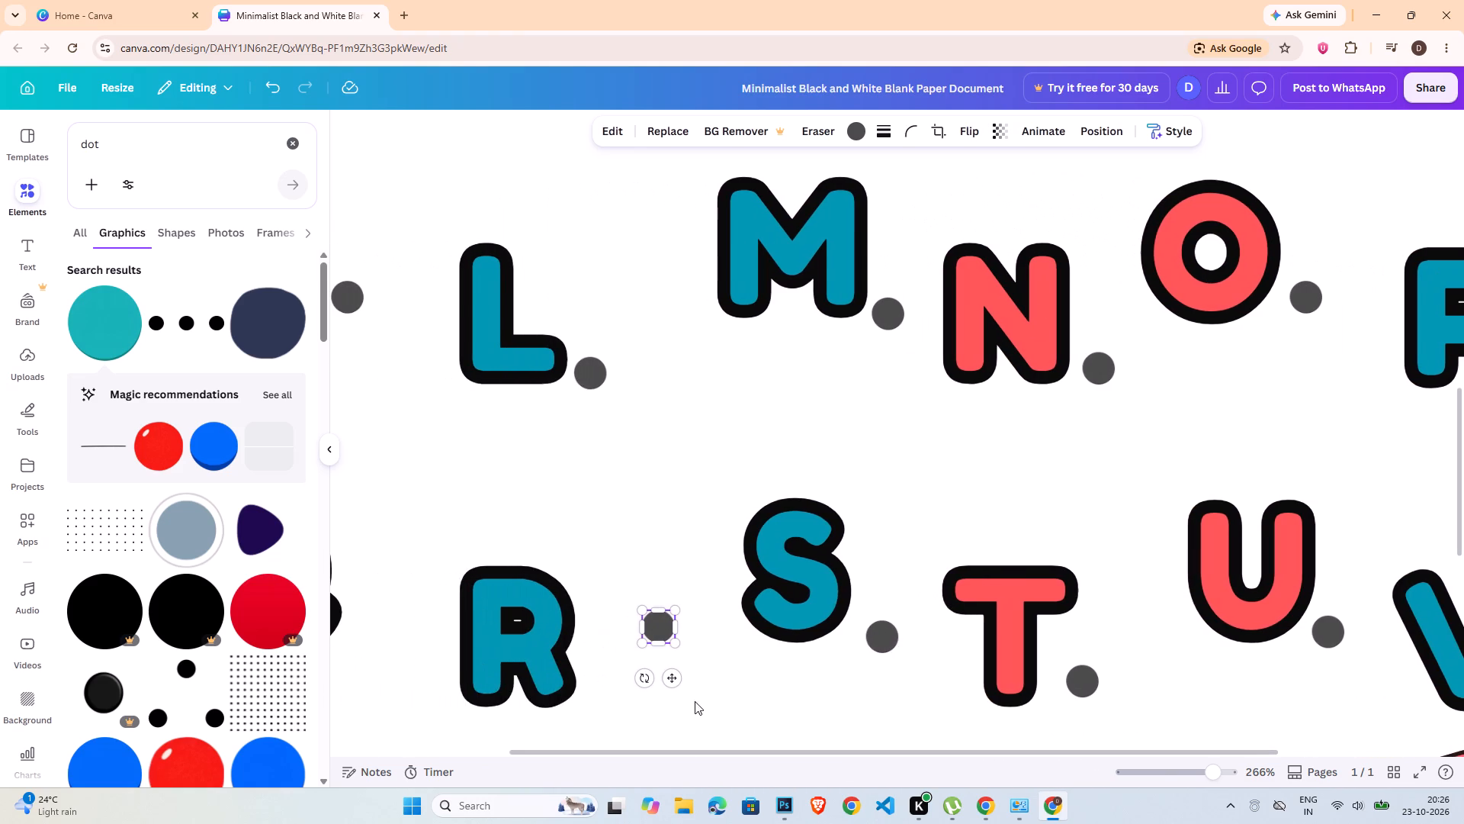
drag(676, 680, 622, 744)
scroll(622, 744, down, 1)
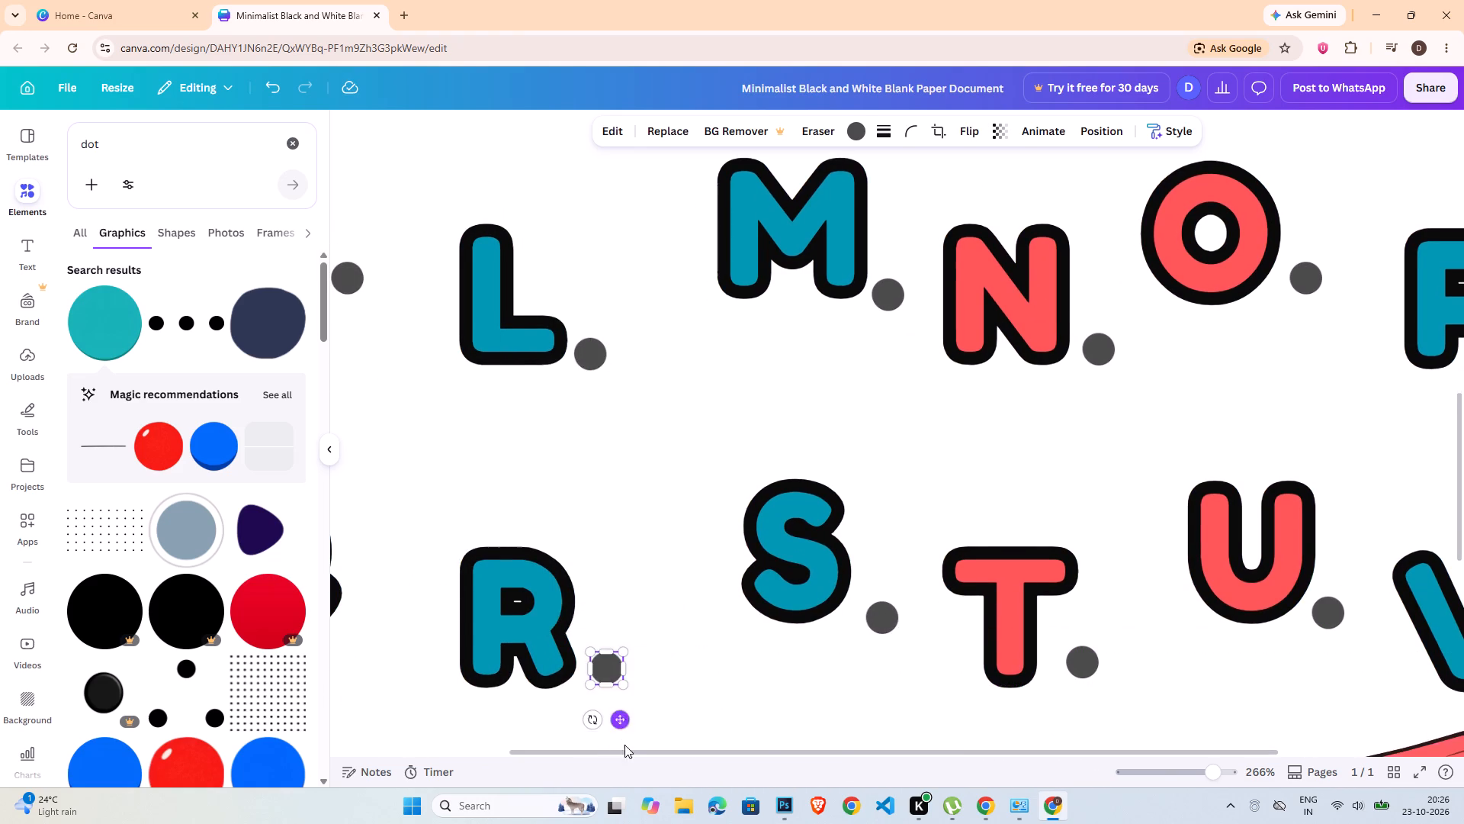
drag(633, 751, 483, 748)
key(ctrl+c)
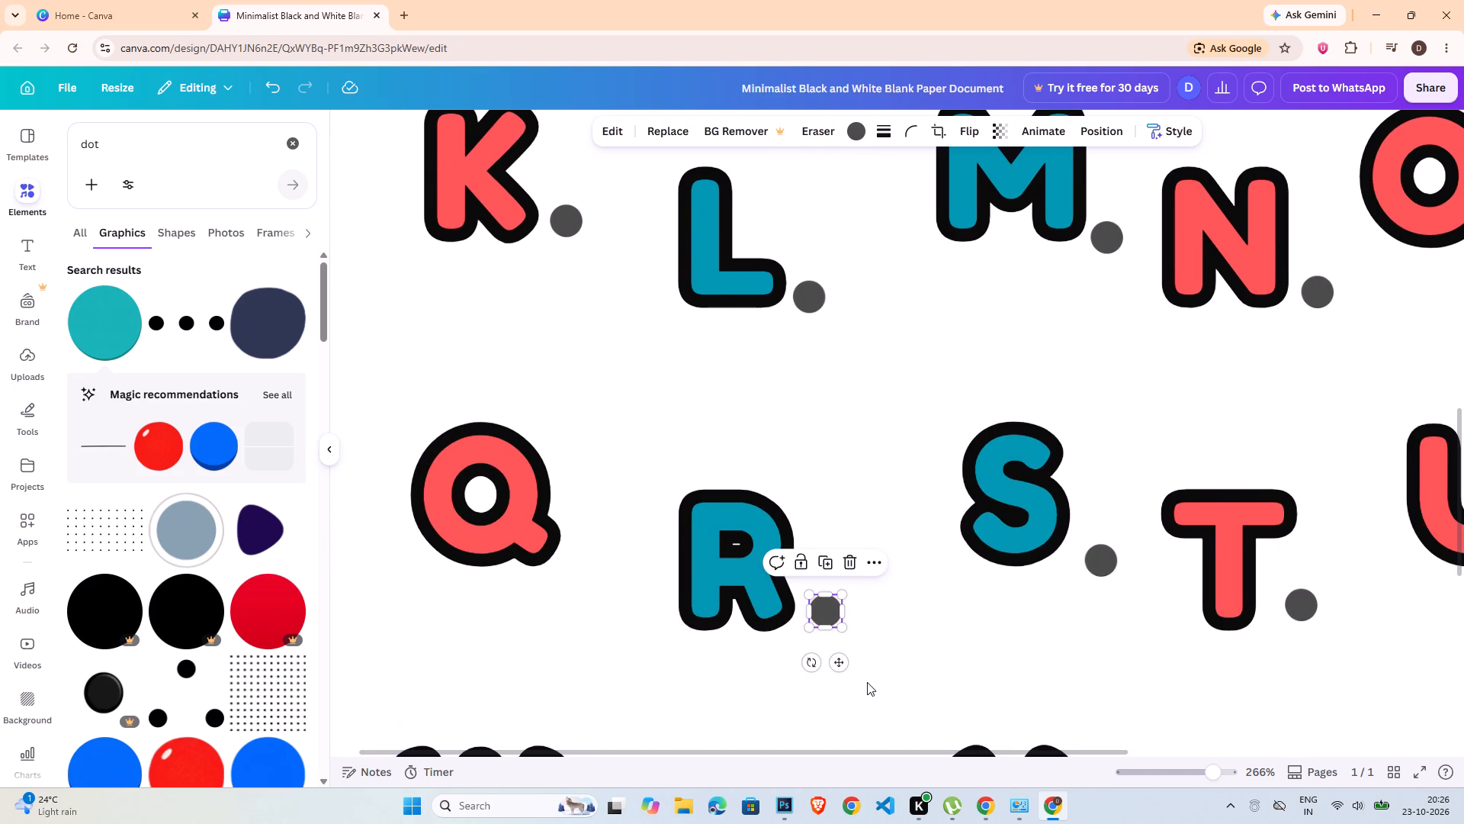
key(ctrl+v)
drag(868, 692, 599, 598)
Duplicate the small dot twice, placing one copy just after the letter W and another just after the letter X.
scroll(624, 618, down, 3)
key(ctrl+c)
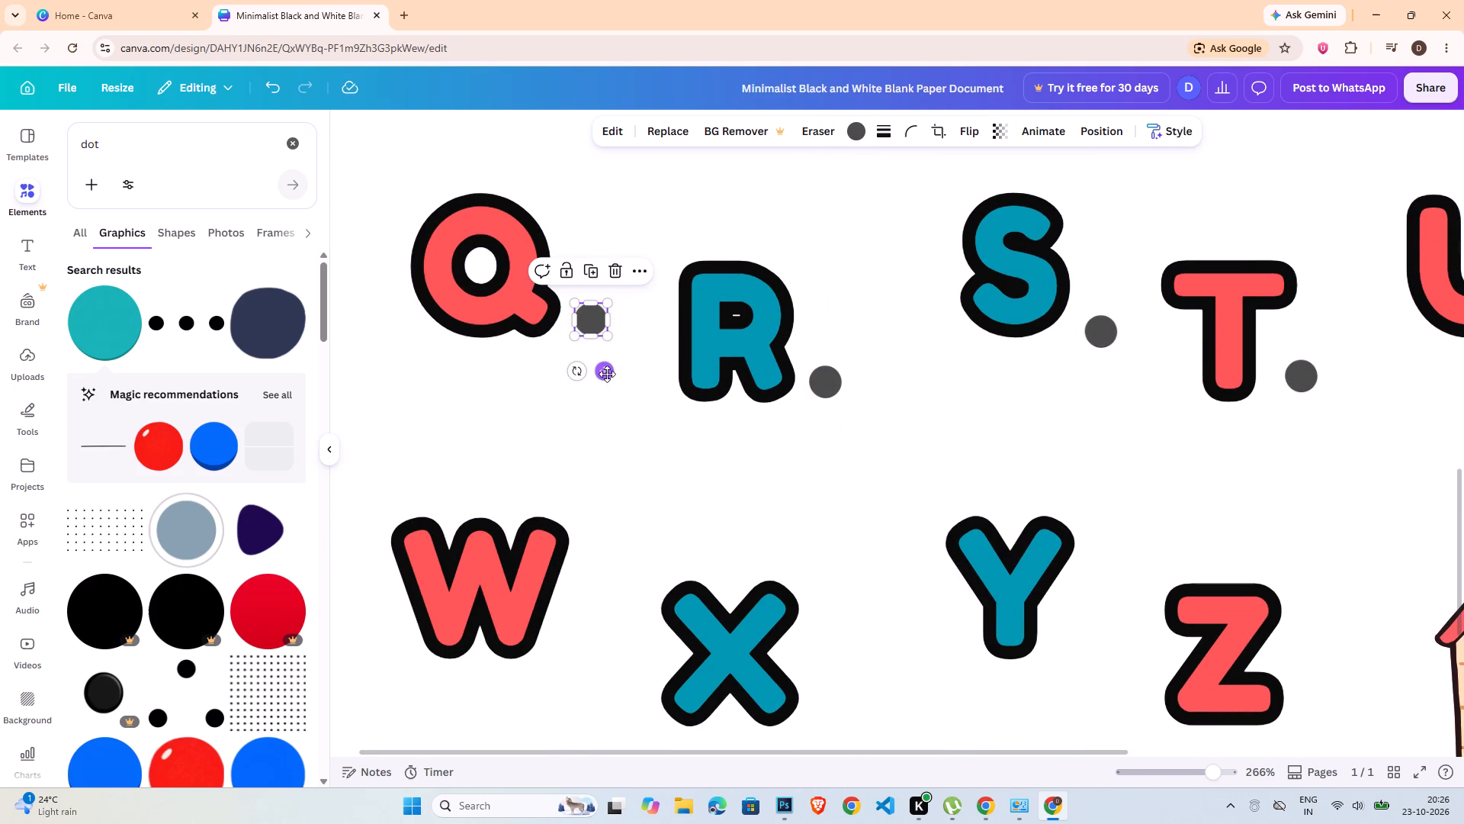
key(ctrl+v)
drag(631, 401, 587, 695)
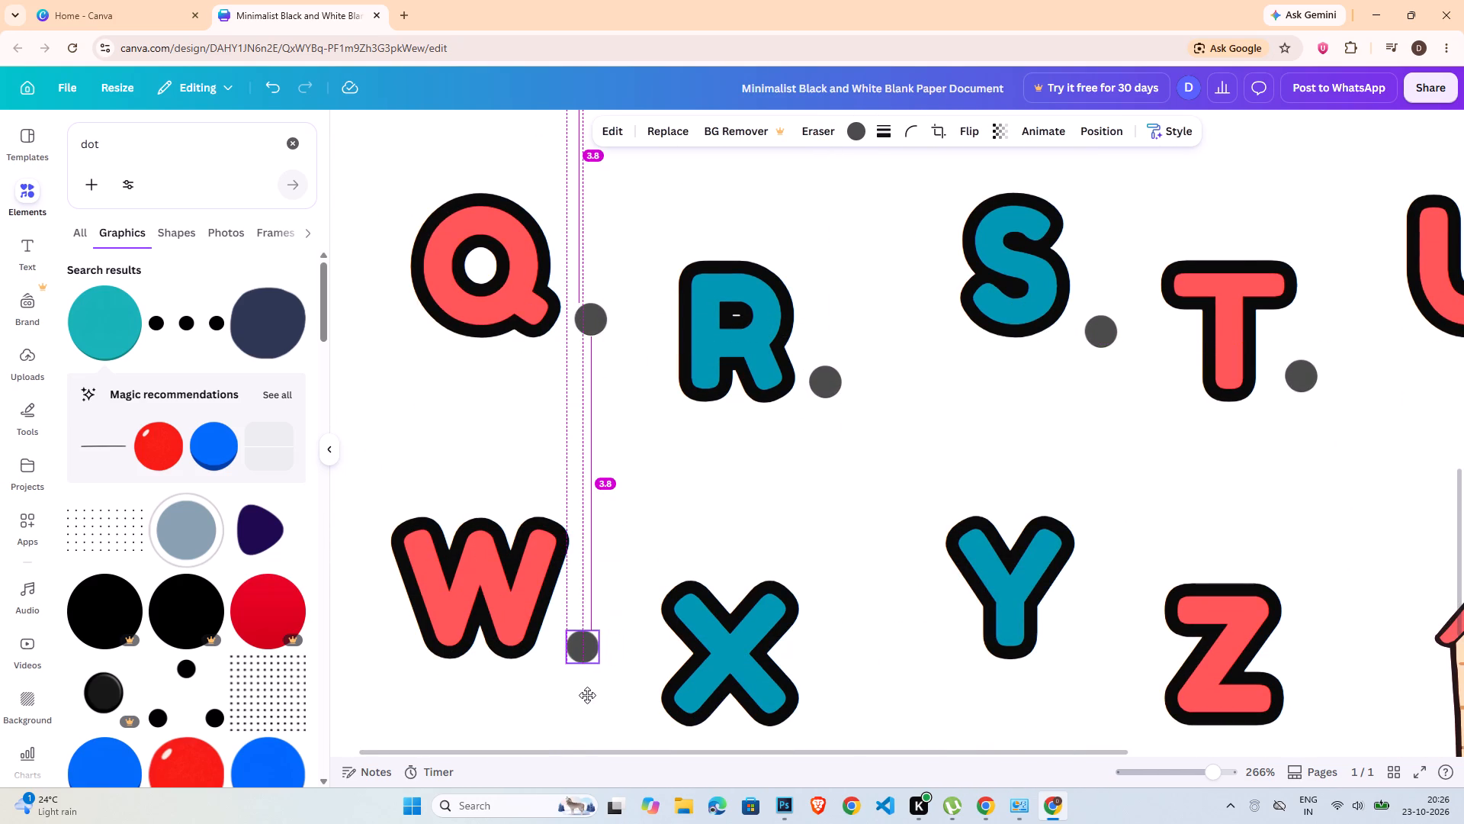
drag(587, 695, 589, 694)
key(ctrl+c)
key(ctrl+v)
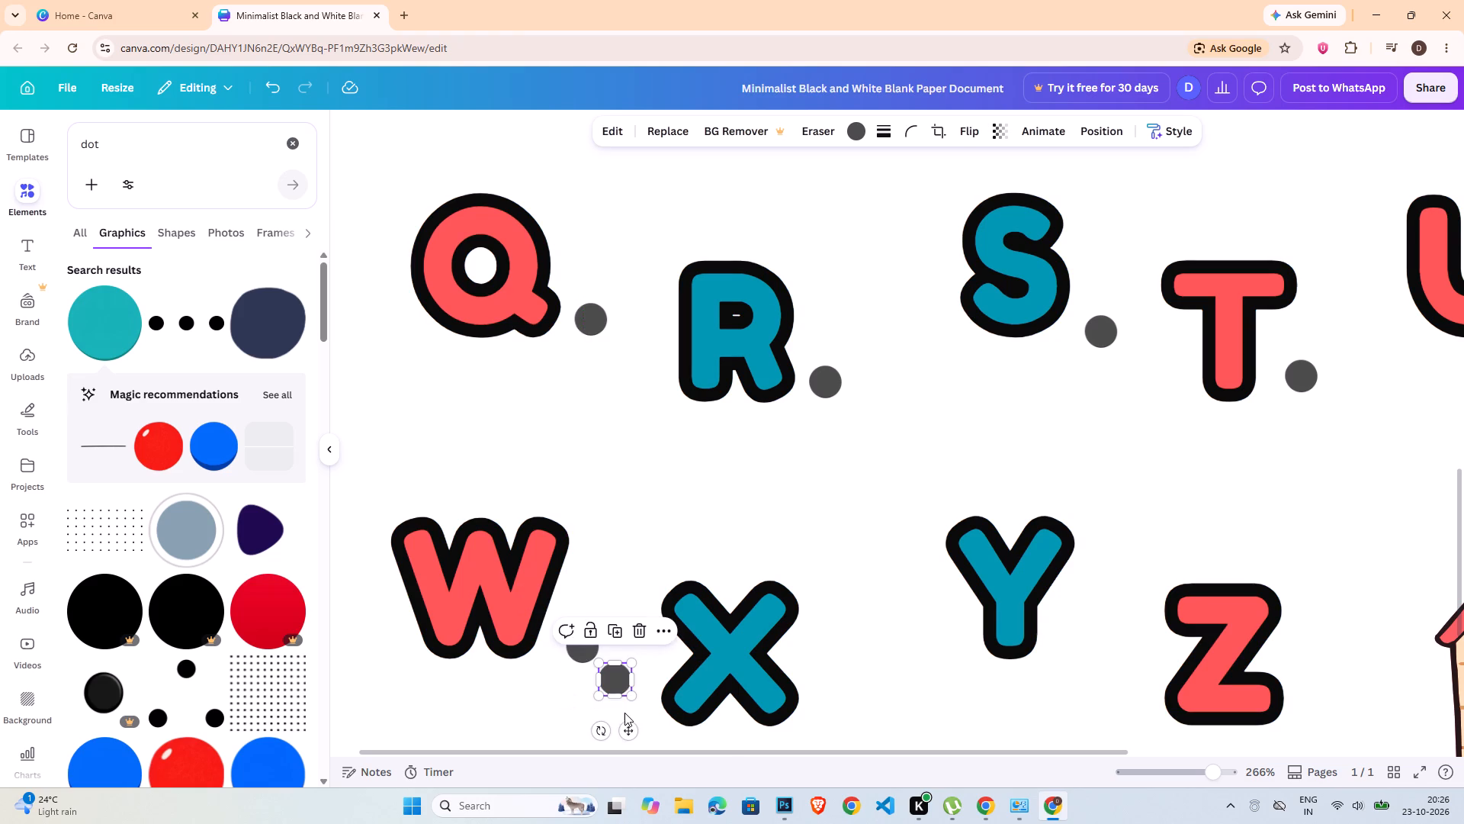
drag(628, 729, 837, 765)
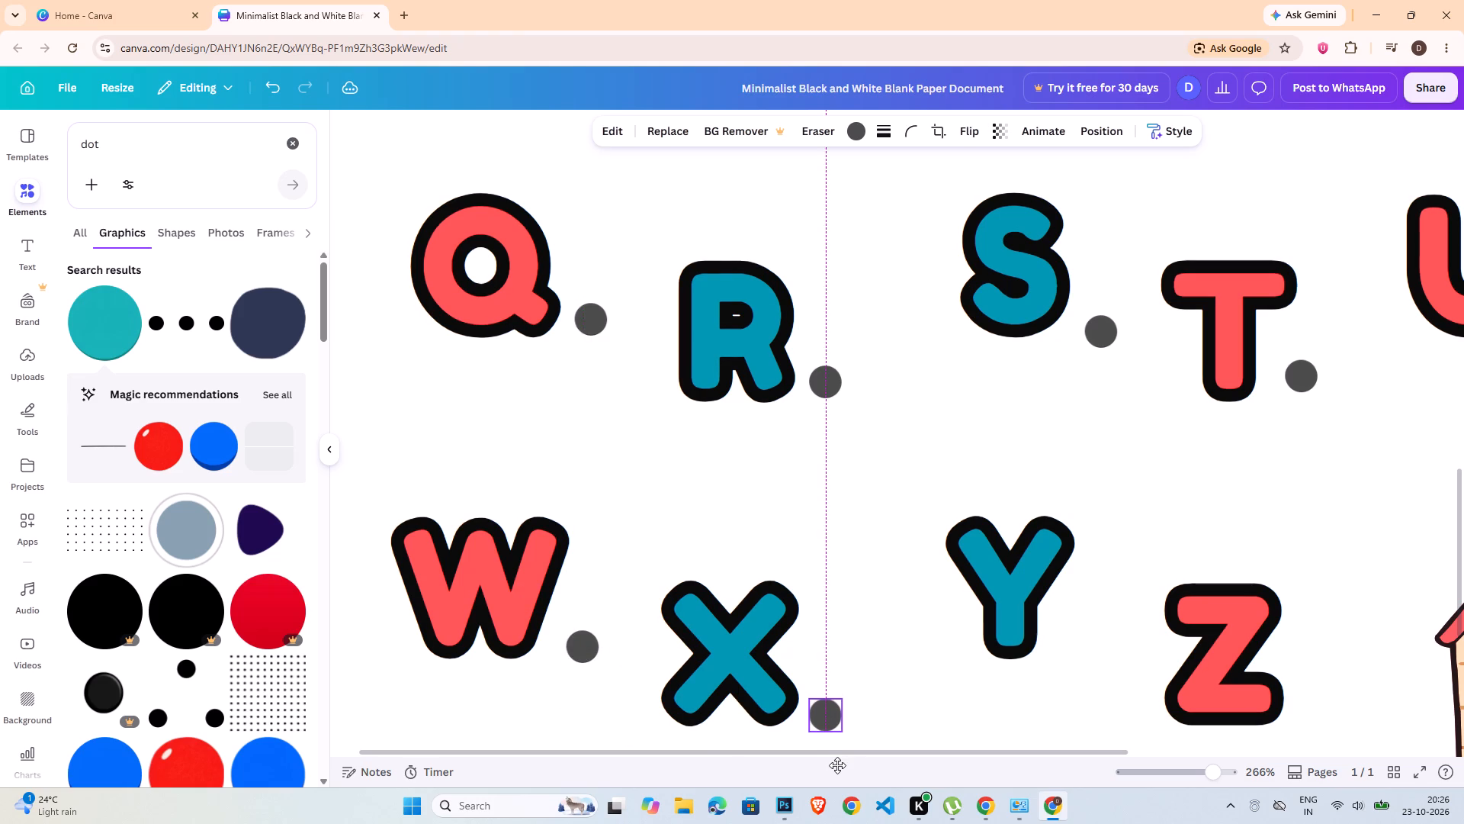
drag(837, 765, 837, 766)
Duplicate the small dot twice, placing one copy just after the letter Y and another just after the letter Z.
key(ctrl+c)
key(ctrl+v)
scroll(942, 713, down, 2)
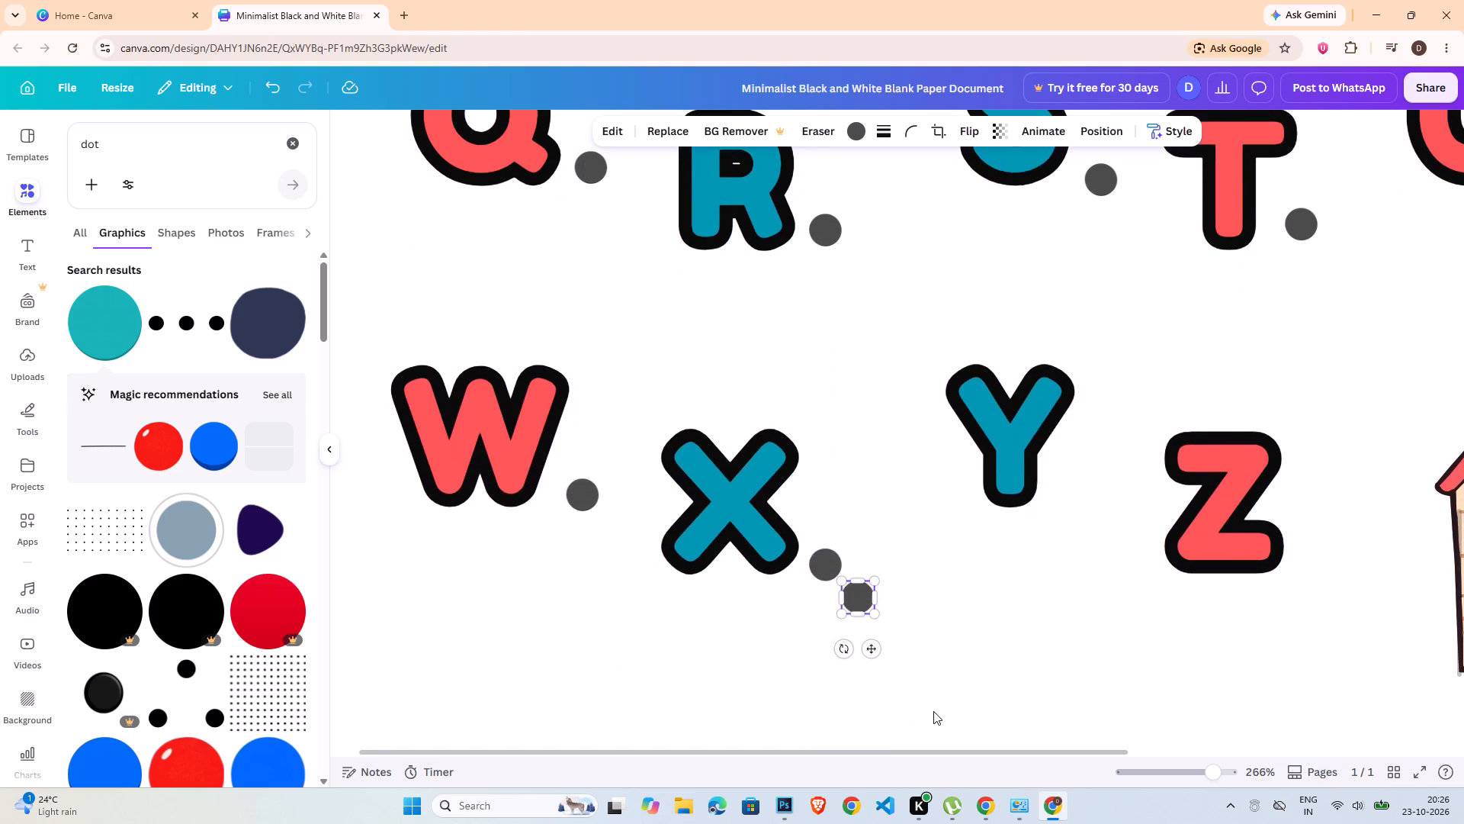
drag(872, 651, 1098, 555)
key(ctrl+c)
key(ctrl+v)
drag(1128, 592, 1335, 613)
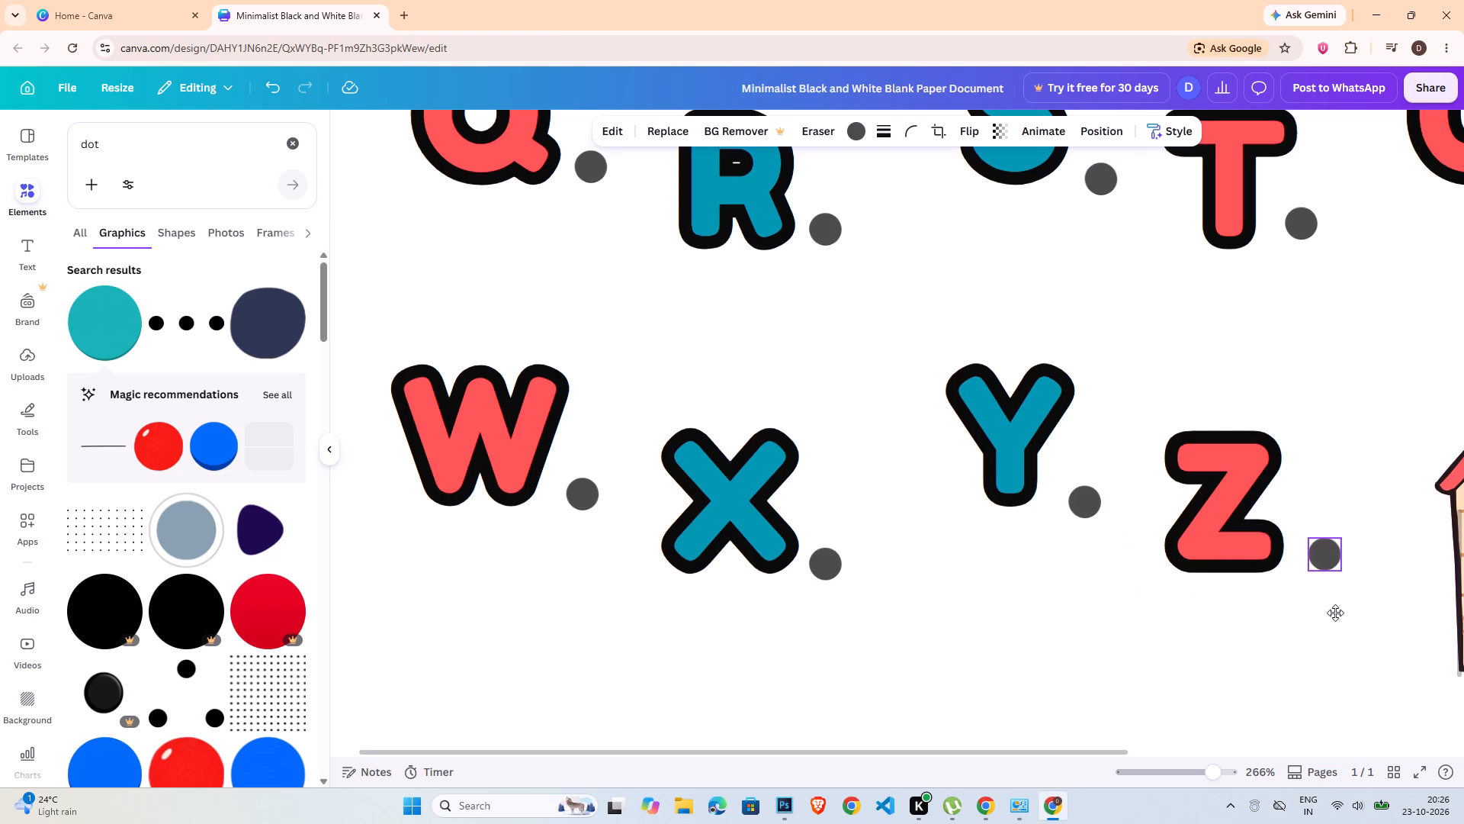
drag(1335, 613, 1325, 607)
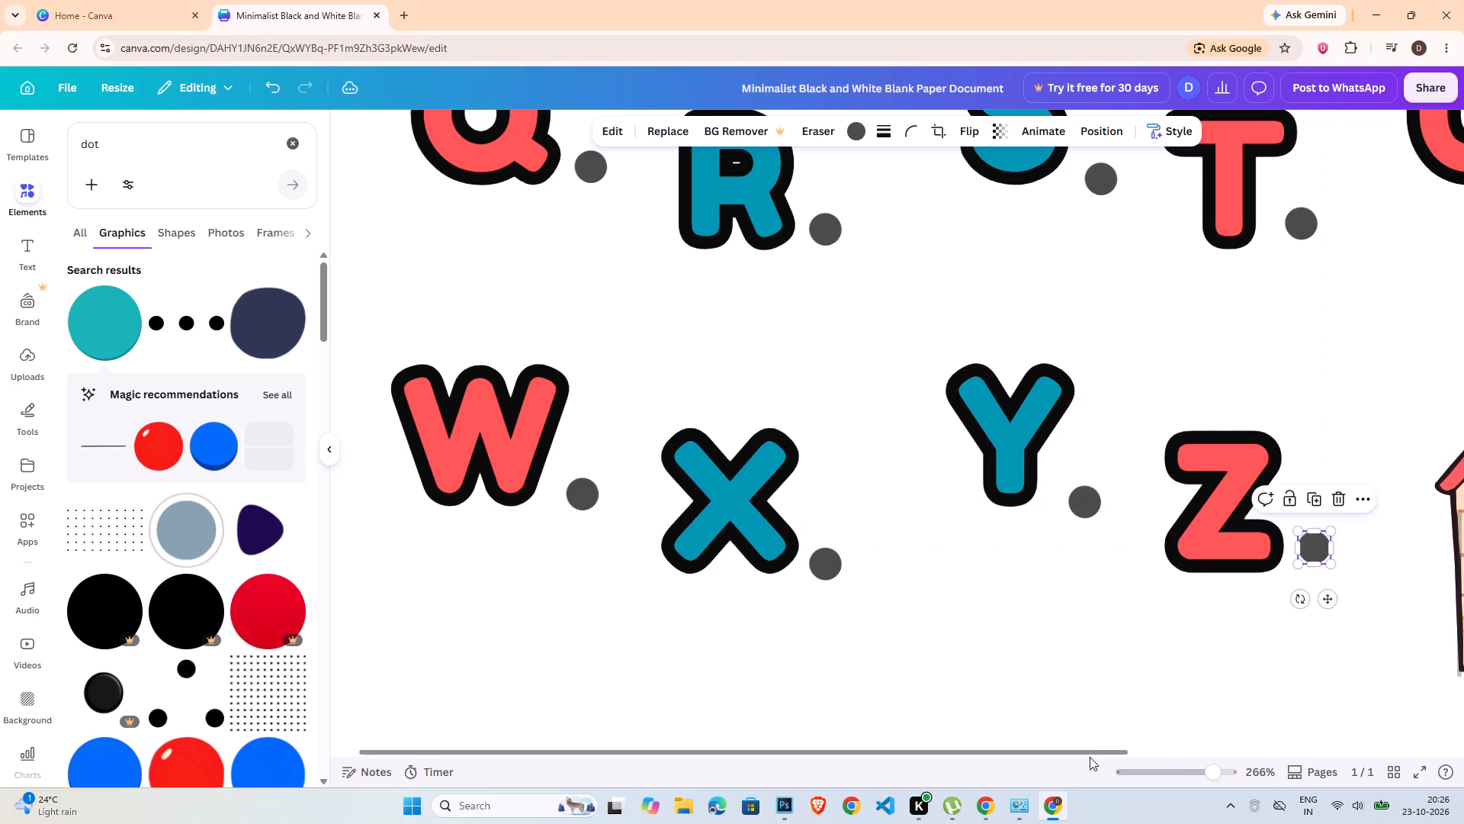
Duplicate the dot beside the letter Z and place the copy at the doghouse's lower front-left corner.
drag(1102, 752, 1259, 738)
key(ctrl+c)
key(ctrl+v)
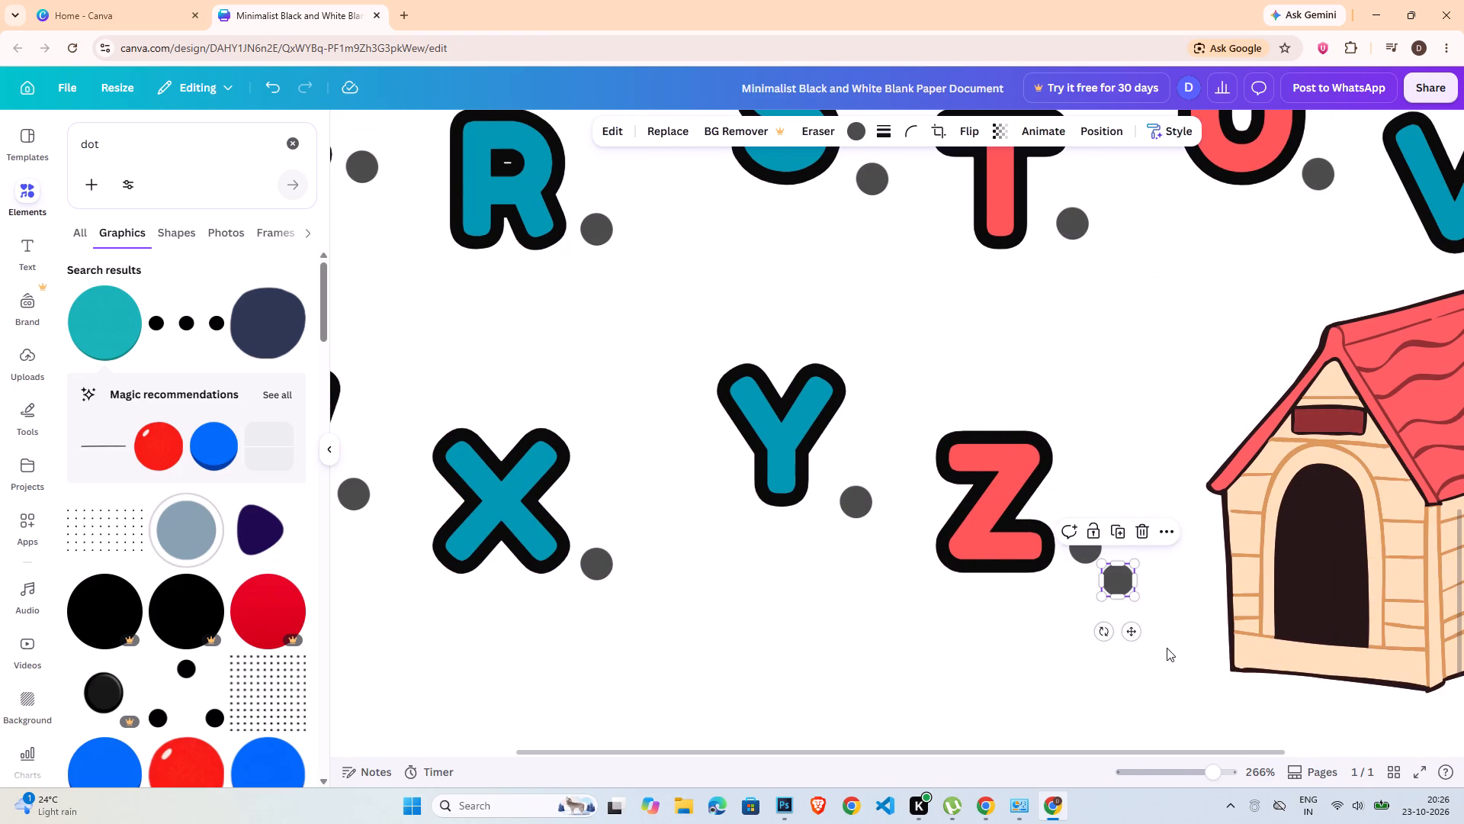
drag(1125, 636, 1211, 690)
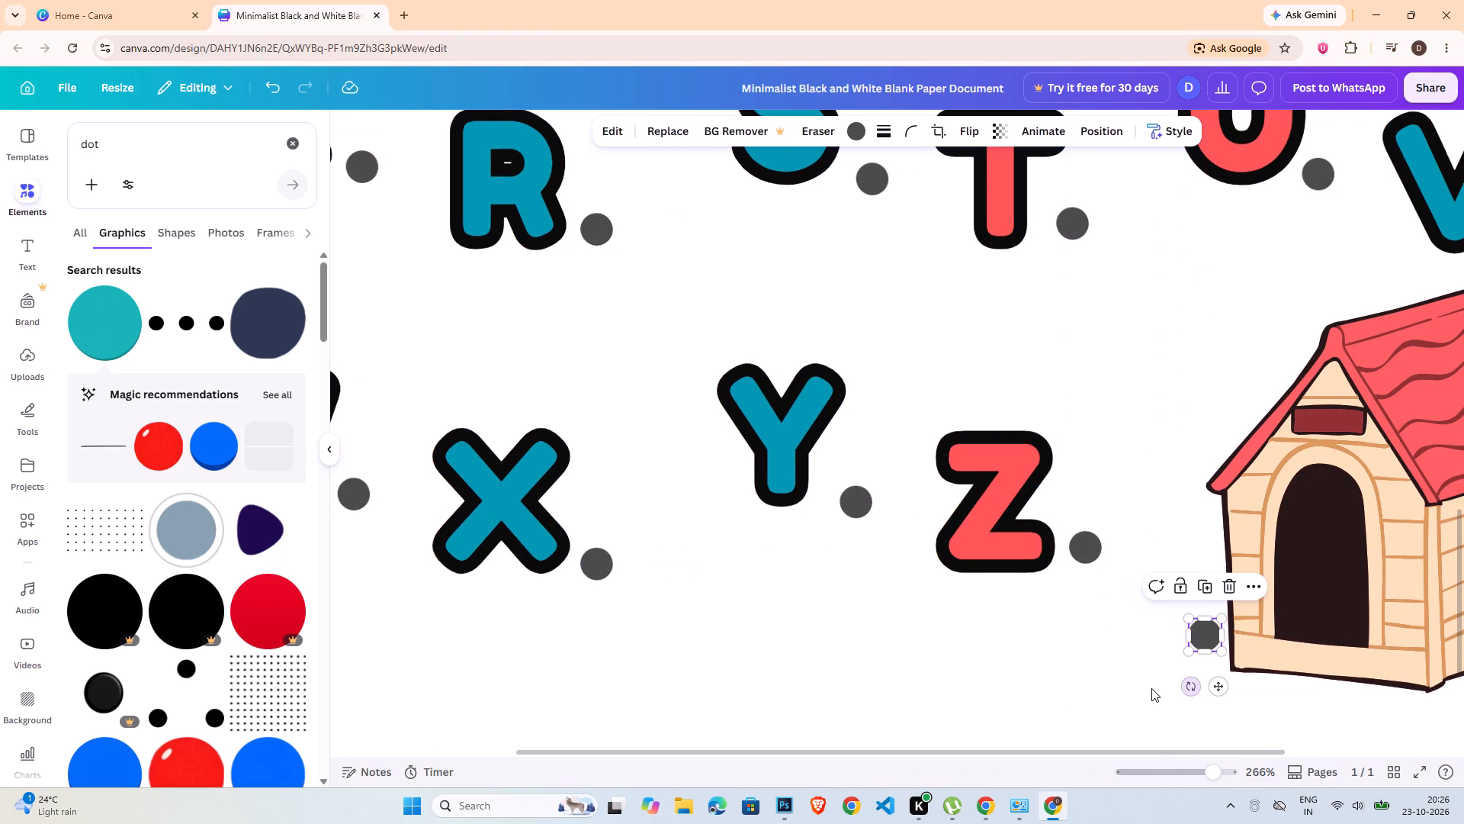
Change the text colour of the letters L, N, P, Q, T and W to the default solid yellow.
click(1193, 777)
click(1170, 776)
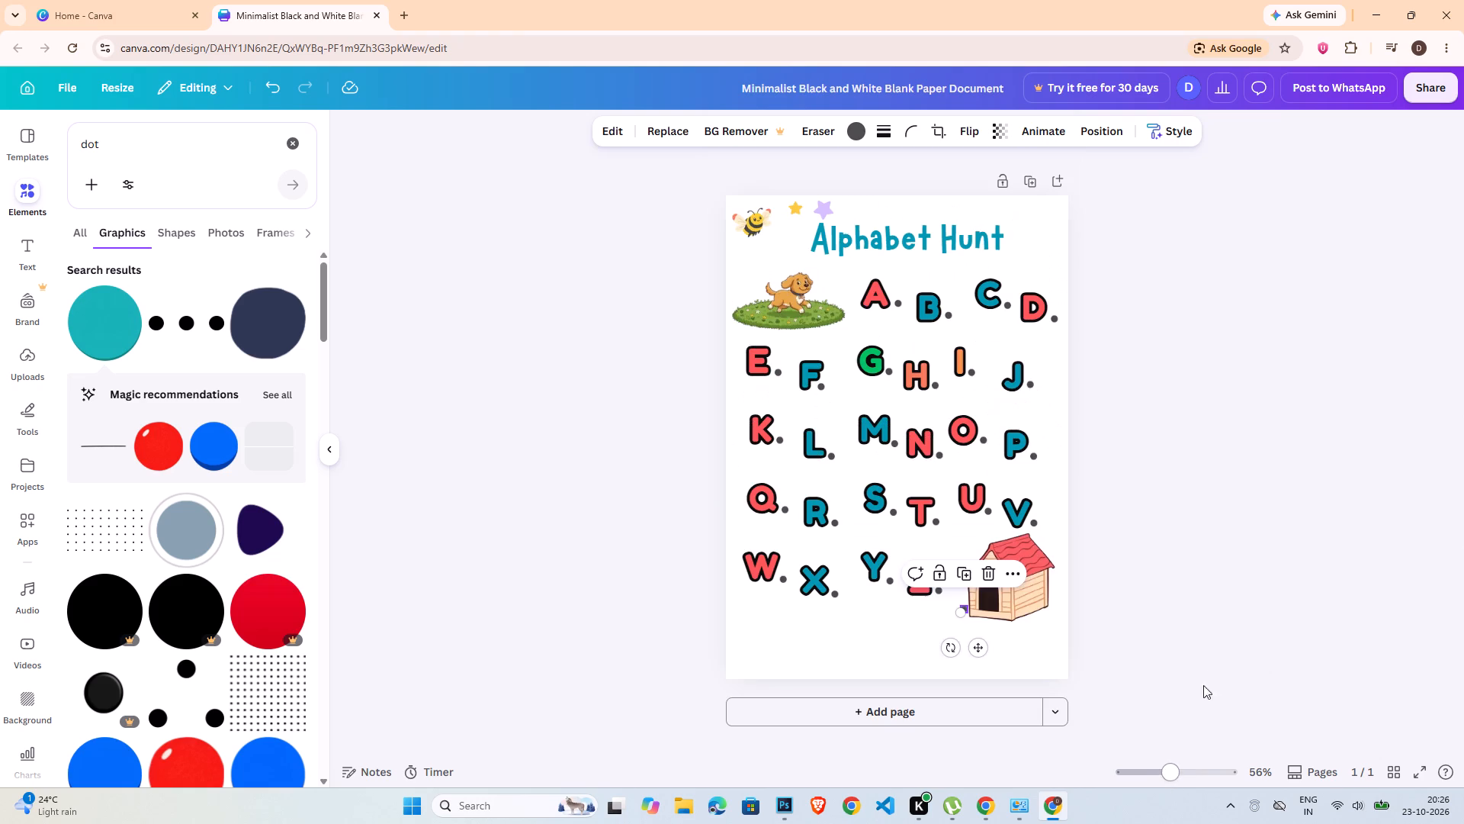
click(1227, 619)
click(819, 448)
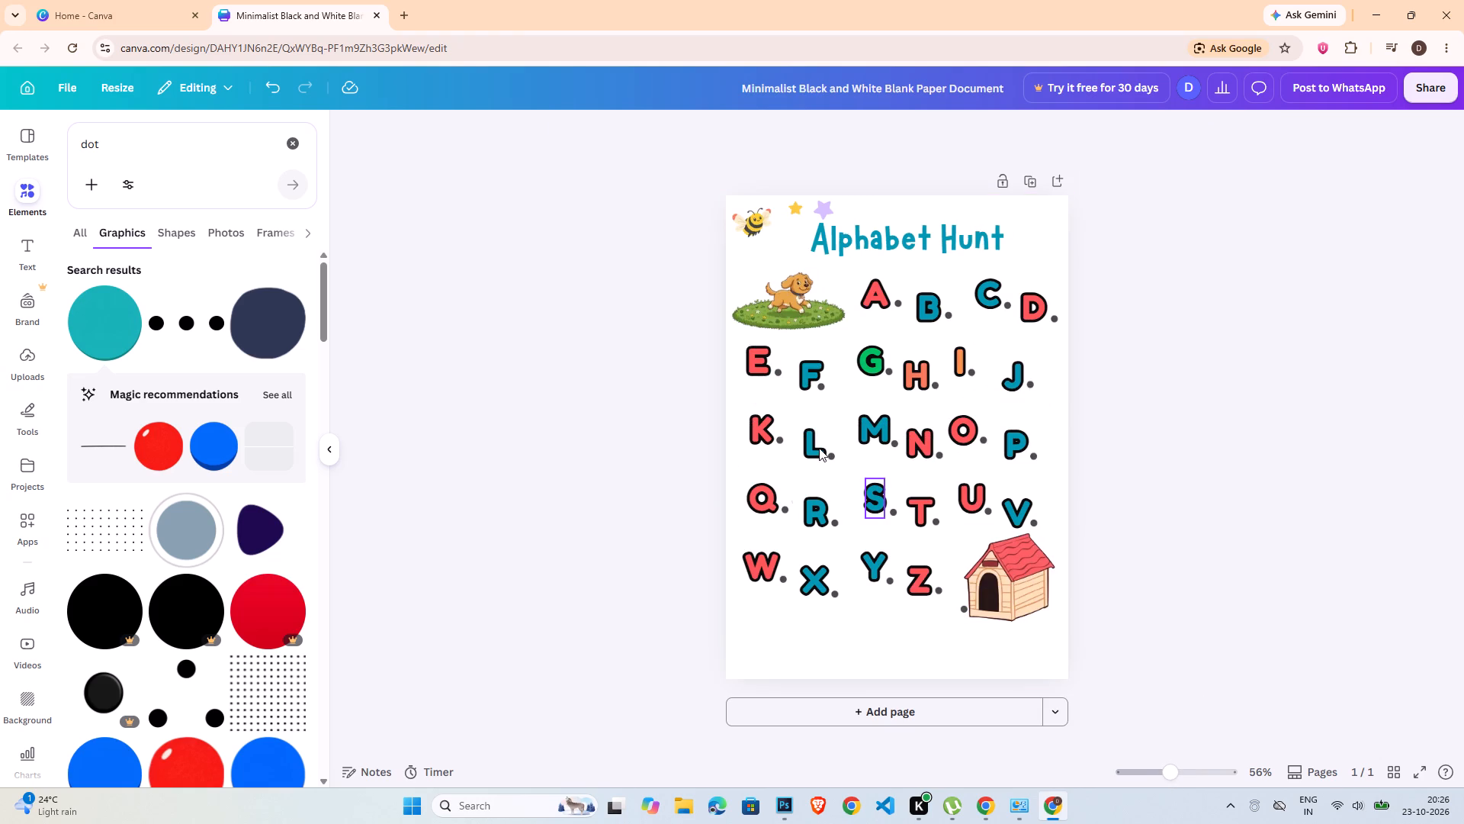
shift+click(929, 440)
shift+click(915, 517)
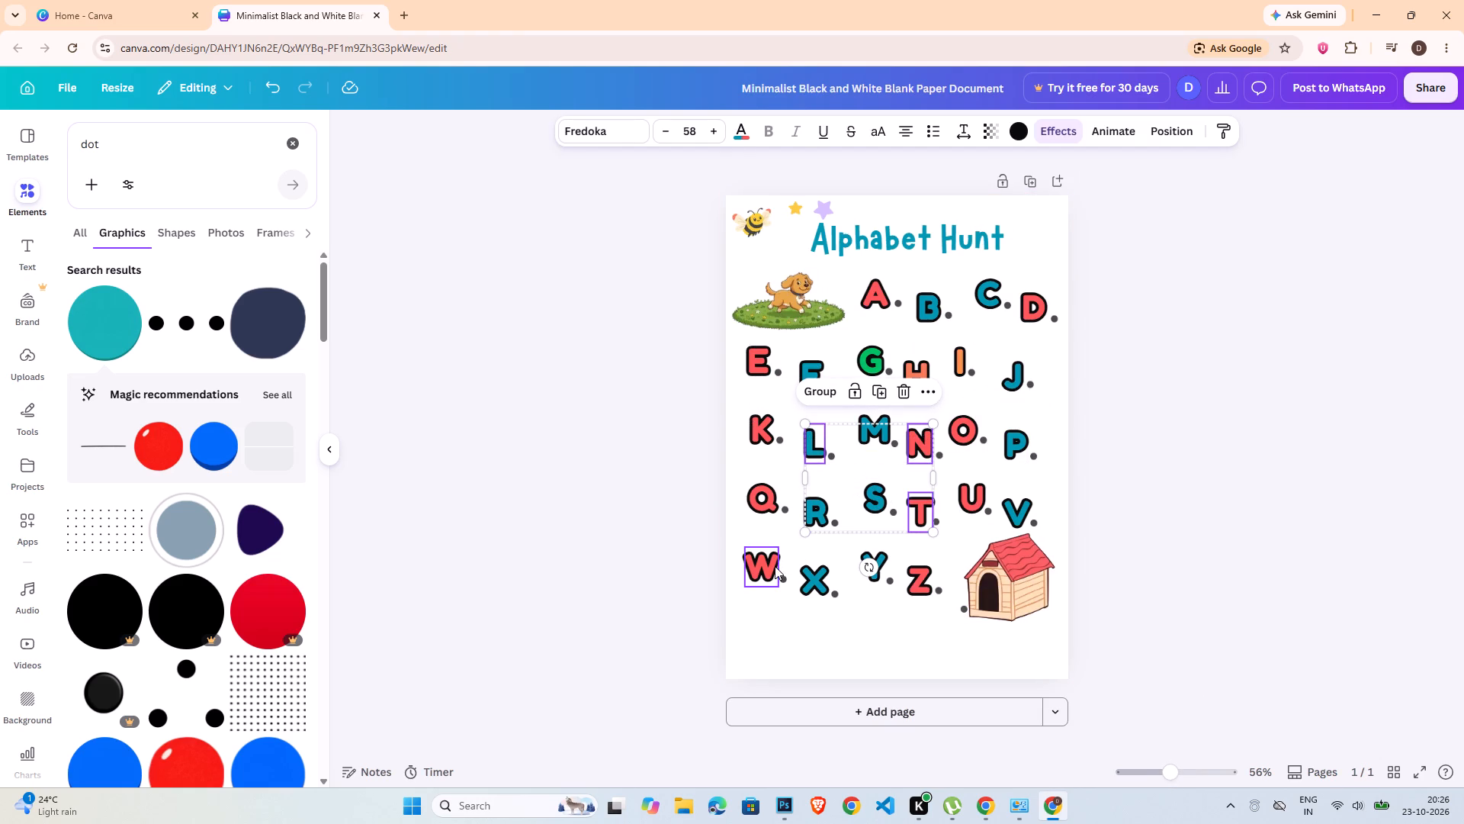
shift+click(778, 570)
shift+click(767, 496)
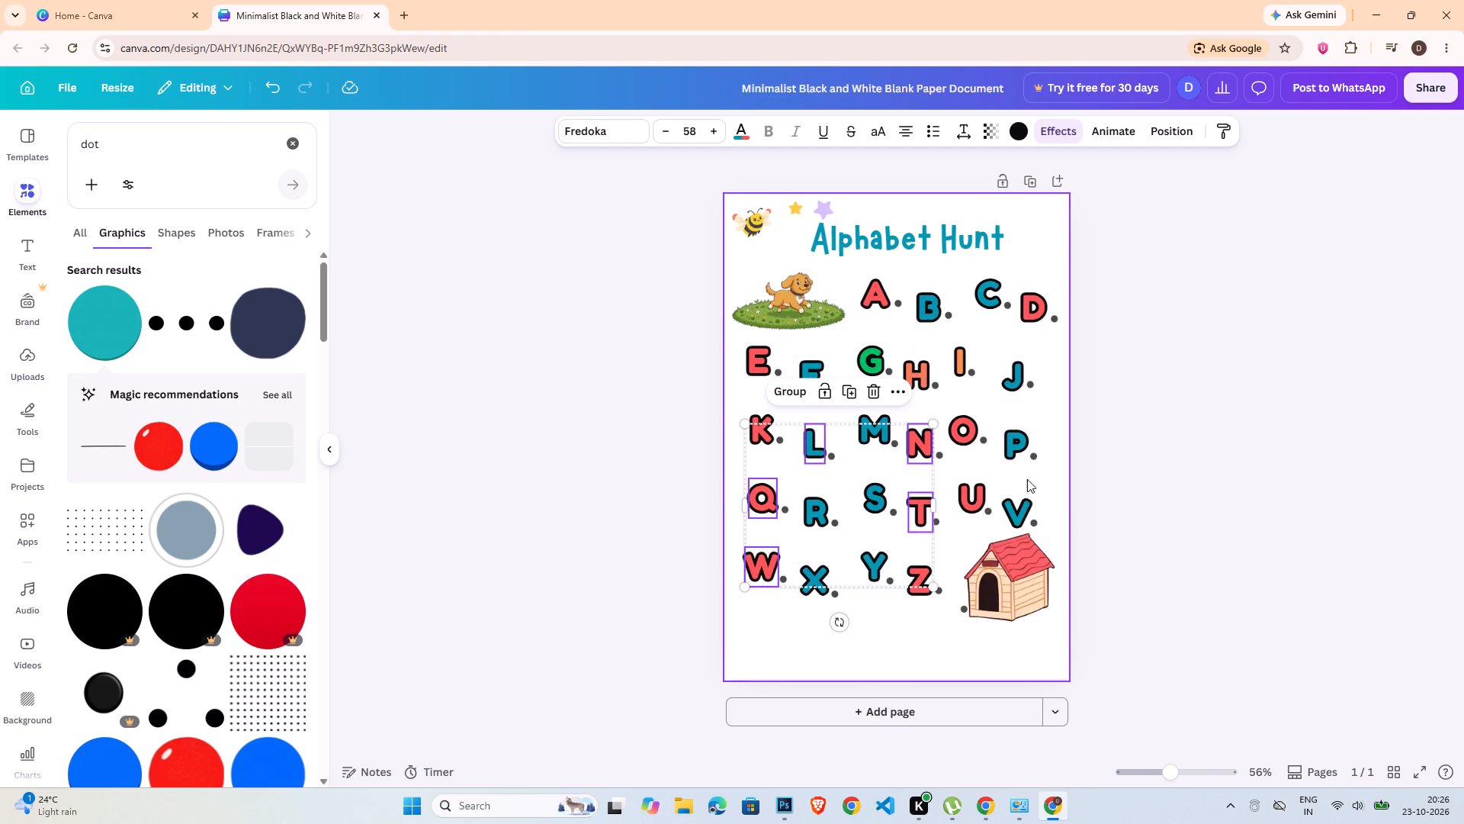
shift+click(1021, 439)
click(742, 128)
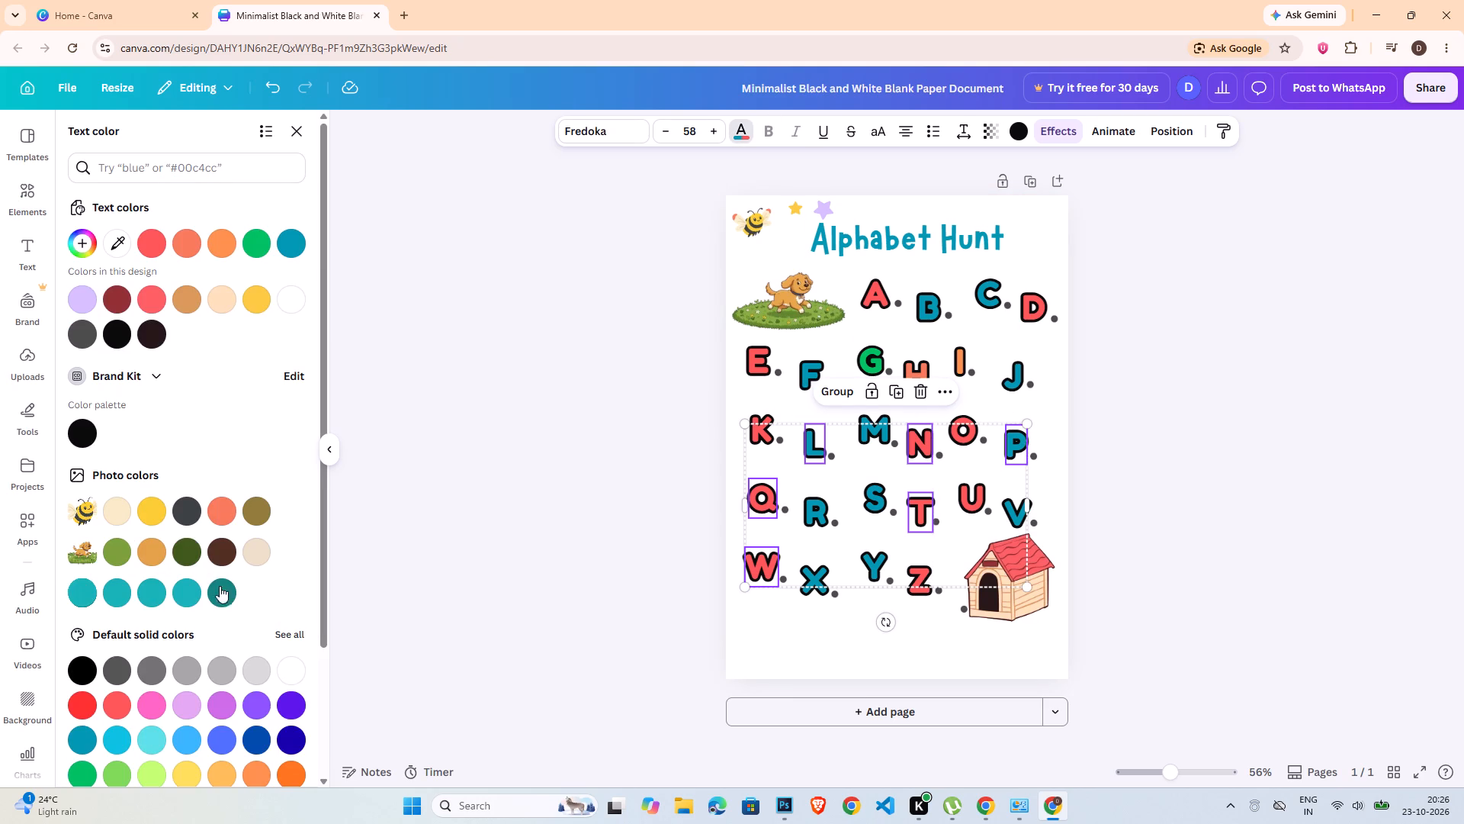
scroll(221, 626, down, 2)
click(188, 626)
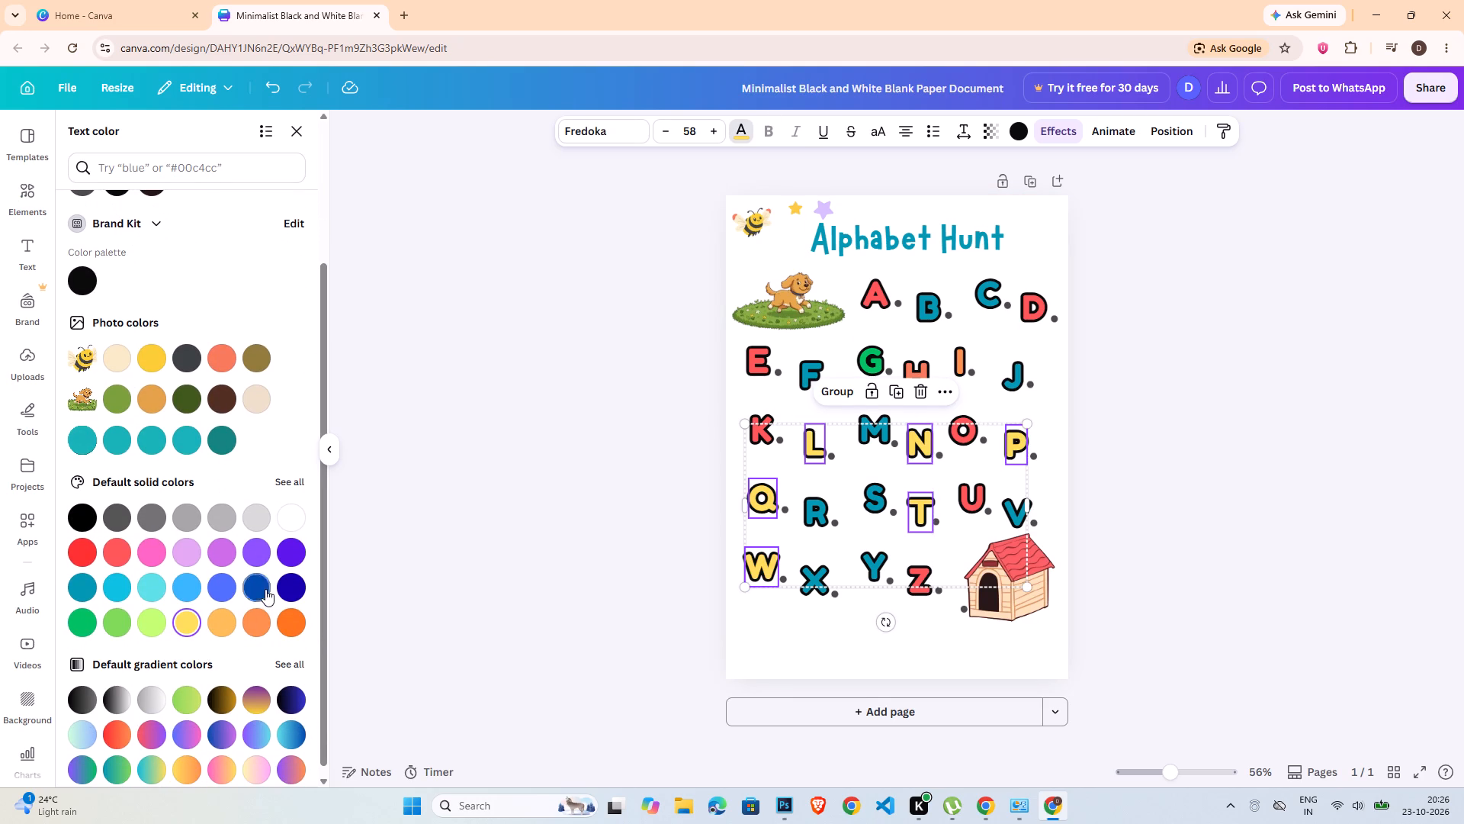
double_click(1125, 442)
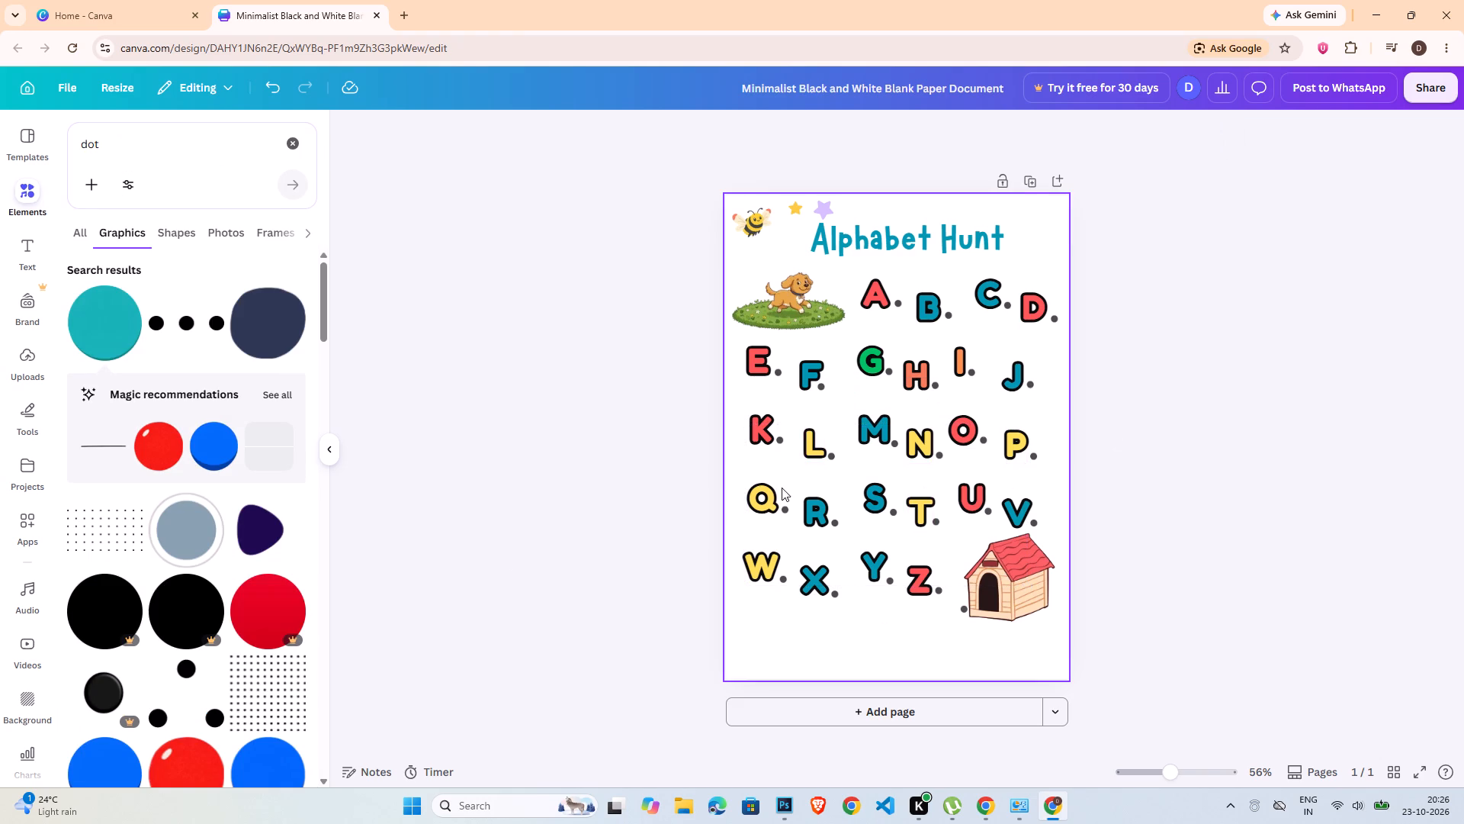
Recolour the letters Q and T turquoise.
click(774, 490)
shift+click(911, 507)
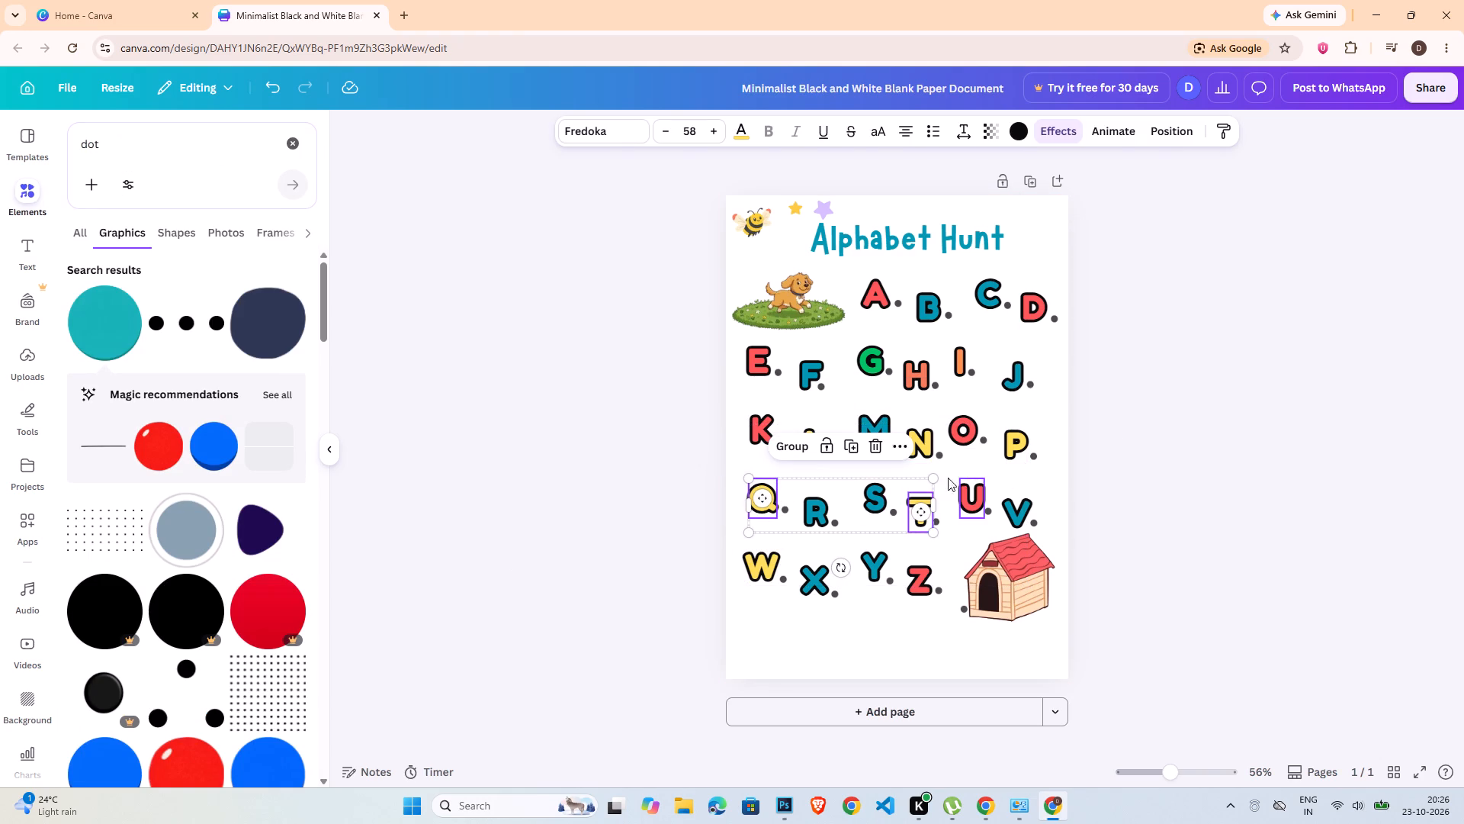
click(745, 130)
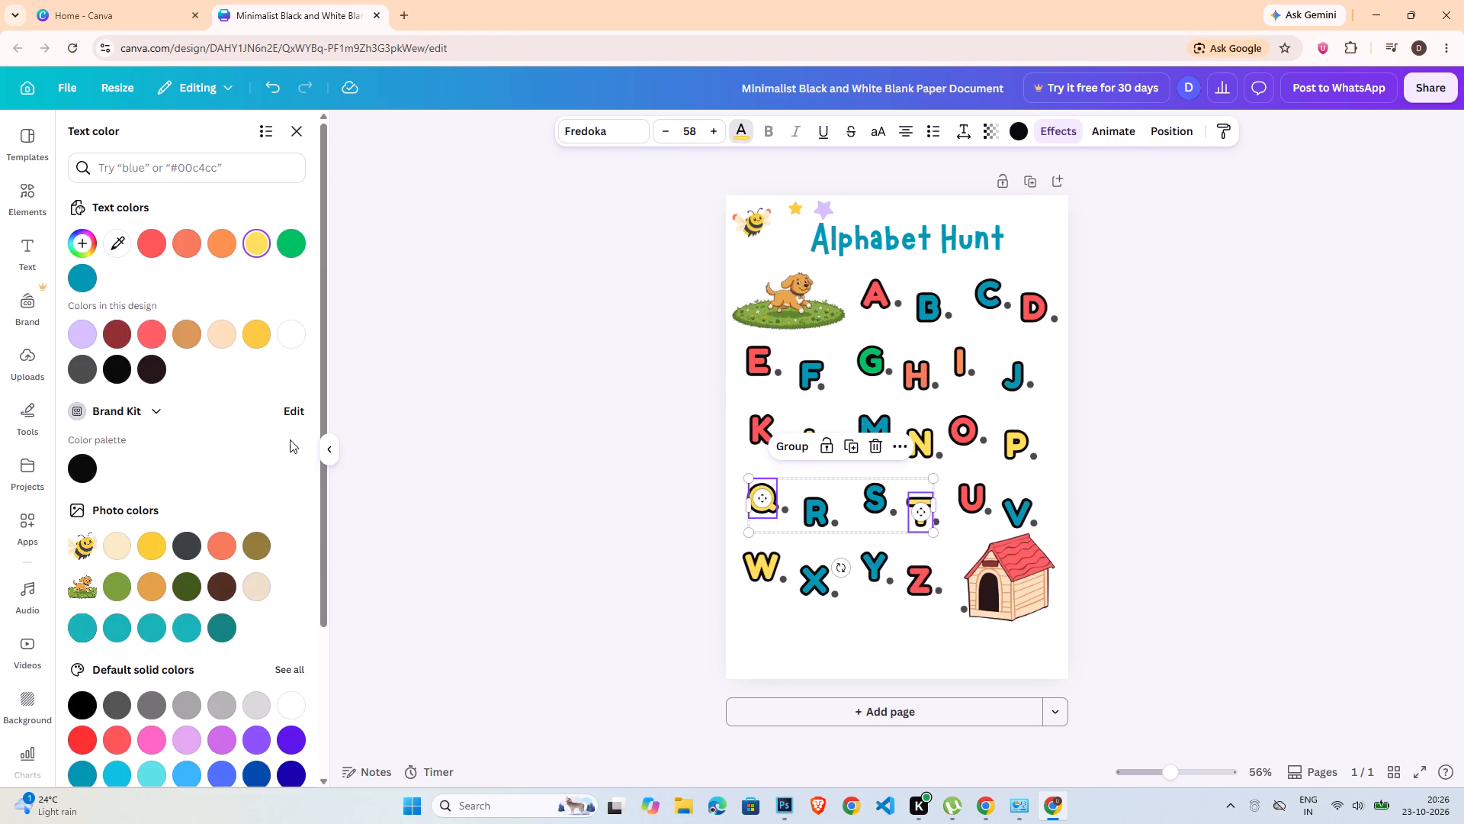
scroll(168, 638, down, 1)
click(149, 541)
double_click(1167, 404)
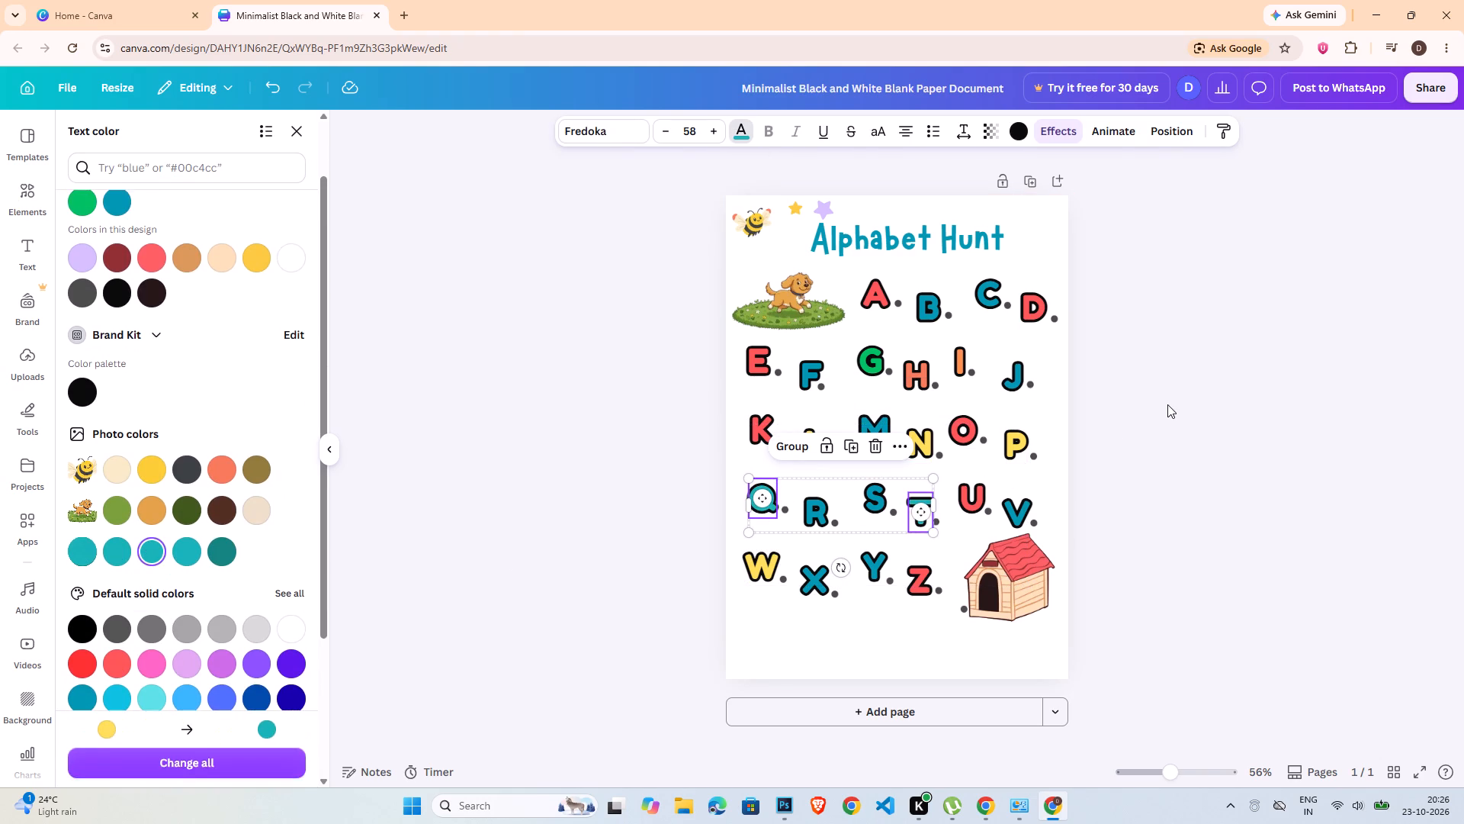
Recolour the letter S with the coral shade from the bee's photo colours.
click(881, 501)
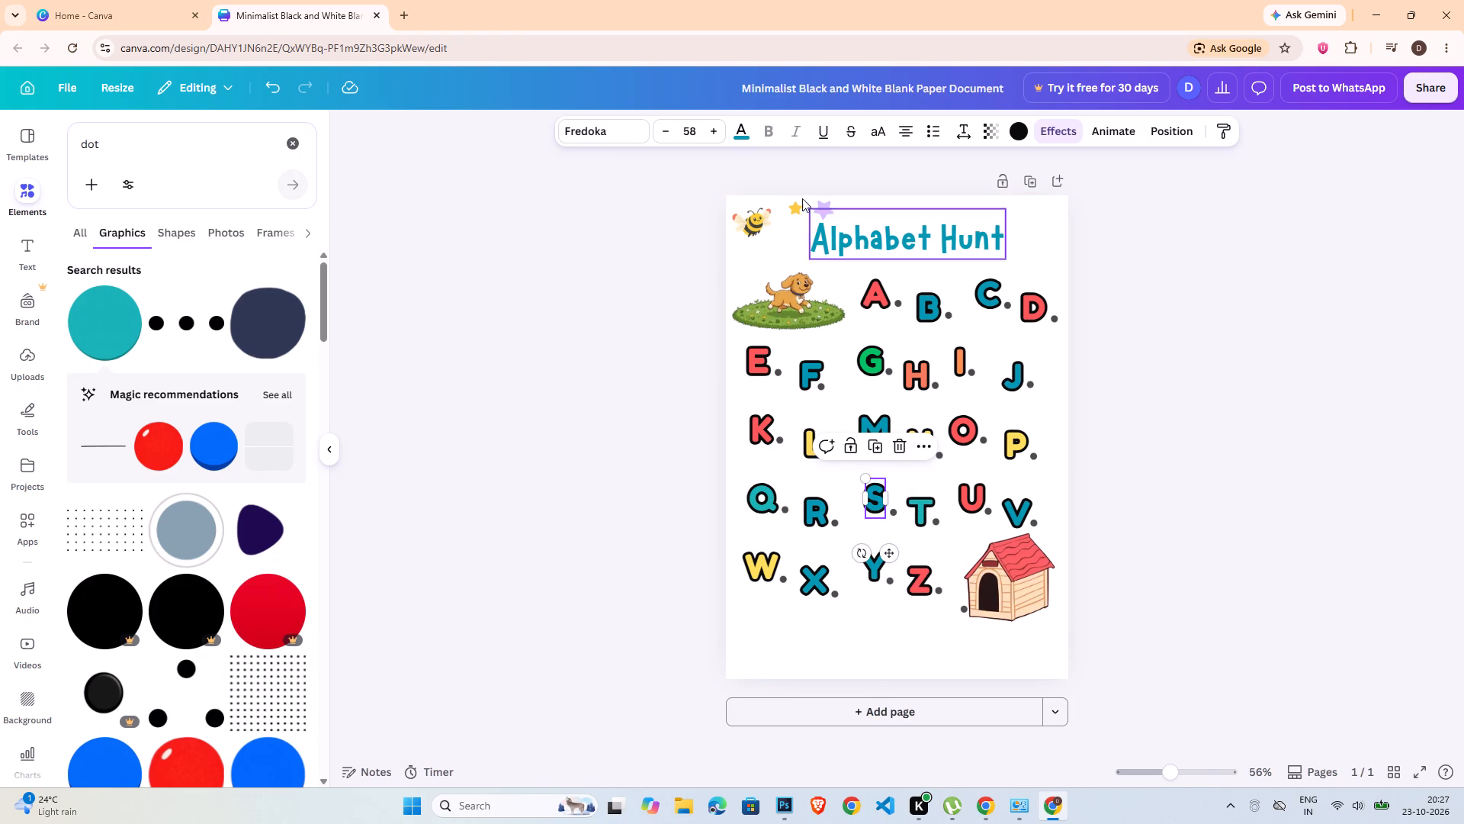
click(741, 126)
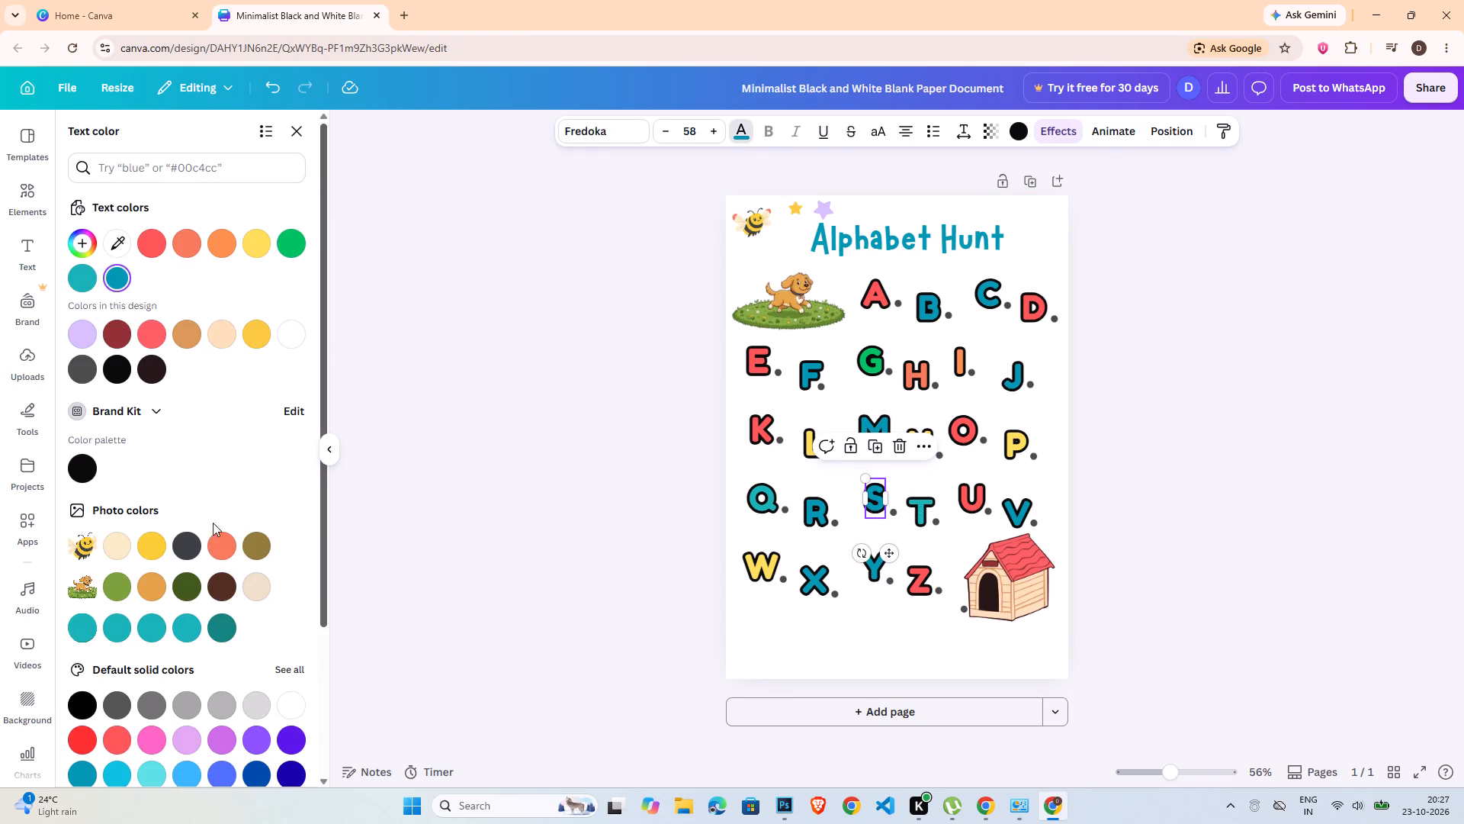
click(222, 536)
double_click(1404, 424)
Recolour the letter Y with the darkest orange among the default solid colours.
click(871, 568)
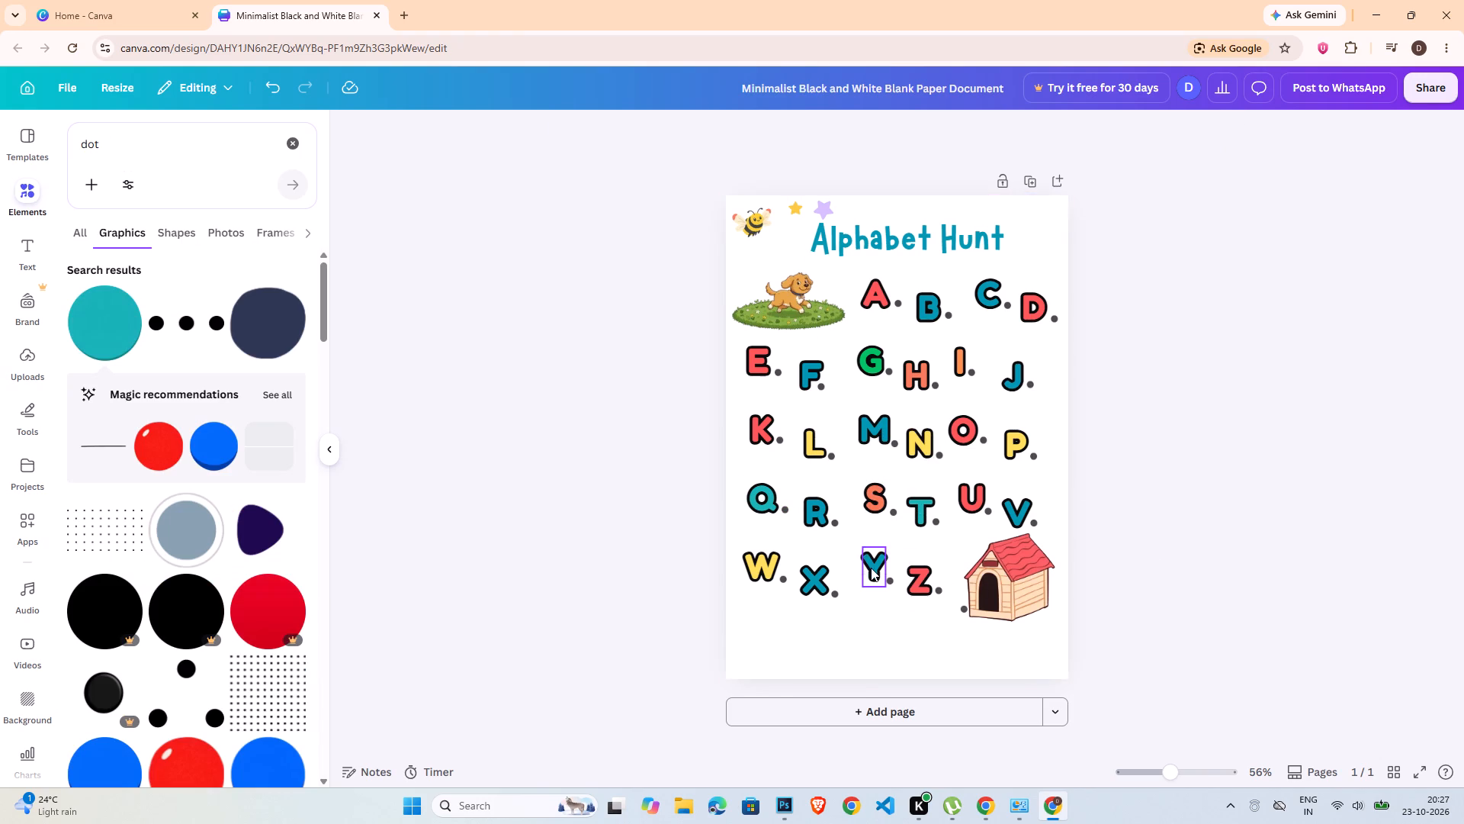
click(740, 135)
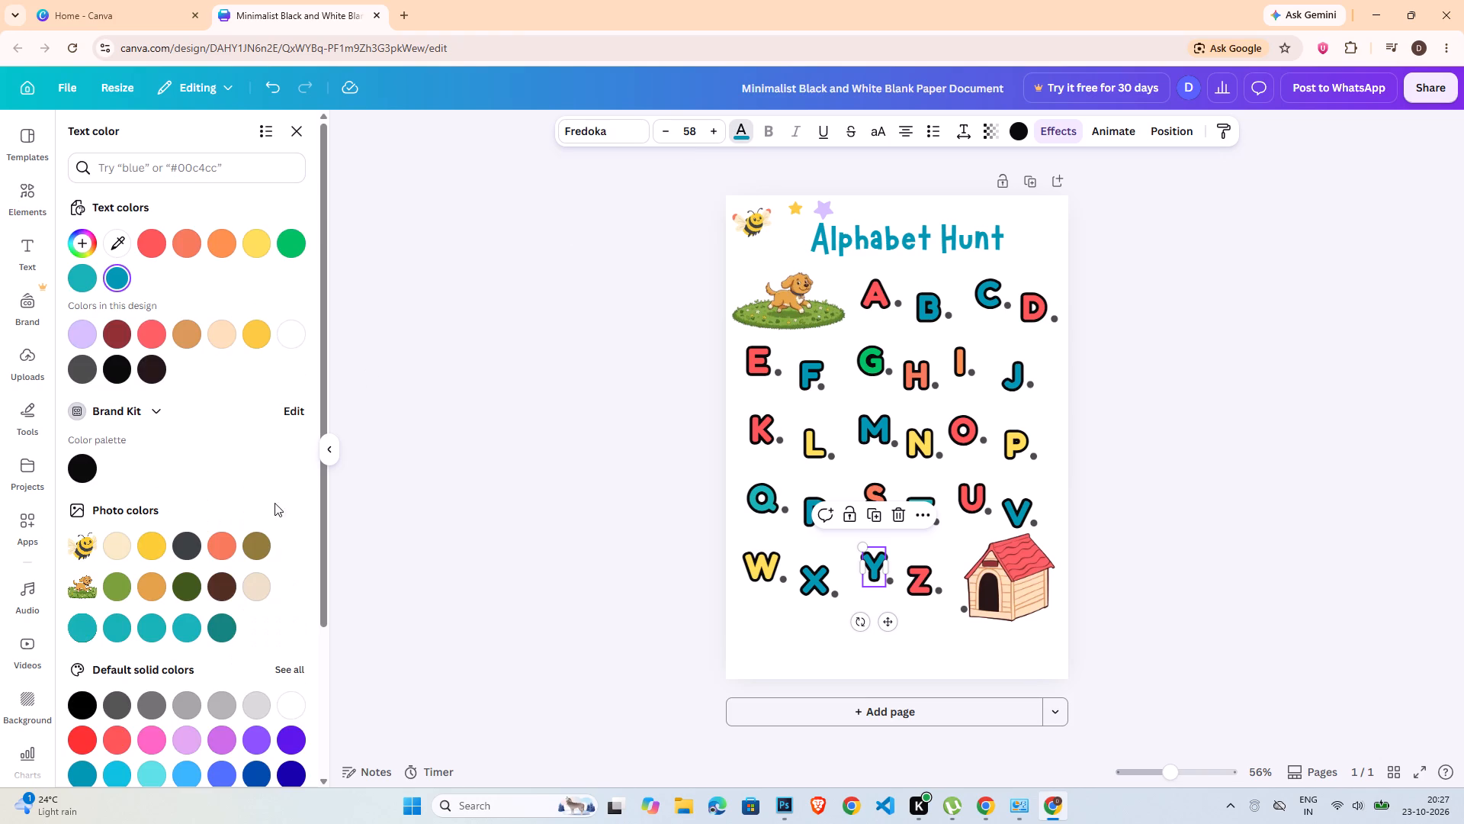
scroll(212, 581, down, 3)
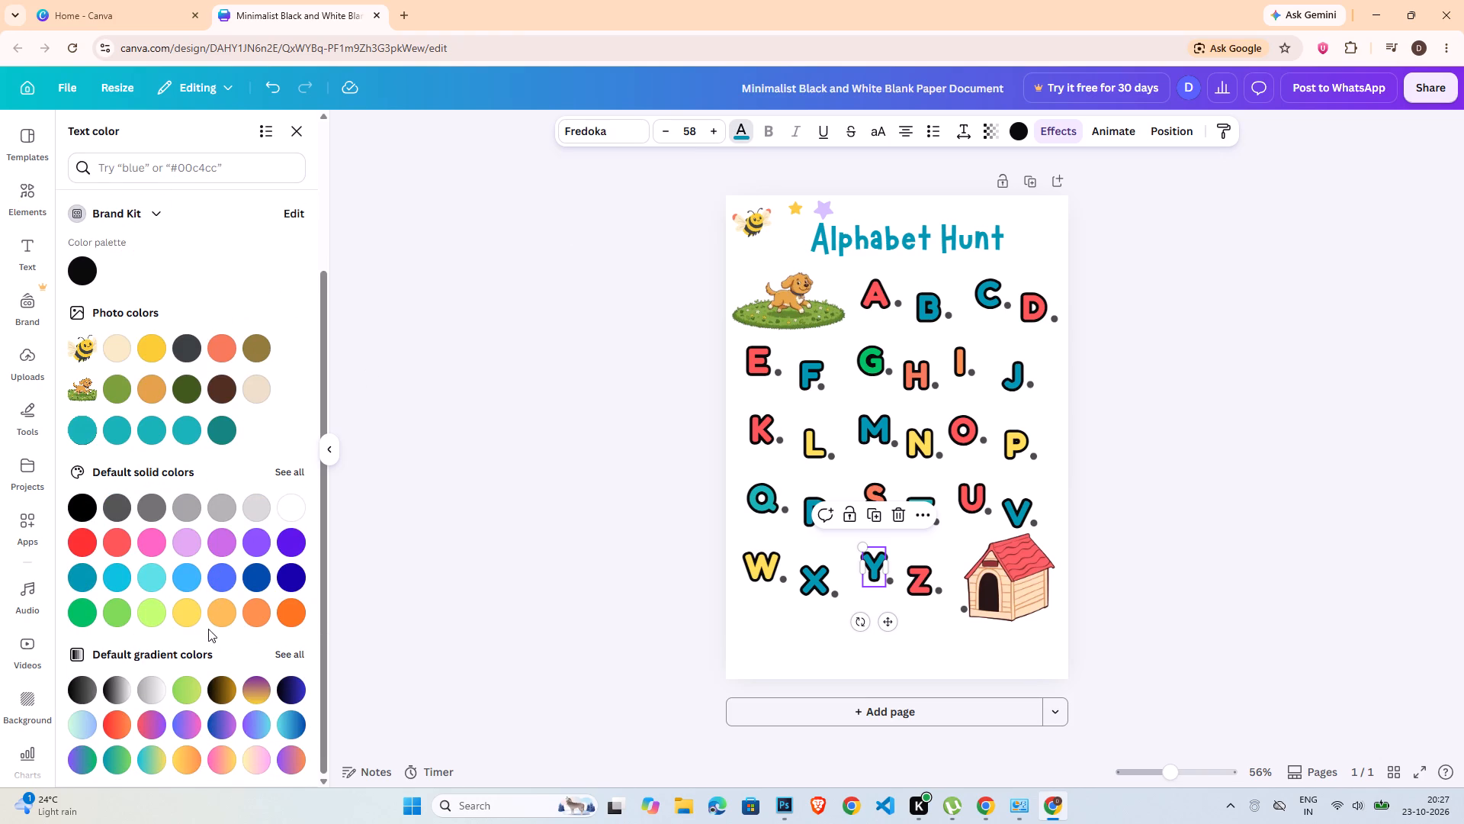
click(291, 613)
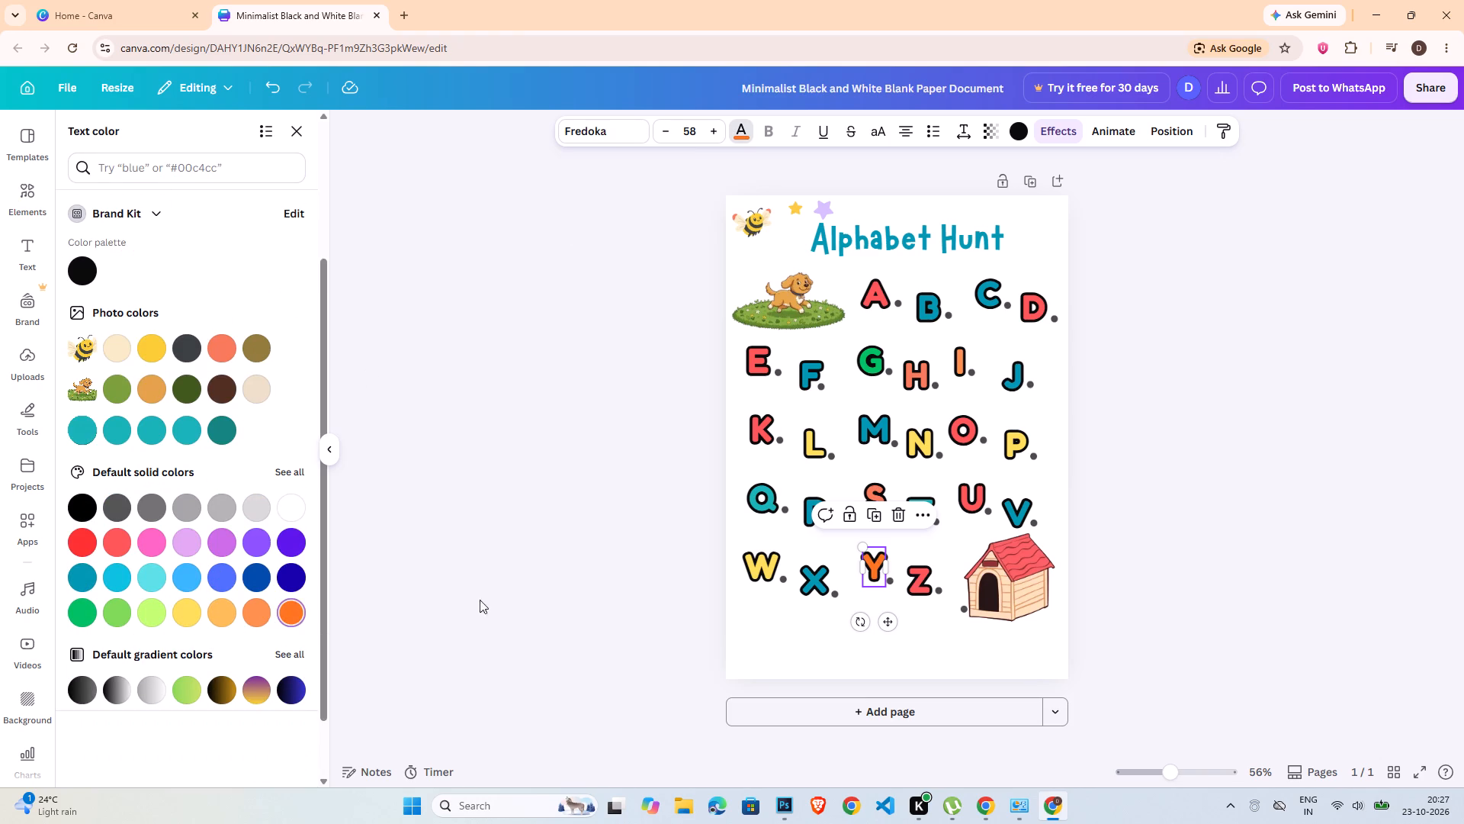
double_click(1173, 419)
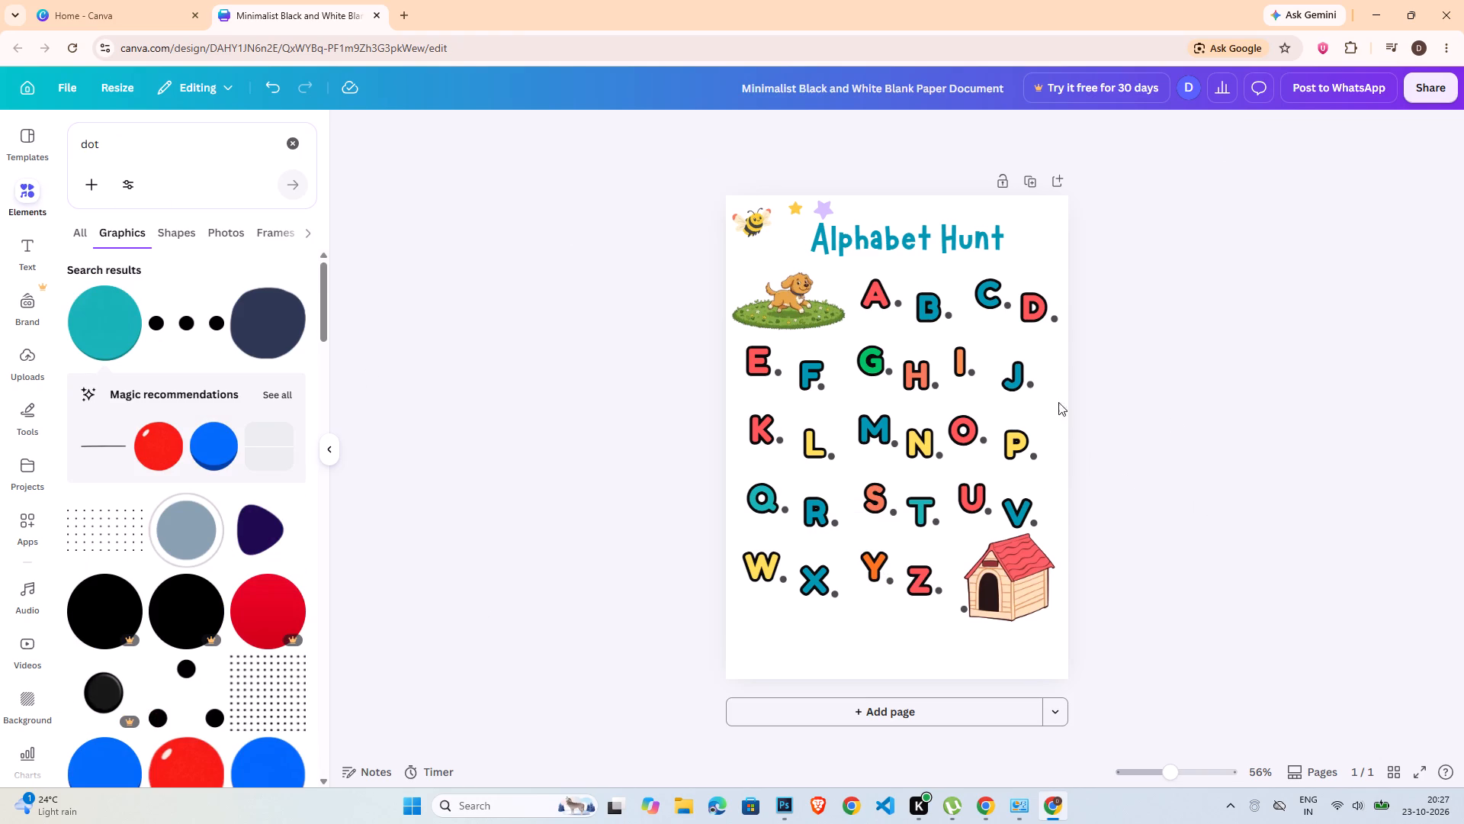
Bring the "Alphabet Hunt" title to the front and move it up near the page's top edge, level with the bee.
drag(951, 246, 951, 238)
click(959, 169)
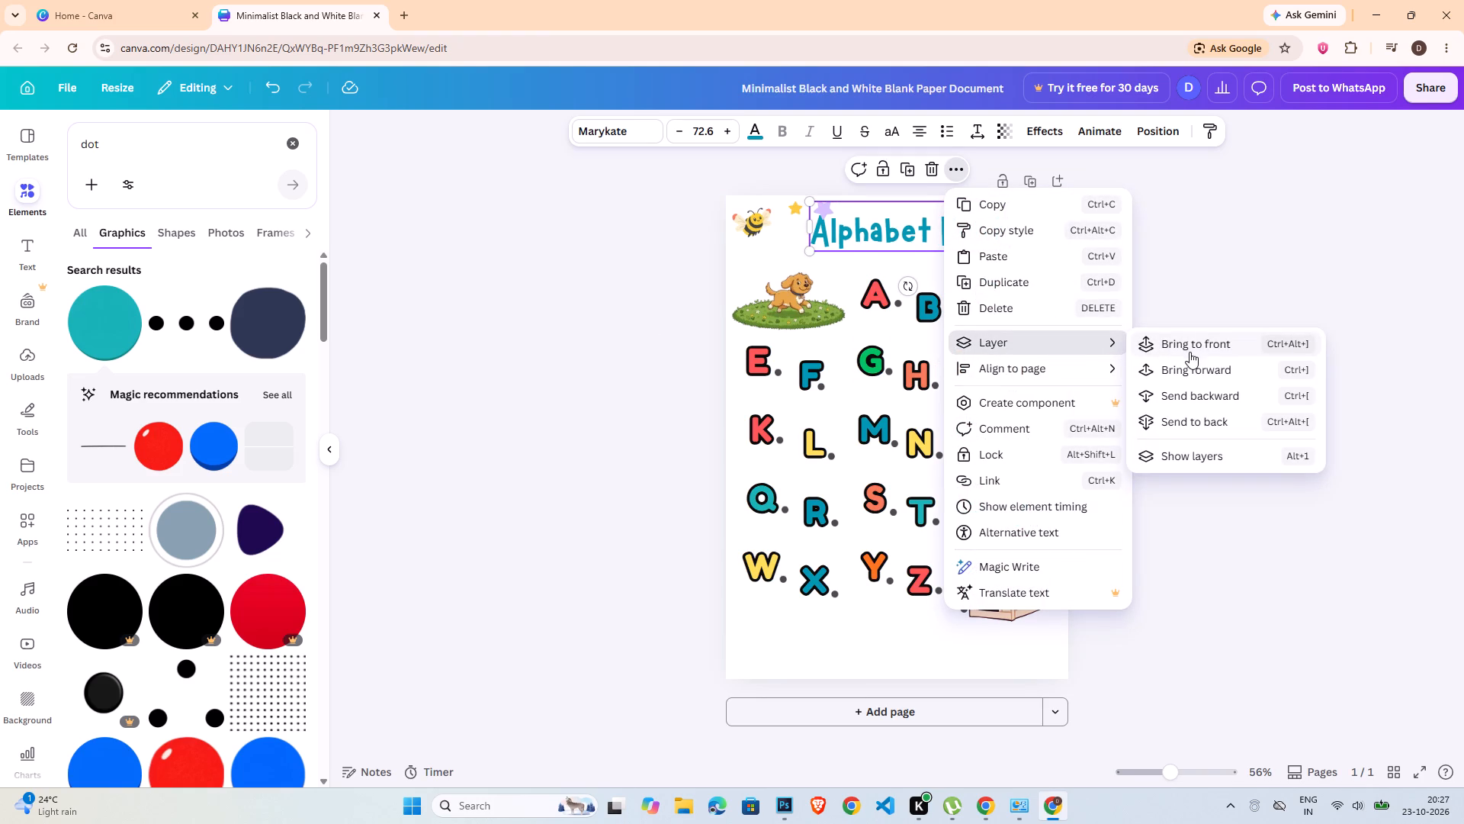
click(1196, 346)
click(1312, 273)
drag(1001, 239, 999, 225)
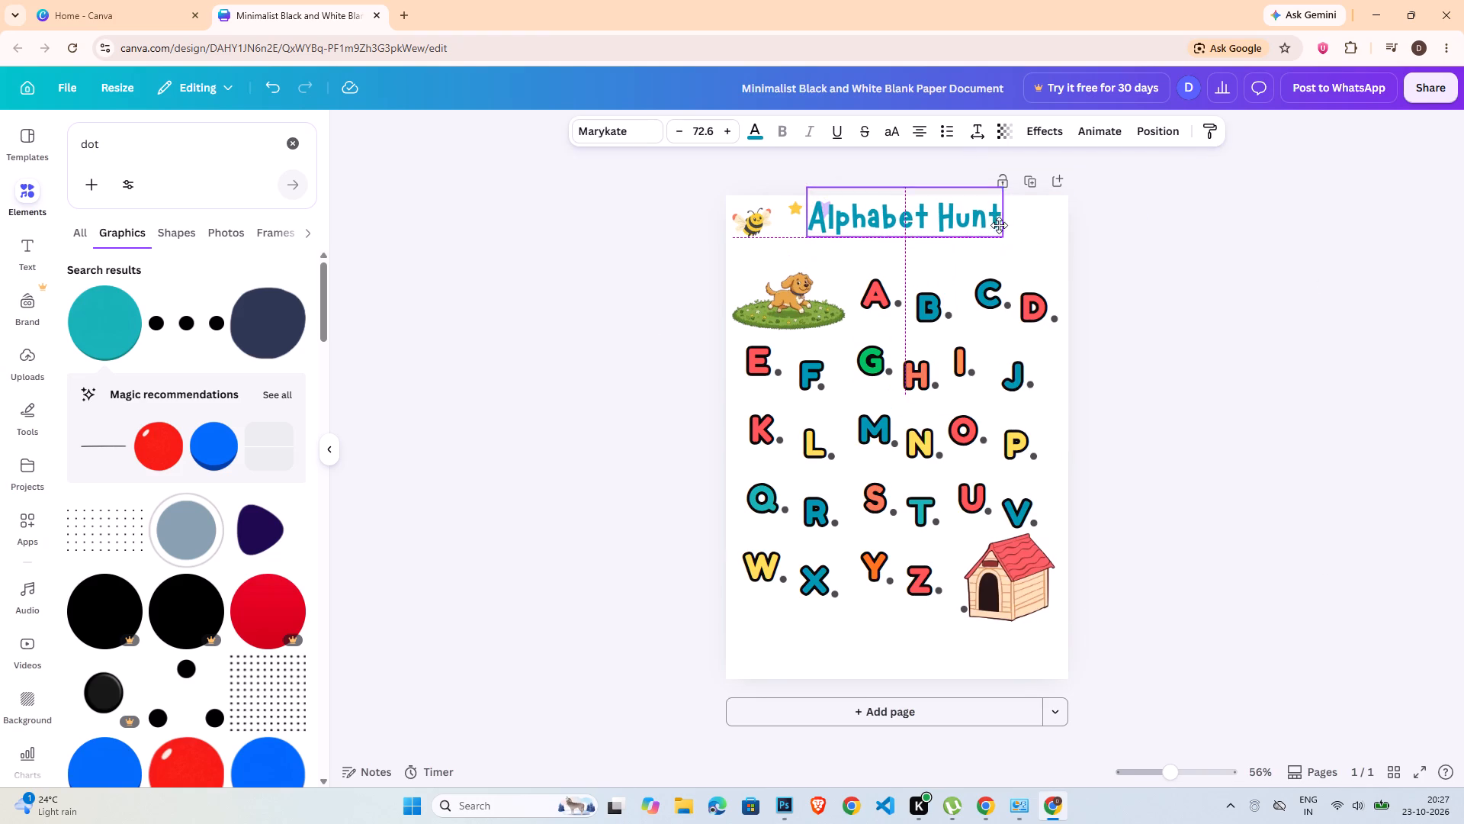
drag(999, 225, 1003, 228)
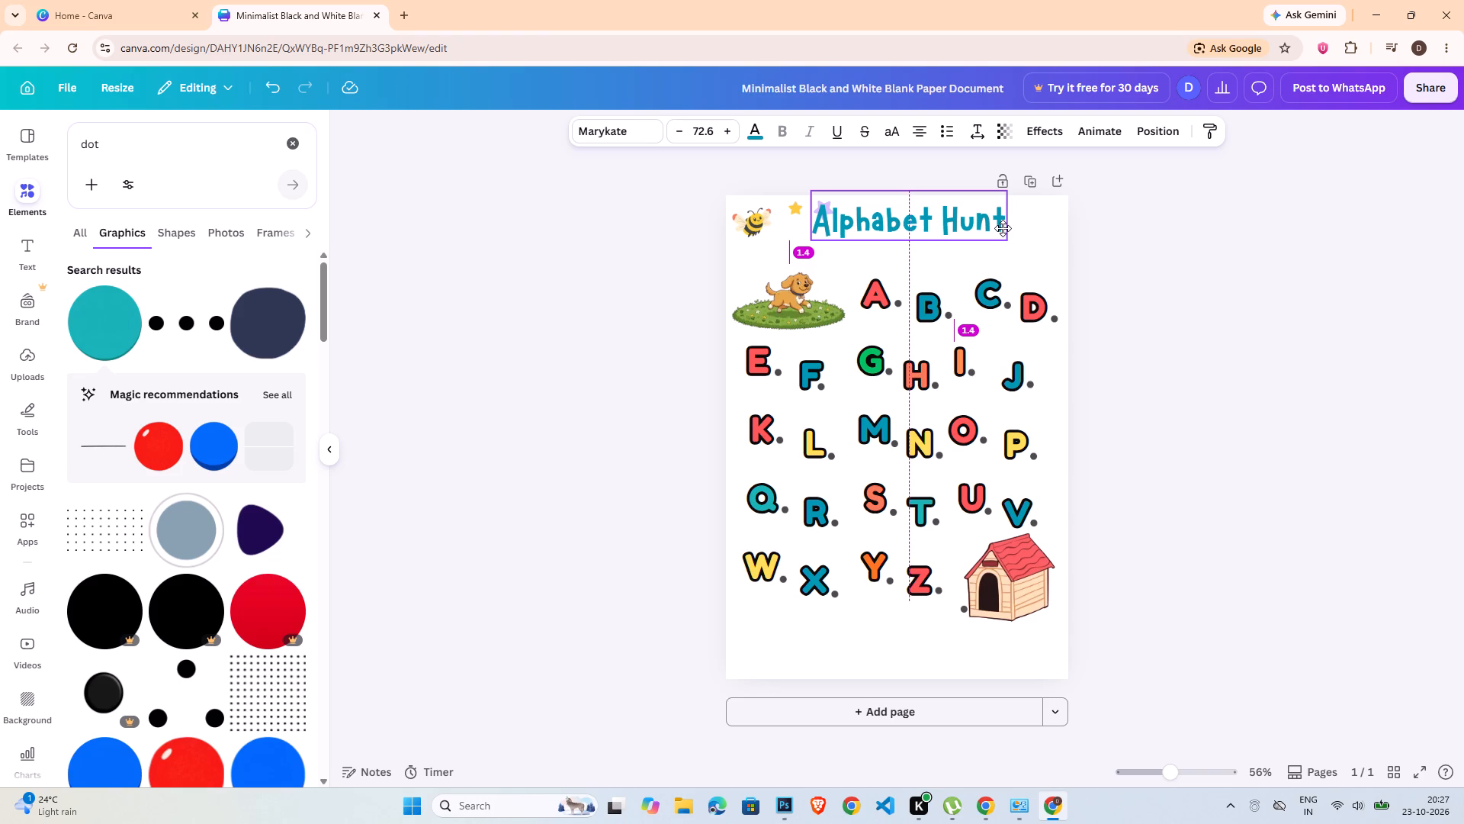
drag(1003, 228, 1003, 230)
click(1147, 272)
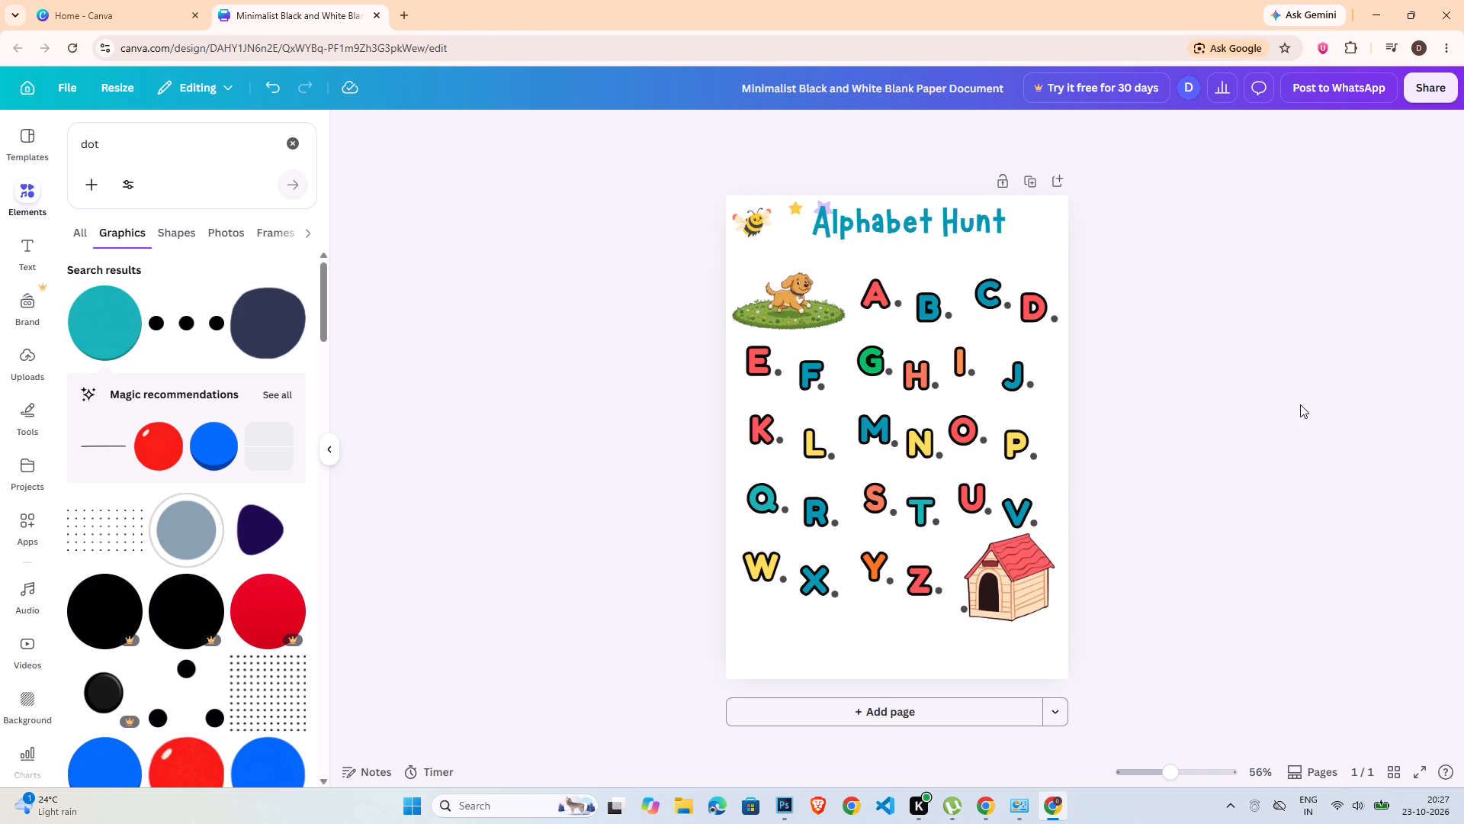
Add a subheading text box and place it just below the "Alphabet Hunt" title.
click(297, 138)
click(26, 253)
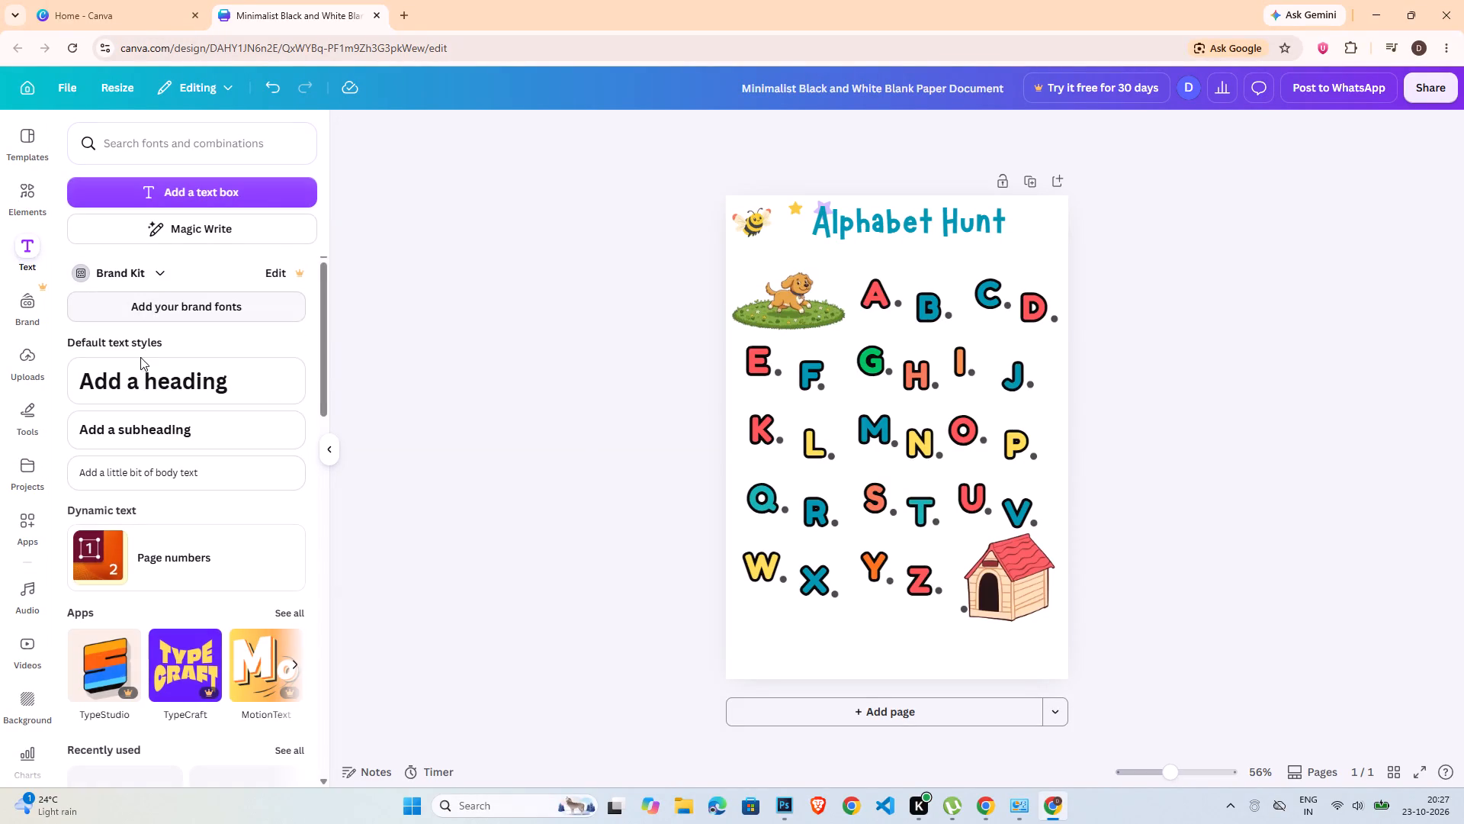
click(152, 425)
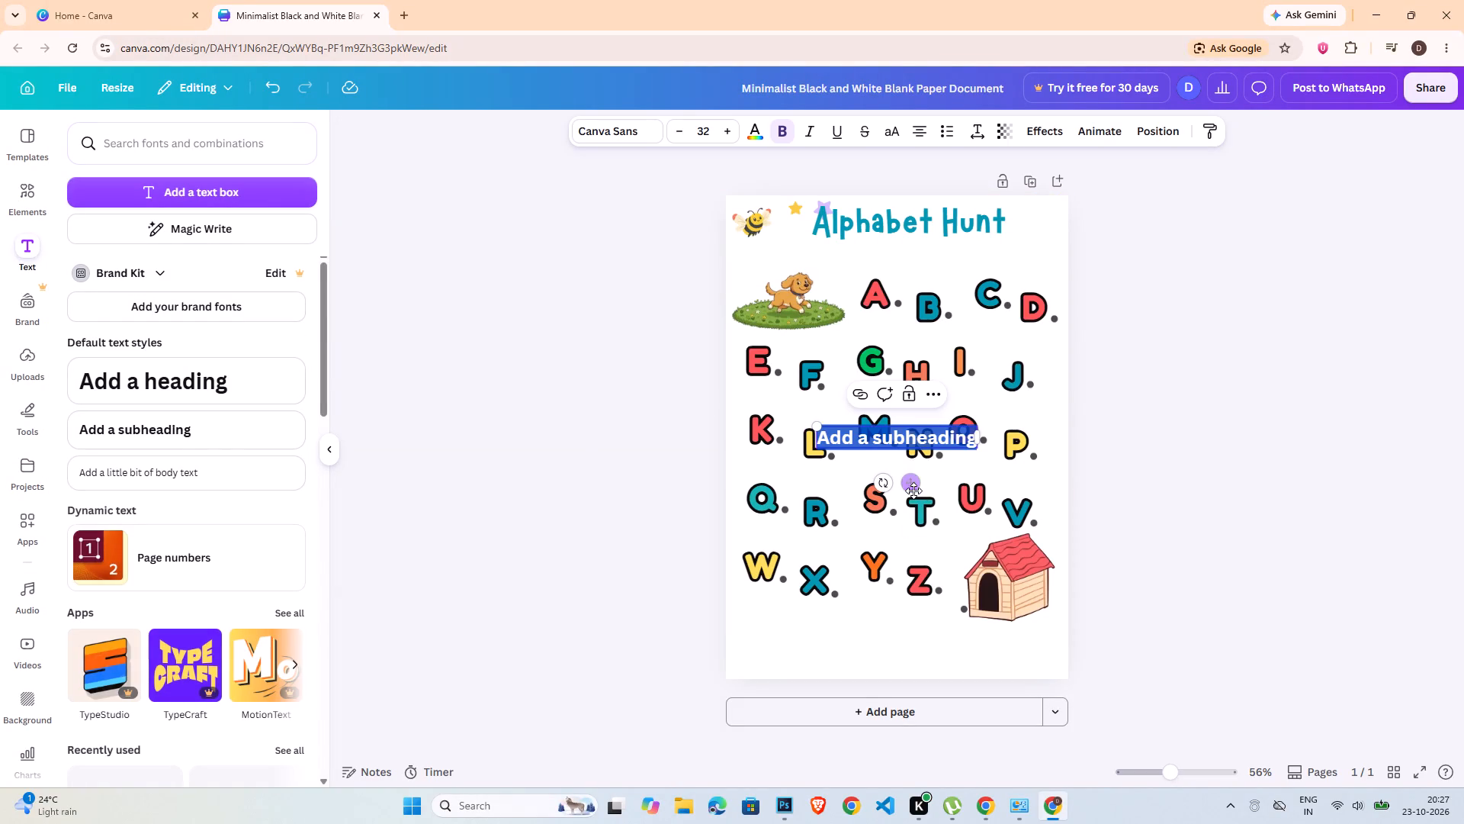
click(913, 491)
drag(913, 491, 931, 312)
click(920, 247)
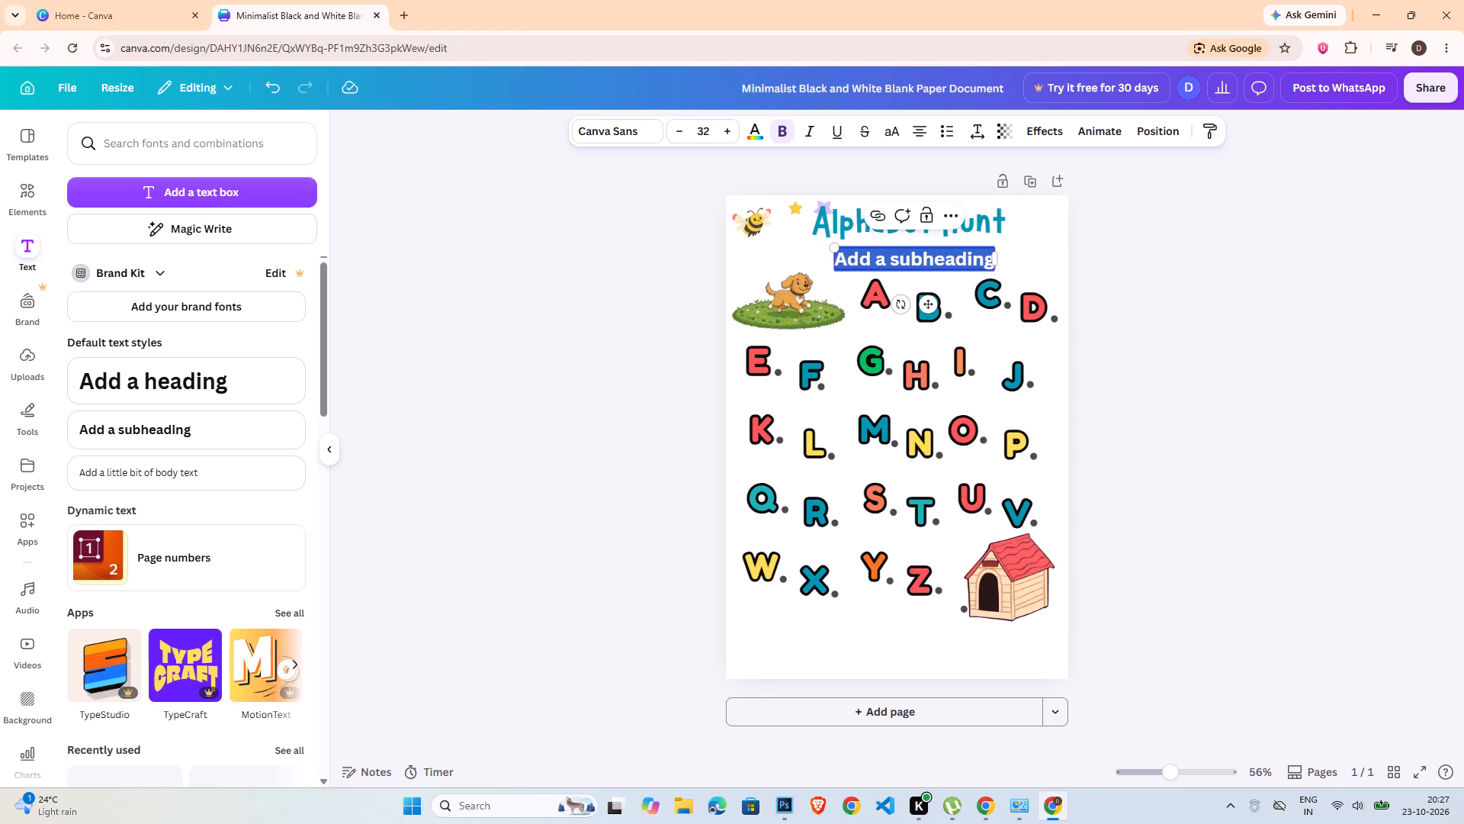
Replace the subheading's placeholder with "Connect the letters from A to Z to help the puppy find its home!!".
text(Connect the)
key(space)
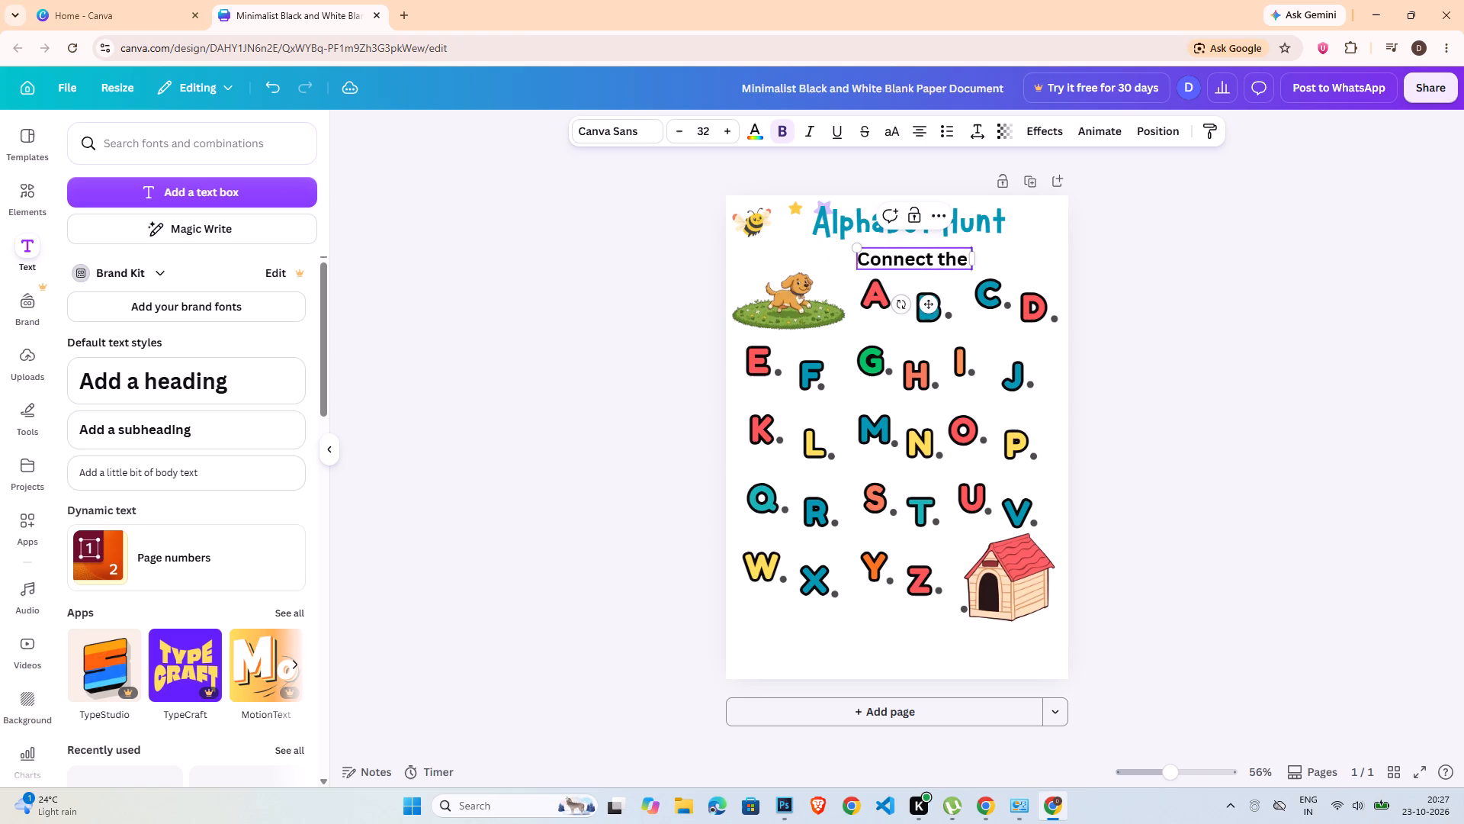
text(letters from A)
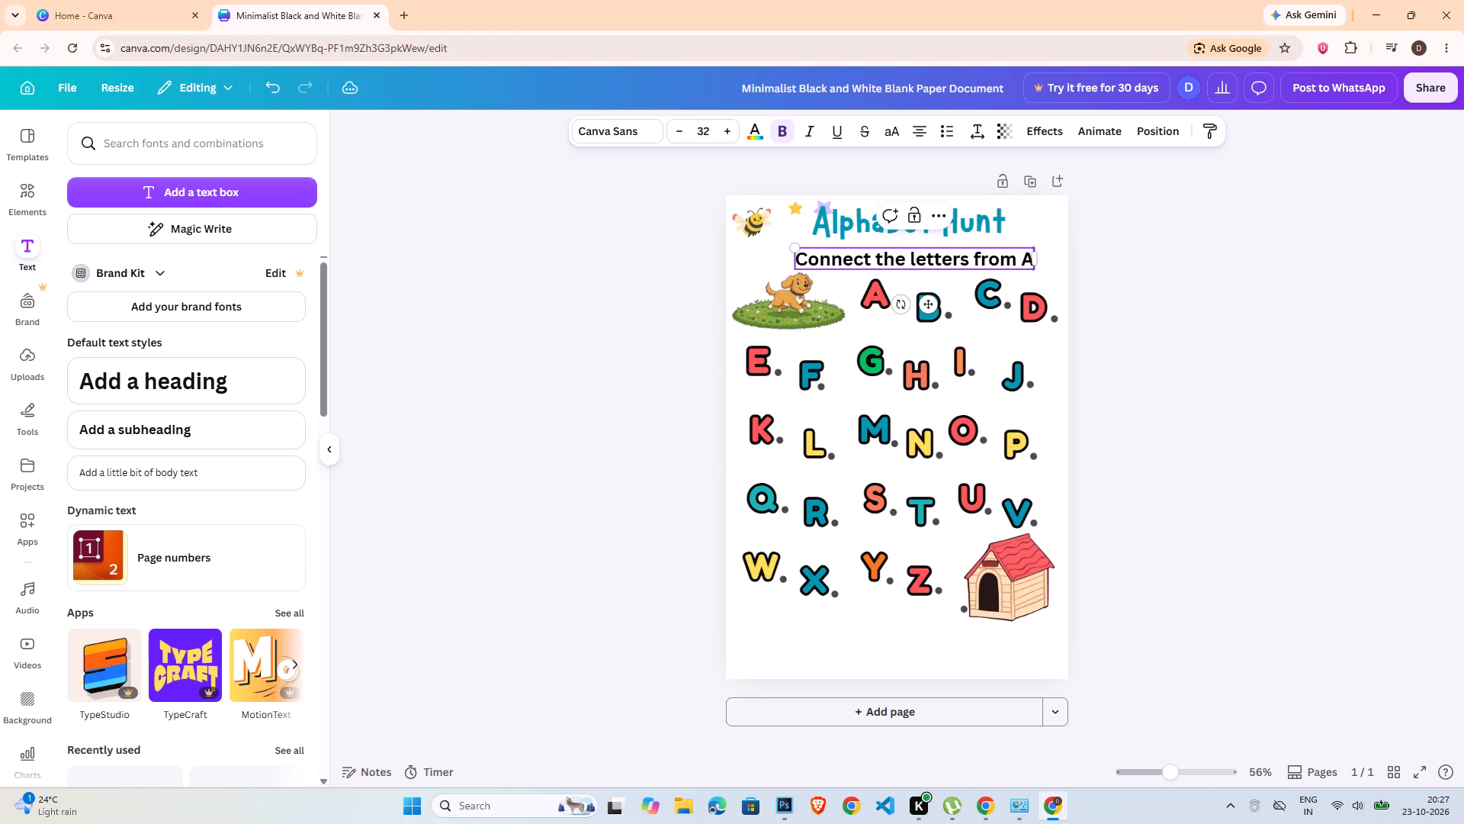
key(space)
text(to Z)
key(space)
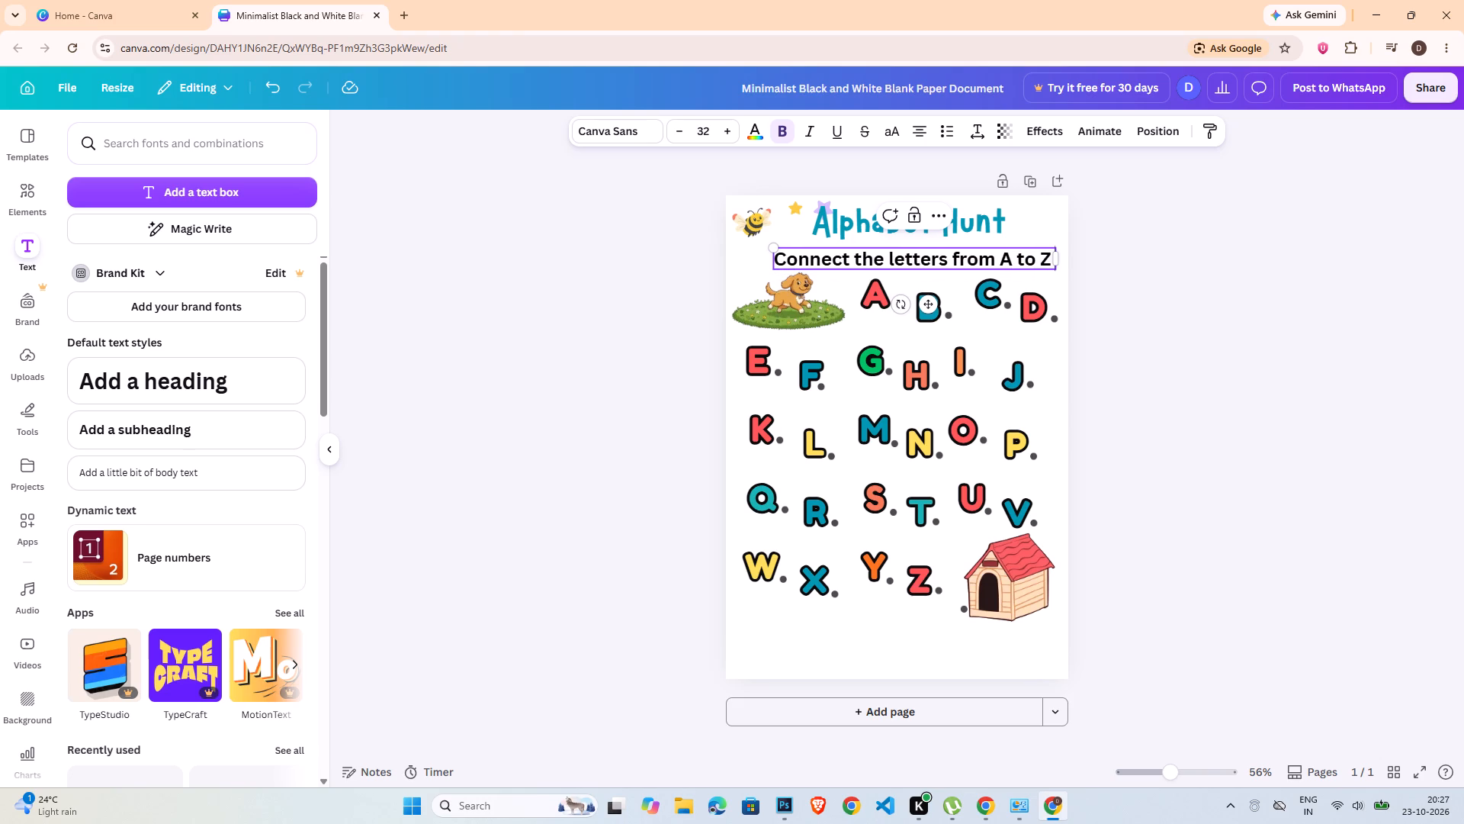
text(to help the)
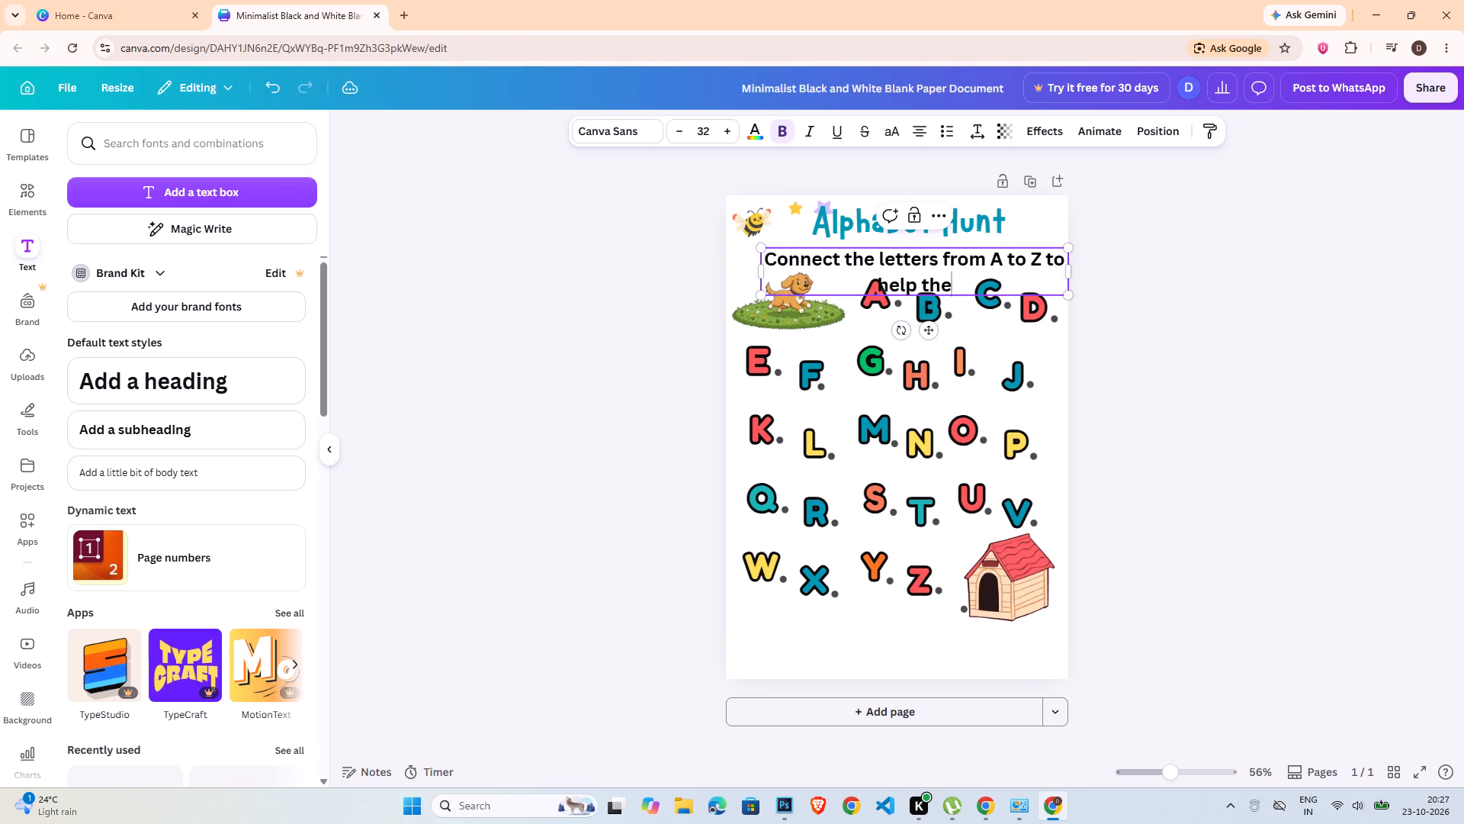
key(space)
text(puppy)
key(space)
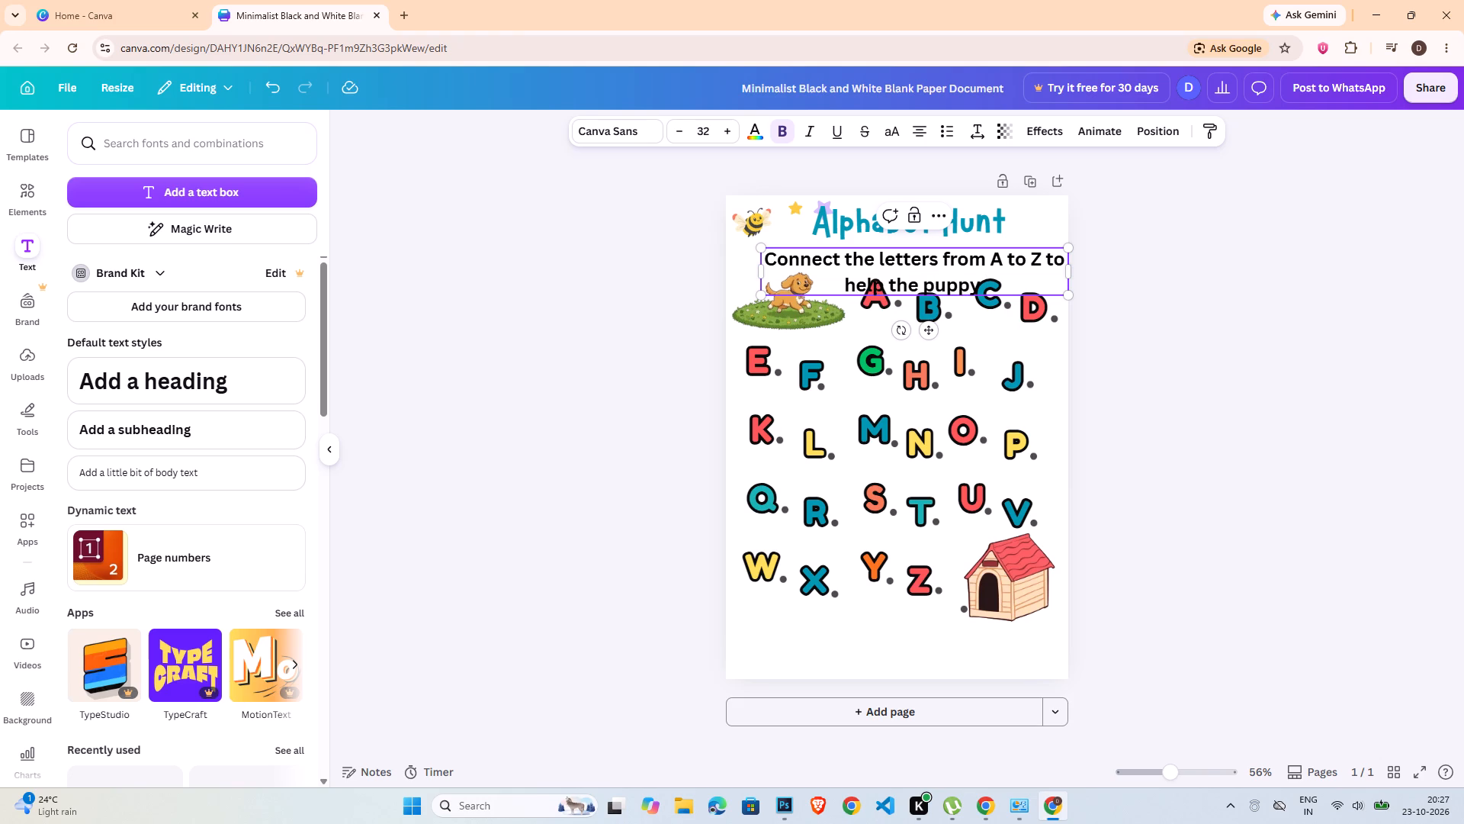
text(find t)
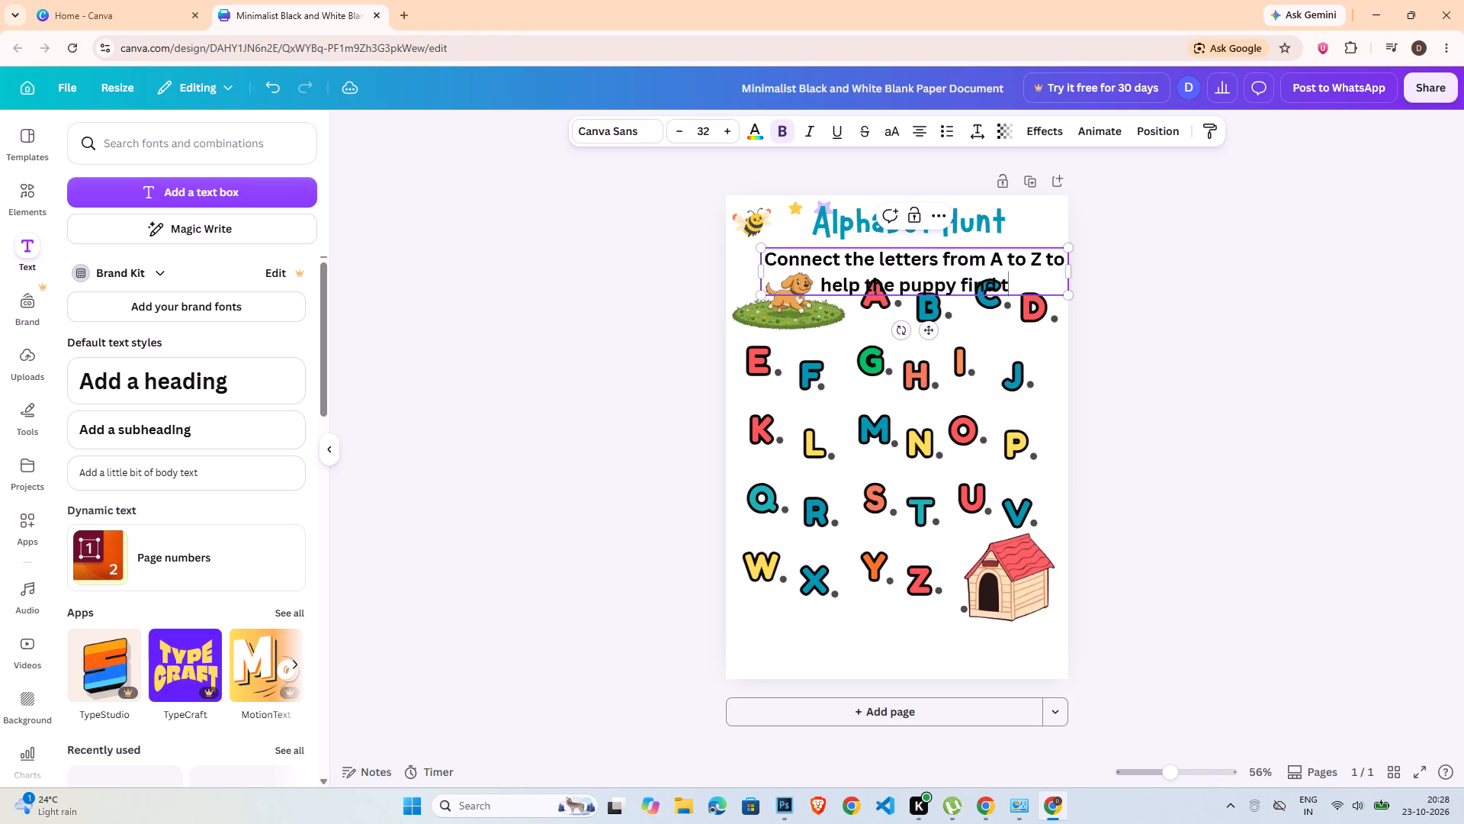
key(BackSpace)
text(its)
key(space)
text(home)
text(!!)
Set the instruction text's font to Lora.
click(659, 129)
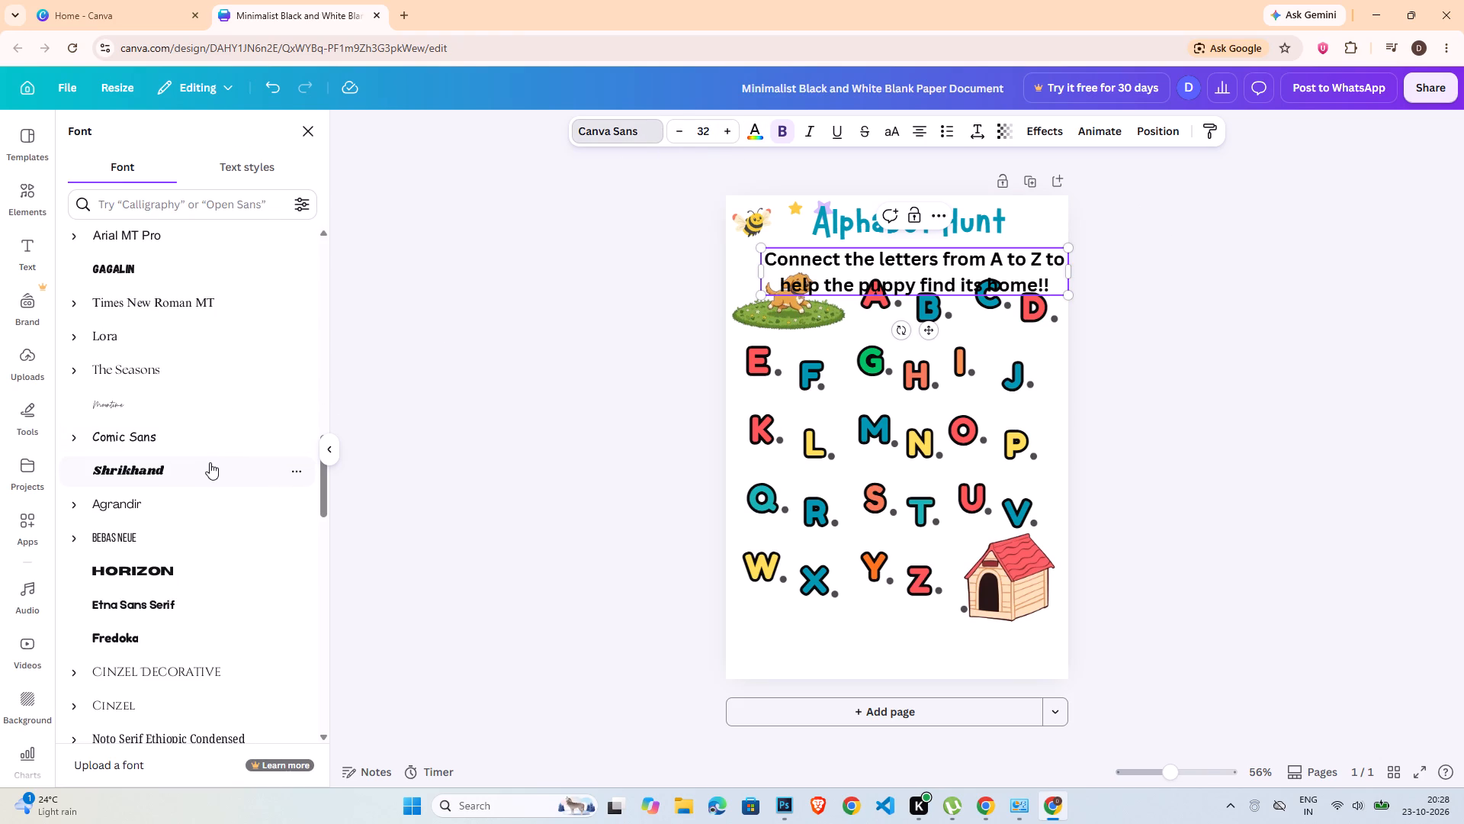
click(193, 366)
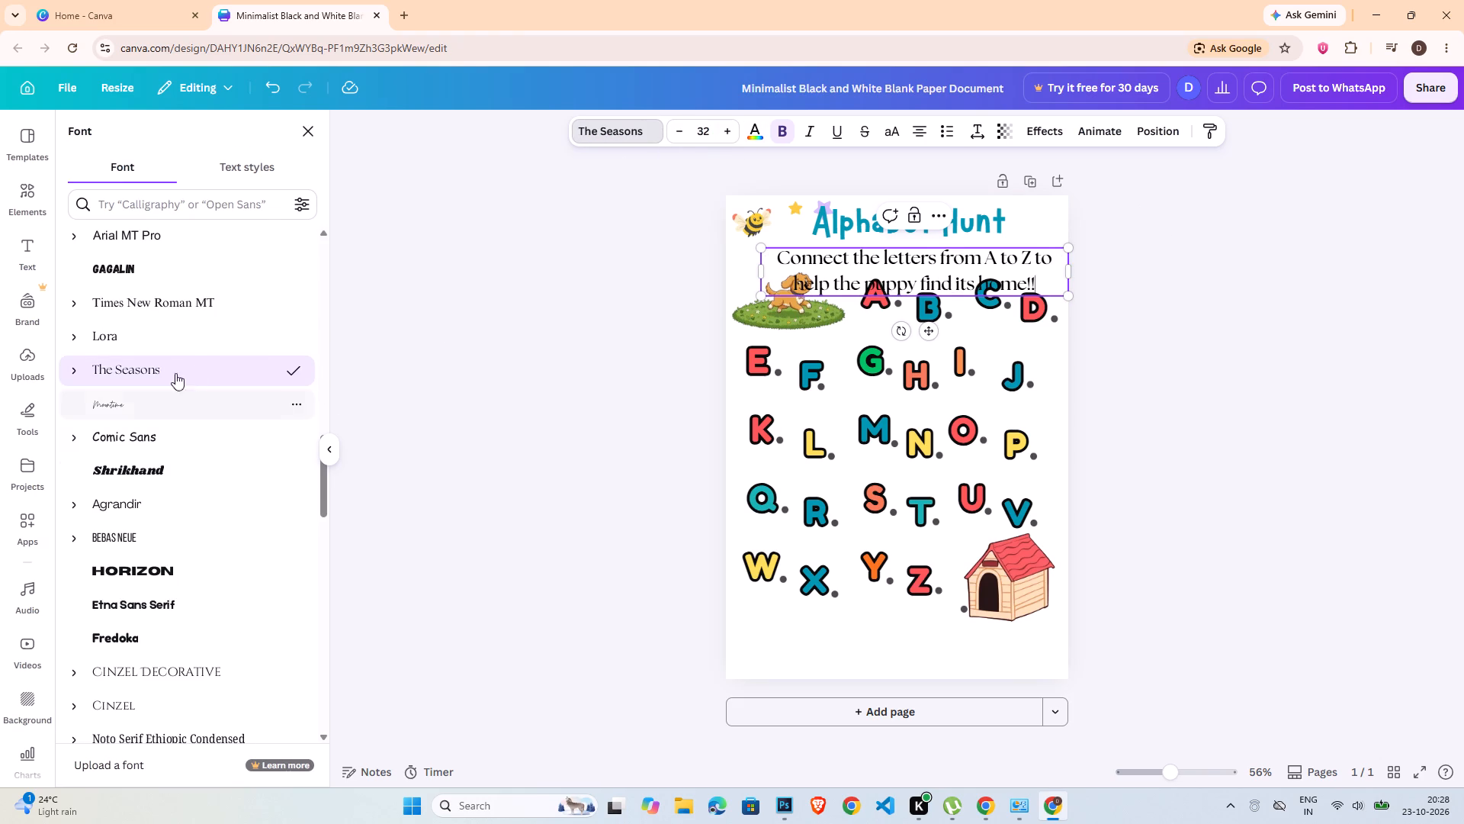
click(166, 348)
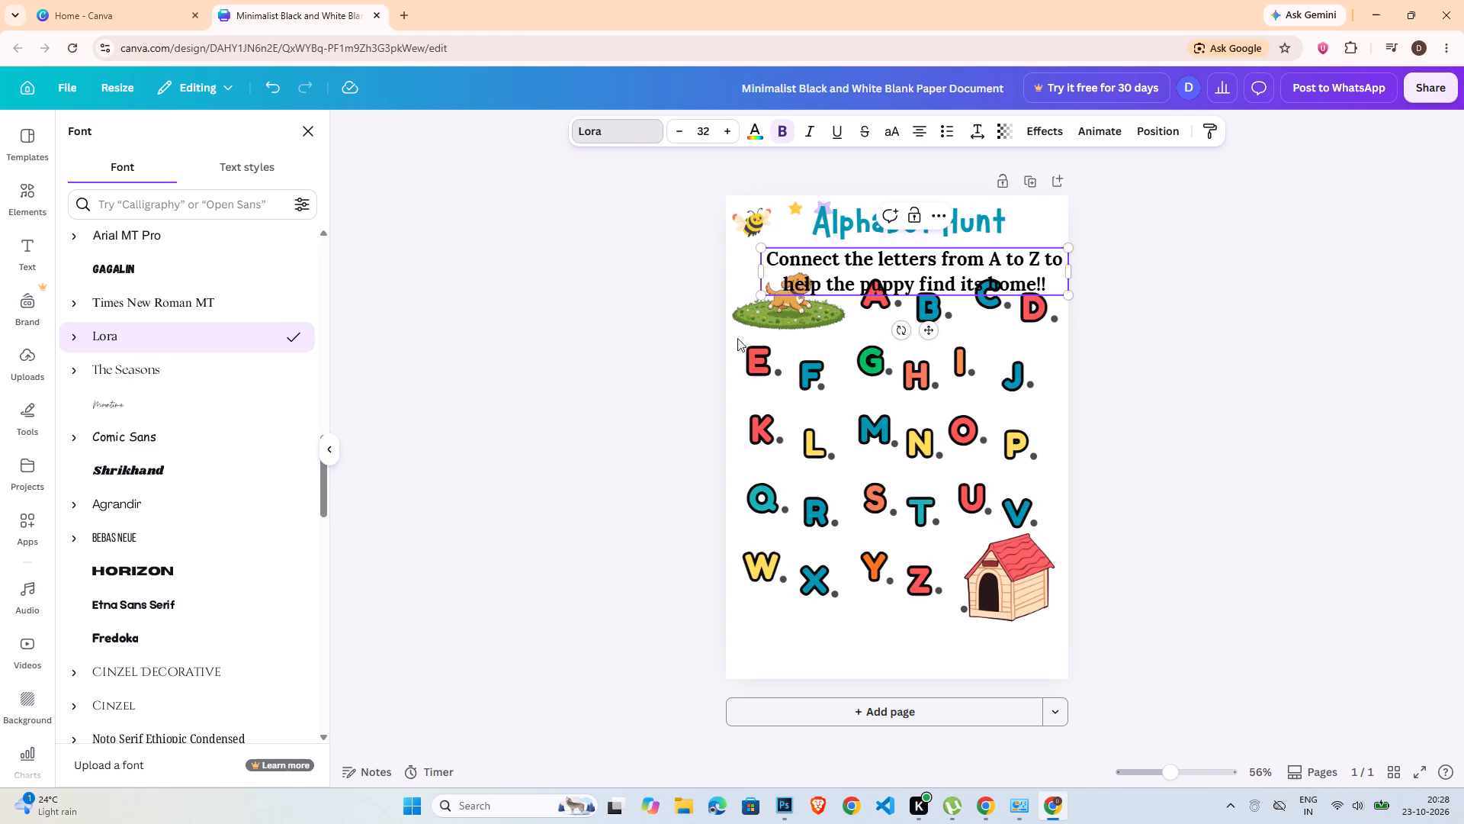
Shrink the instruction text to about size 20.7 and widen its box so the first line ends at "puppy".
drag(1073, 294, 970, 252)
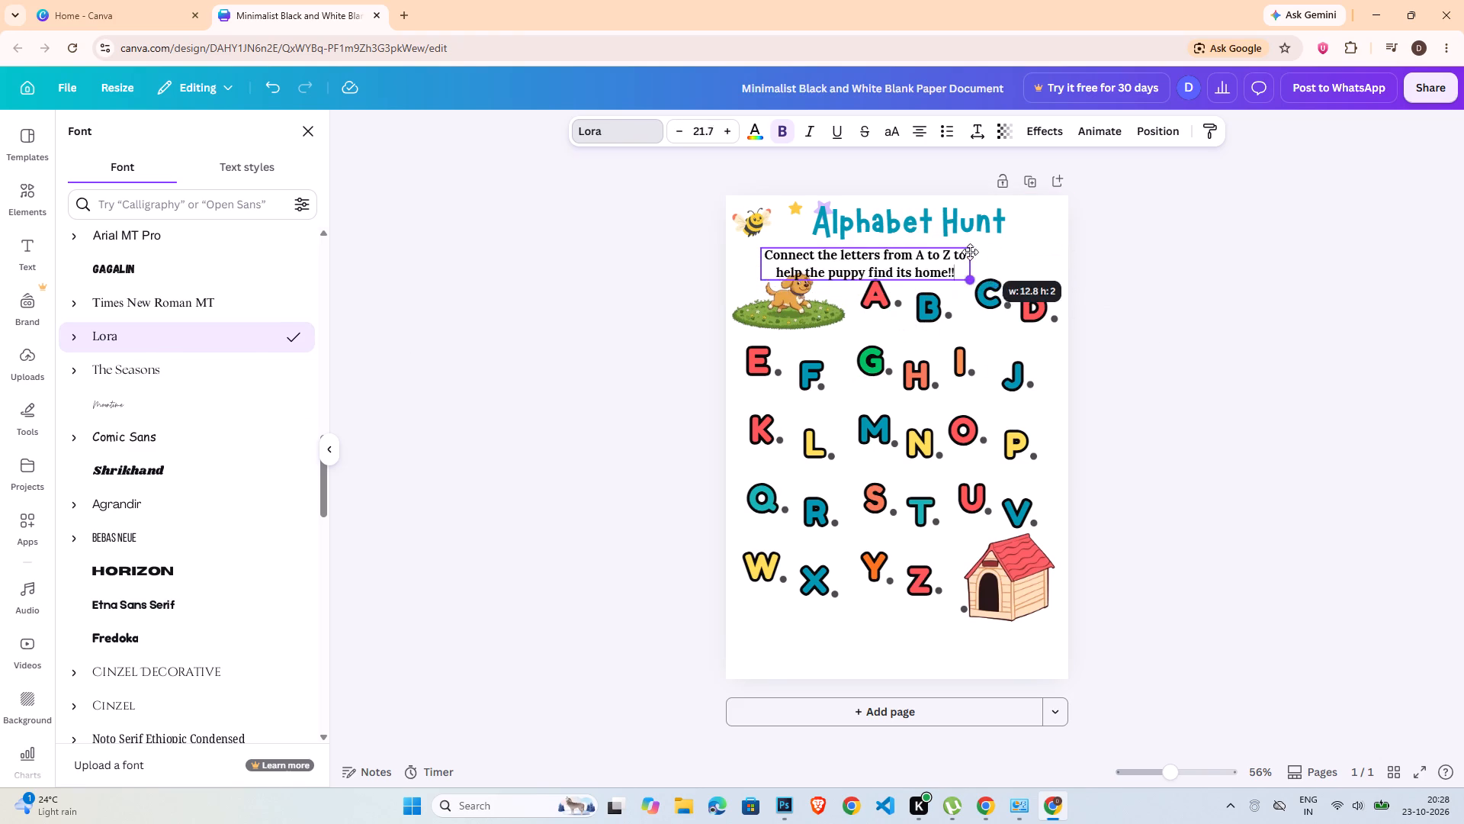
drag(970, 252, 969, 251)
drag(966, 262, 1056, 262)
click(1122, 298)
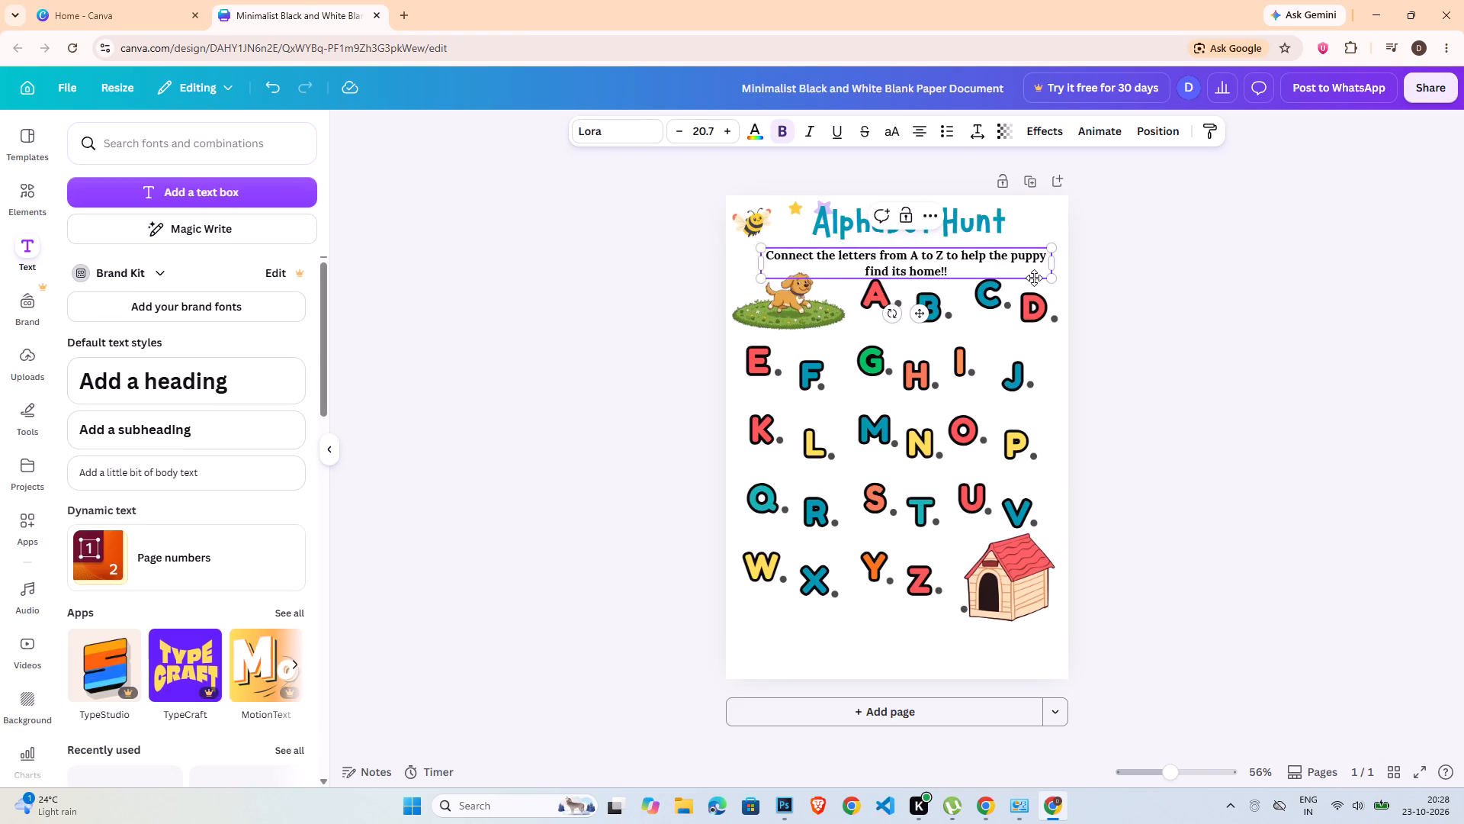
click(1167, 291)
Nudge the instruction text up slightly, closer to the title.
click(990, 260)
key(Up)
key(Up)
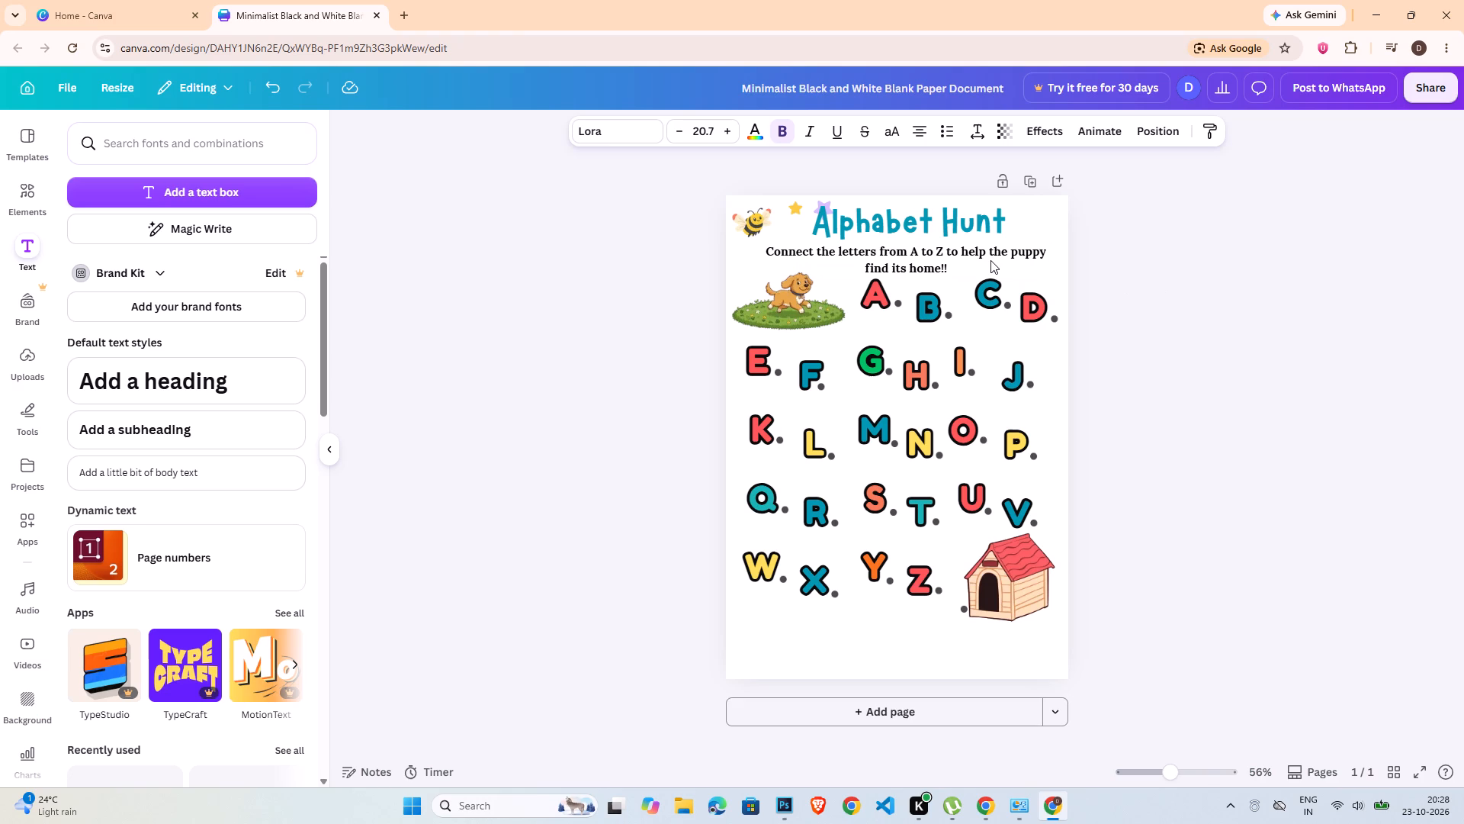
key(Up)
triple_click(978, 261)
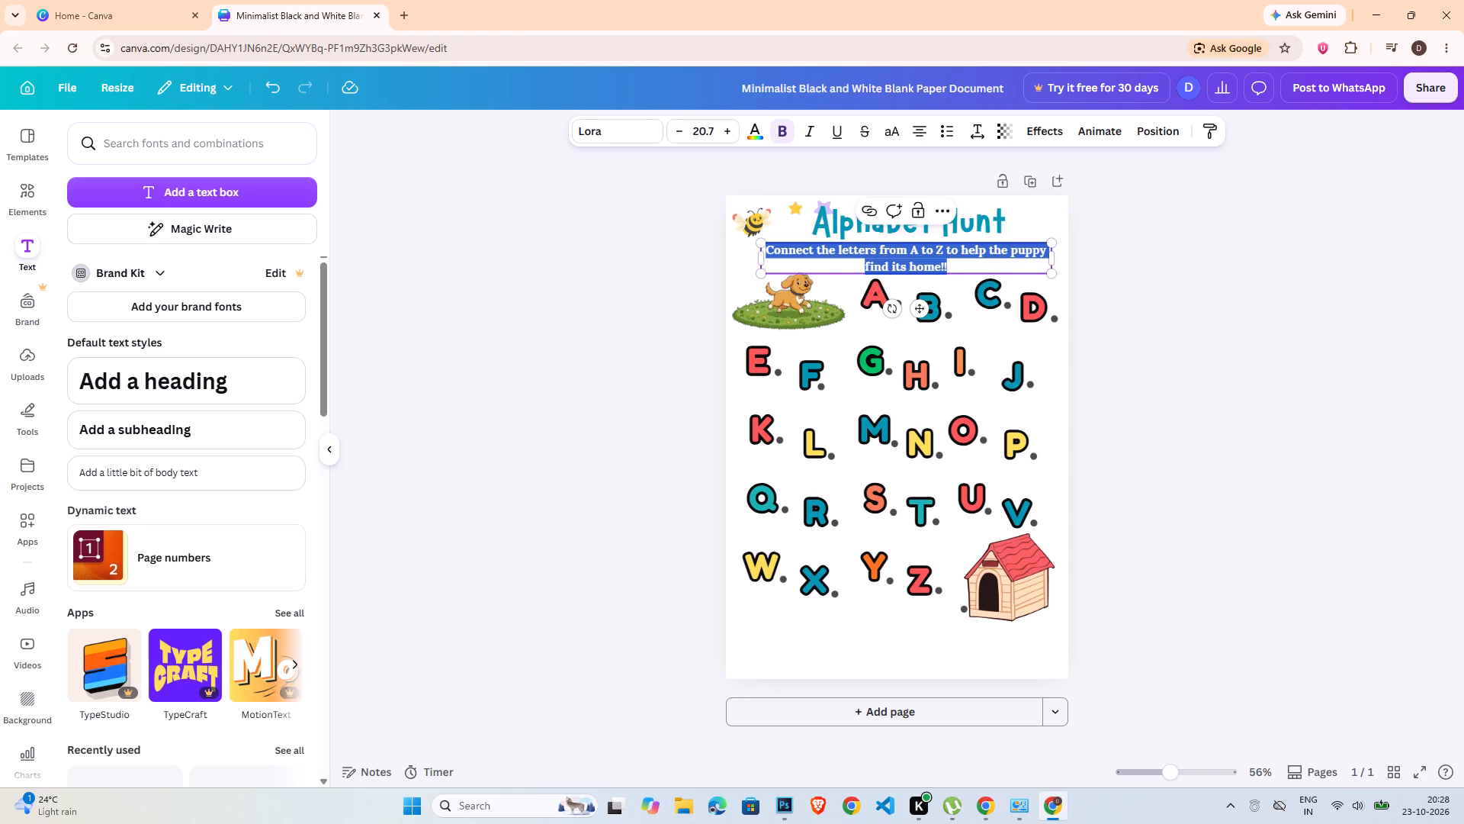
click(1178, 297)
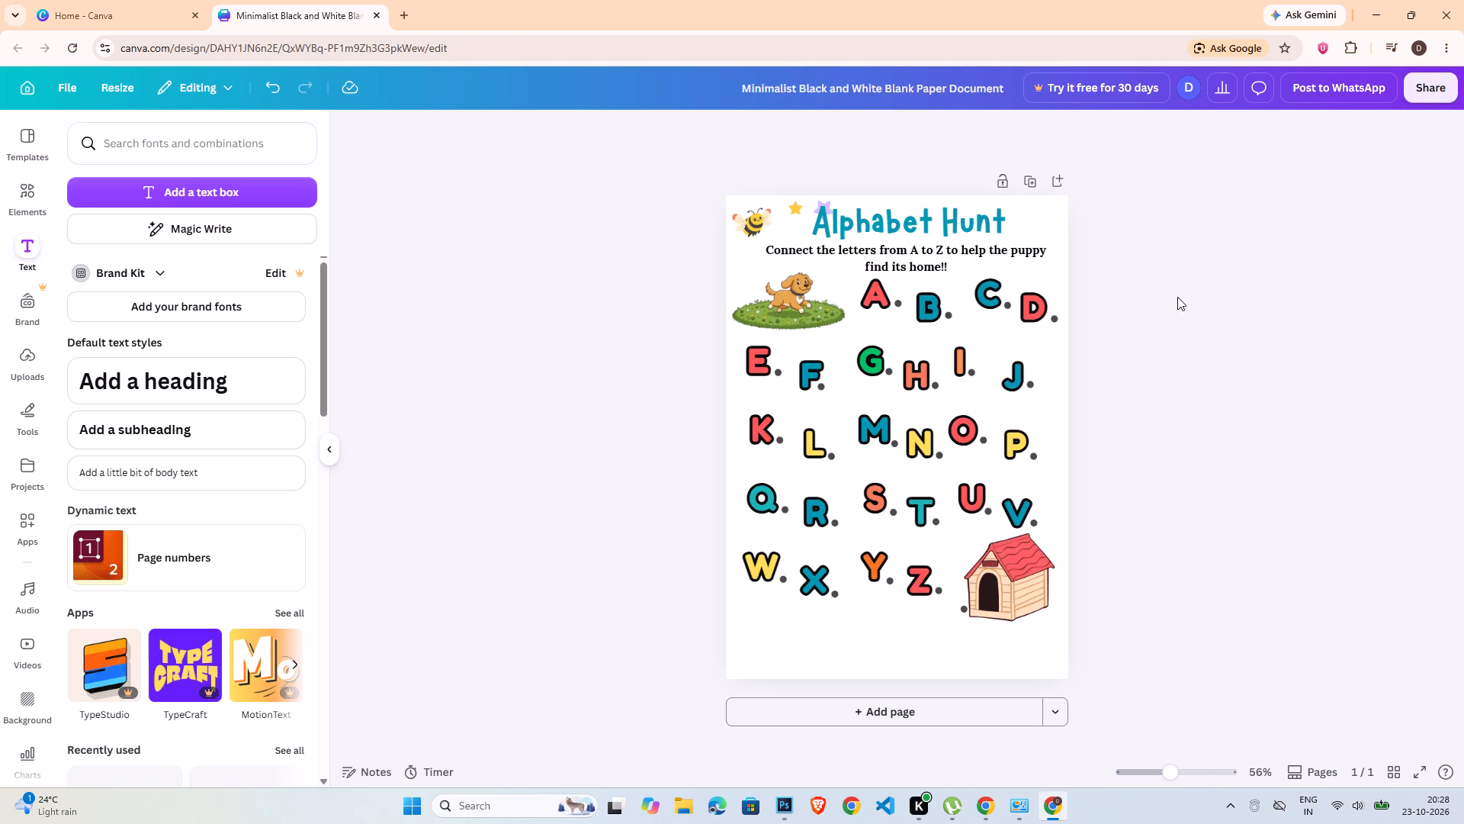
triple_click(913, 256)
click(1124, 307)
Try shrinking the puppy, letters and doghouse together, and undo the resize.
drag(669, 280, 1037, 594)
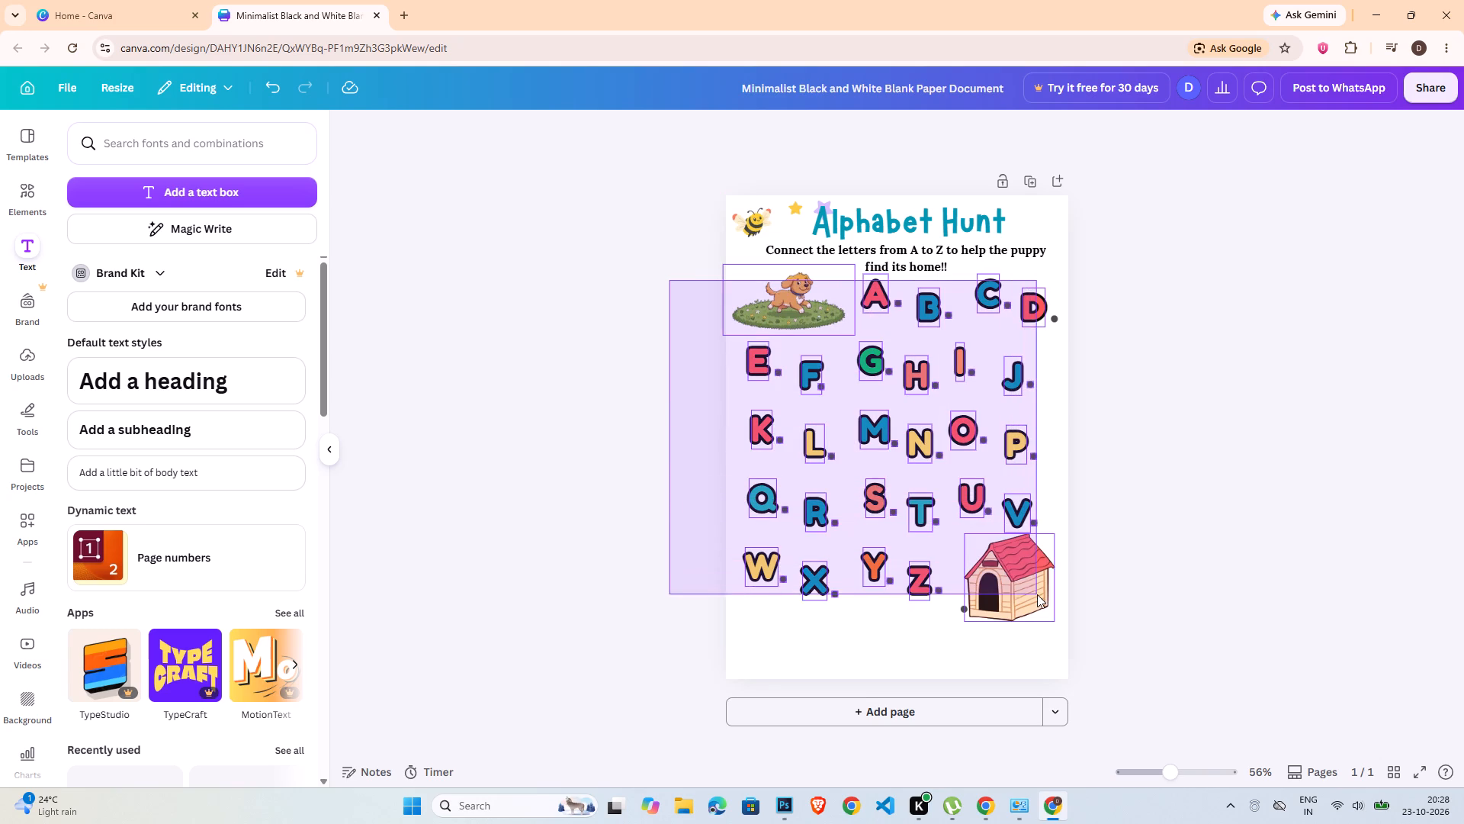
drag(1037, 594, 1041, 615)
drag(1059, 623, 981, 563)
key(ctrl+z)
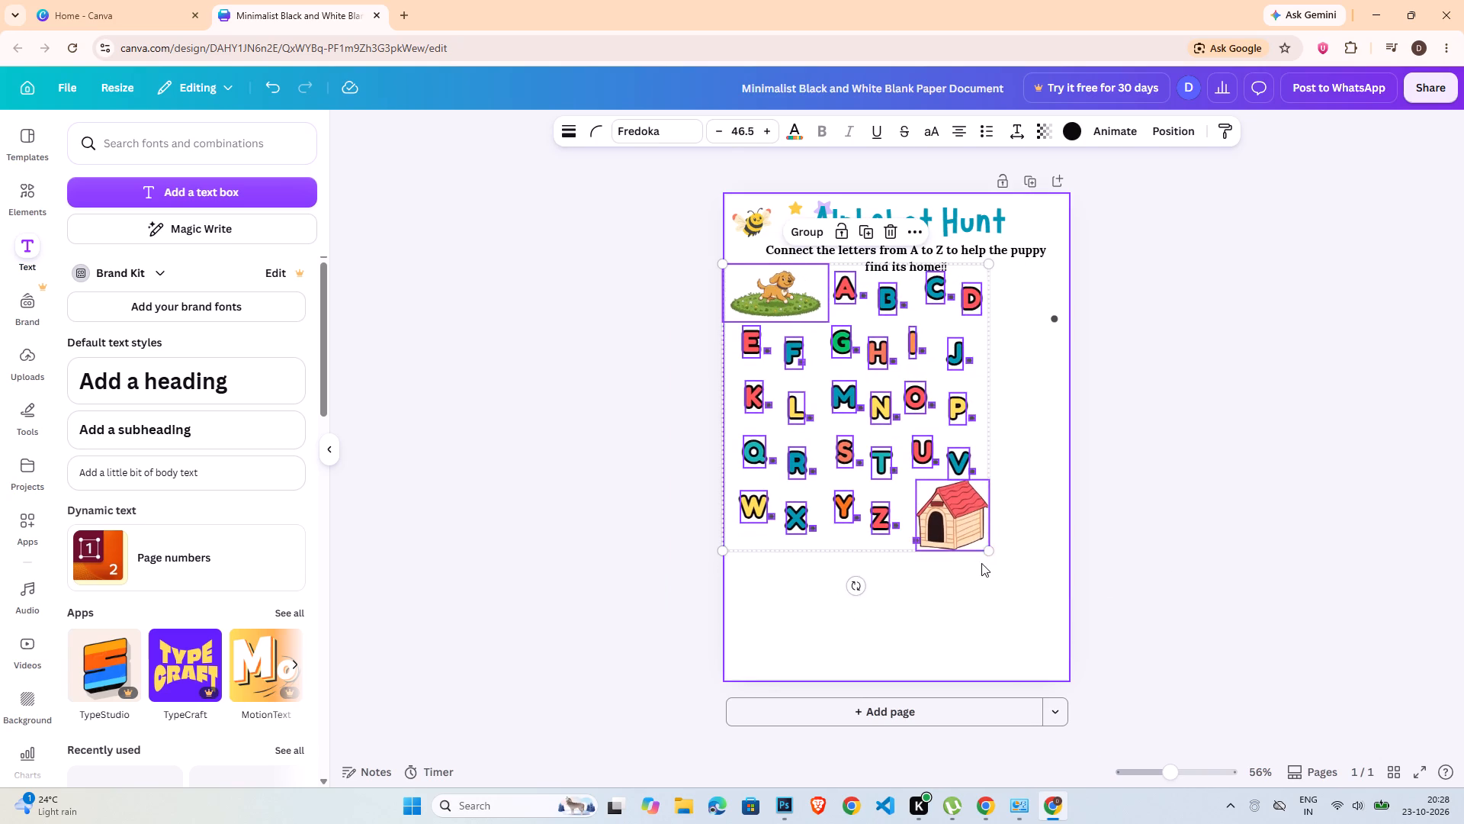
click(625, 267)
Shrink the puppy, all letters, dots and doghouse together to a letter size of about 45.7 and centre them below the instruction text.
drag(620, 281, 1158, 658)
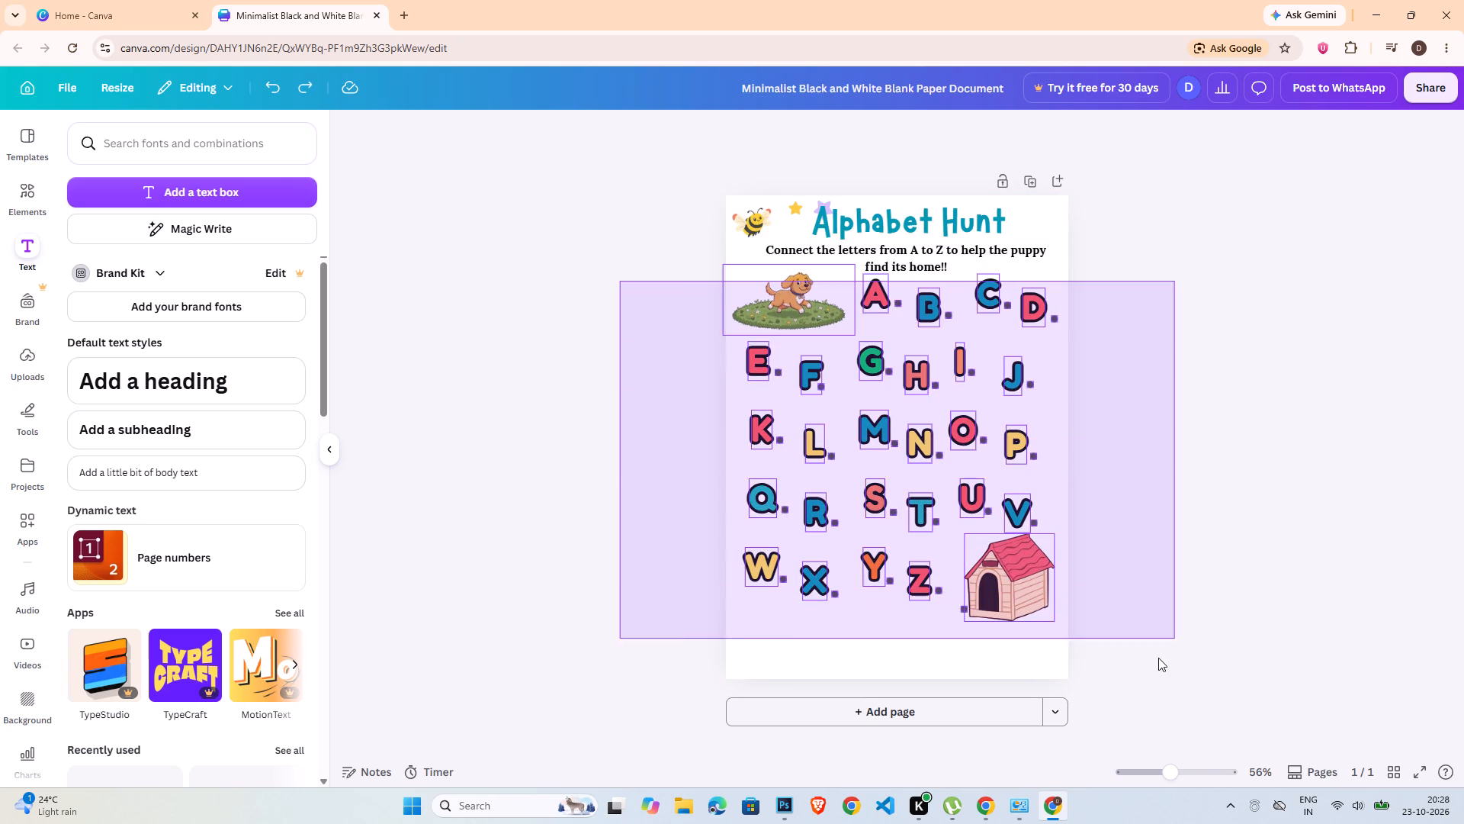
drag(1158, 658, 1154, 659)
drag(1064, 623, 966, 569)
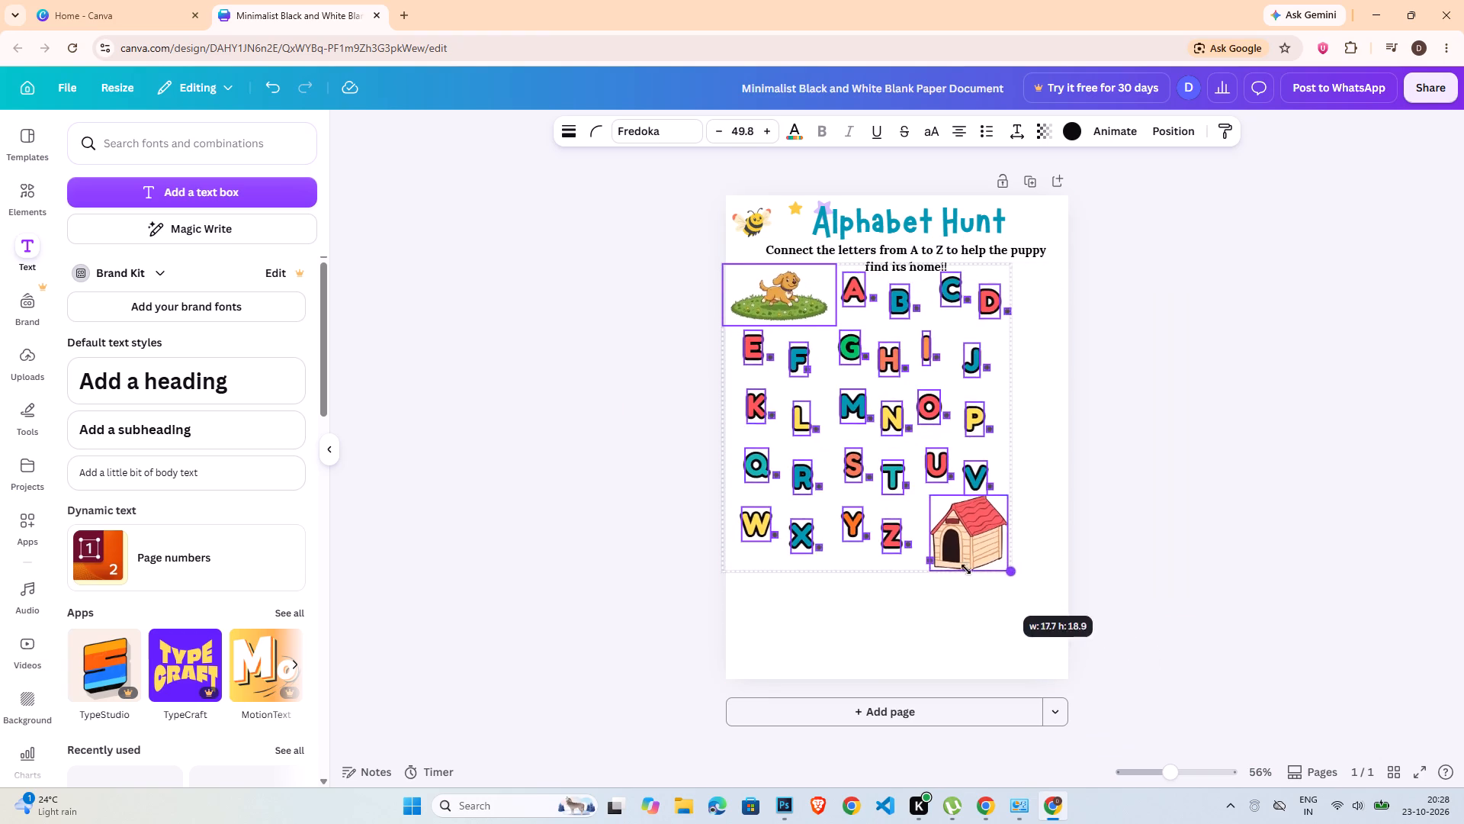
drag(966, 569, 968, 570)
drag(840, 394, 870, 411)
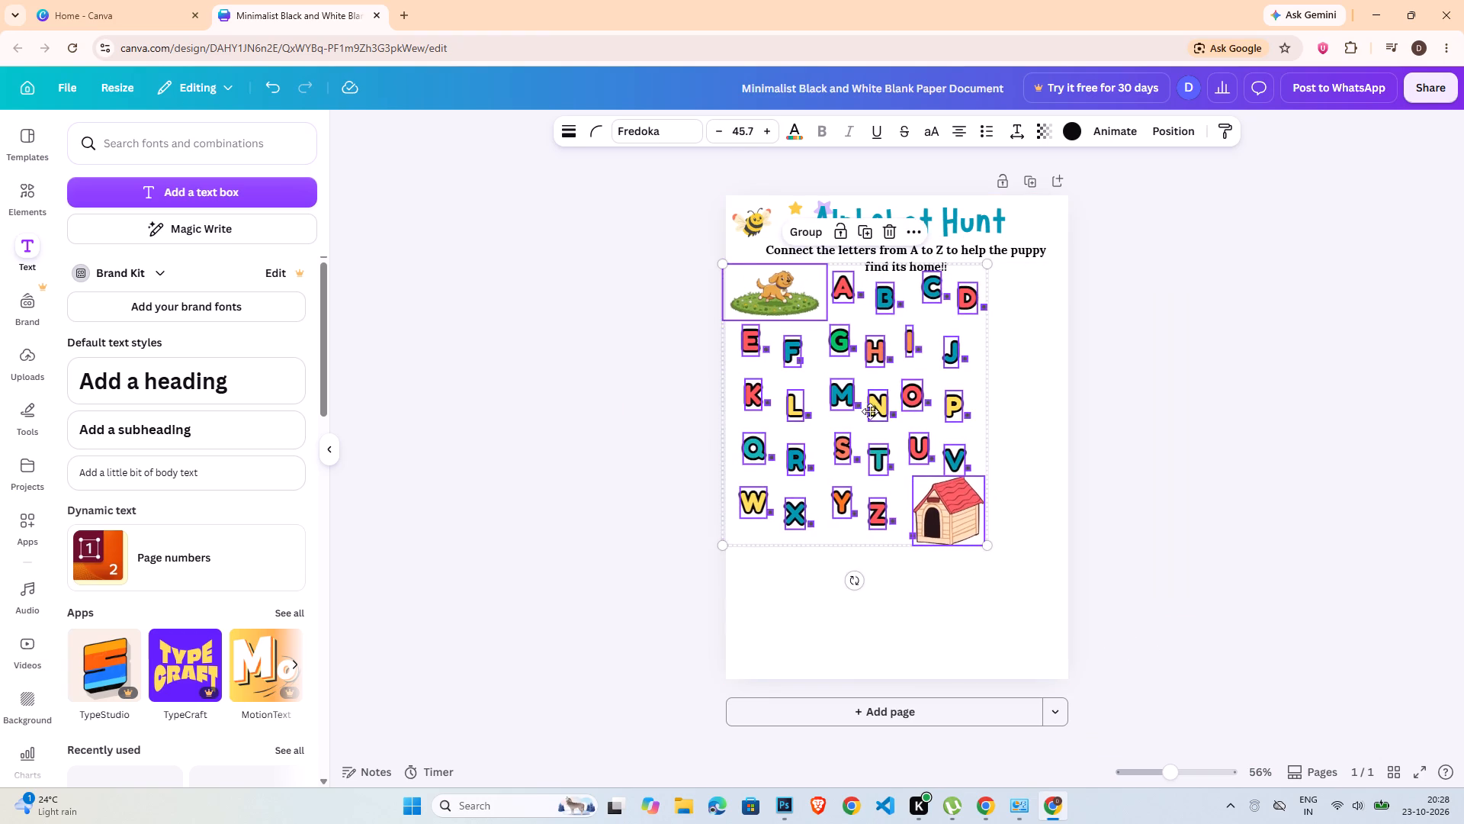
drag(870, 411, 870, 417)
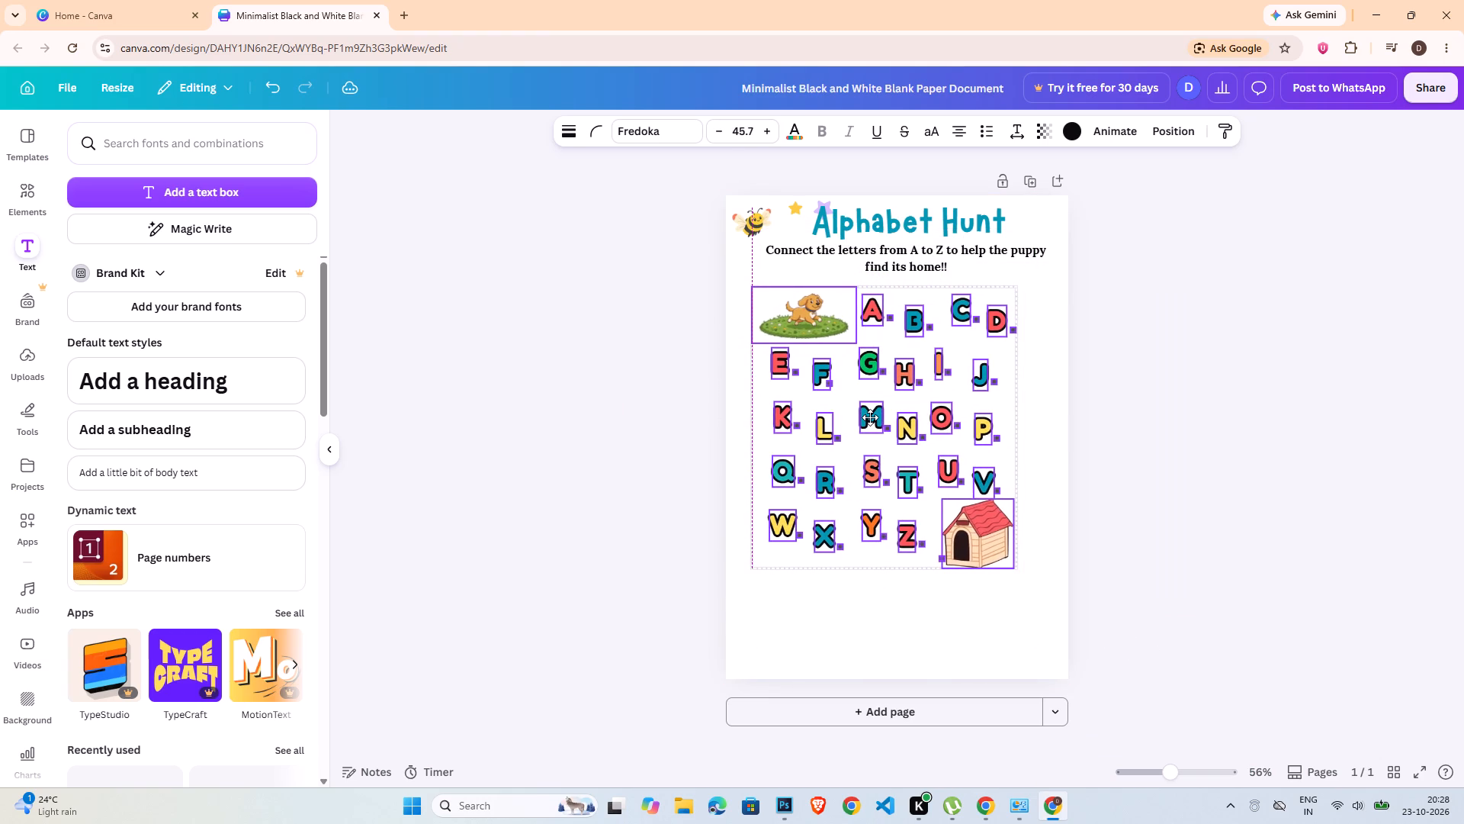
drag(870, 417, 876, 417)
double_click(1296, 329)
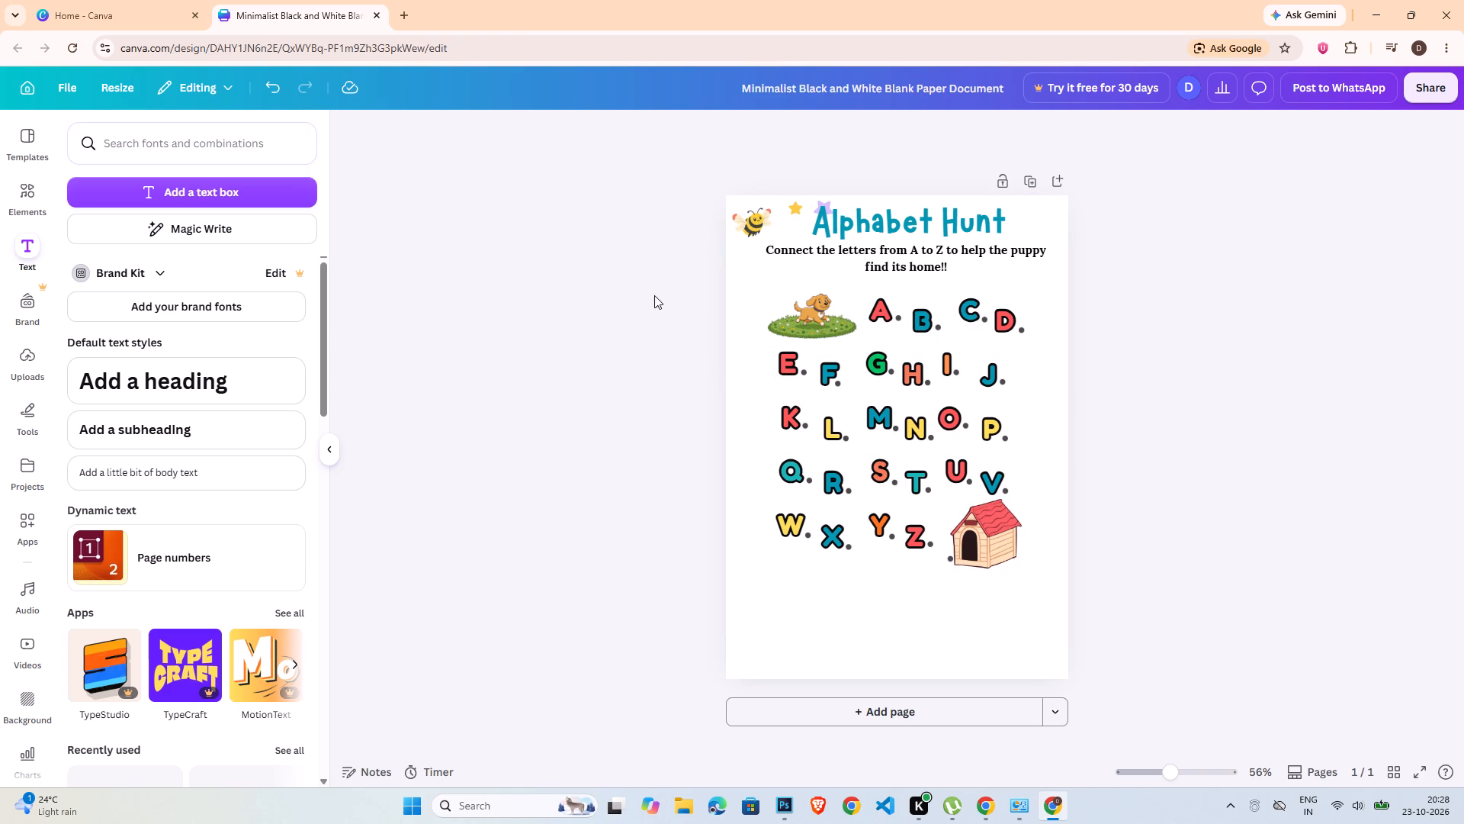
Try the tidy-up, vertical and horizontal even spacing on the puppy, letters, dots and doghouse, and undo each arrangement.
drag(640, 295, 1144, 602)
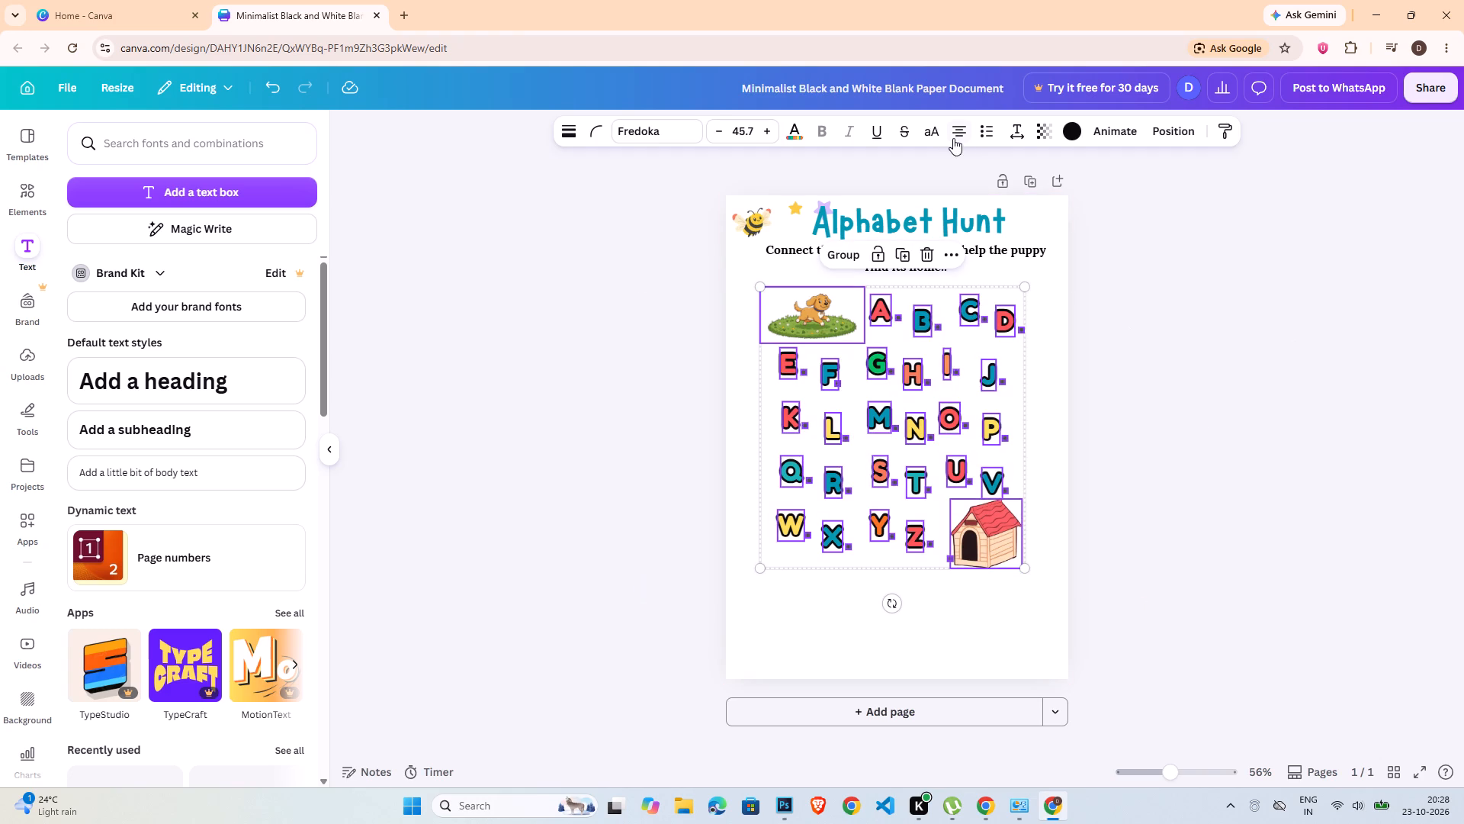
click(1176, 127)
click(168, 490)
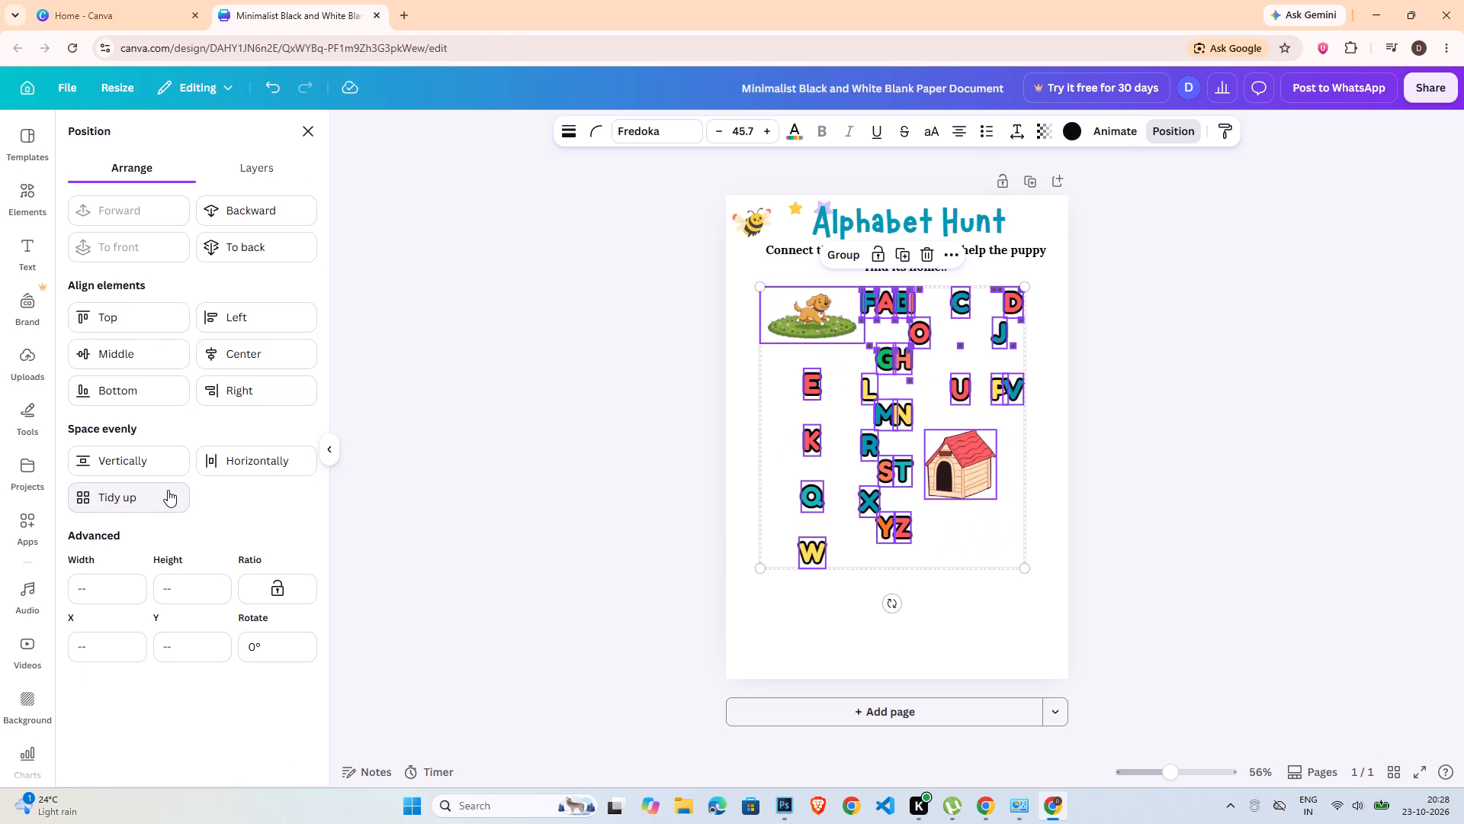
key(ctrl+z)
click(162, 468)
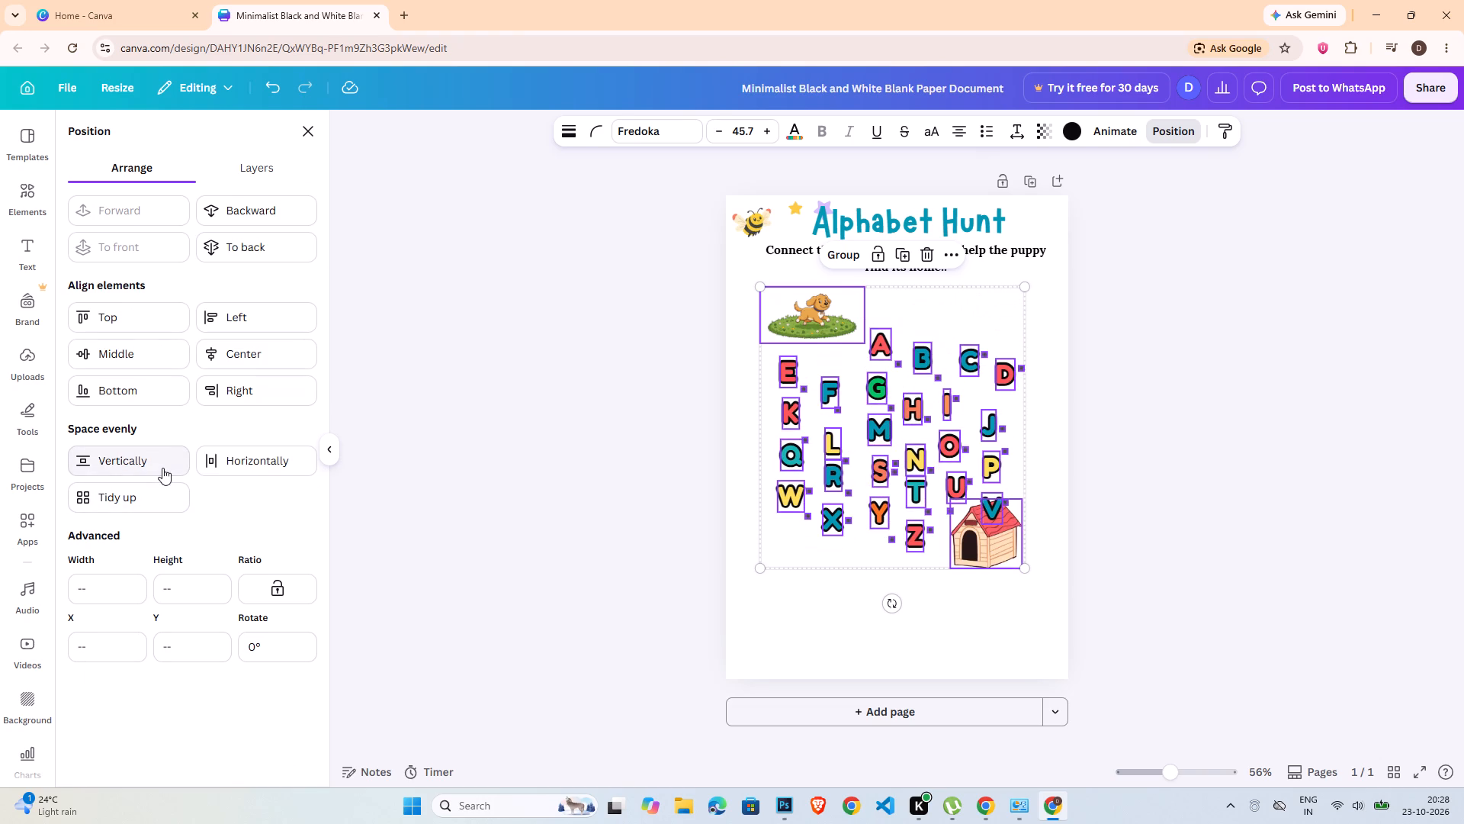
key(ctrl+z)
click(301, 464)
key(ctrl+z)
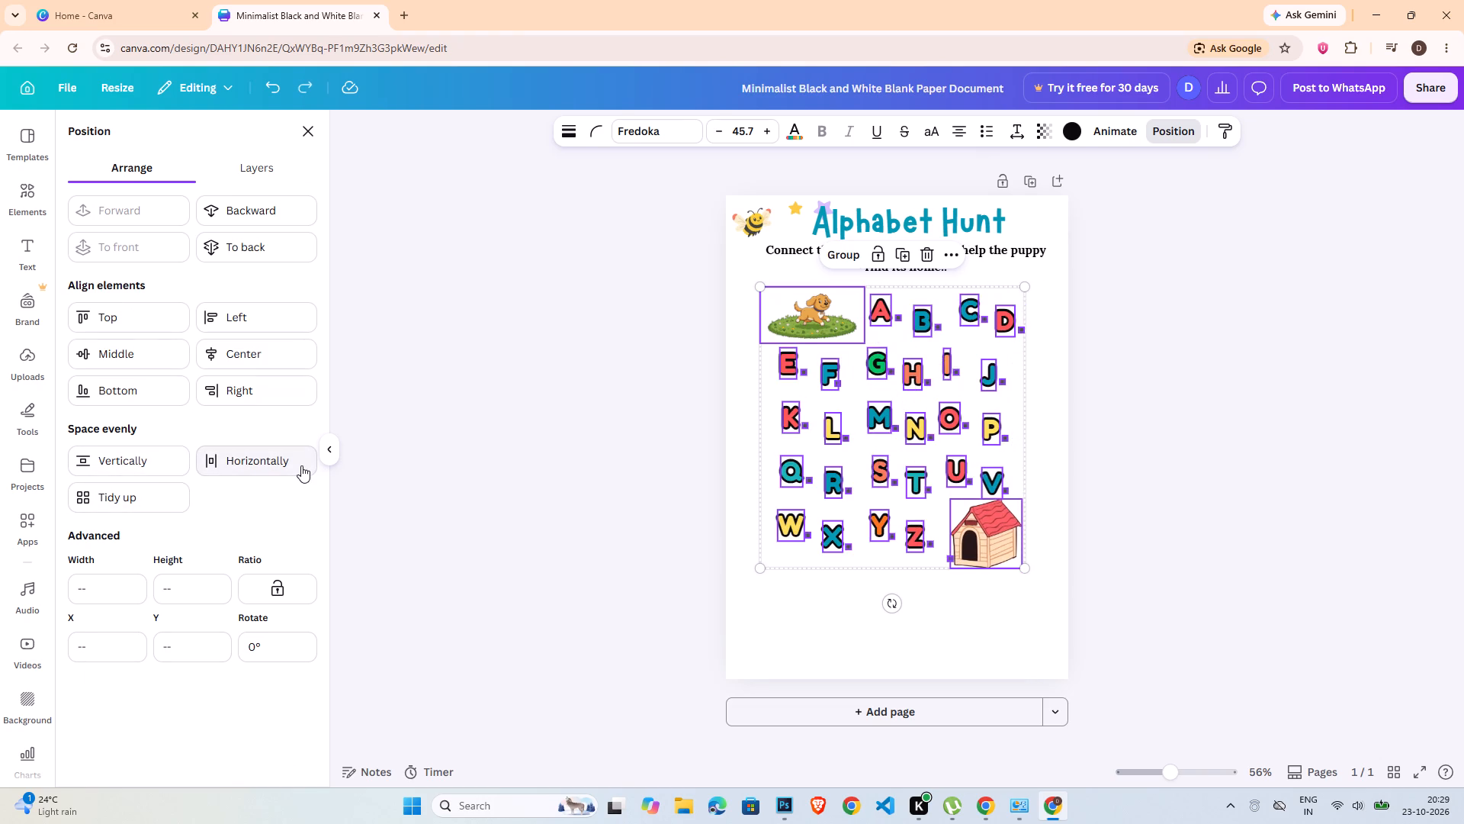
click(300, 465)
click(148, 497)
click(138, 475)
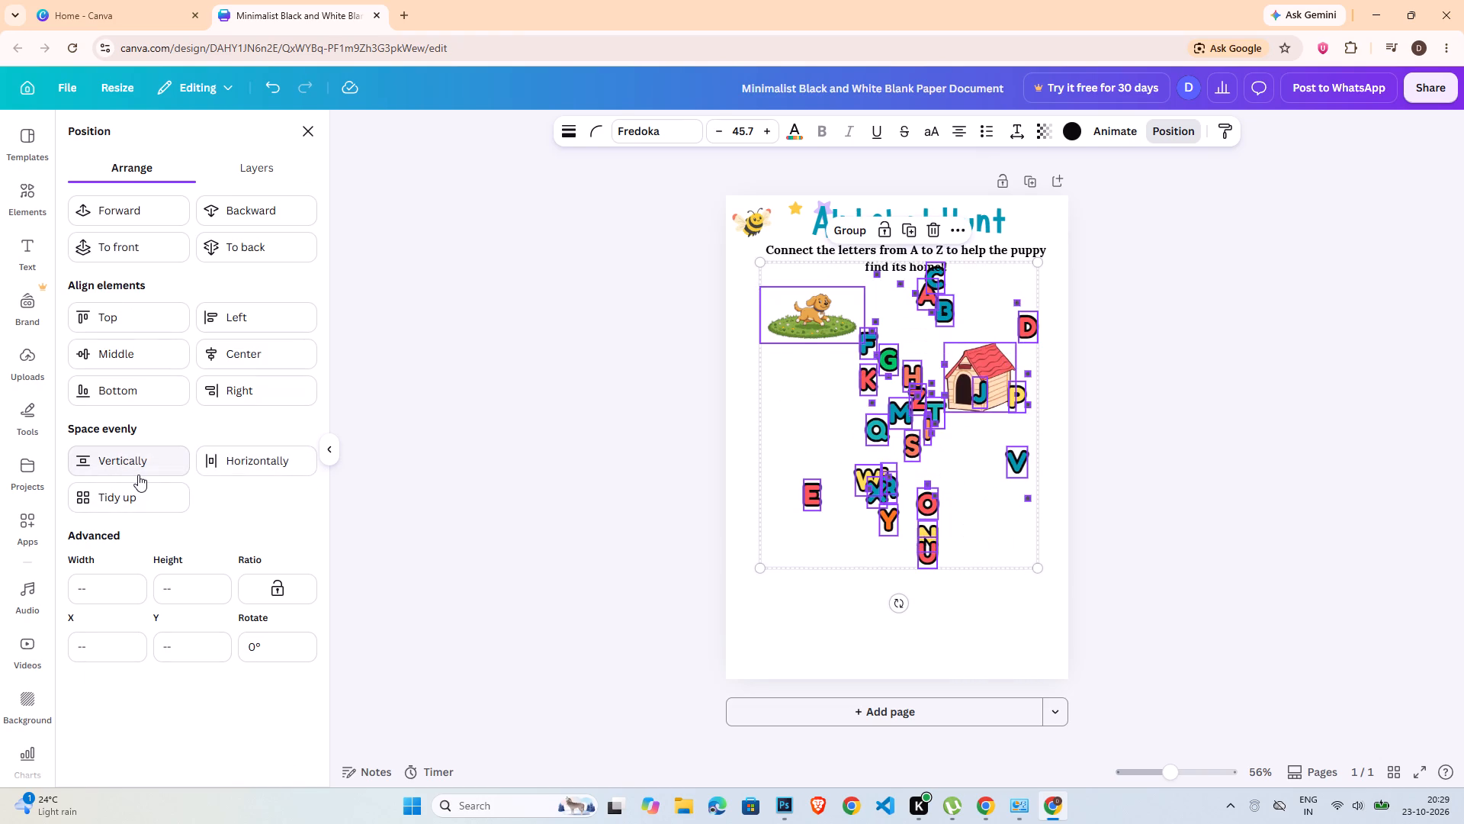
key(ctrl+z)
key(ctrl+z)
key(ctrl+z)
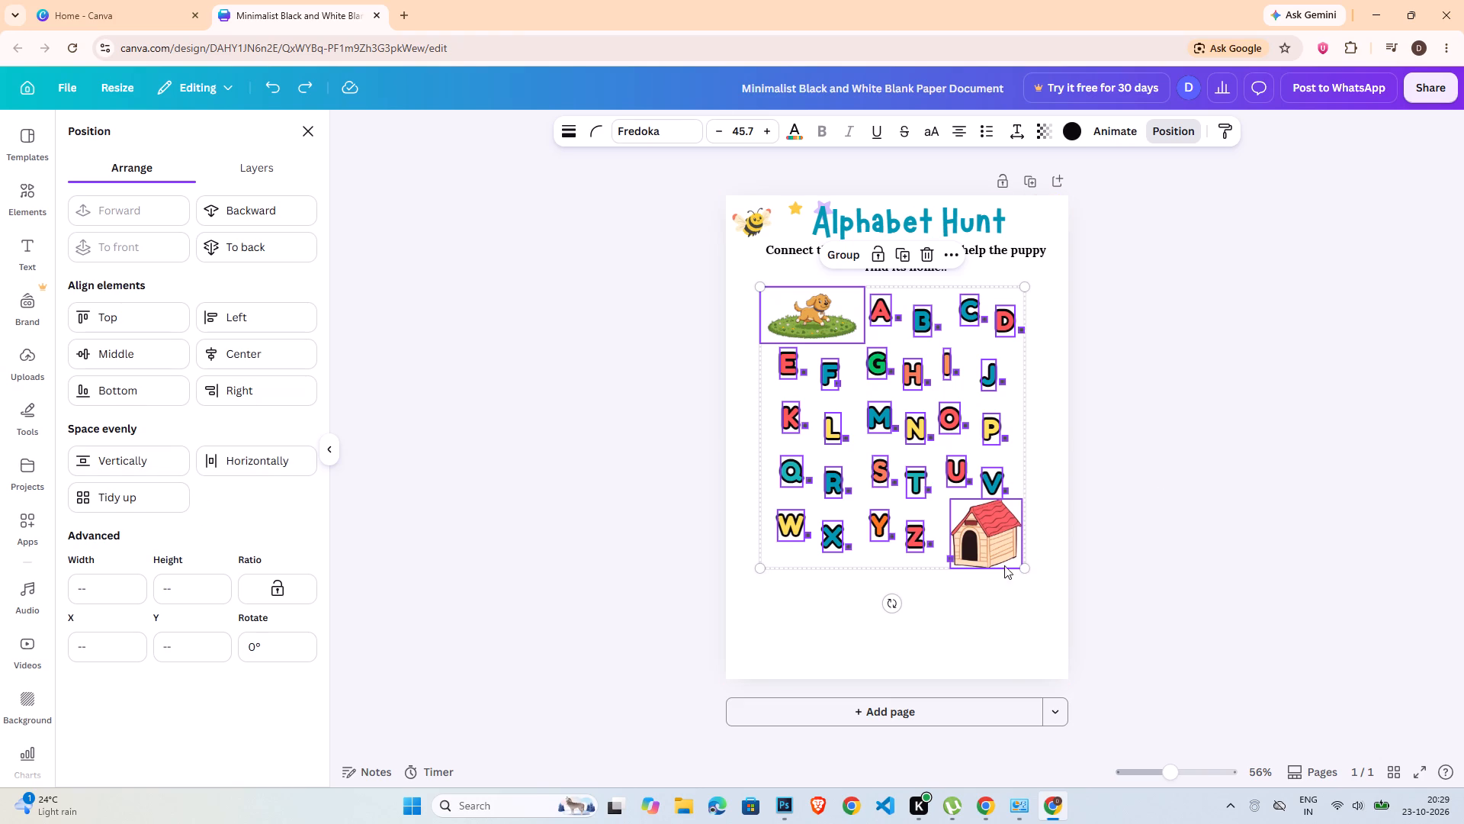
Enlarge the puppy, letters, dots and doghouse together slightly, extending them towards the page's lower-right corner.
drag(1023, 566, 1041, 578)
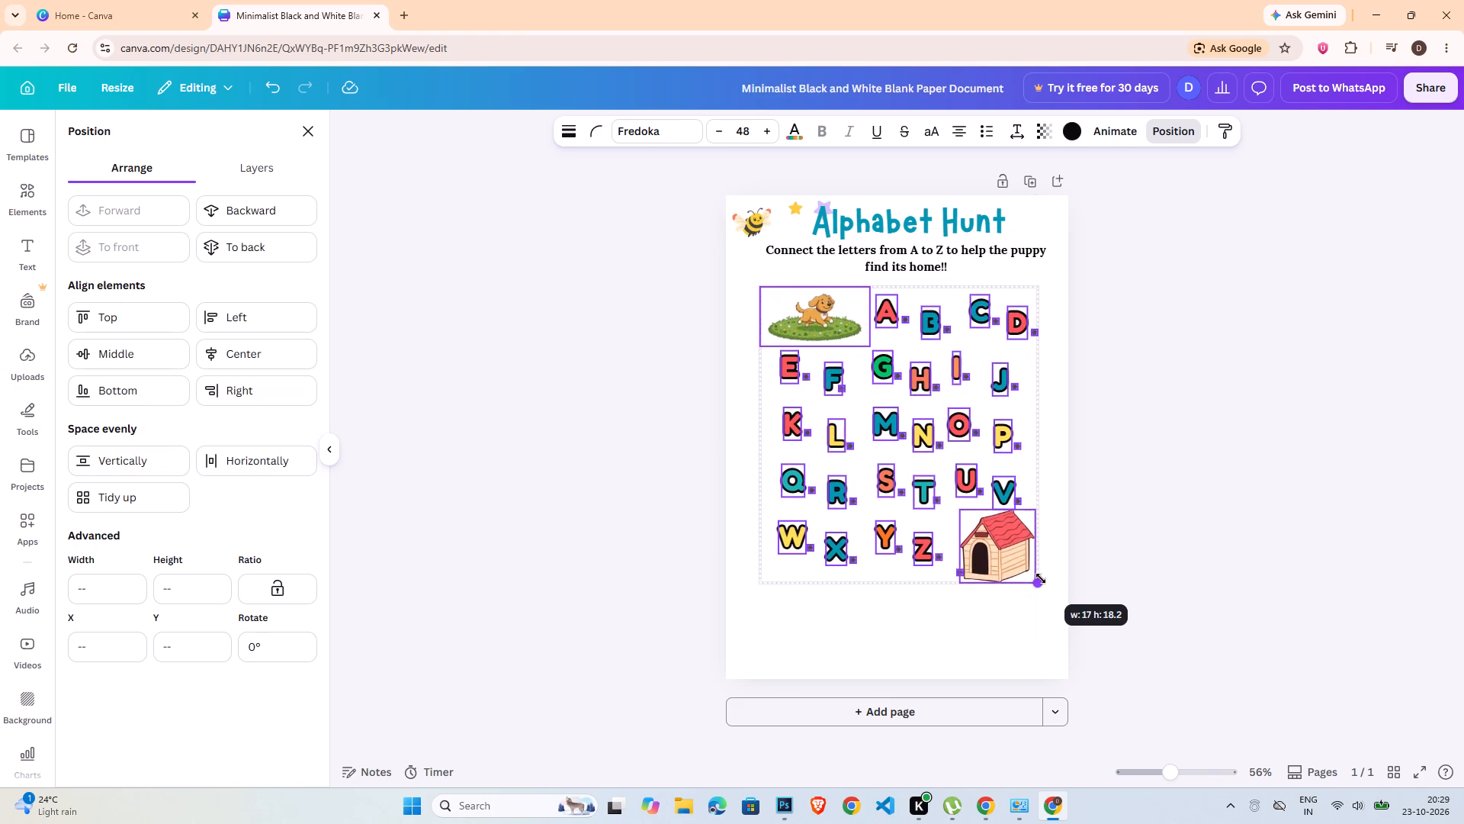
drag(1041, 578, 1045, 585)
double_click(1193, 542)
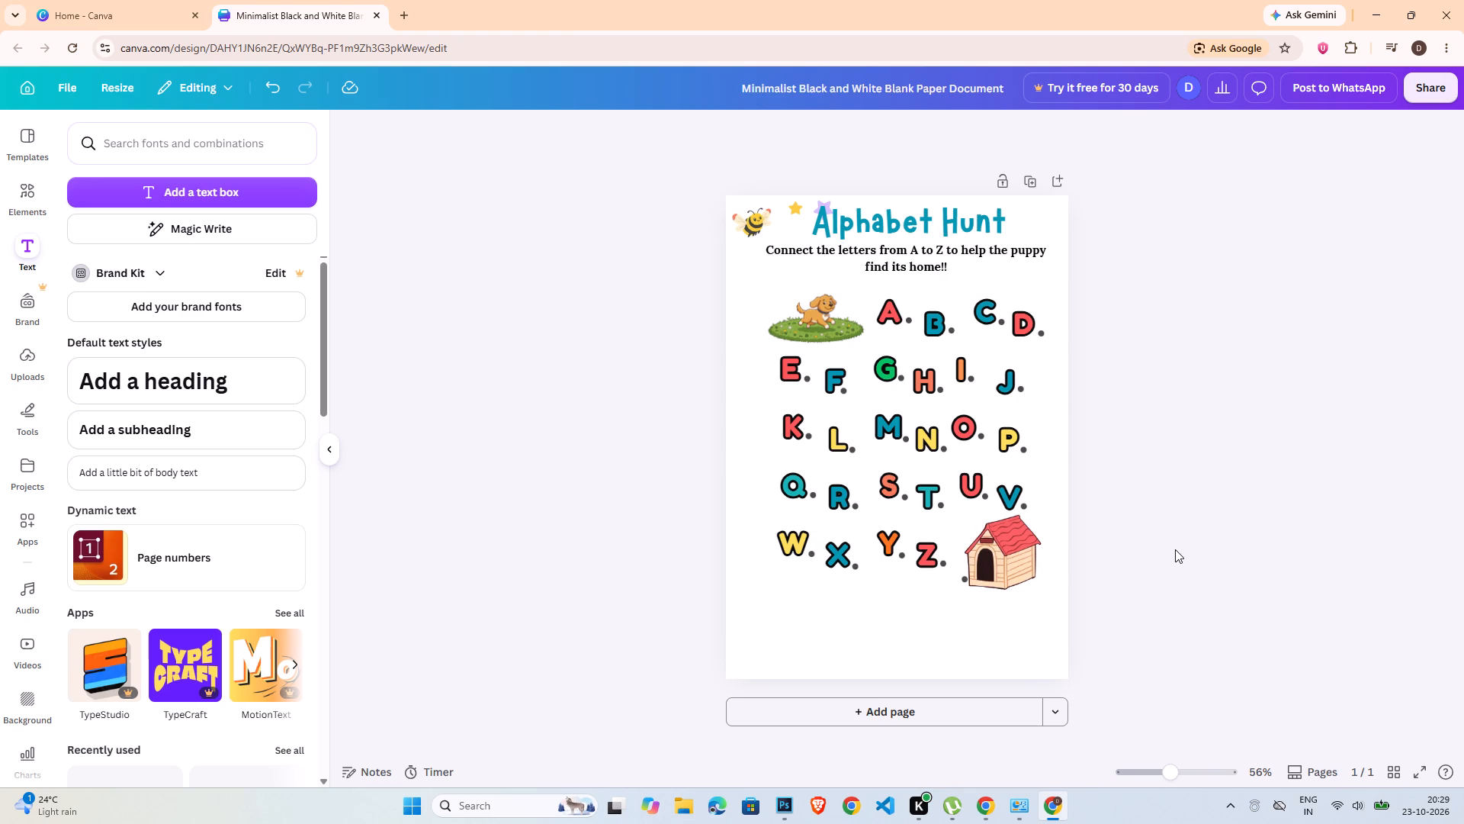
click(1175, 549)
Duplicate the instruction text, place the copy below the letters, and change its wording to "Write the Missing letters".
click(775, 252)
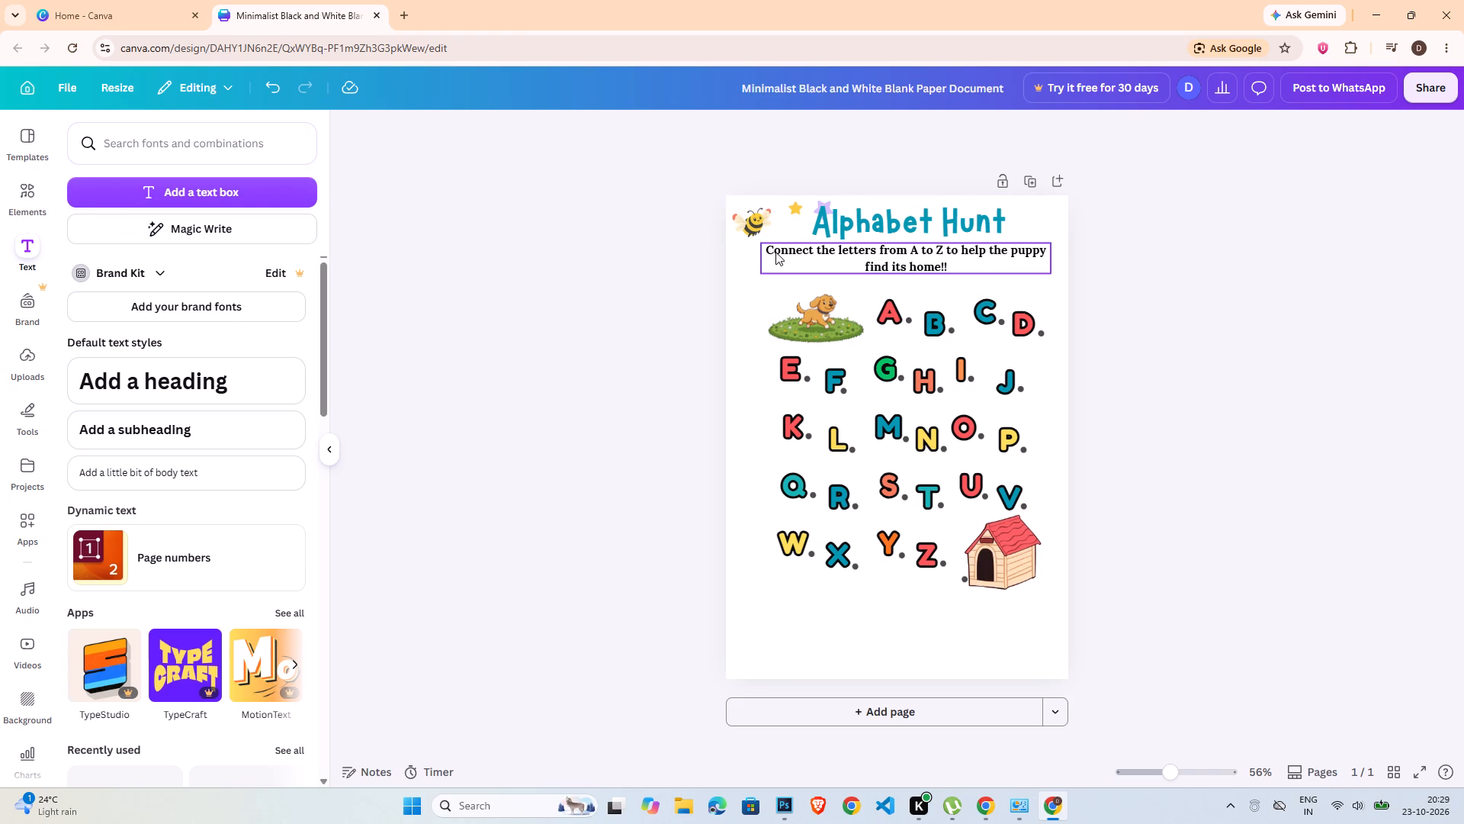
key(ctrl+c)
key(ctrl+v)
drag(920, 253, 861, 615)
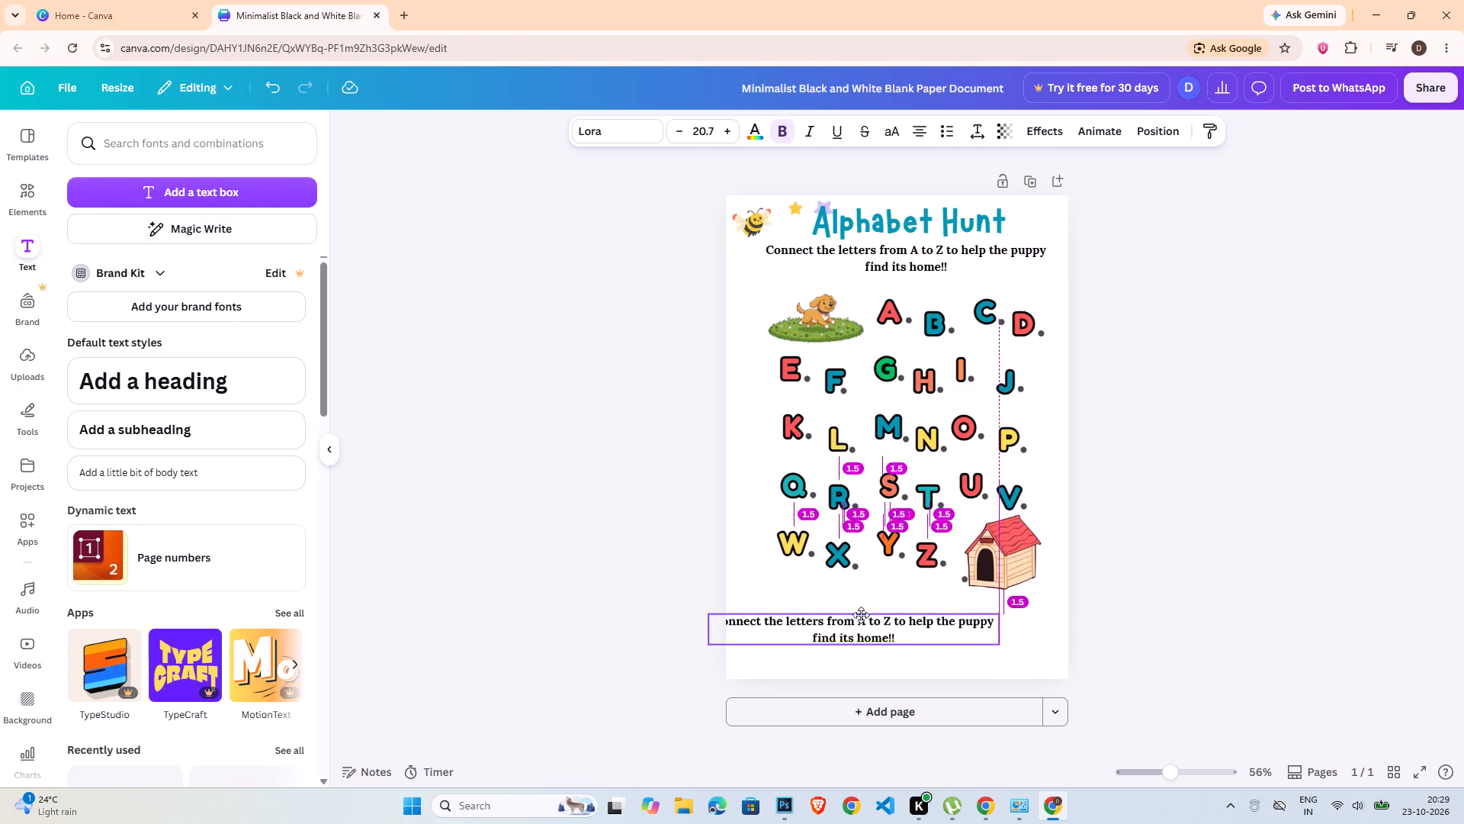
drag(861, 615, 872, 613)
double_click(872, 613)
text(Write the m)
key(BackSpace)
text(Missing)
key(space)
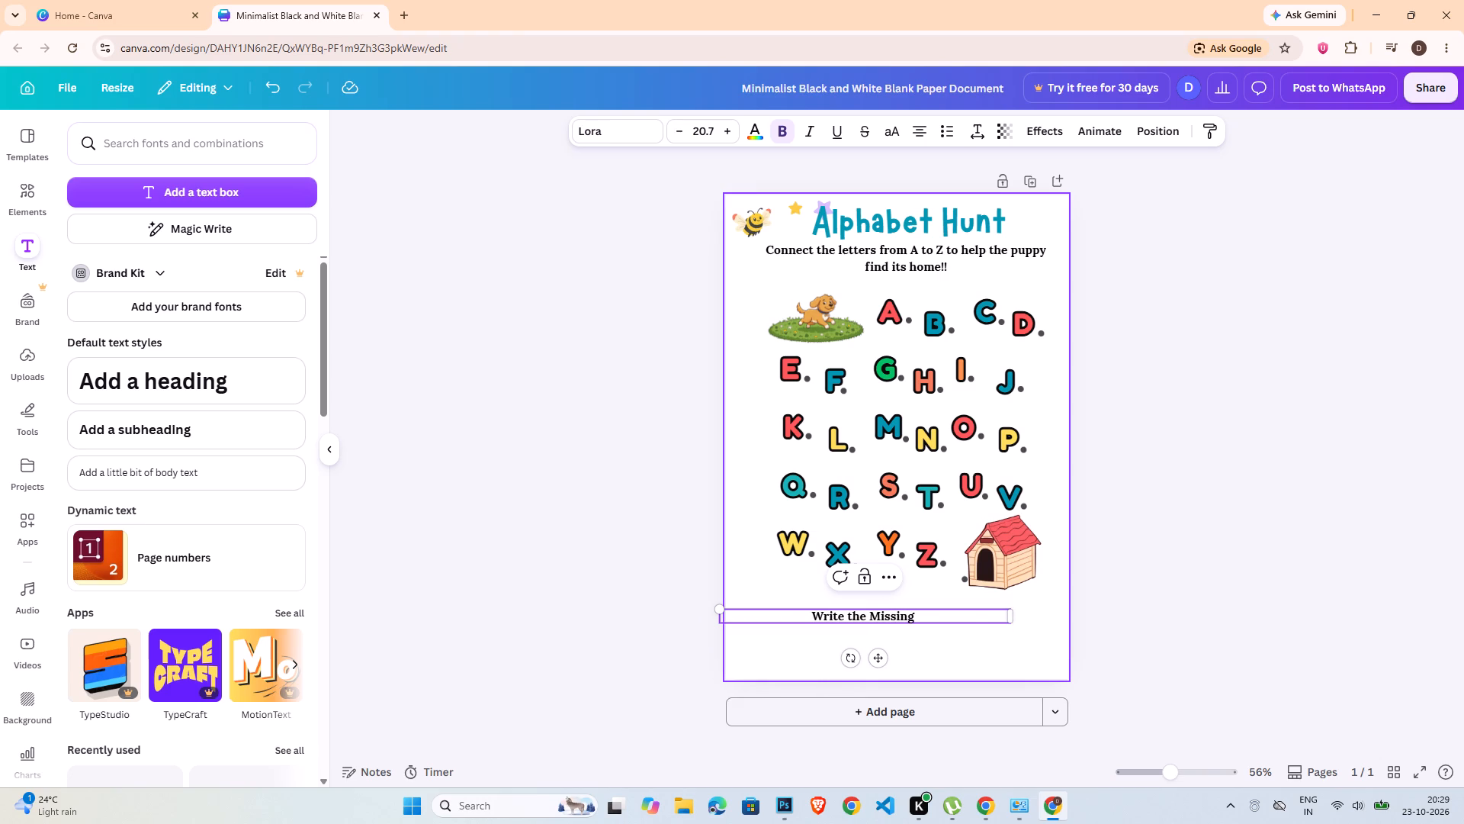
text(letters)
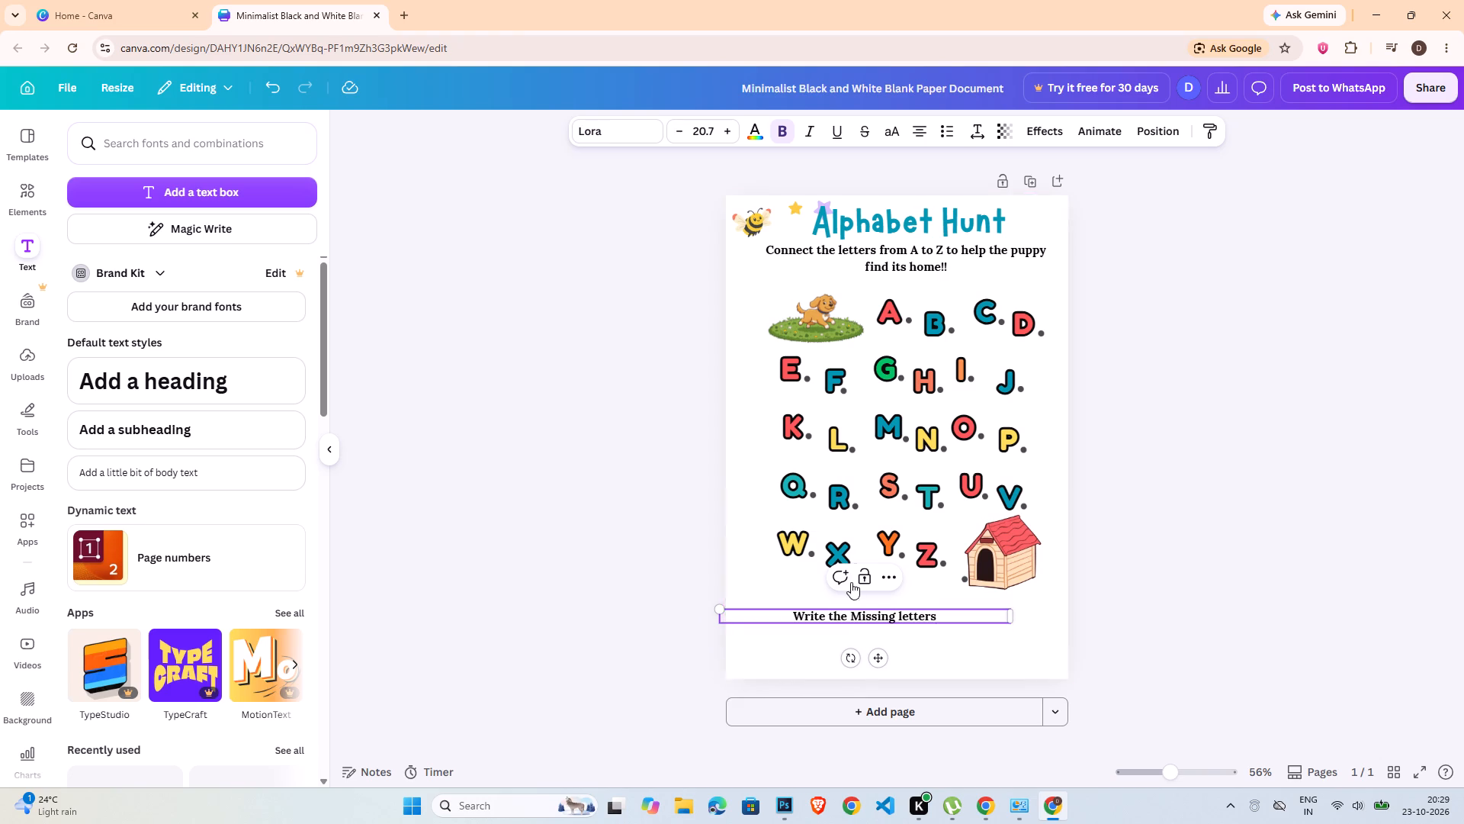
click(1202, 639)
Left-align the "Write the Missing letters" text and position it at the page's left margin below the letters.
click(860, 622)
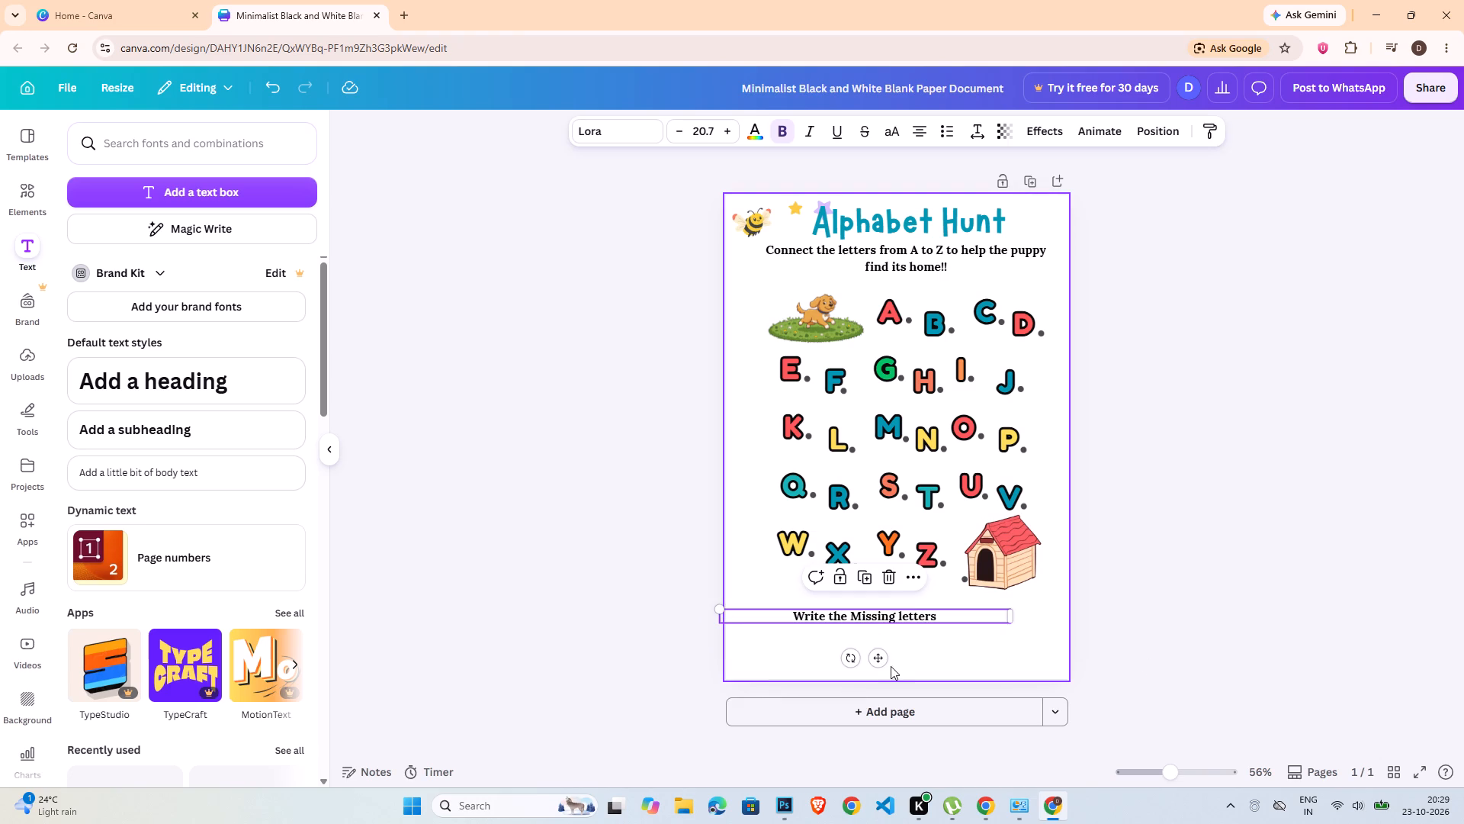
drag(872, 660, 825, 656)
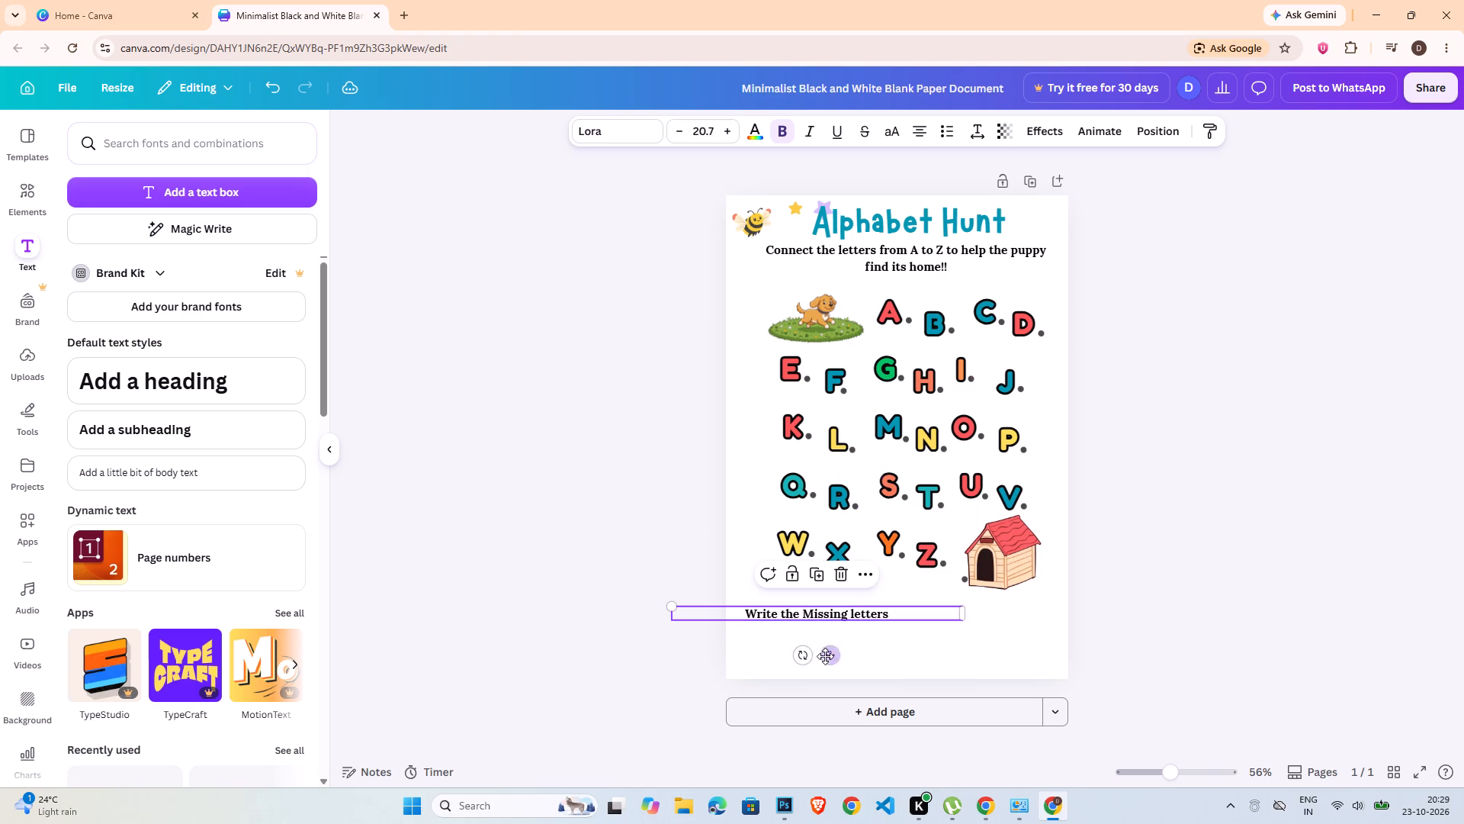
triple_click(857, 608)
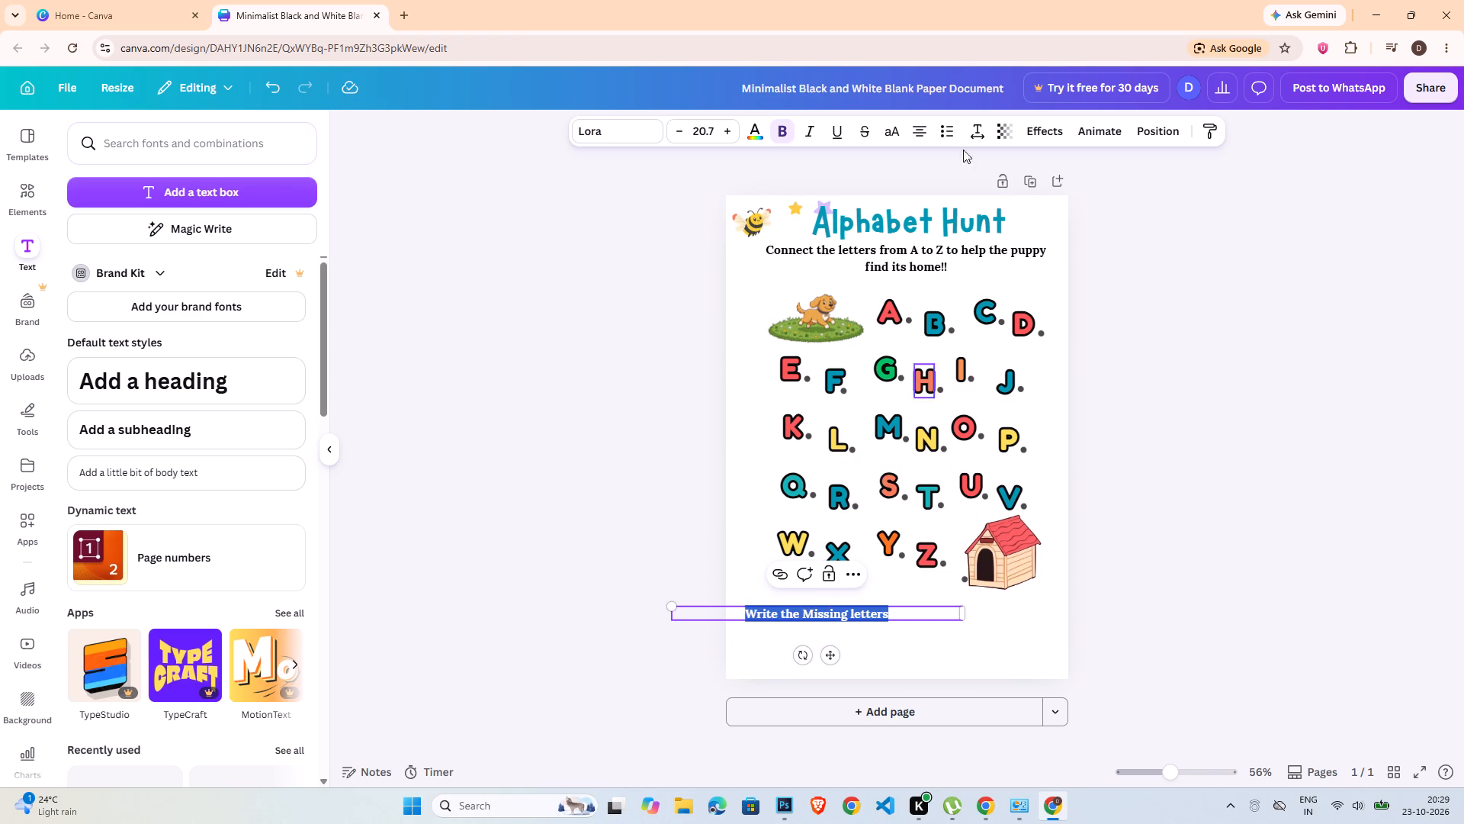
click(917, 136)
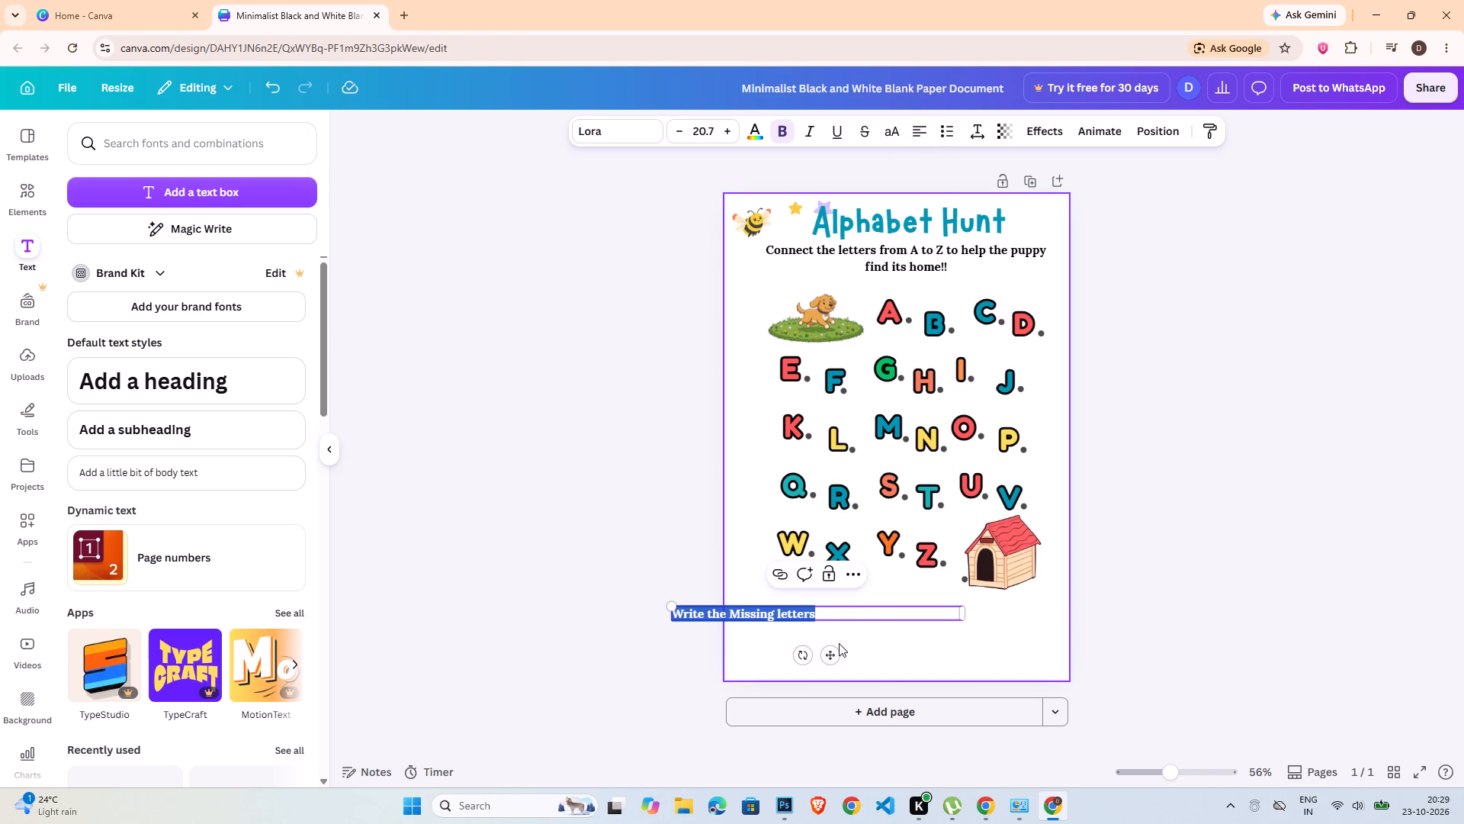
drag(834, 653, 895, 654)
click(1238, 615)
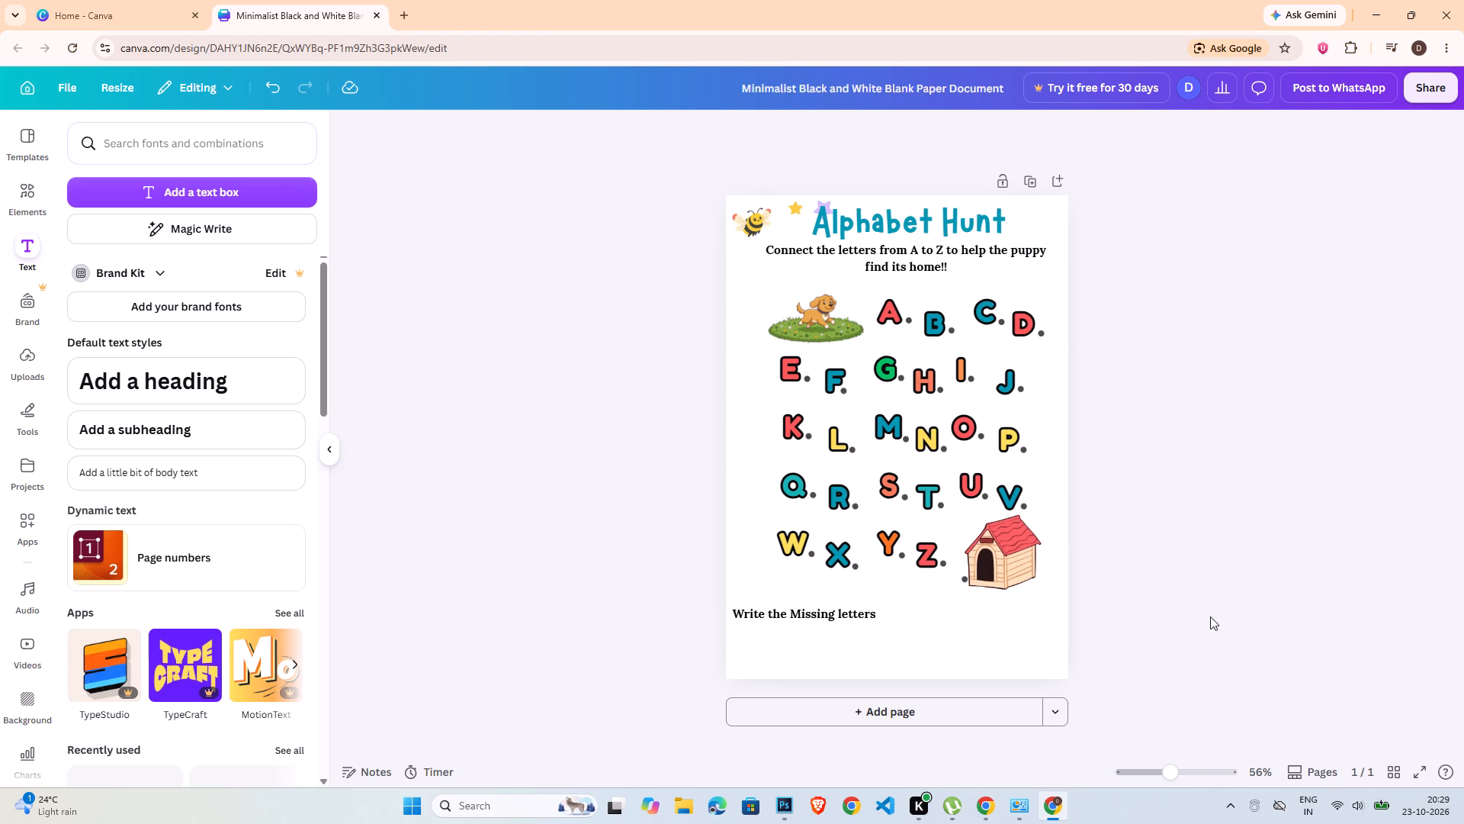
Add a space and a colon at the end of the "Write the Missing letters" text.
double_click(883, 615)
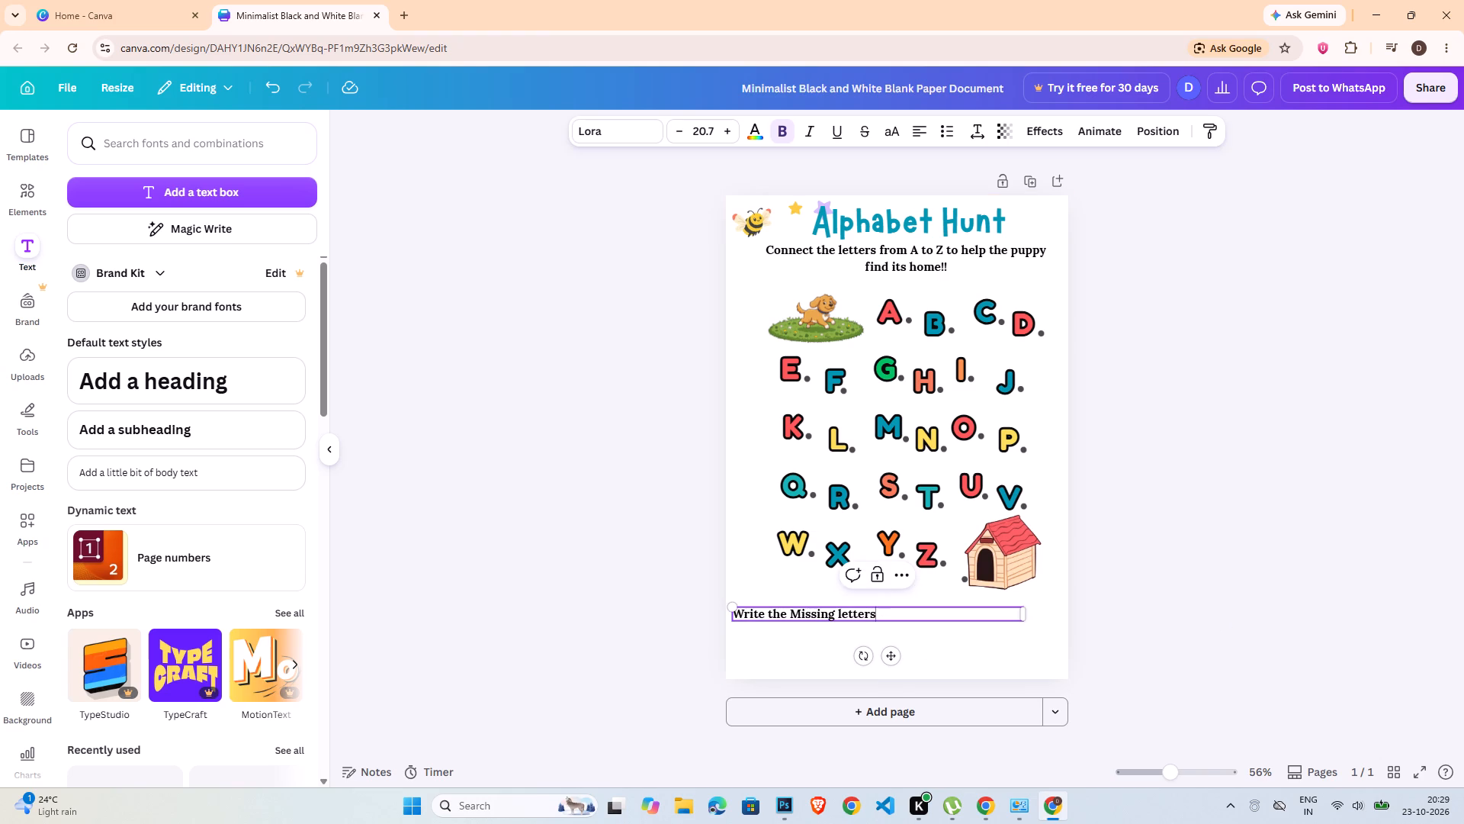
key(space)
text(:)
key(space)
click(1019, 578)
click(1151, 581)
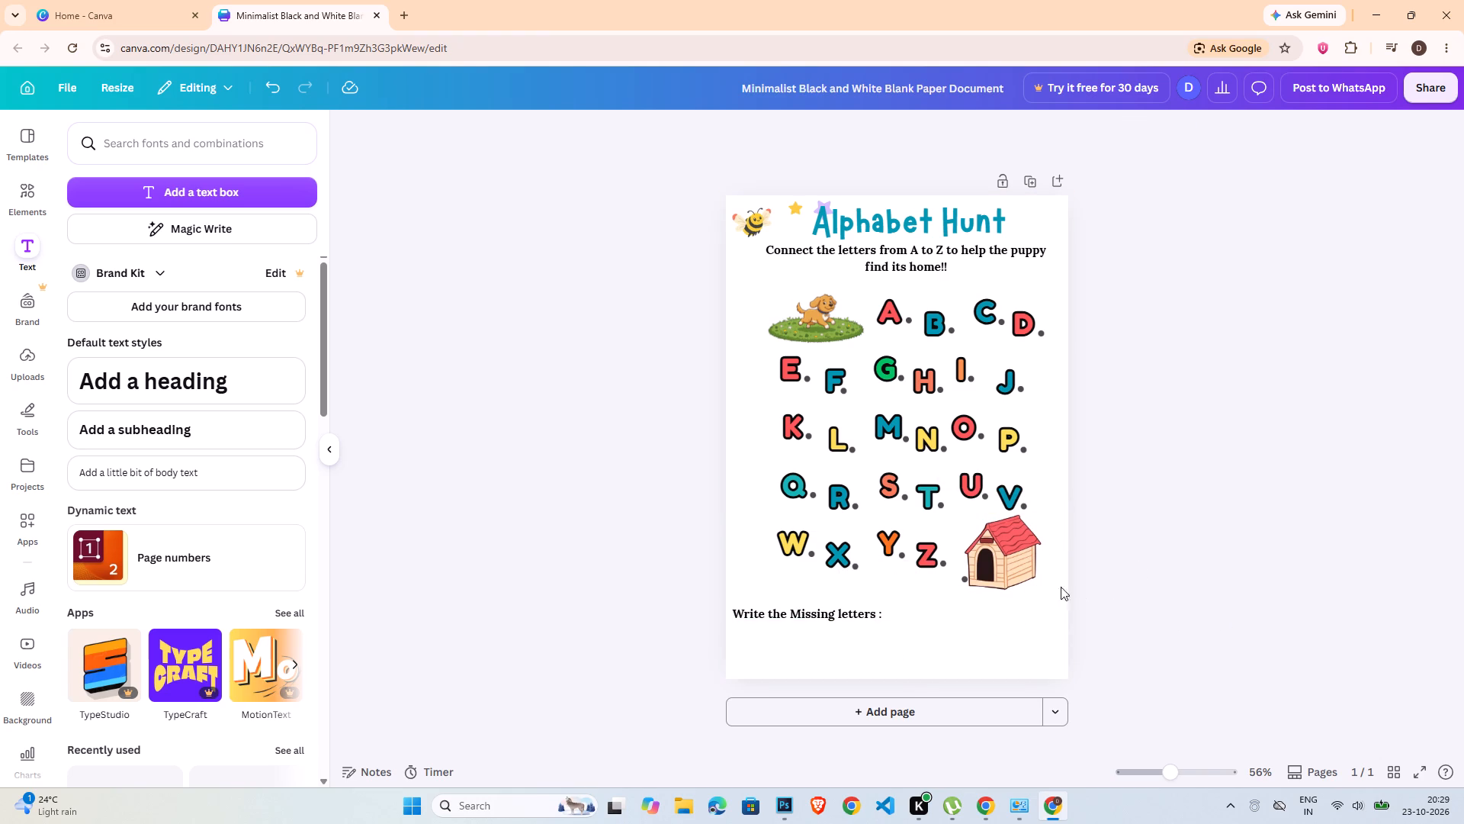
Move the doghouse slightly right and down so it sits clear of the dot after Z and below the V.
drag(1029, 569, 1036, 568)
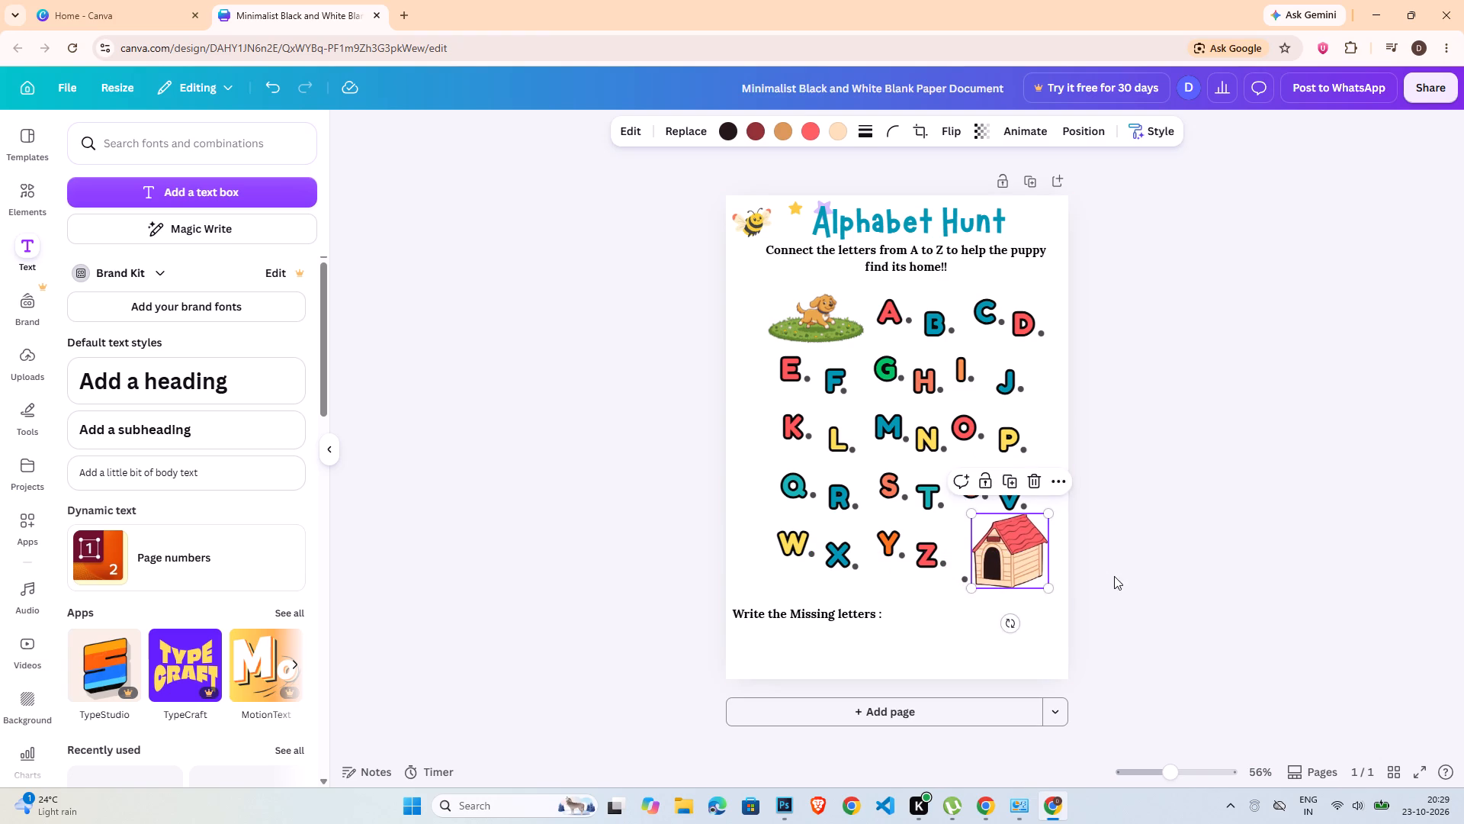
click(1116, 576)
drag(1014, 563, 1013, 573)
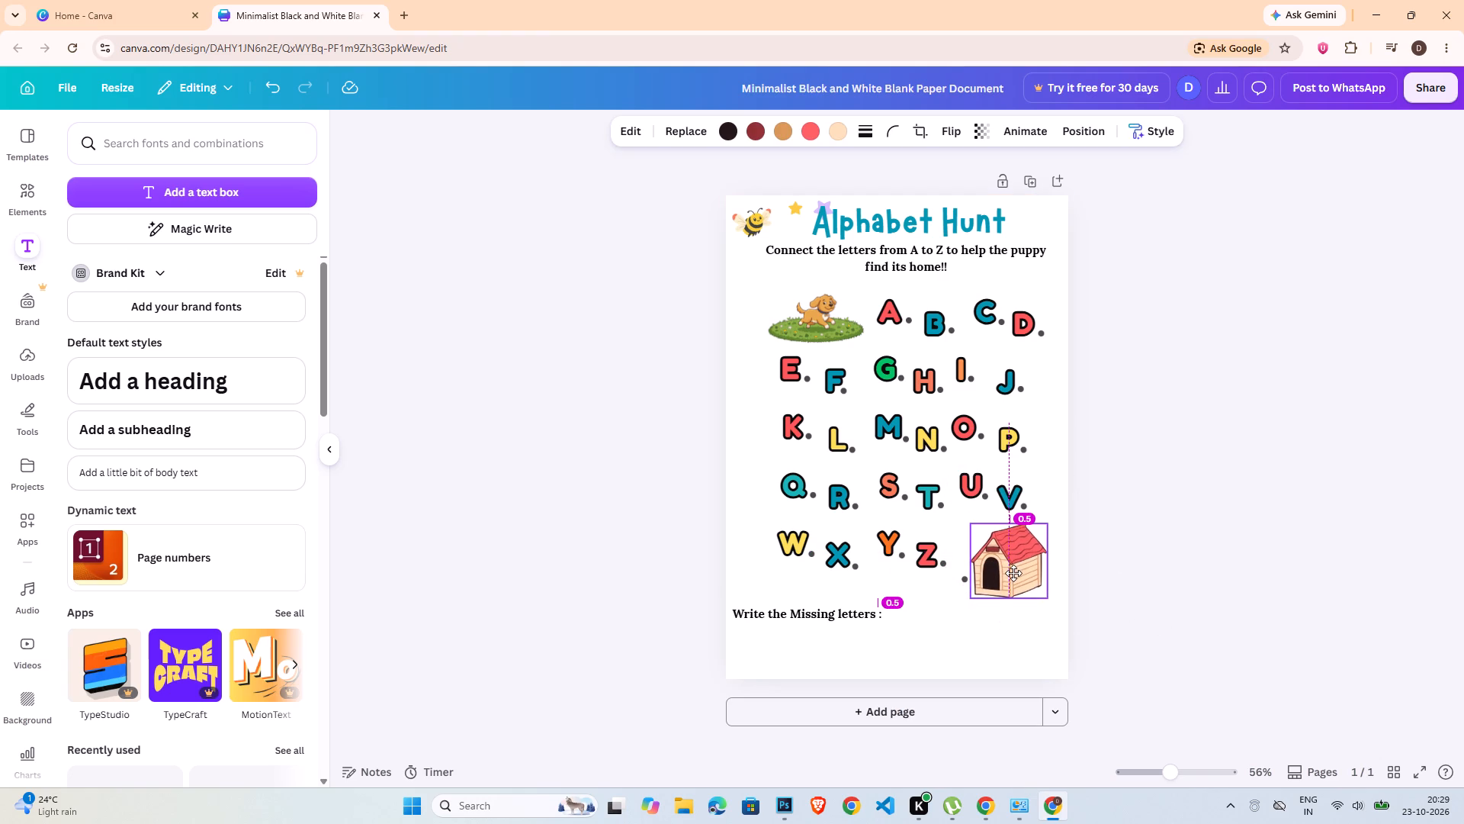
drag(1013, 573, 1013, 572)
click(1180, 565)
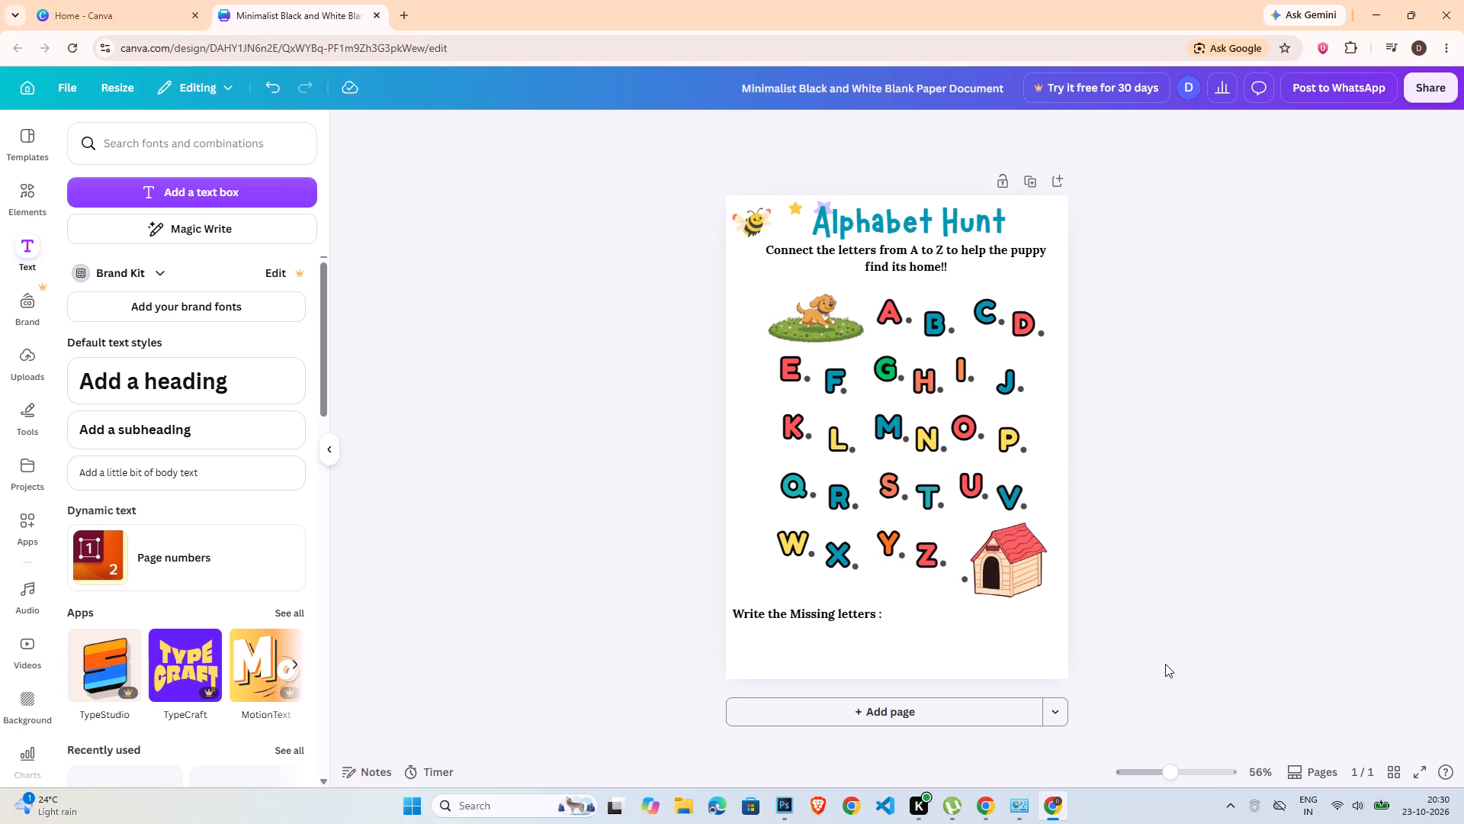
Add a heading text box and place it just right of the "Write the Missing letters :" line.
click(30, 200)
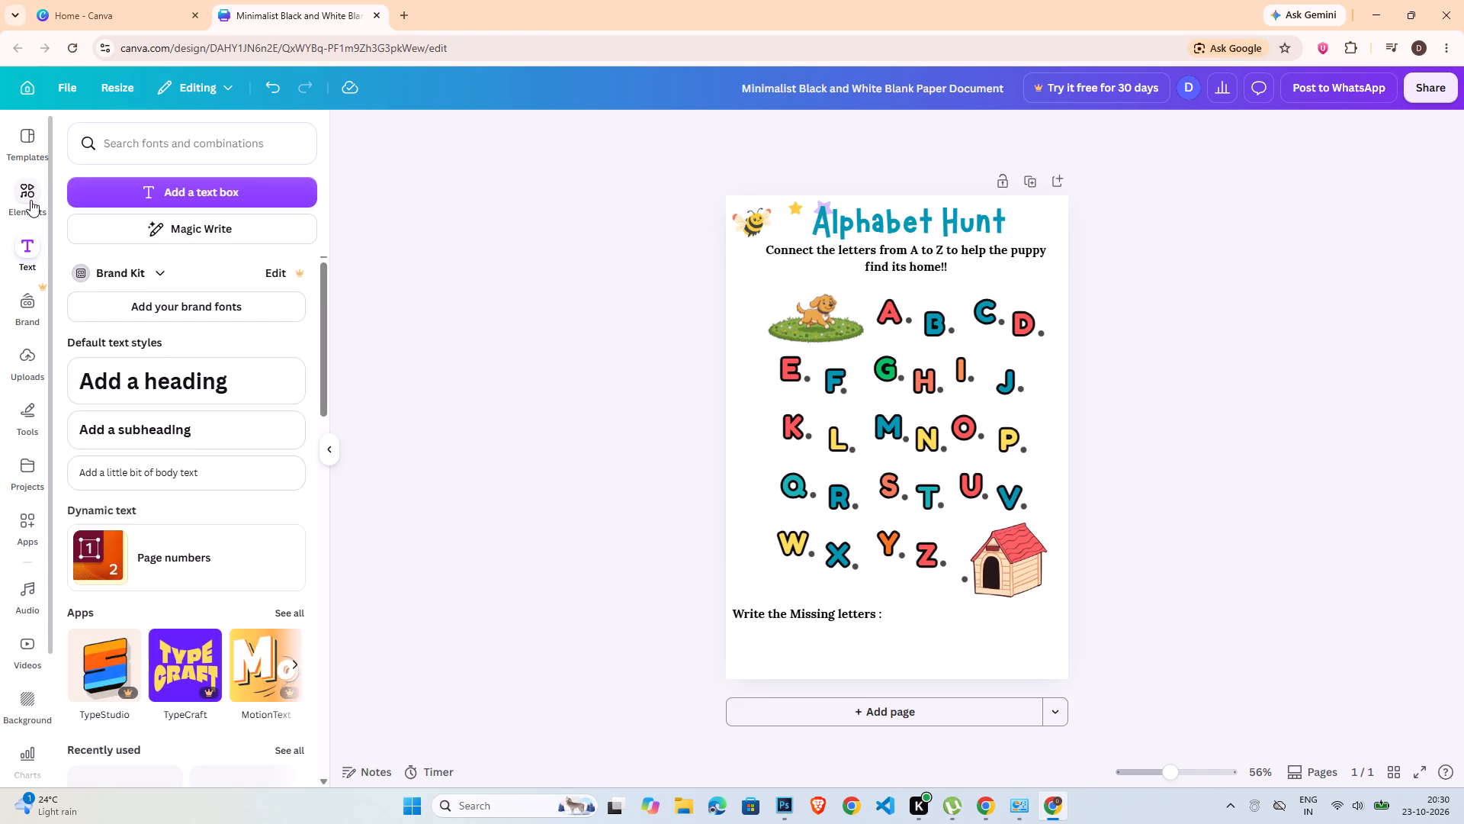
click(24, 240)
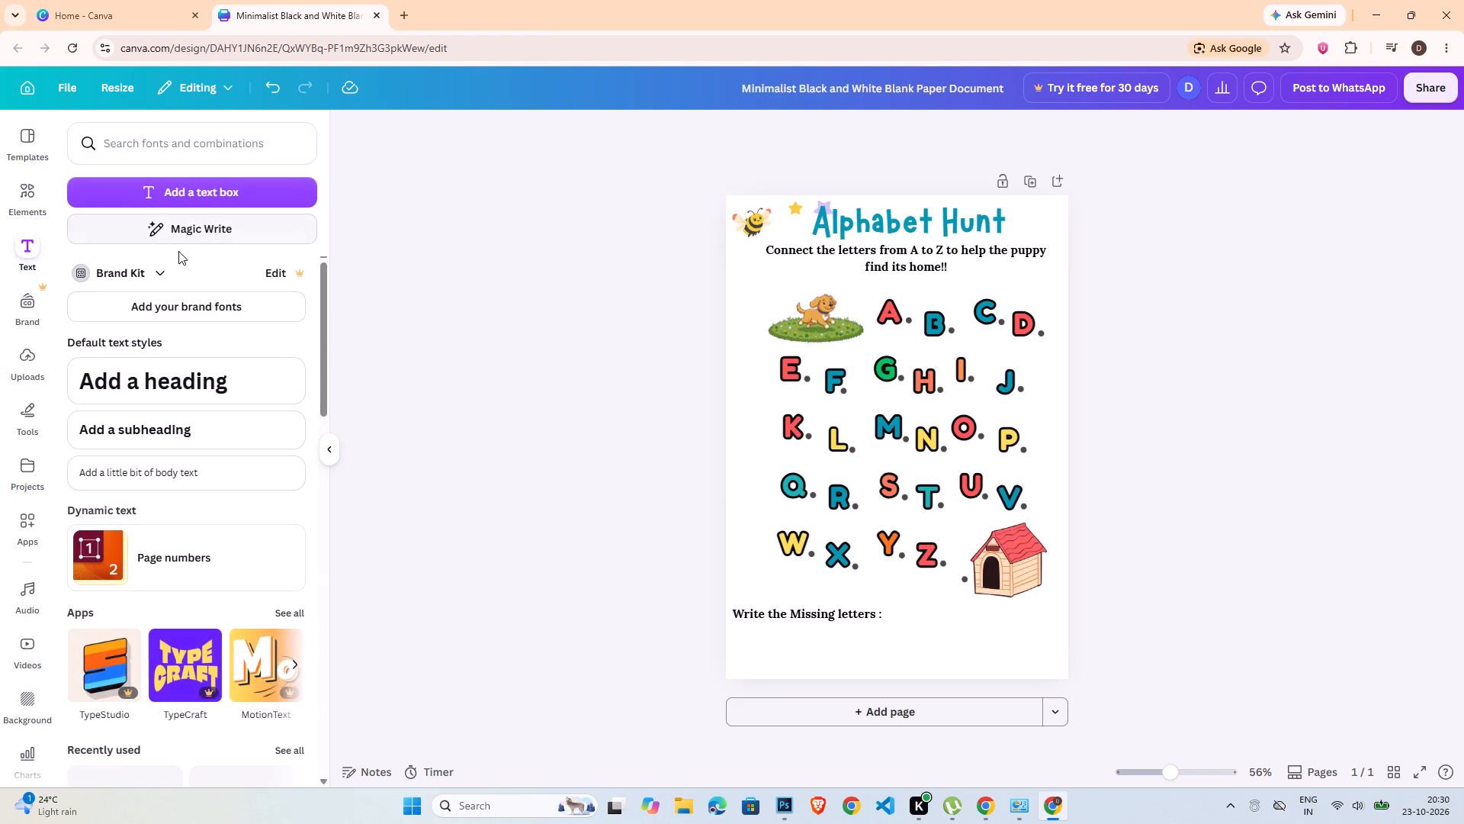
click(196, 390)
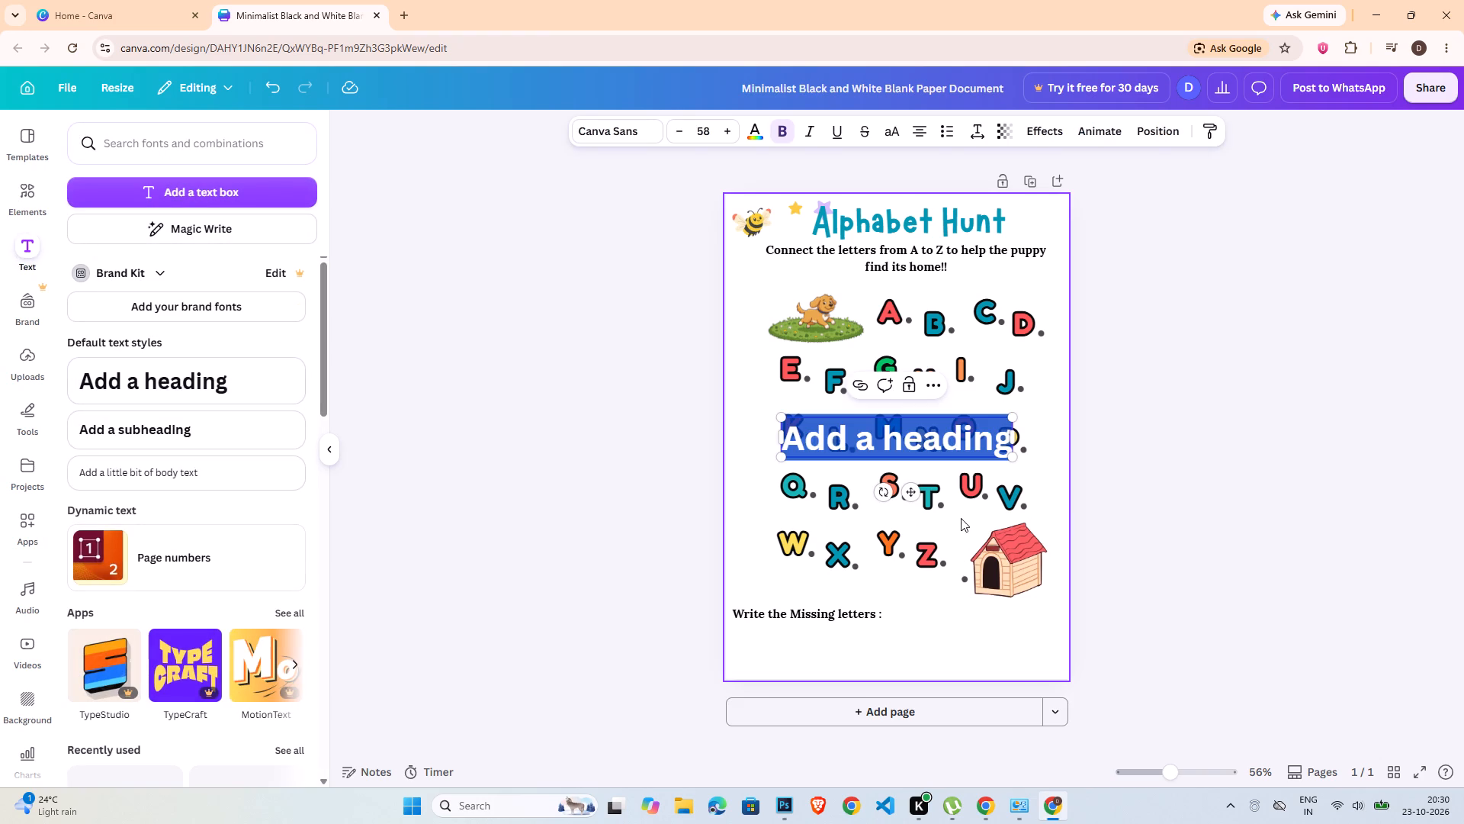
drag(907, 491, 1008, 672)
Search the fonts for "tracing line" and apply the dotted, ruled KG Primary font to the new heading.
double_click(988, 635)
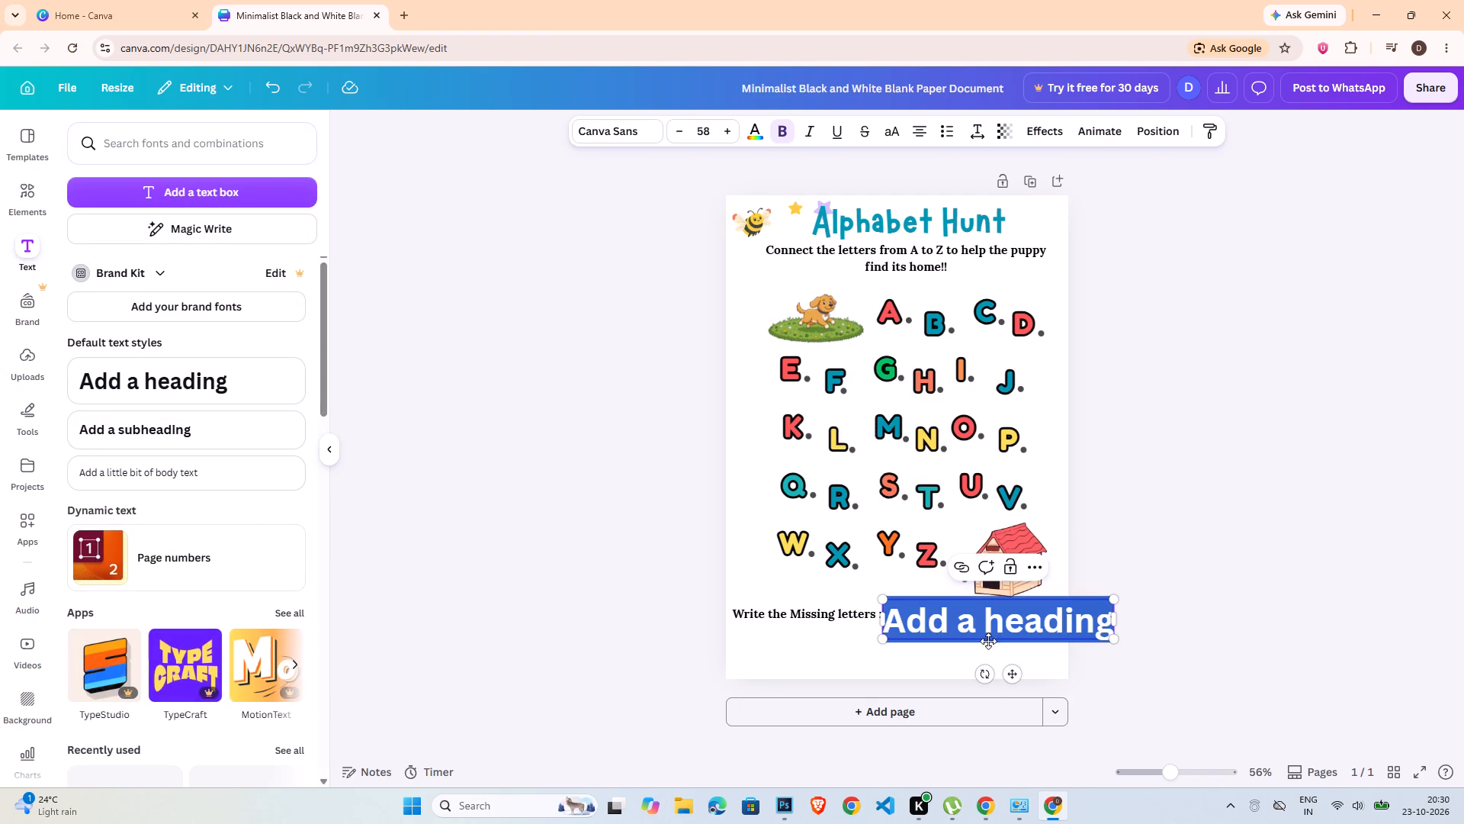
click(646, 123)
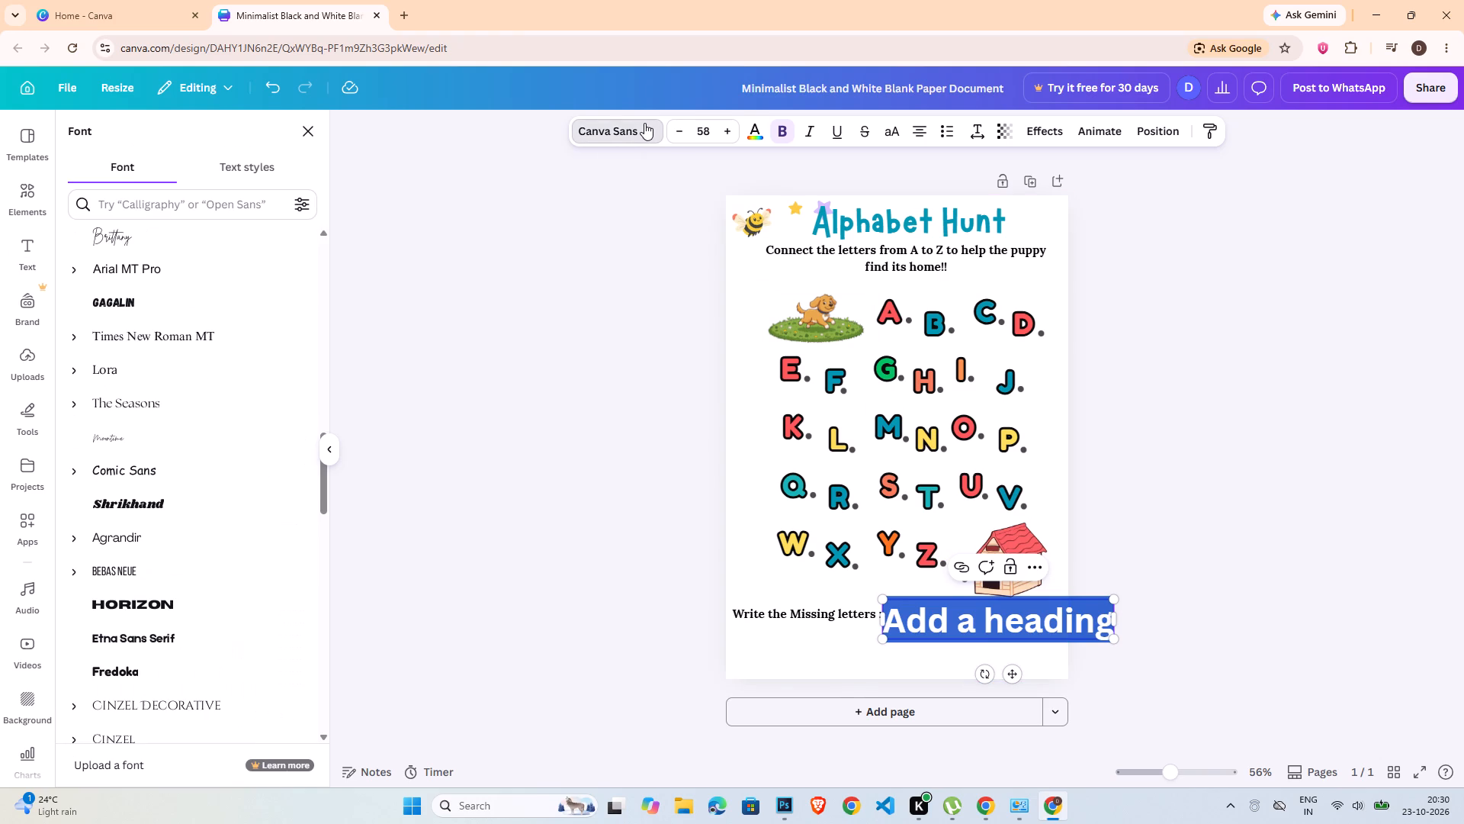
text(st)
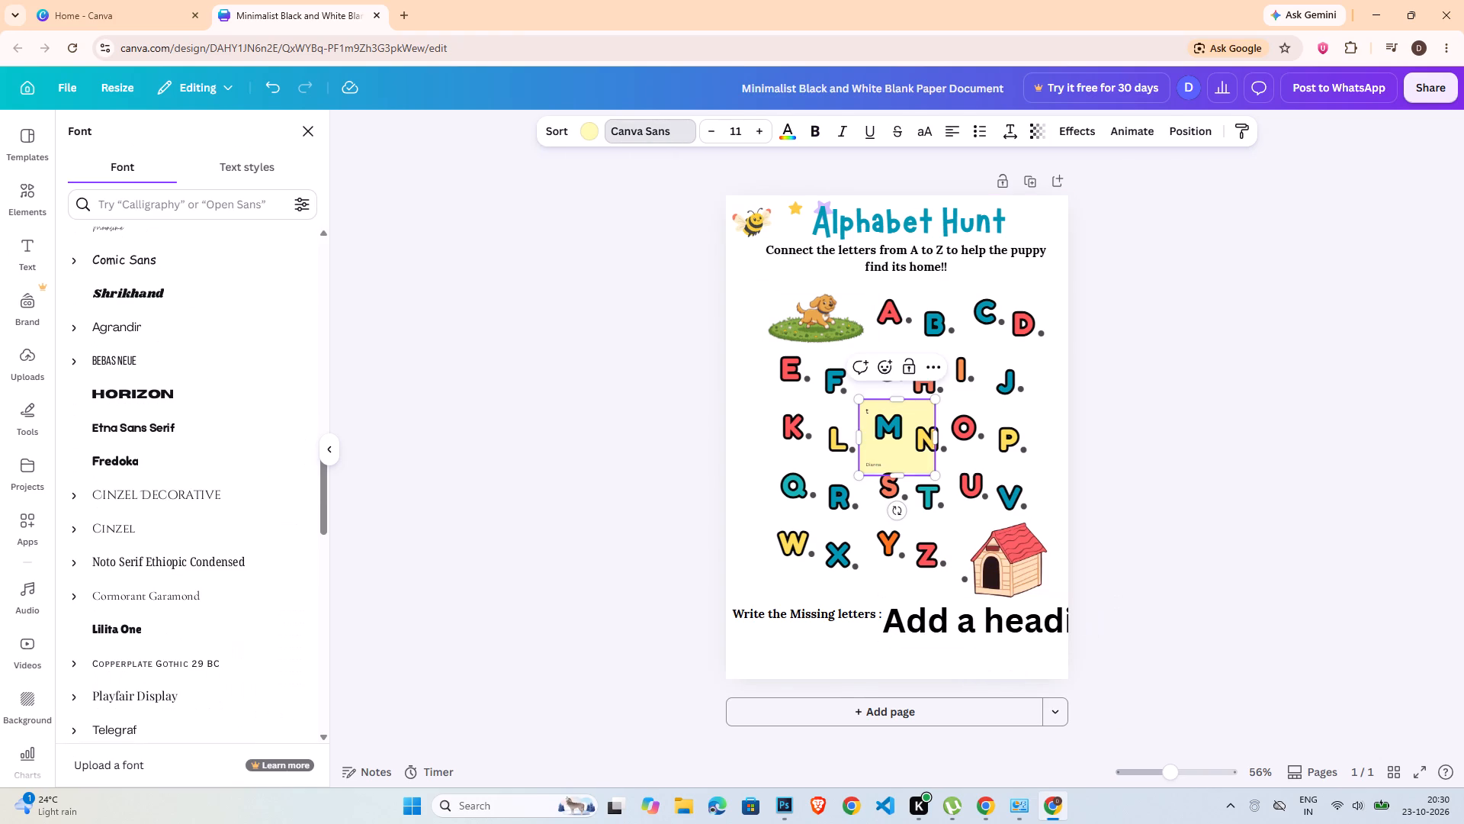
triple_click(949, 632)
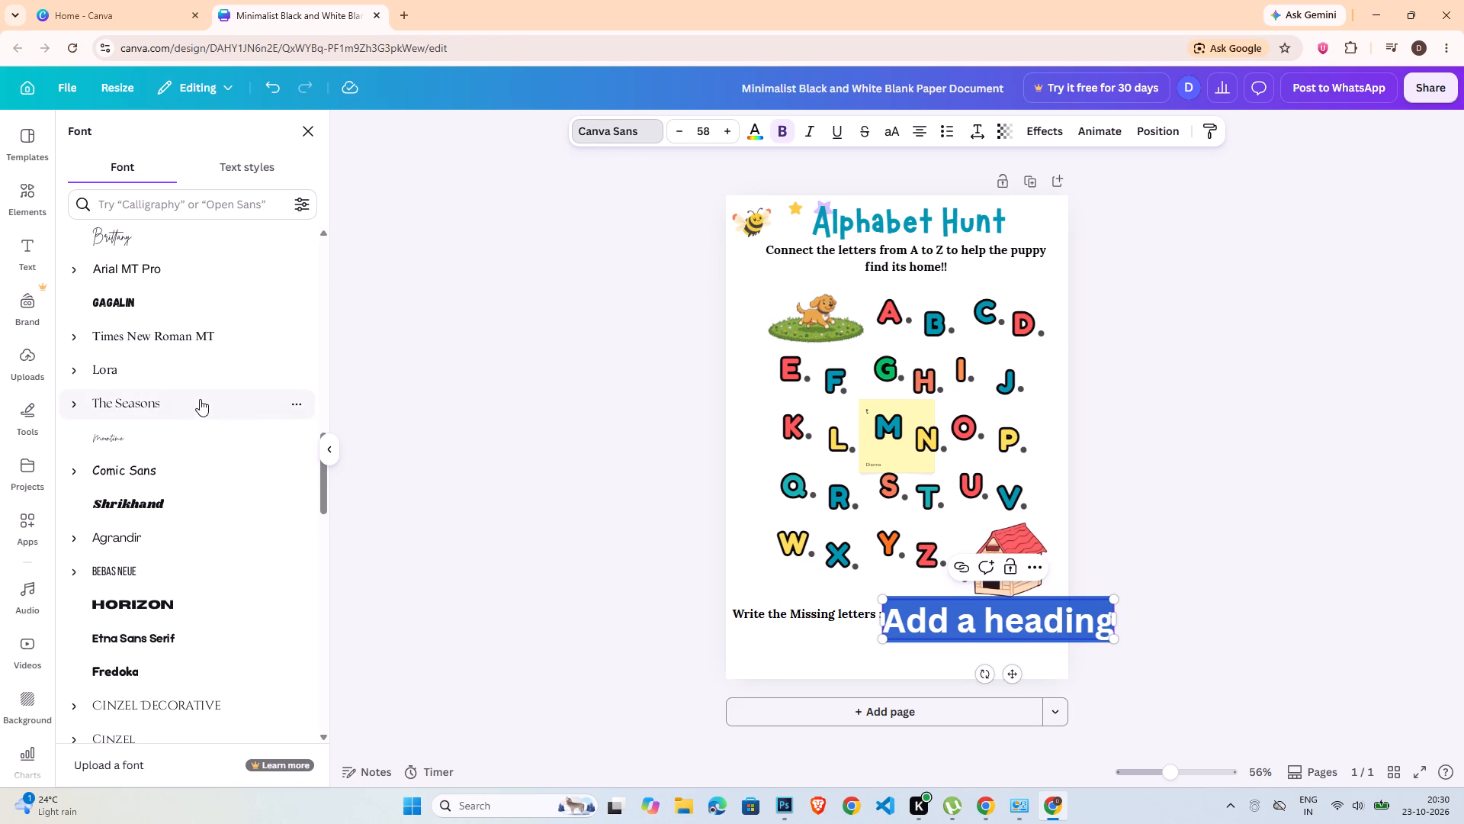
click(186, 205)
text(st)
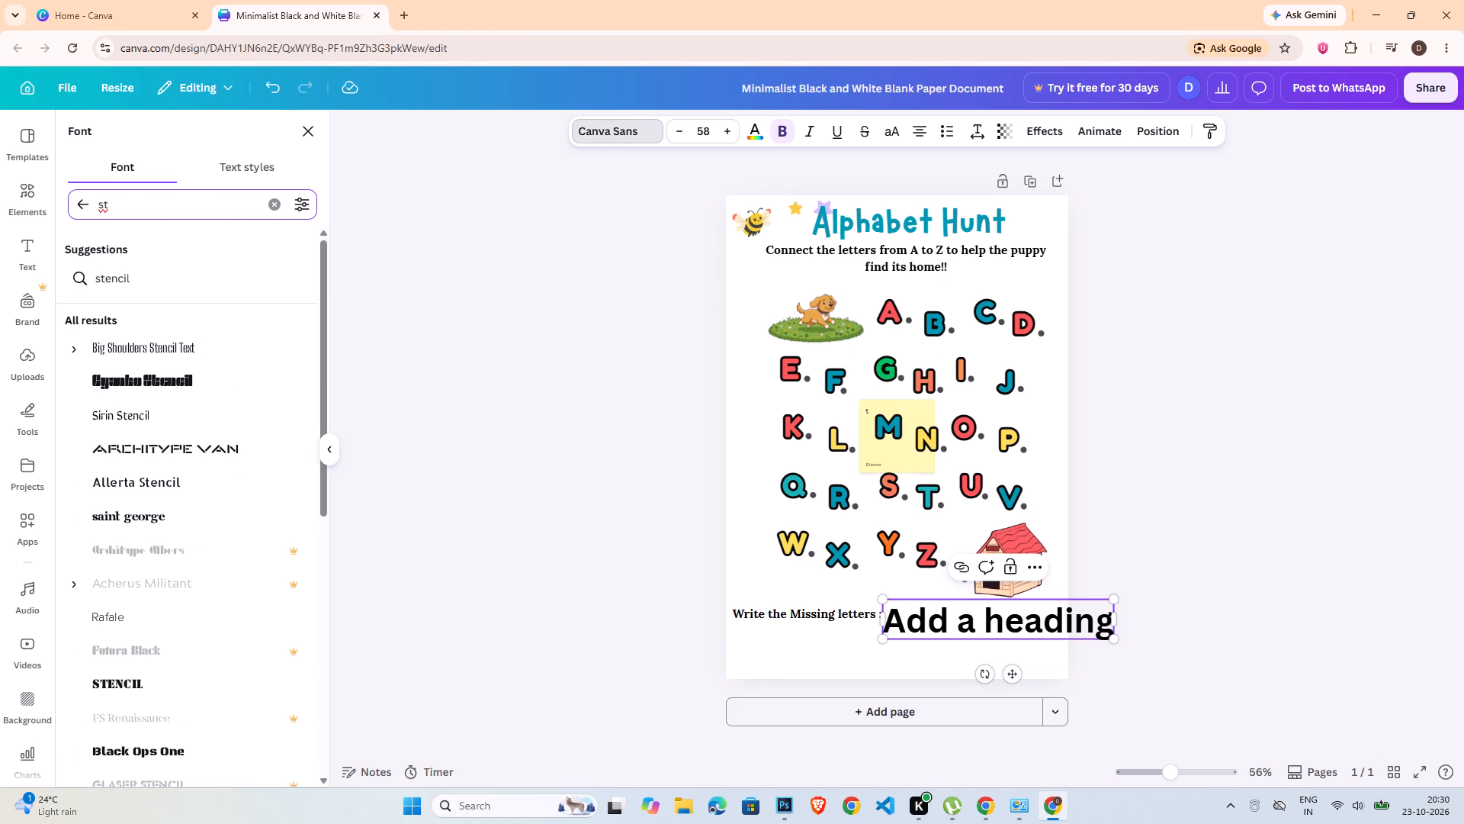
key(BackSpace)
key(BackSpace)
text(trac)
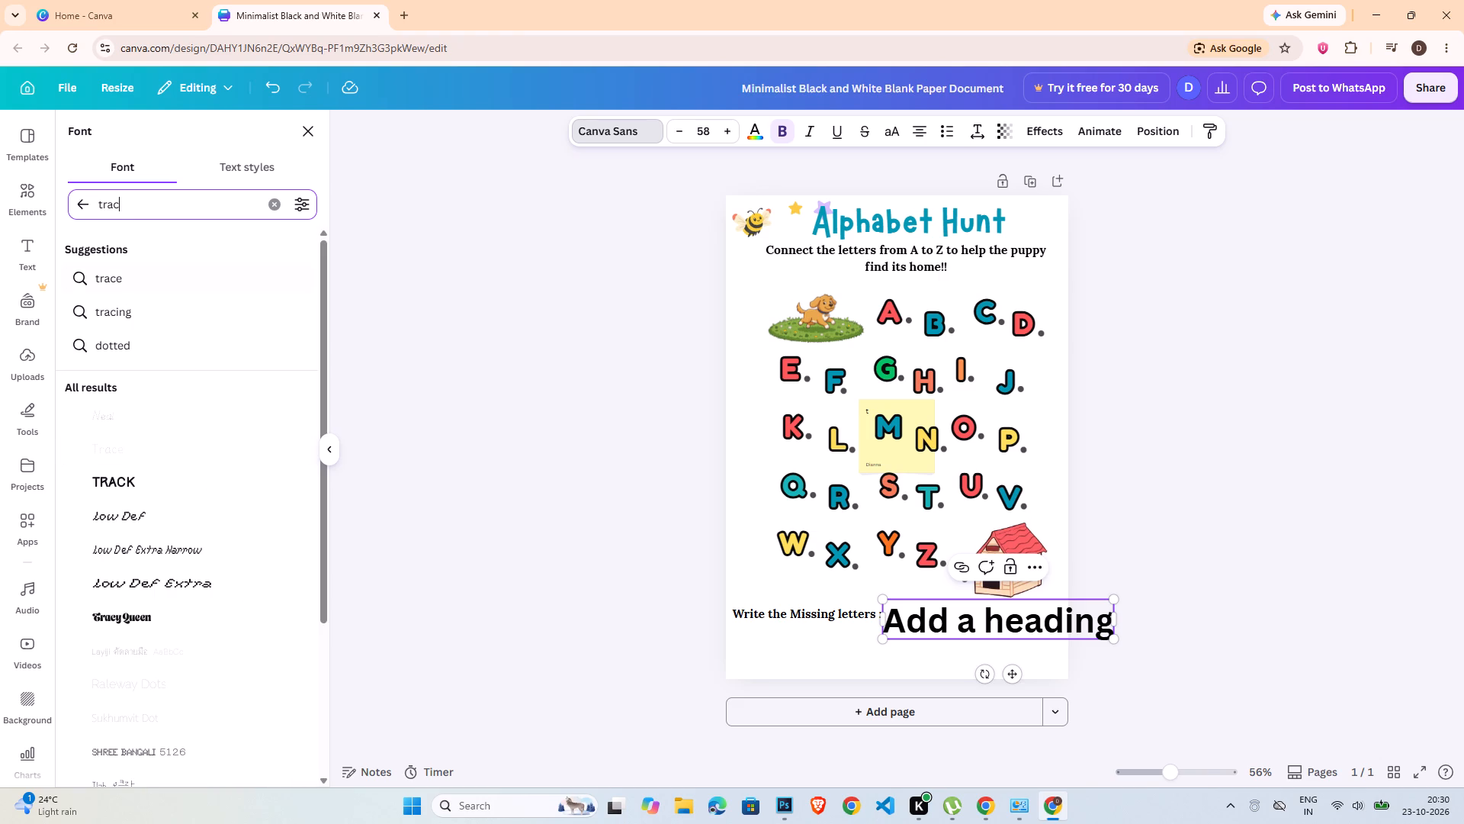
text(ing line)
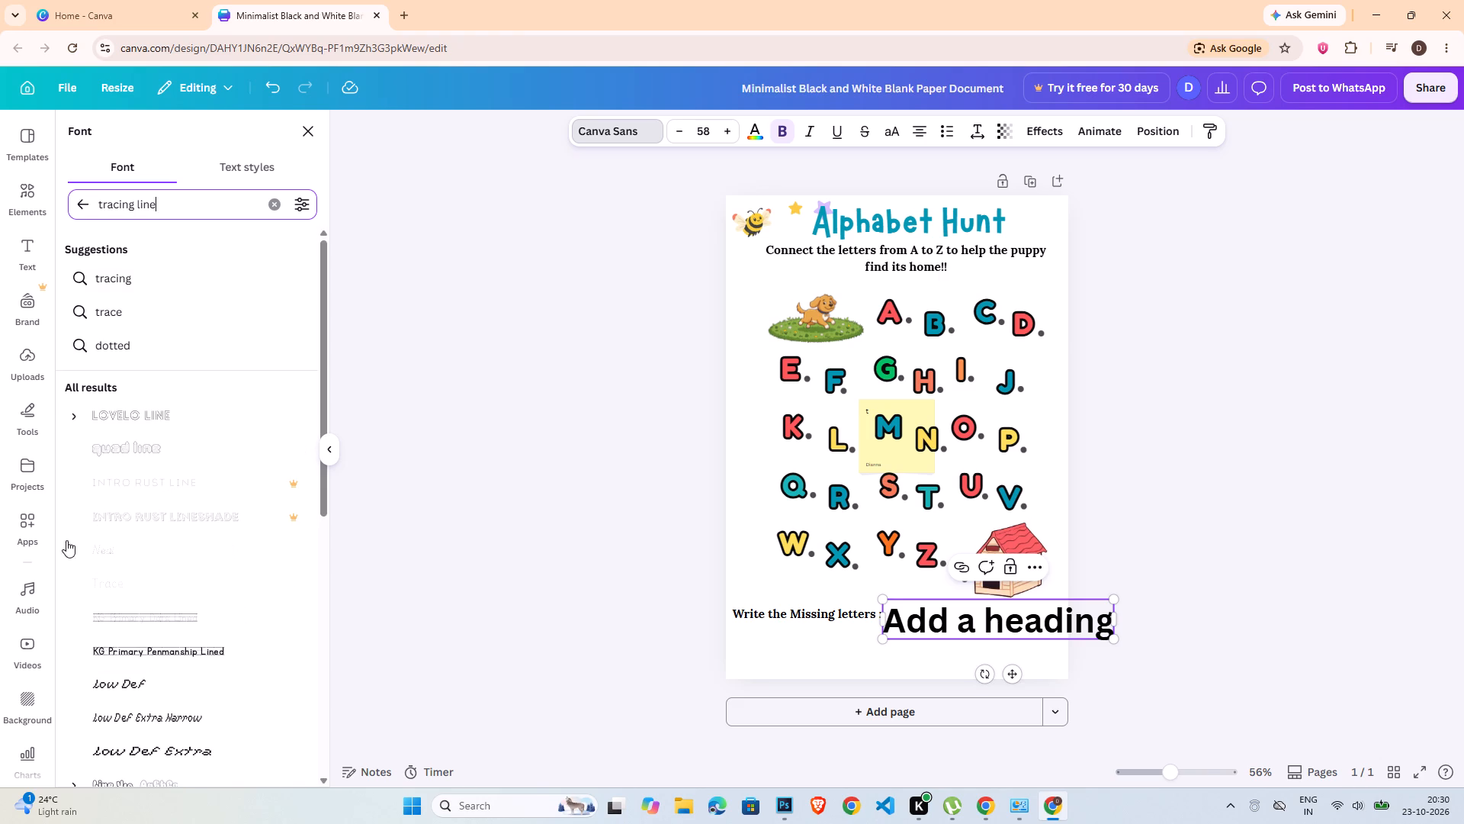
click(133, 620)
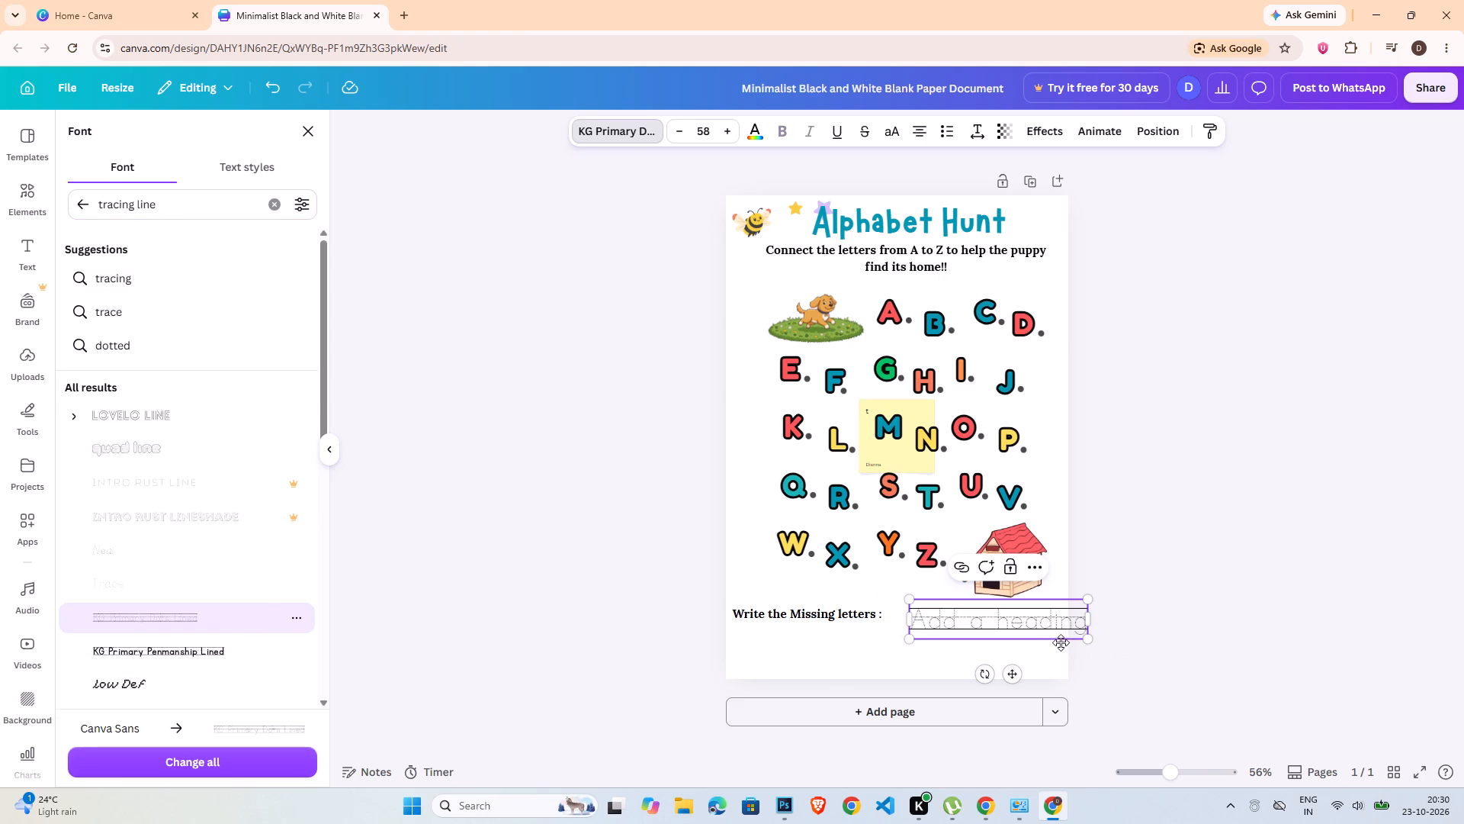
click(1236, 623)
click(1264, 632)
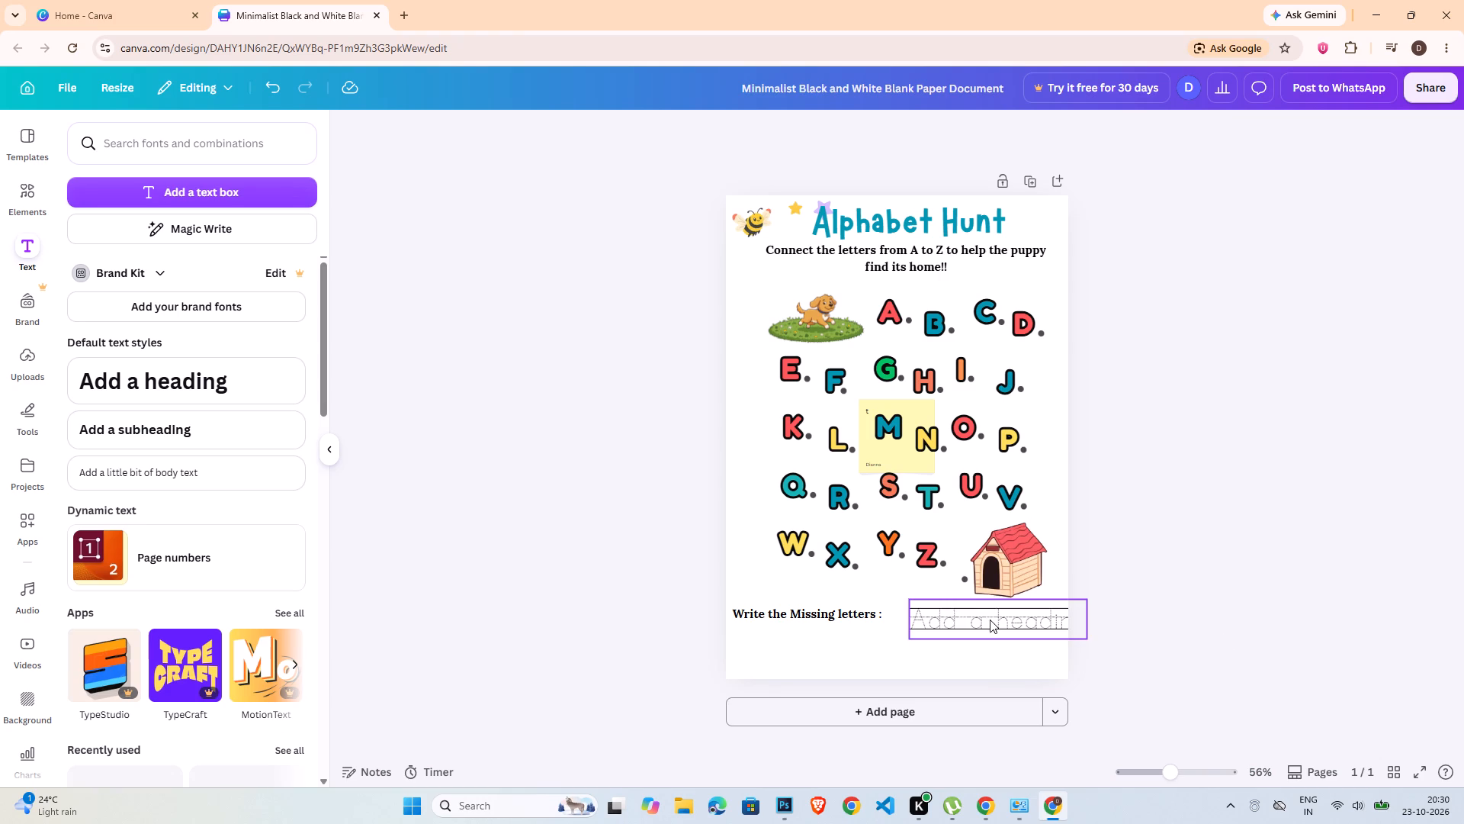
Shift the tracing heading left within the page and replace its text with A B D E H, leaving gaps for the missing letters.
drag(990, 620, 968, 620)
double_click(968, 620)
text(A)
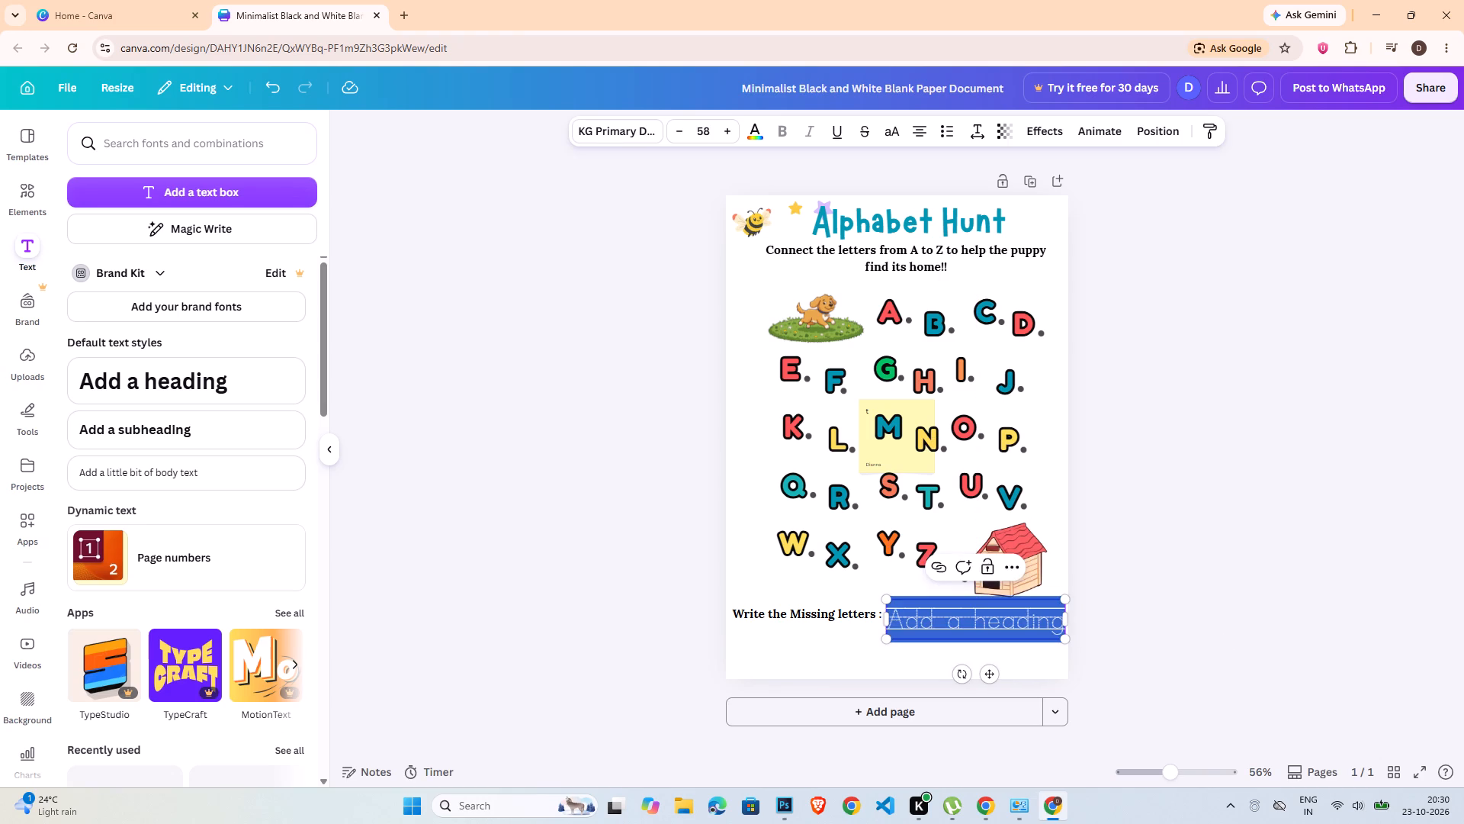
key(space)
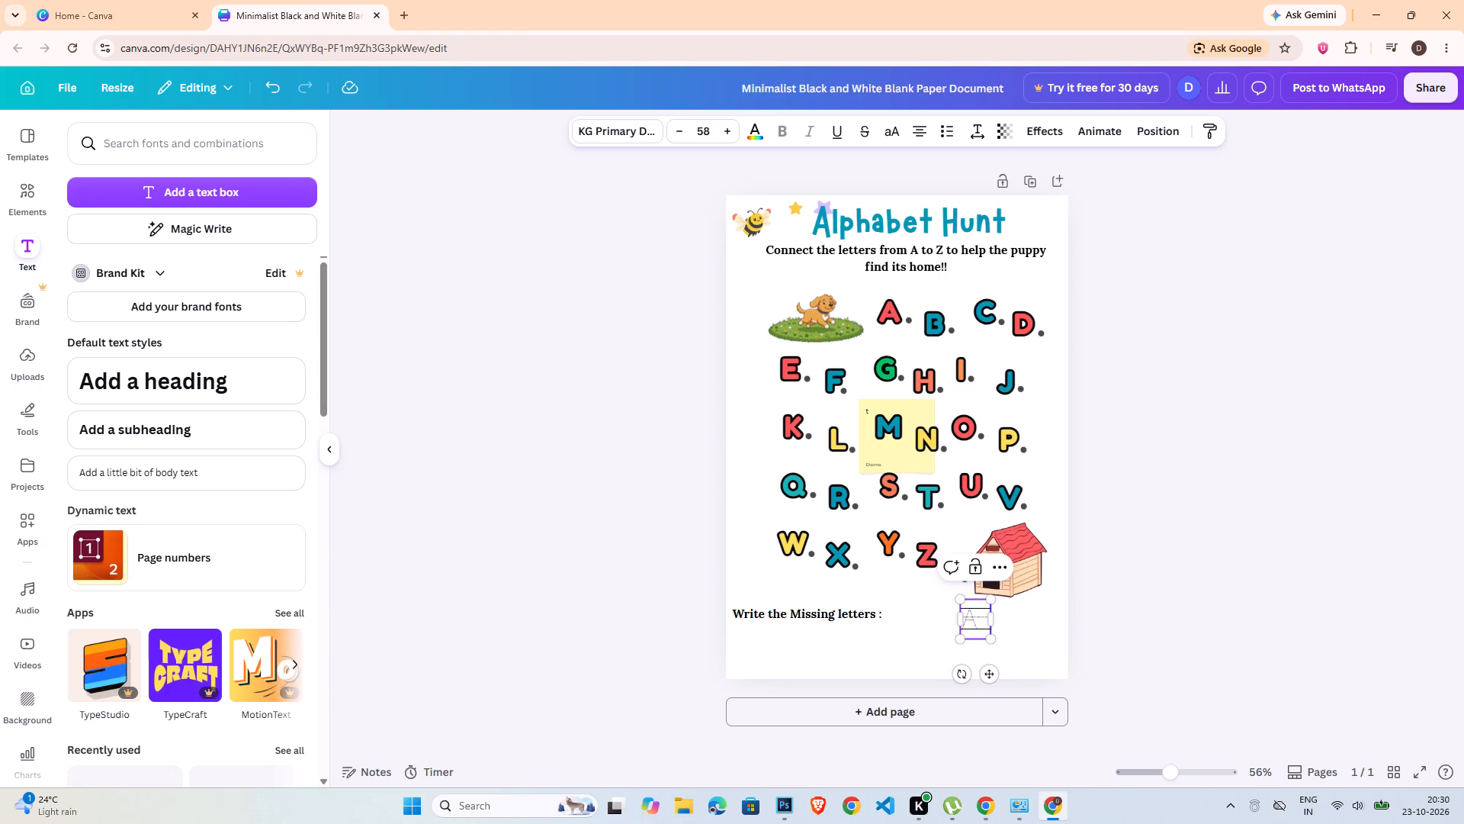
text(B)
key(space)
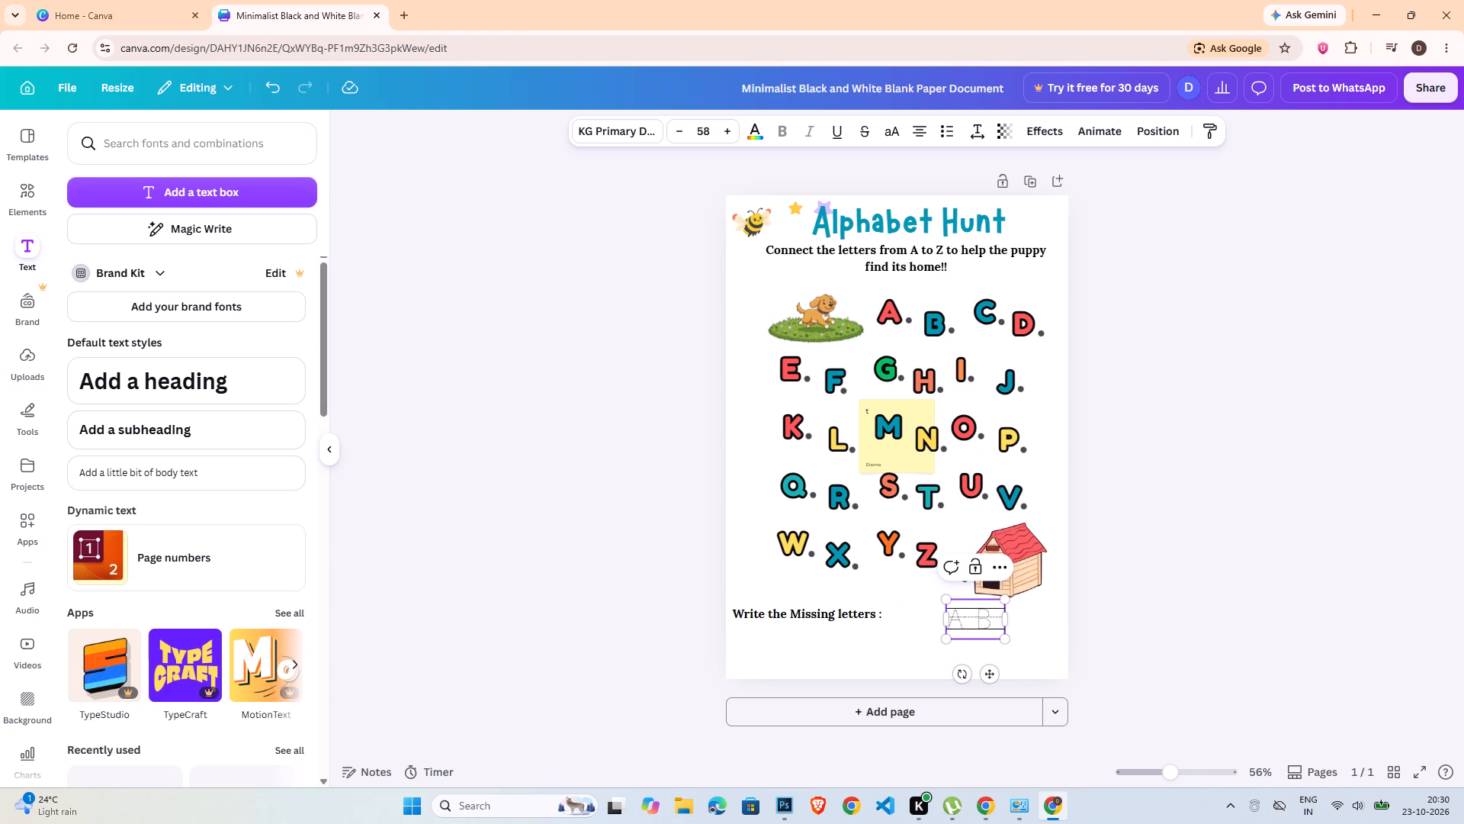
key(space)
text(D)
shift+click(968, 620)
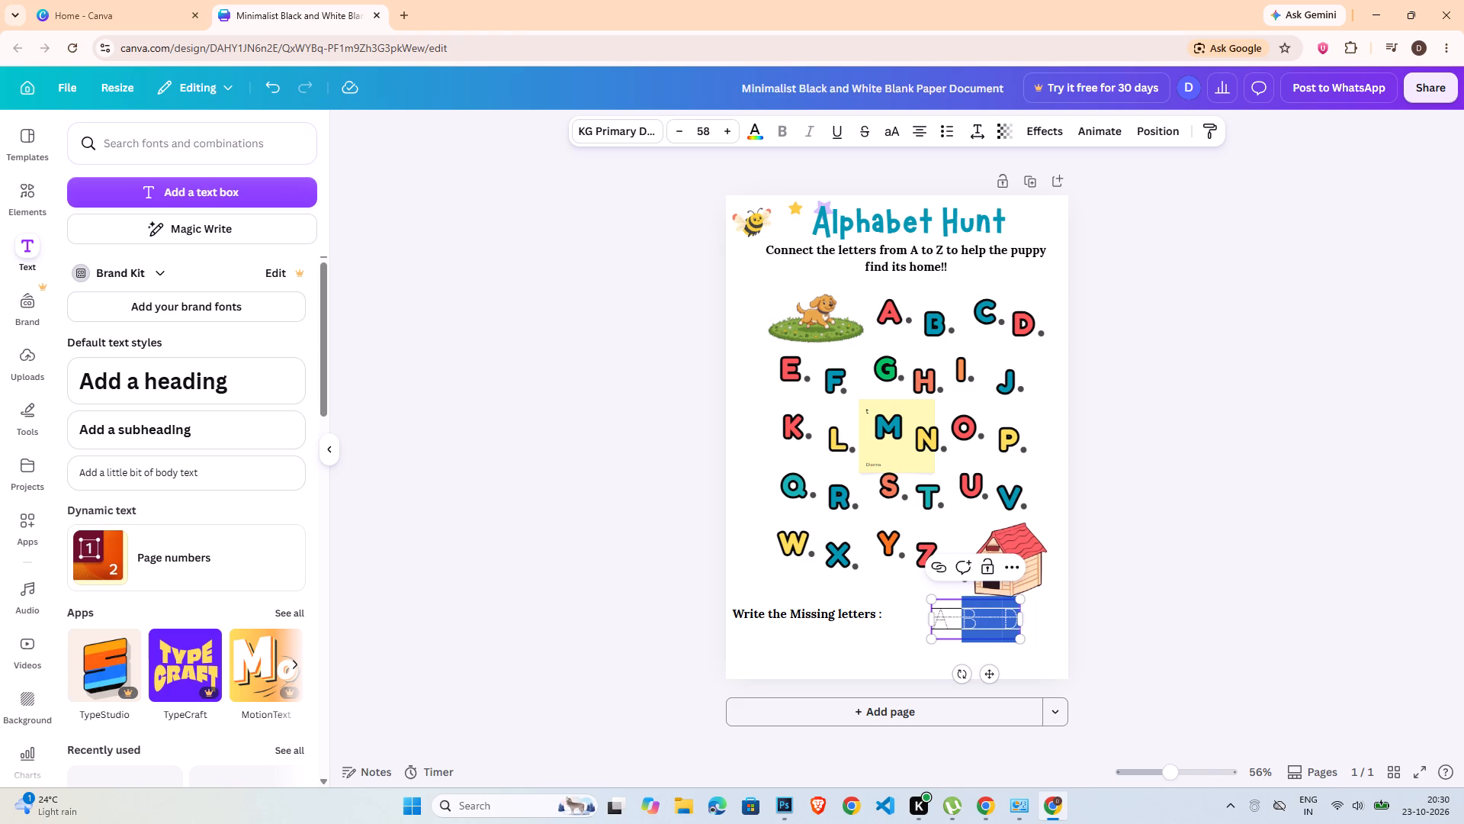
click(1016, 613)
key(space)
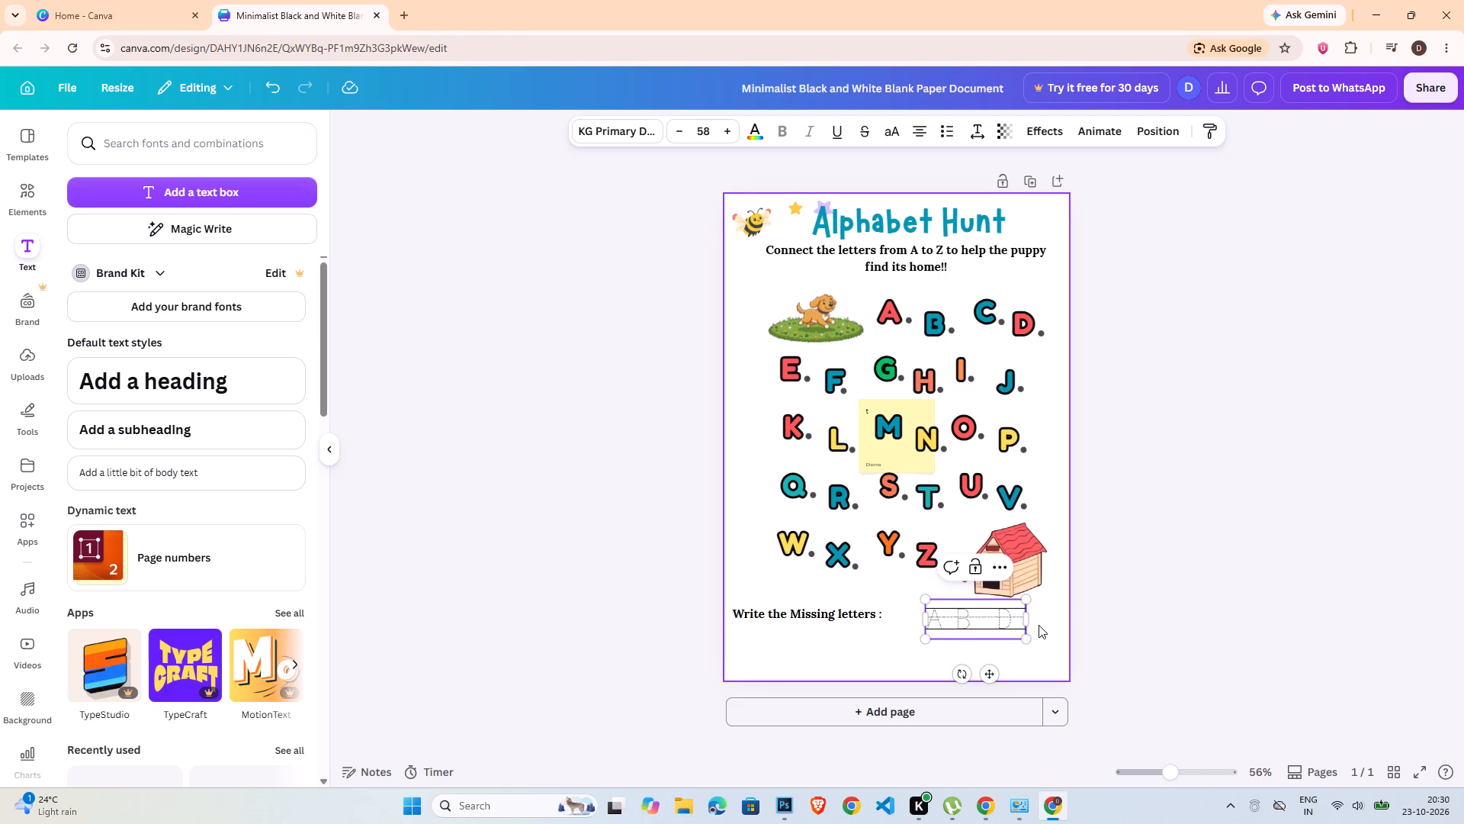
key(shift+e)
key(space)
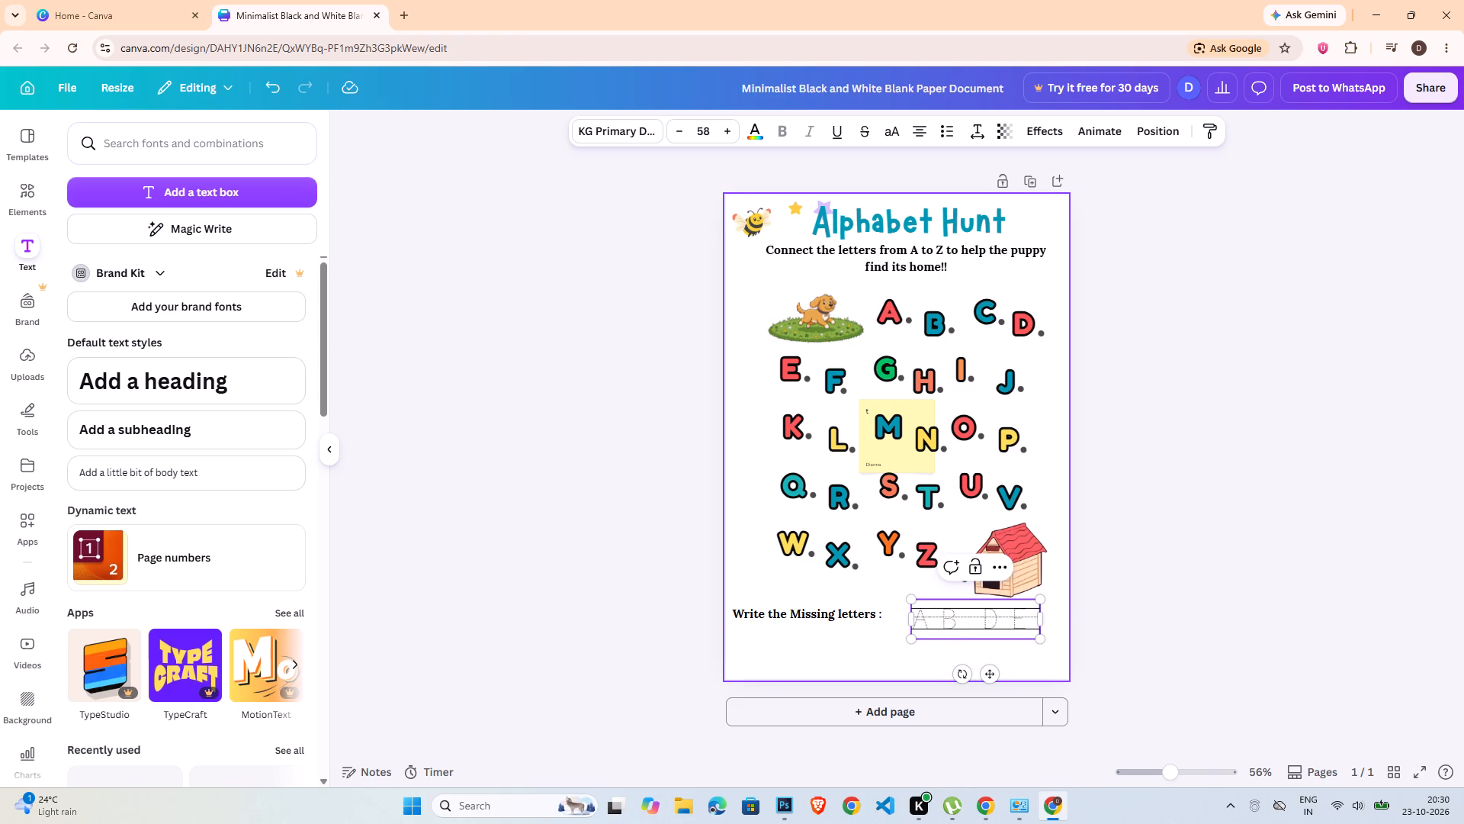
key(space)
key(space)
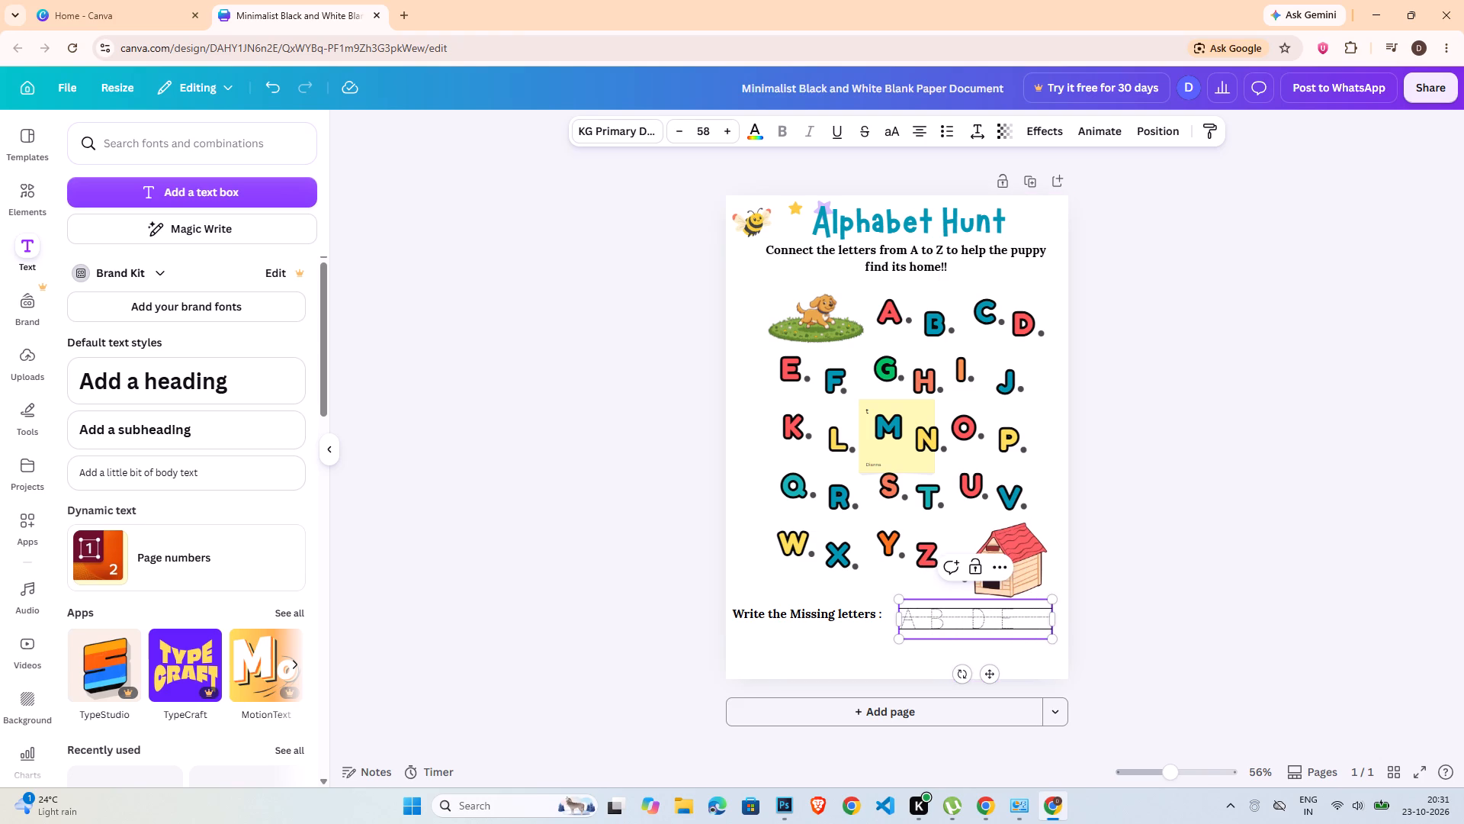
text(H)
click(1157, 620)
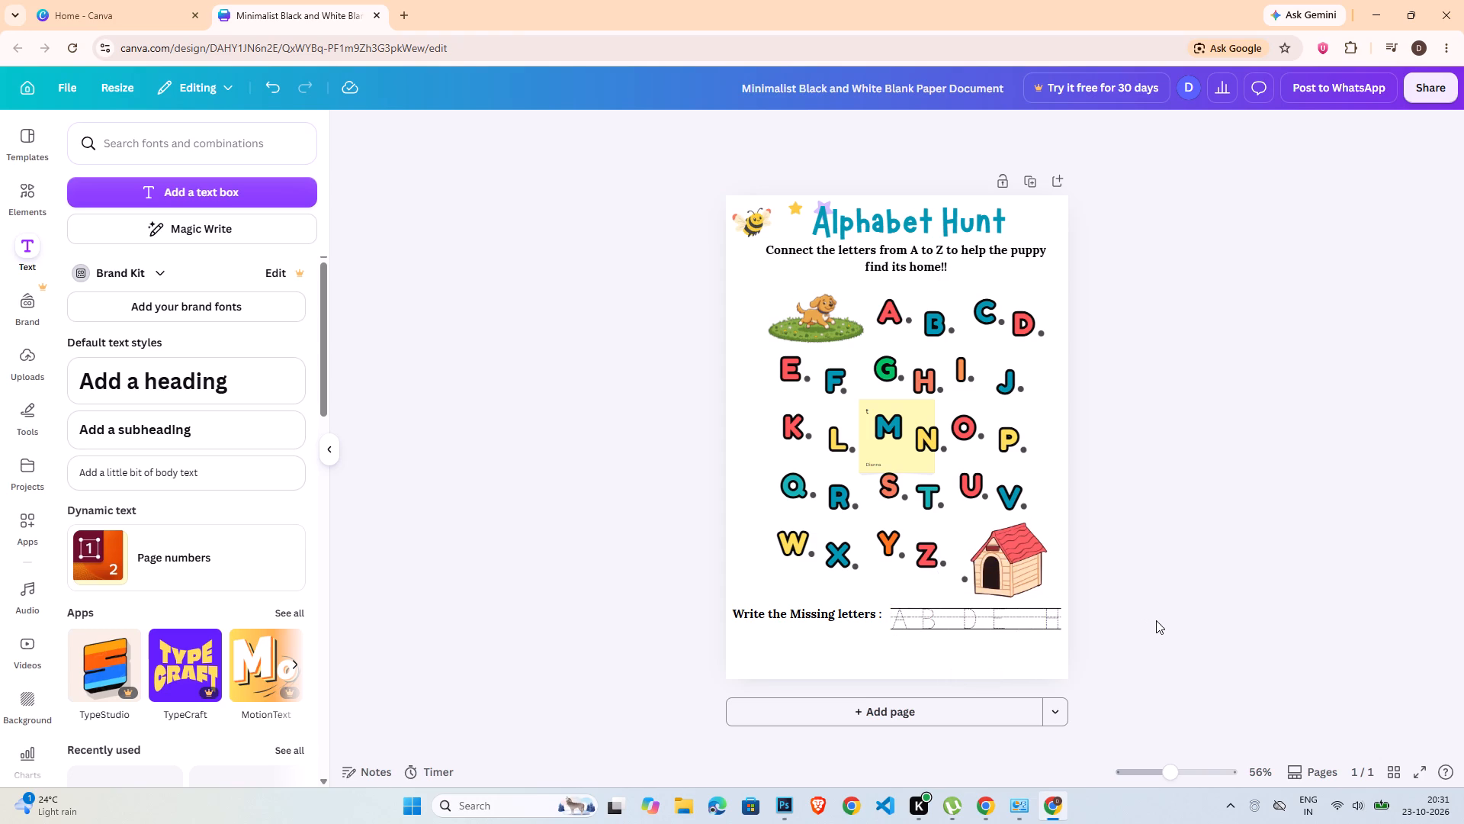
Duplicate the A B D E H tracing line and place the copy on the row below, starting at the page's left edge.
click(1010, 620)
key(ctrl+c)
key(ctrl+v)
drag(1022, 626, 901, 658)
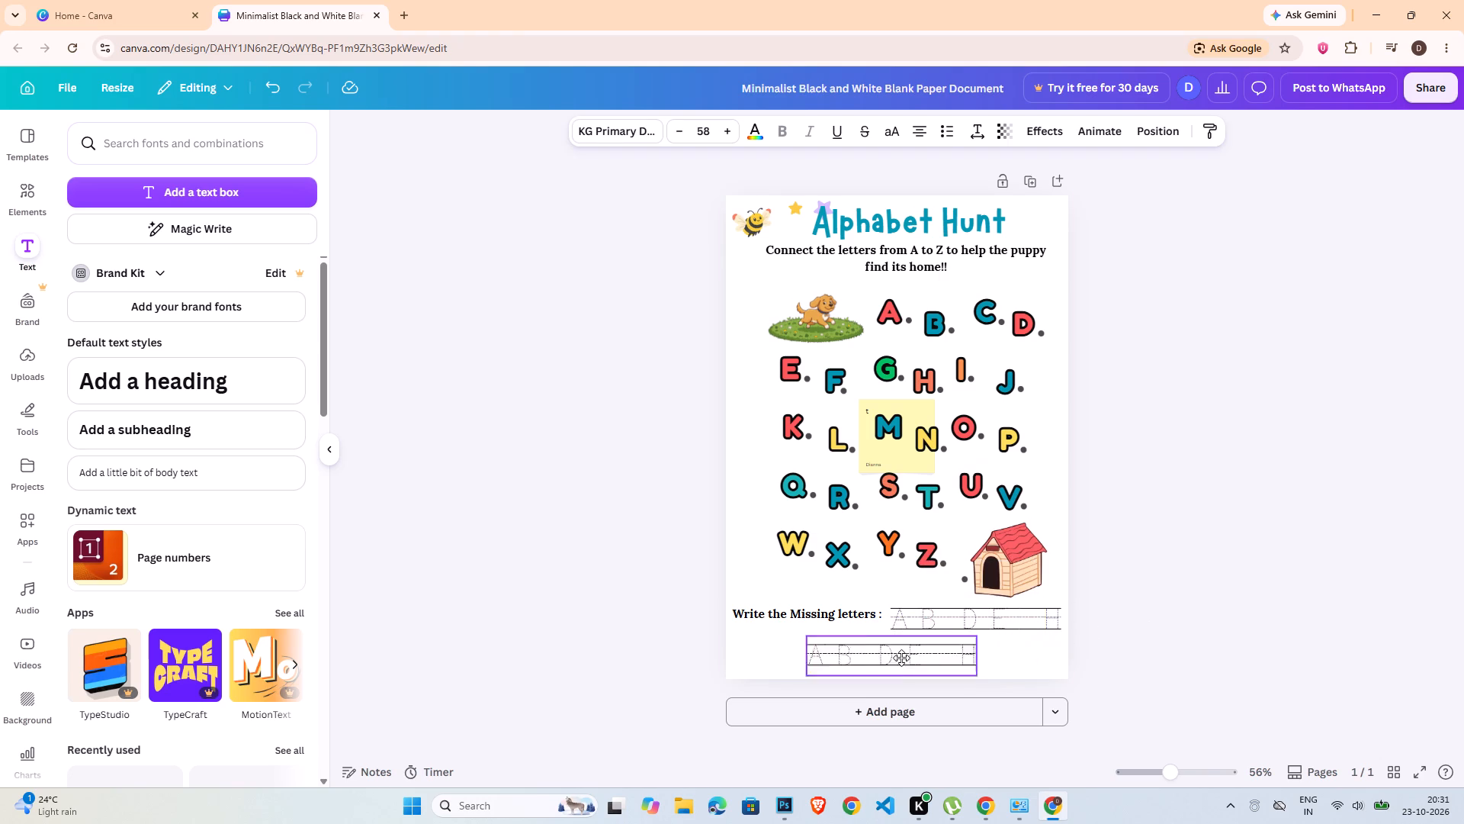
drag(901, 658, 852, 643)
Replace the copied line's text with the letters I to T, separated by spaces, and widen its box to the full page width.
double_click(854, 643)
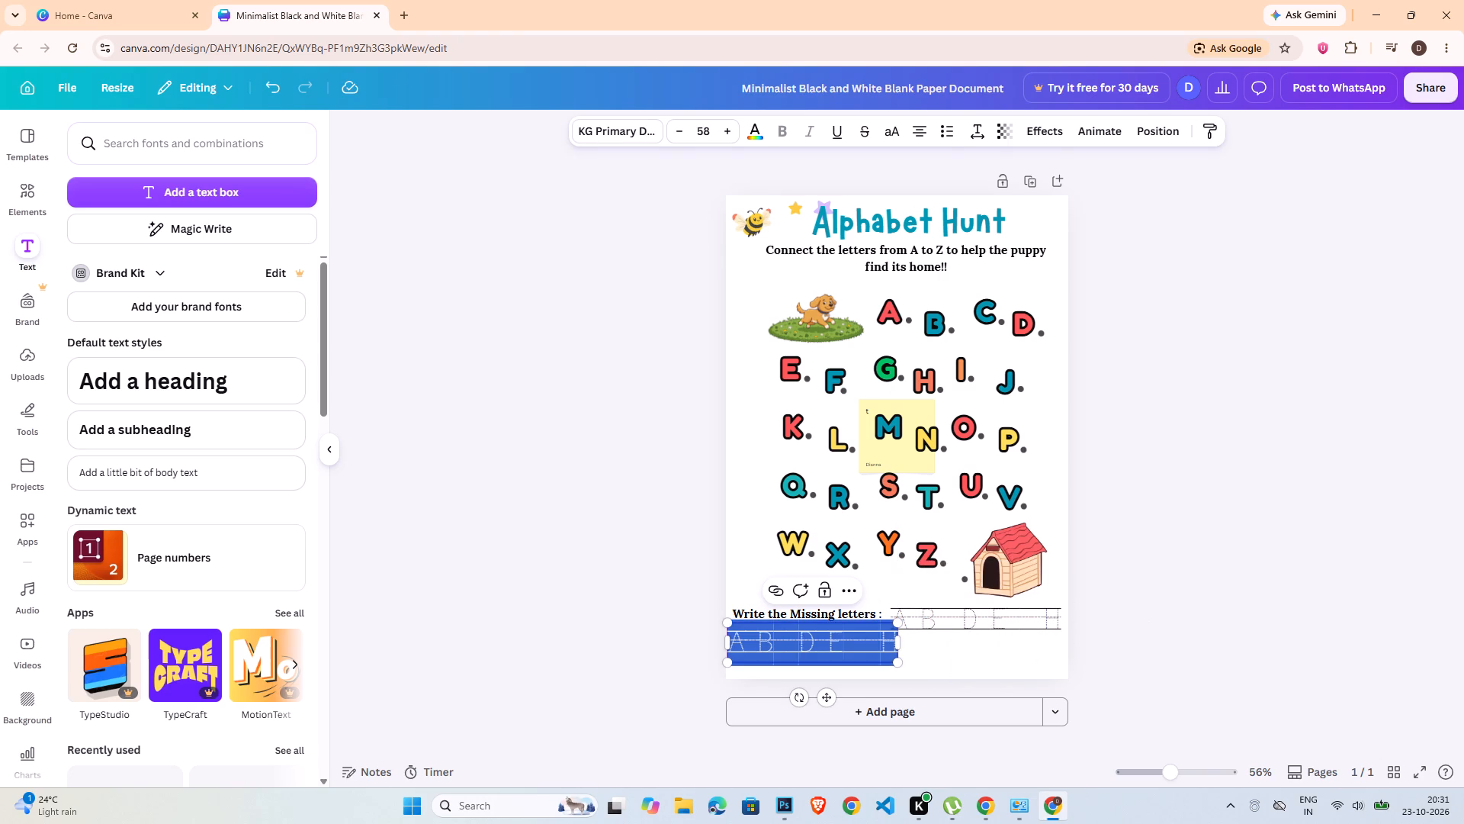
key(shift+i)
key(space)
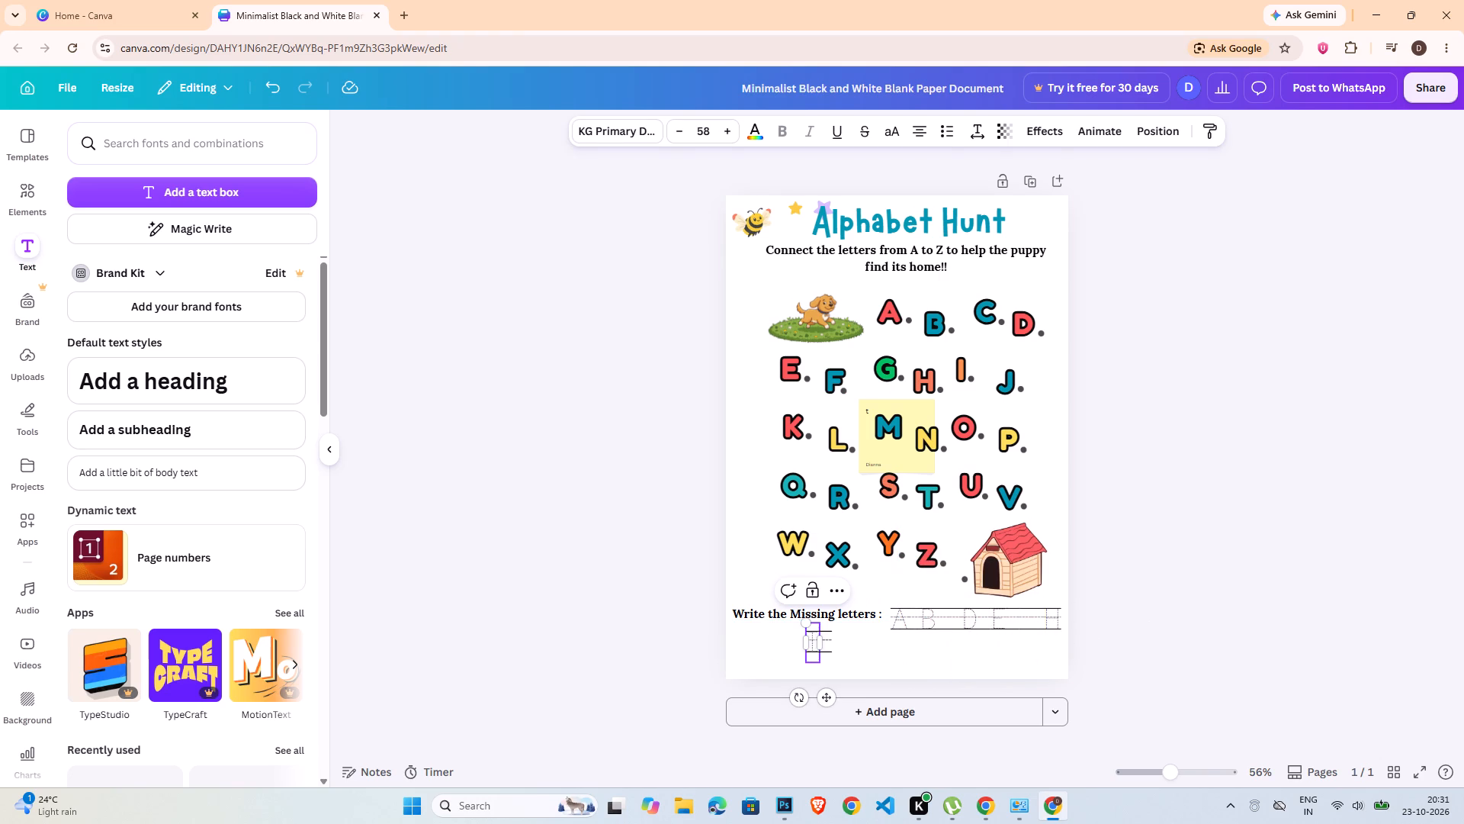
text(J K L M N O P)
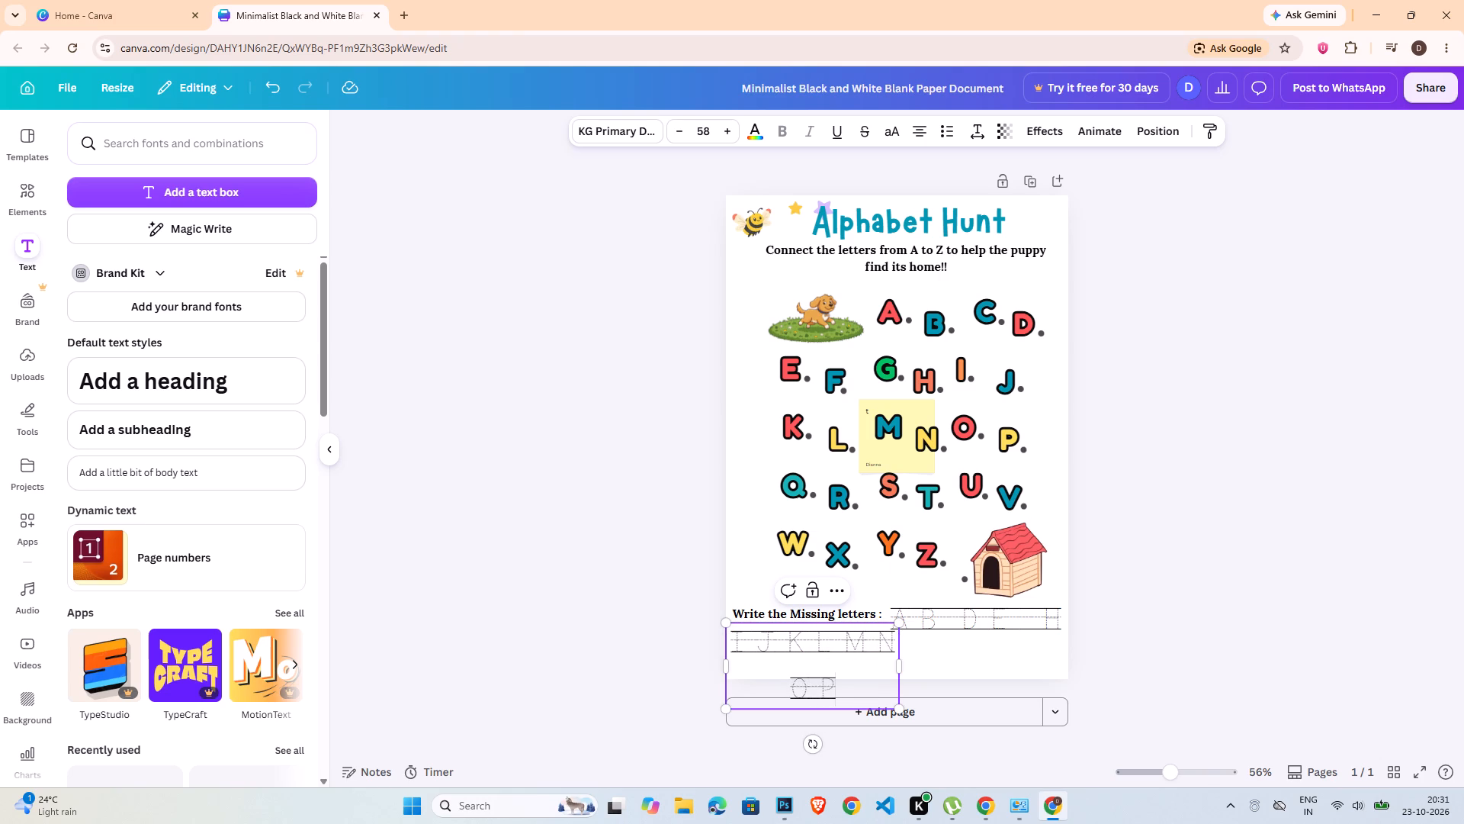
drag(904, 668, 1077, 668)
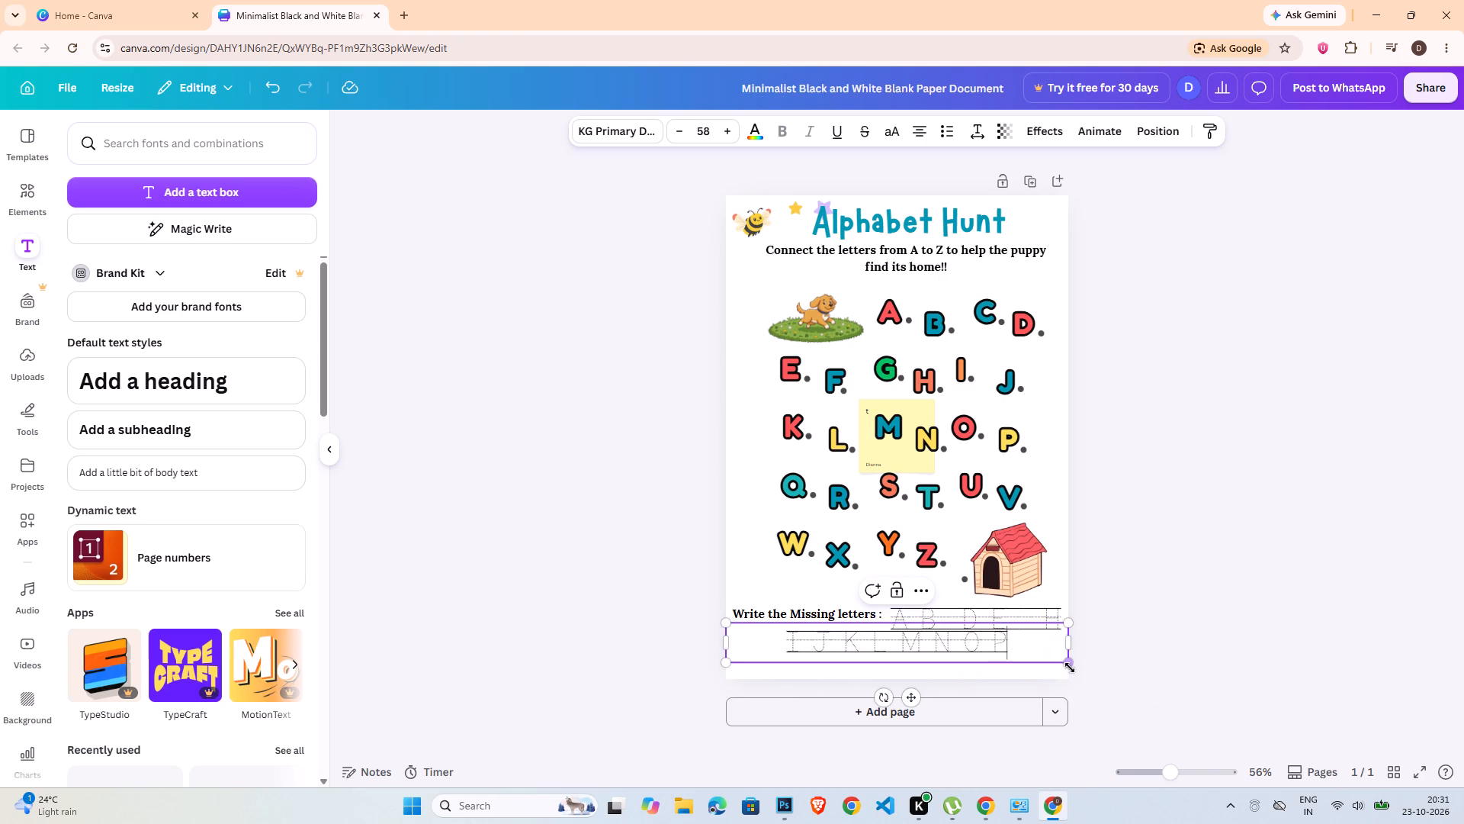
key(space)
text(Q R S T)
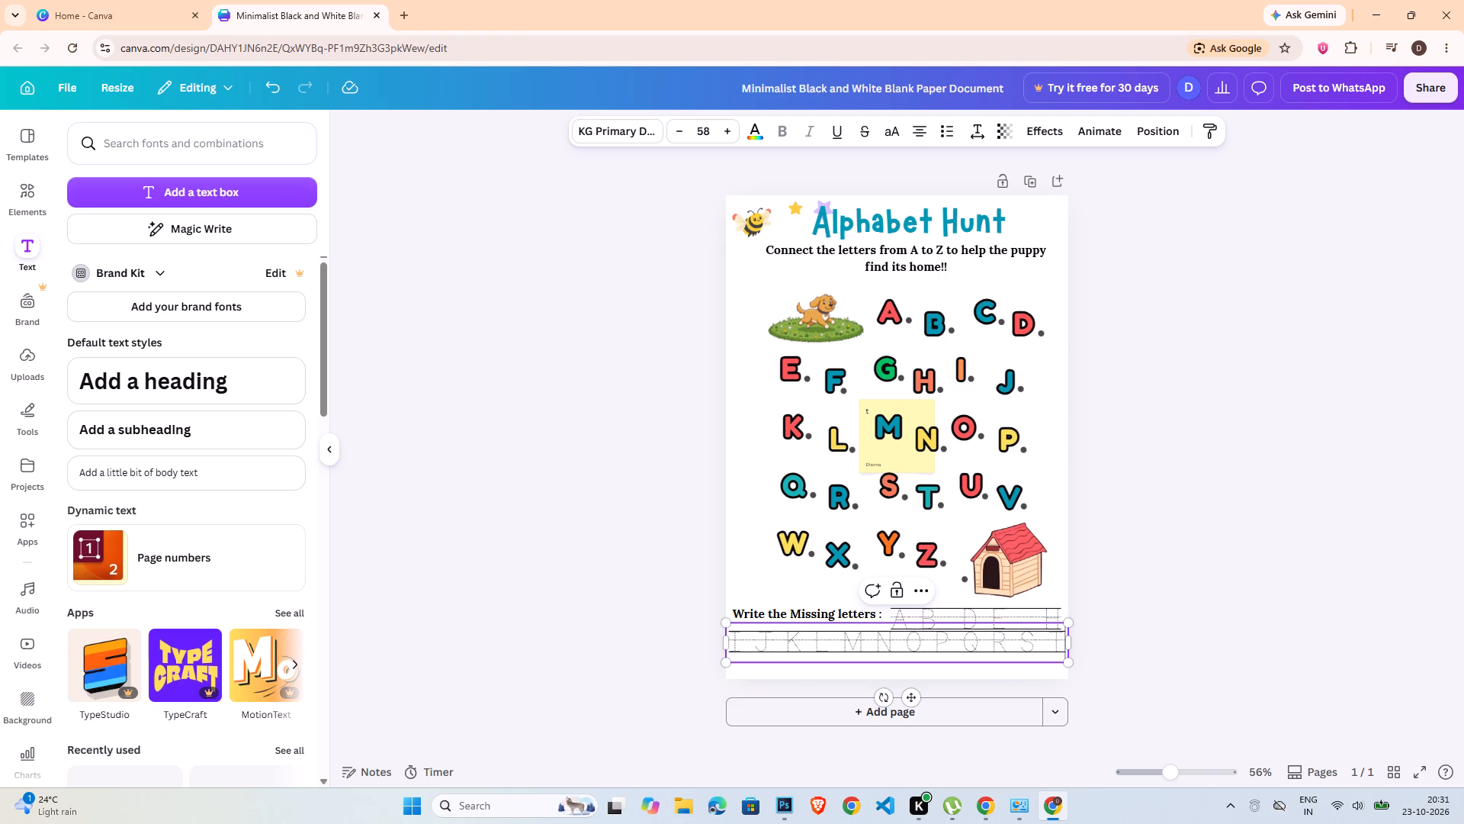
Shift the I to T tracing line slightly down, keeping it centred across the page width.
click(1088, 605)
click(1000, 641)
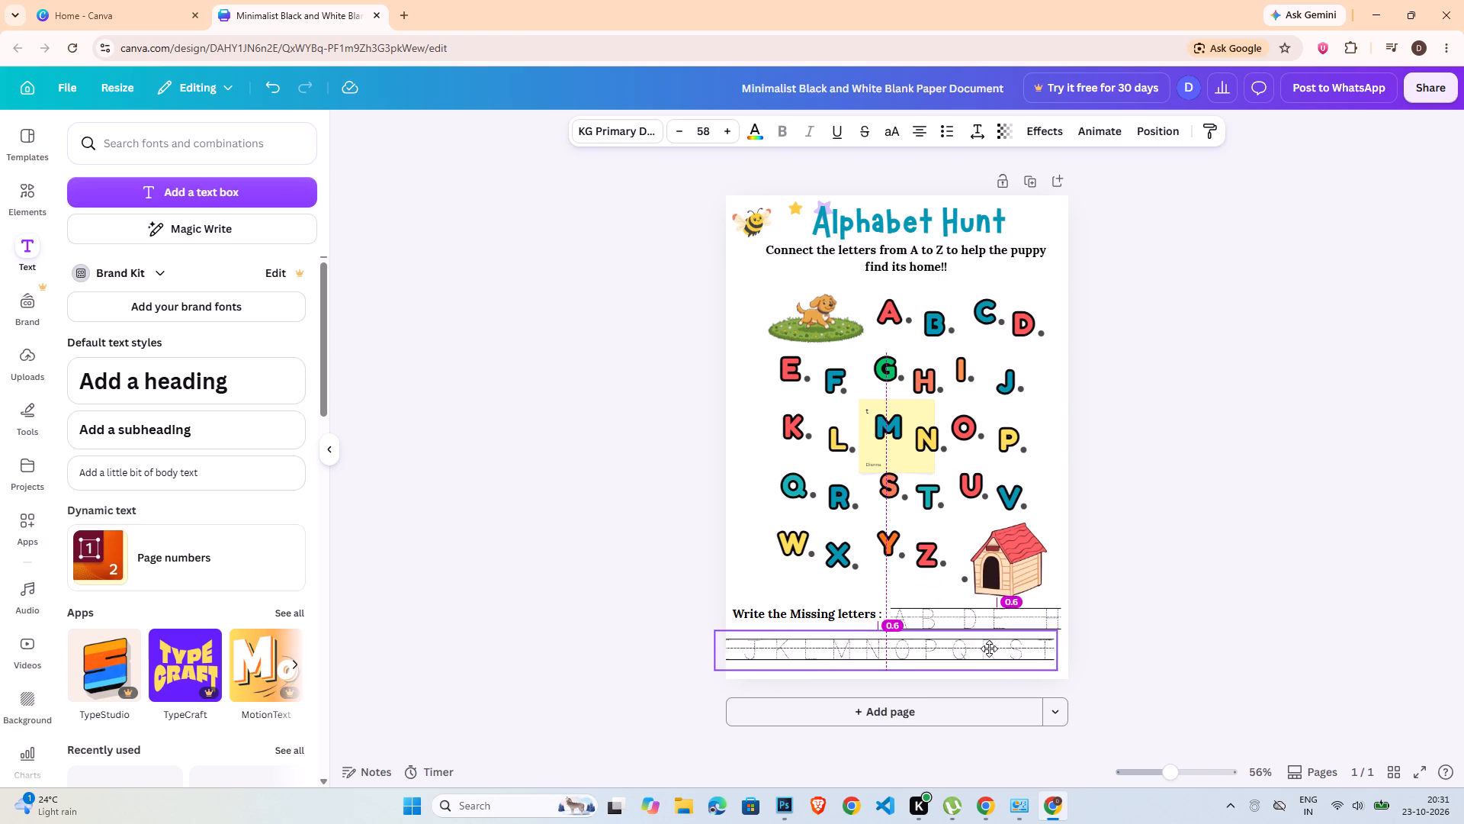
click(1210, 629)
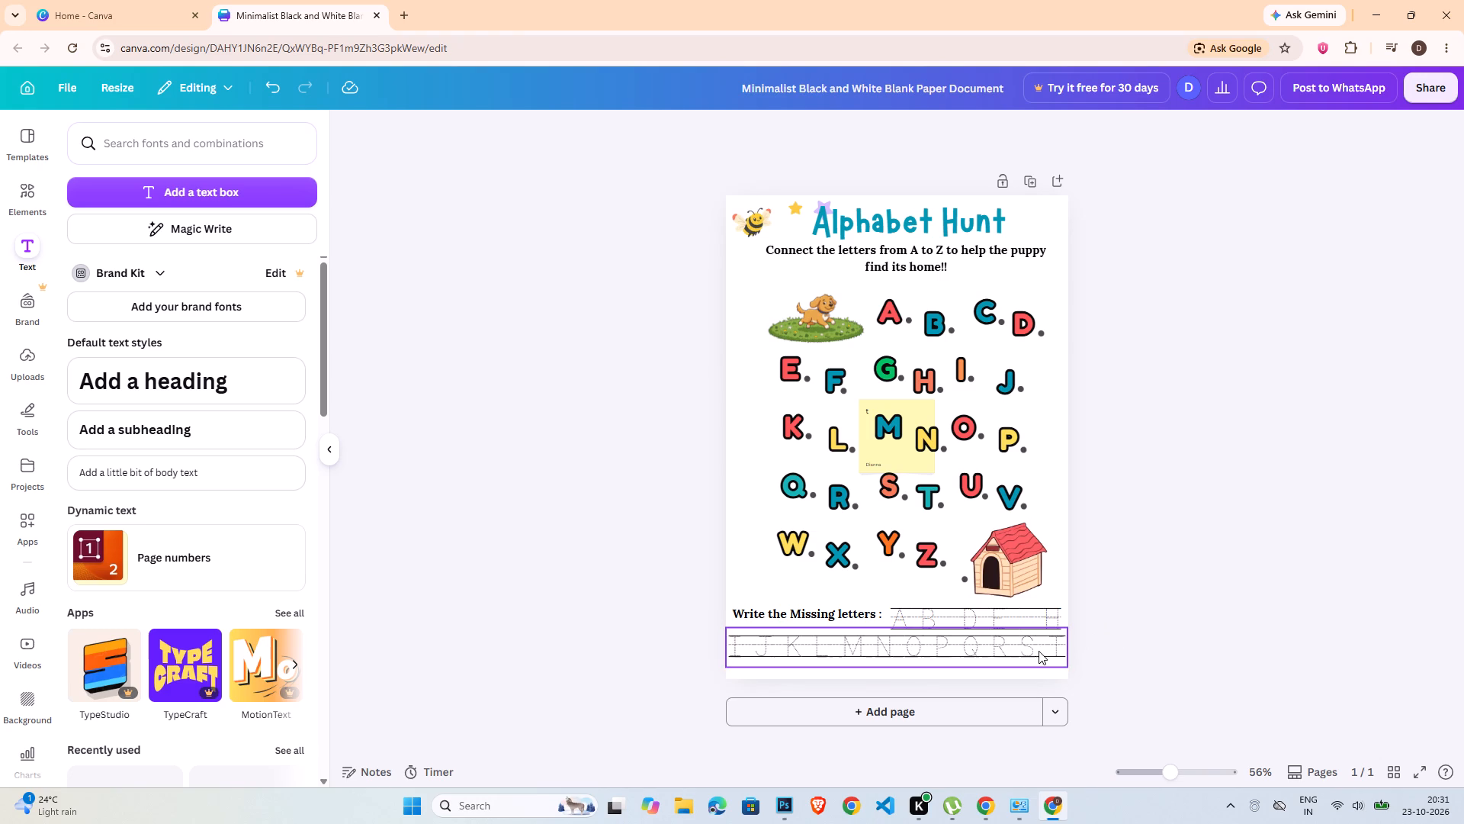
click(1177, 643)
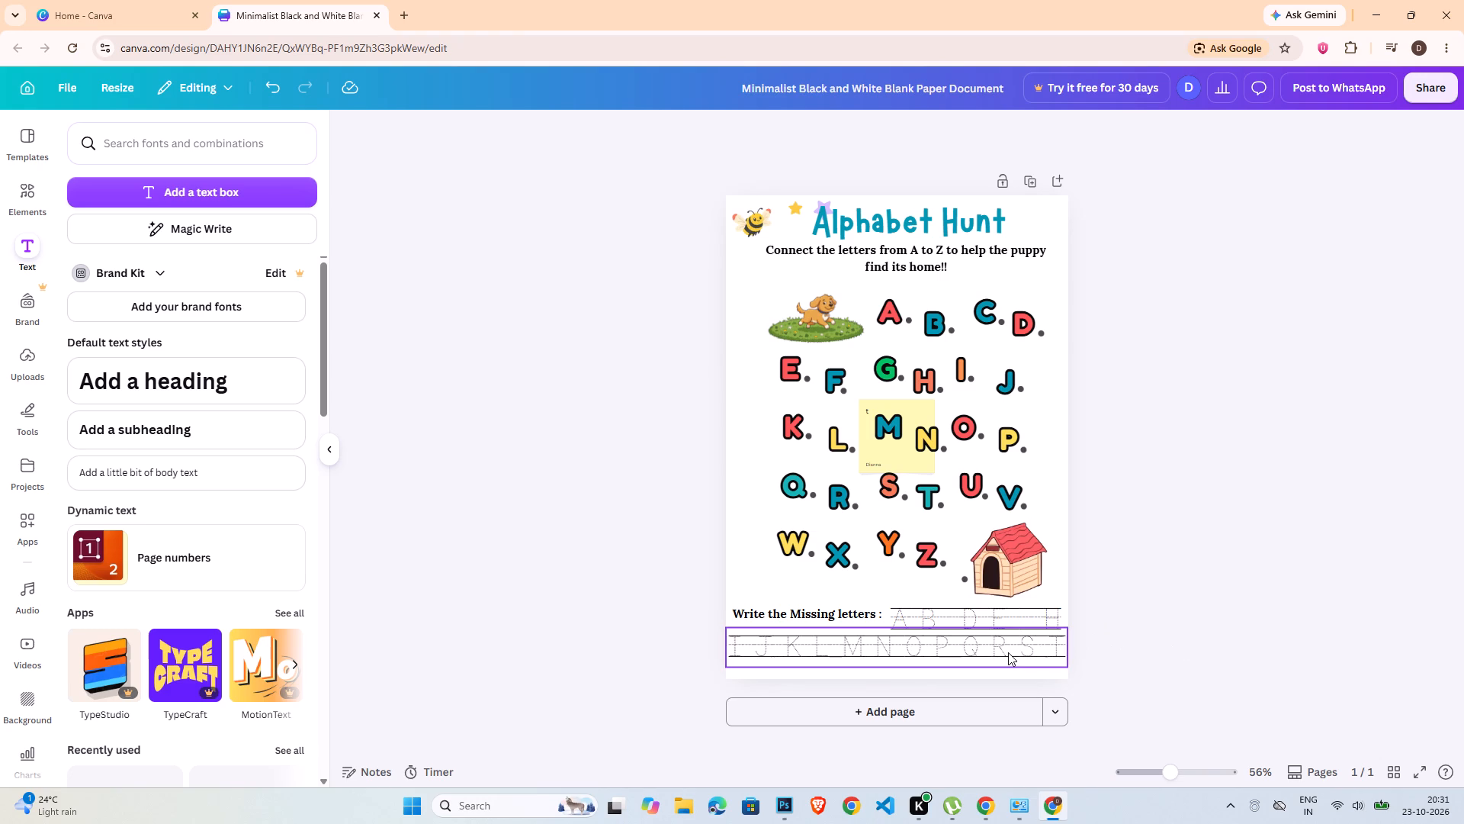
click(1008, 652)
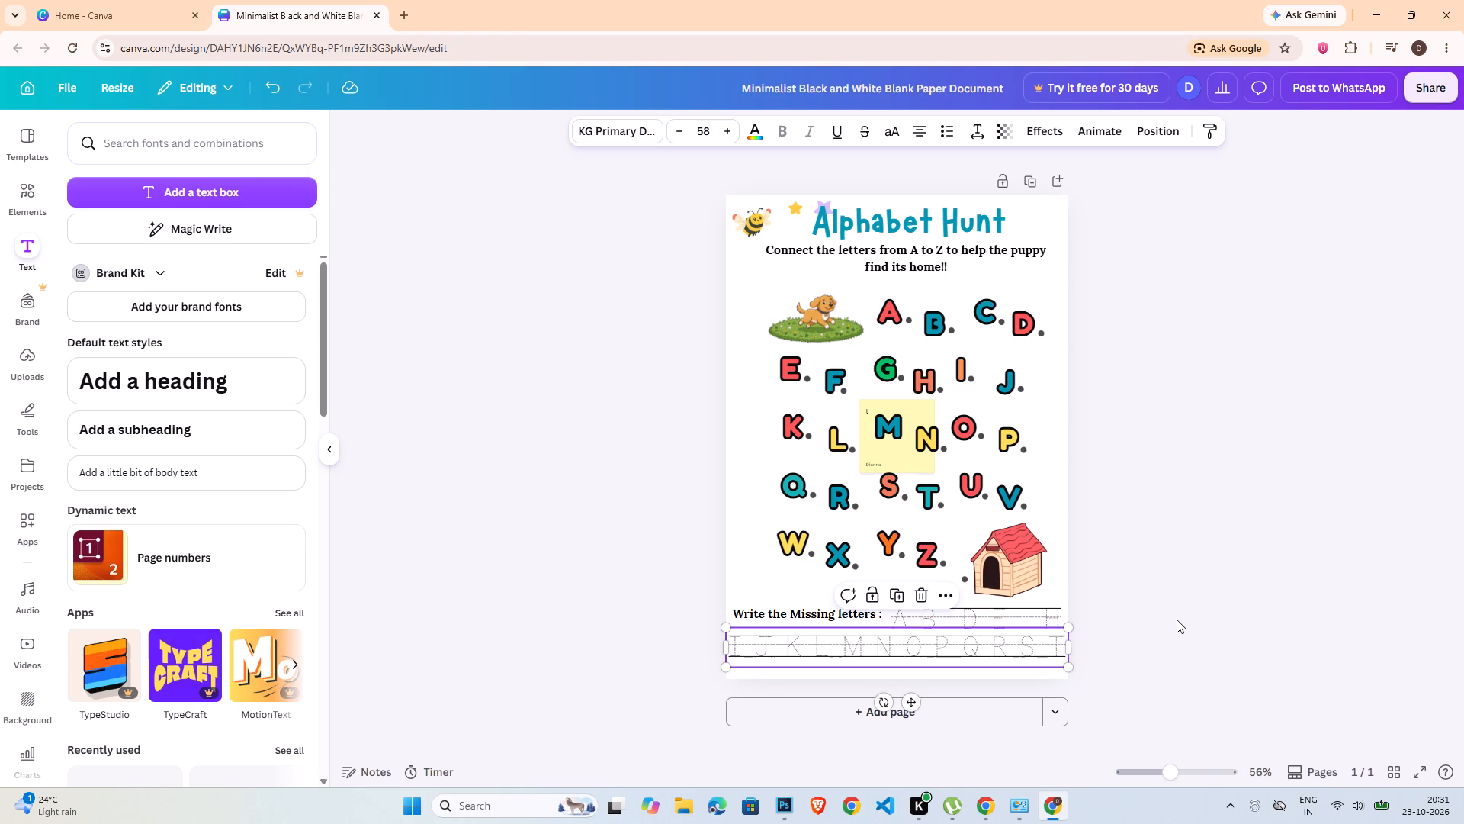
click(1177, 620)
Delete the yellow sticky note behind the letters M and N.
click(911, 463)
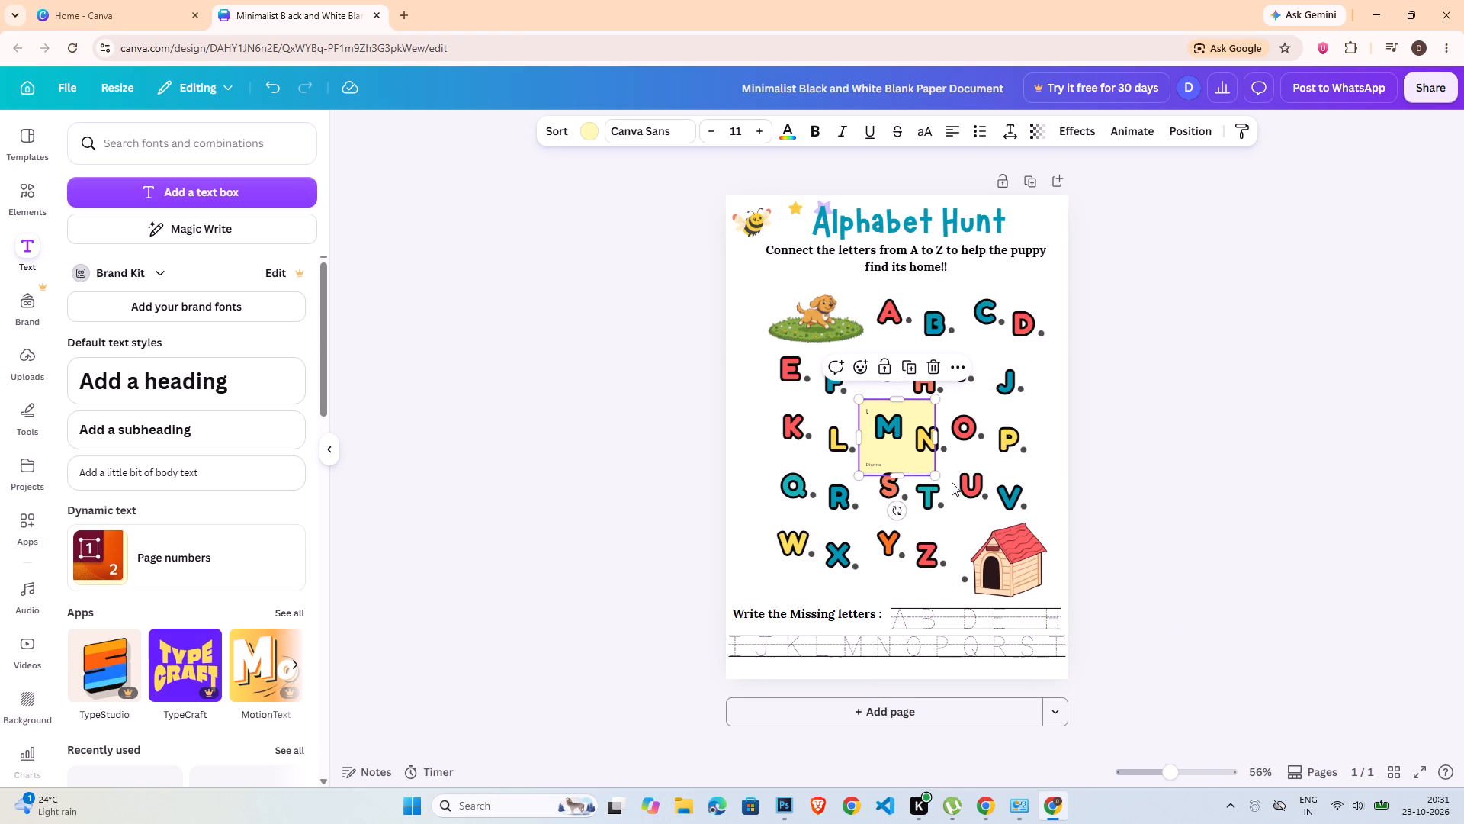
key(Delete)
click(1185, 543)
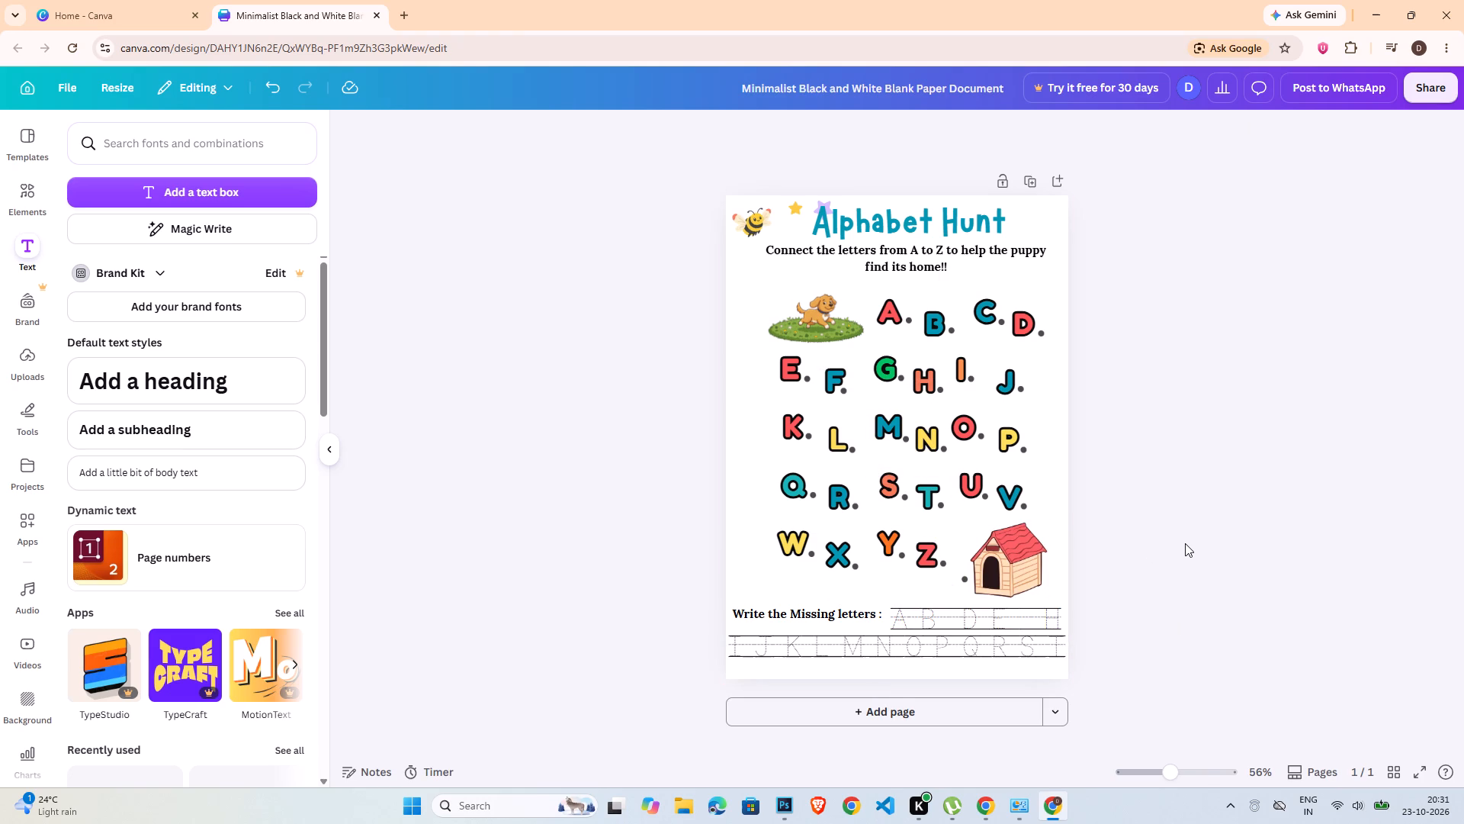
Move the puppy, the A to Z letters with their dots and the doghouse together up, closer to the instruction text.
drag(656, 306, 660, 306)
drag(660, 306, 1092, 572)
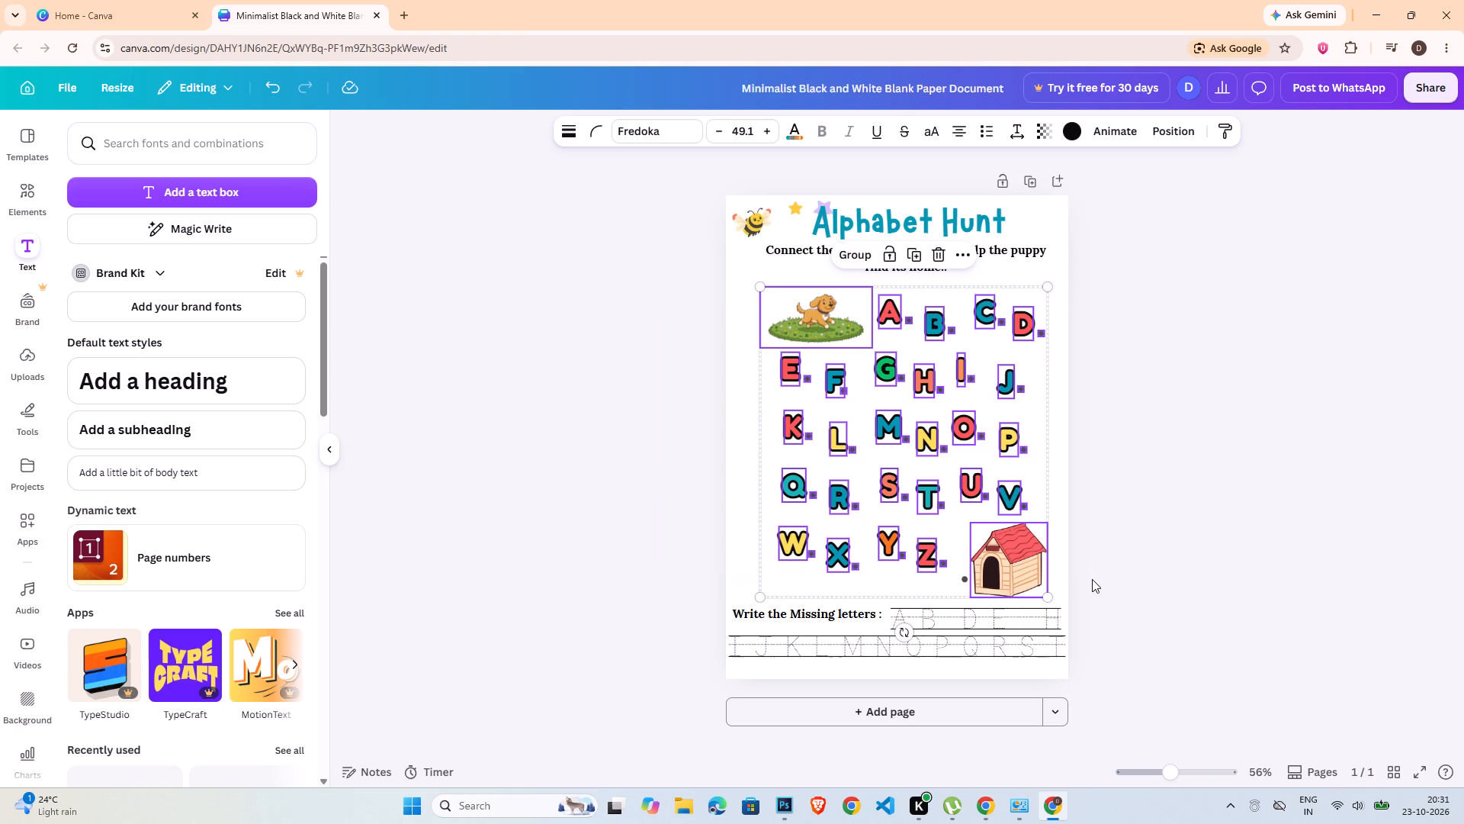
key(Left)
key(Up)
key(Up)
key(Up)
key(Up)
key(Up)
key(Up)
key(Up)
key(Up)
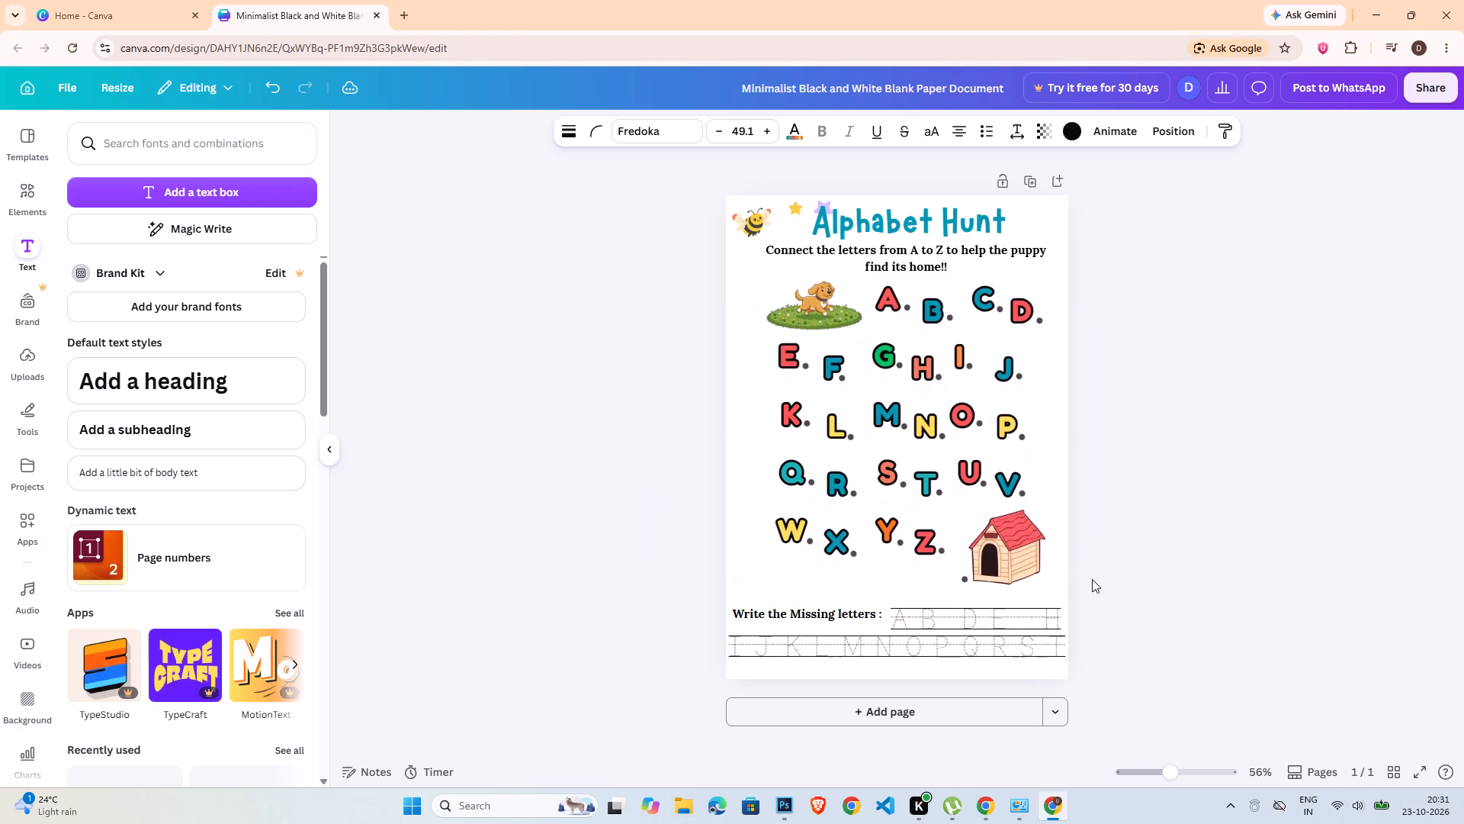
key(Up)
key(Up)
key(Up)
key(Down)
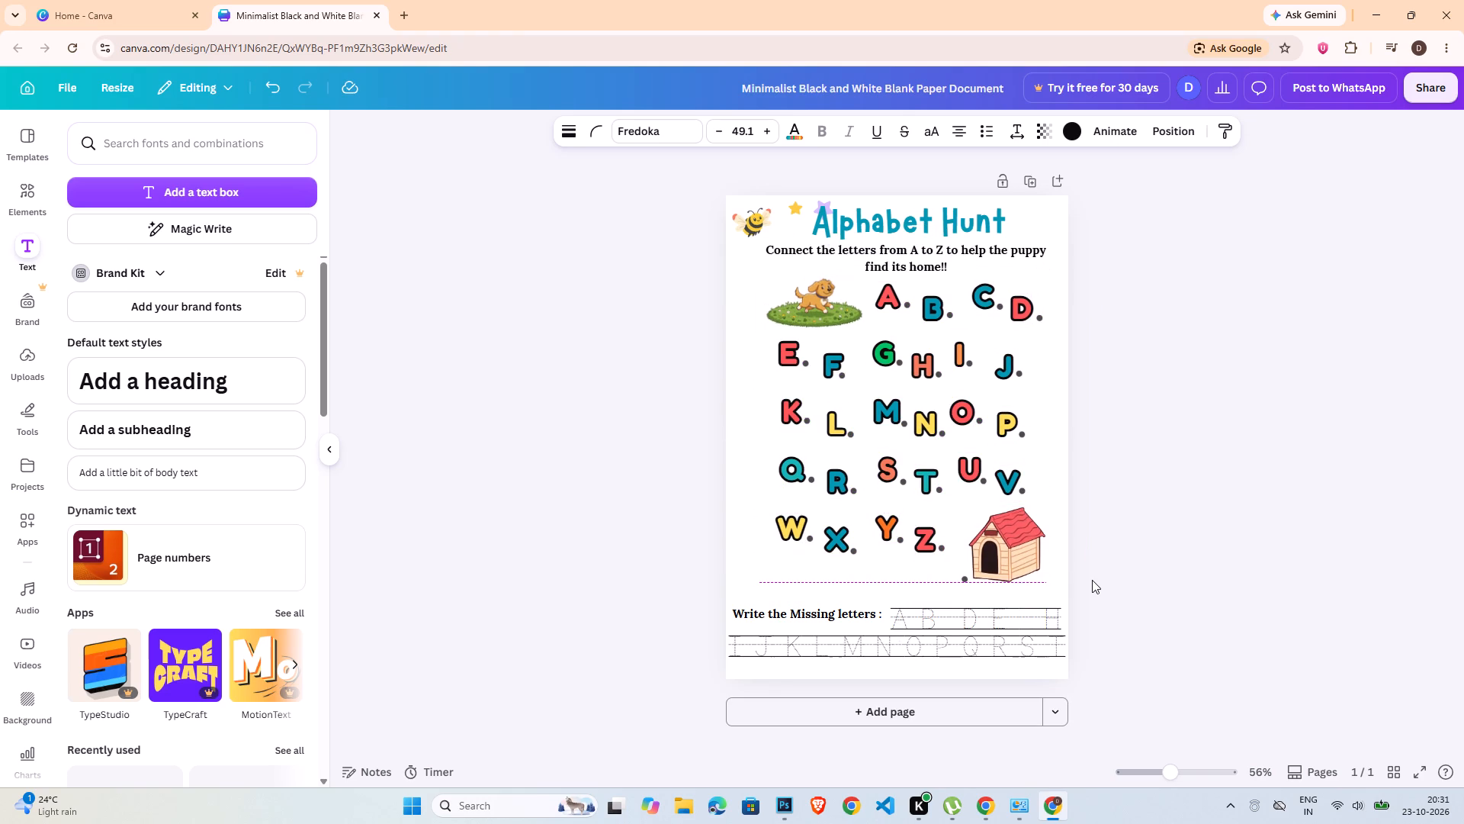
click(1144, 558)
Move the leftover dot after Z up so it sits between the Z and the doghouse.
drag(966, 579, 966, 570)
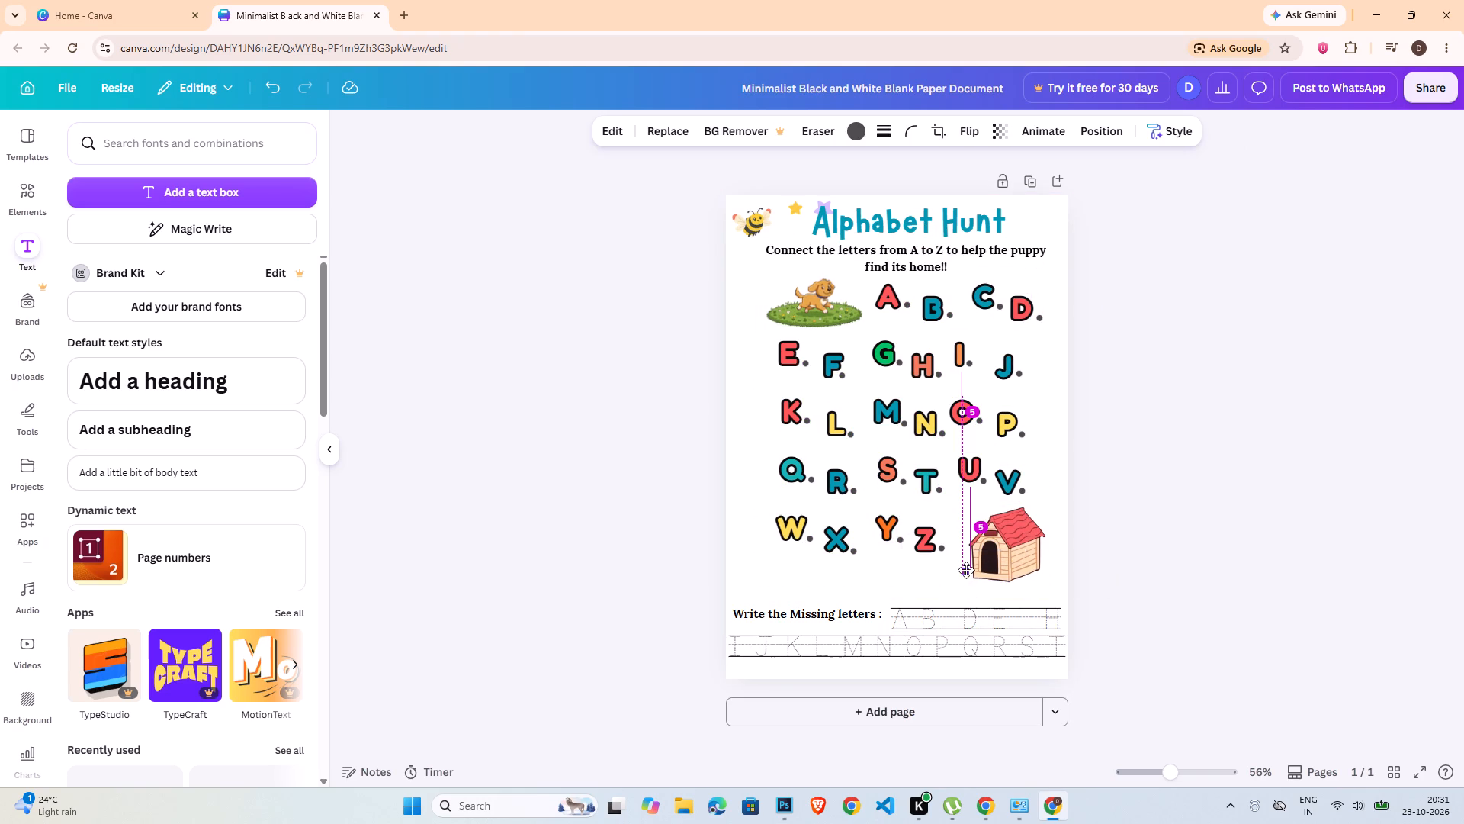
drag(966, 570, 965, 564)
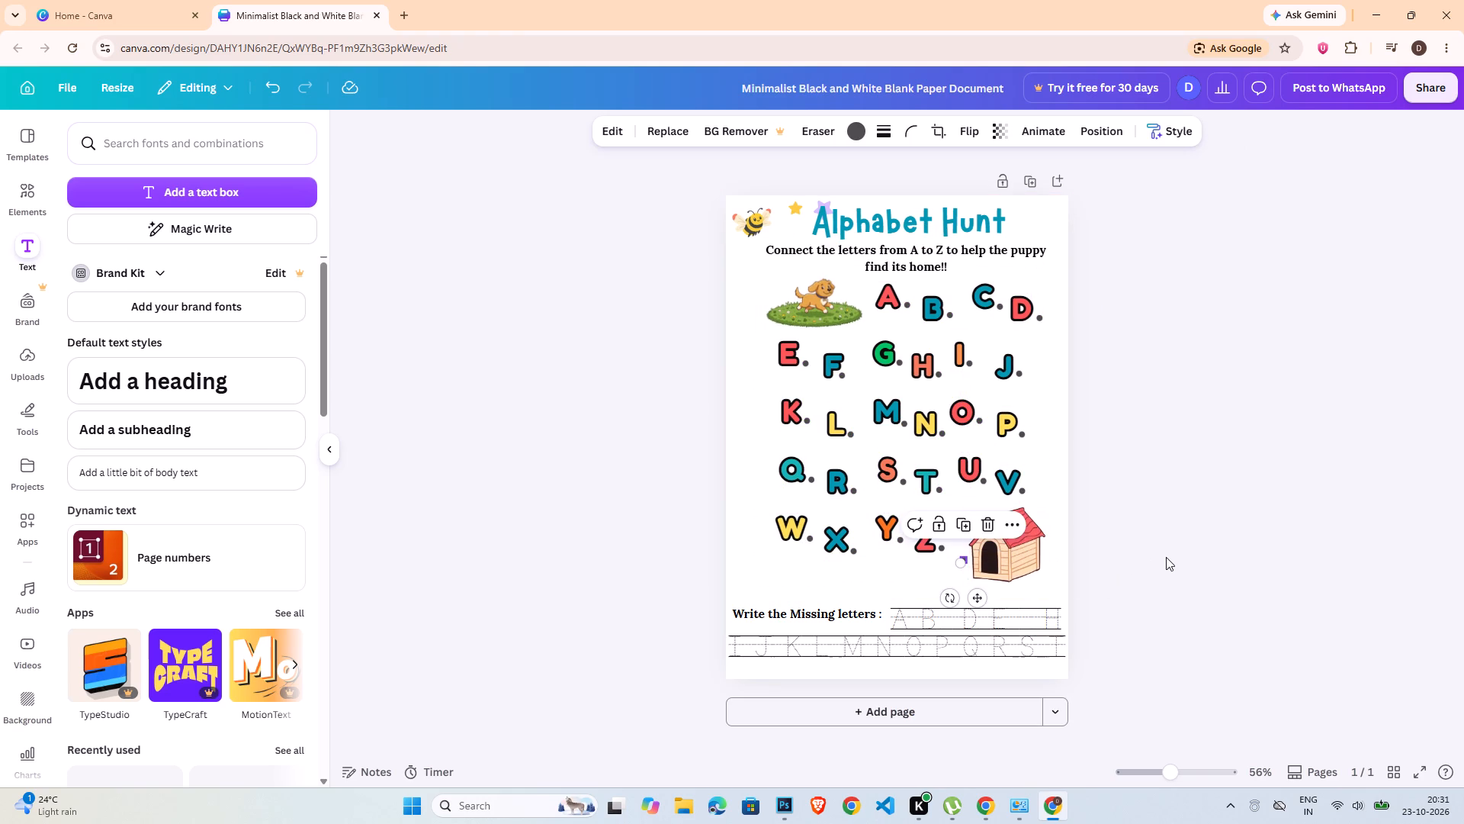
click(1166, 557)
Move the "Write the Missing letters :" line and both tracing rows together up, to just below the doghouse.
drag(686, 591, 1088, 655)
key(Up)
key(Up)
key(Up)
key(Up)
key(Up)
key(Up)
key(Up)
key(Up)
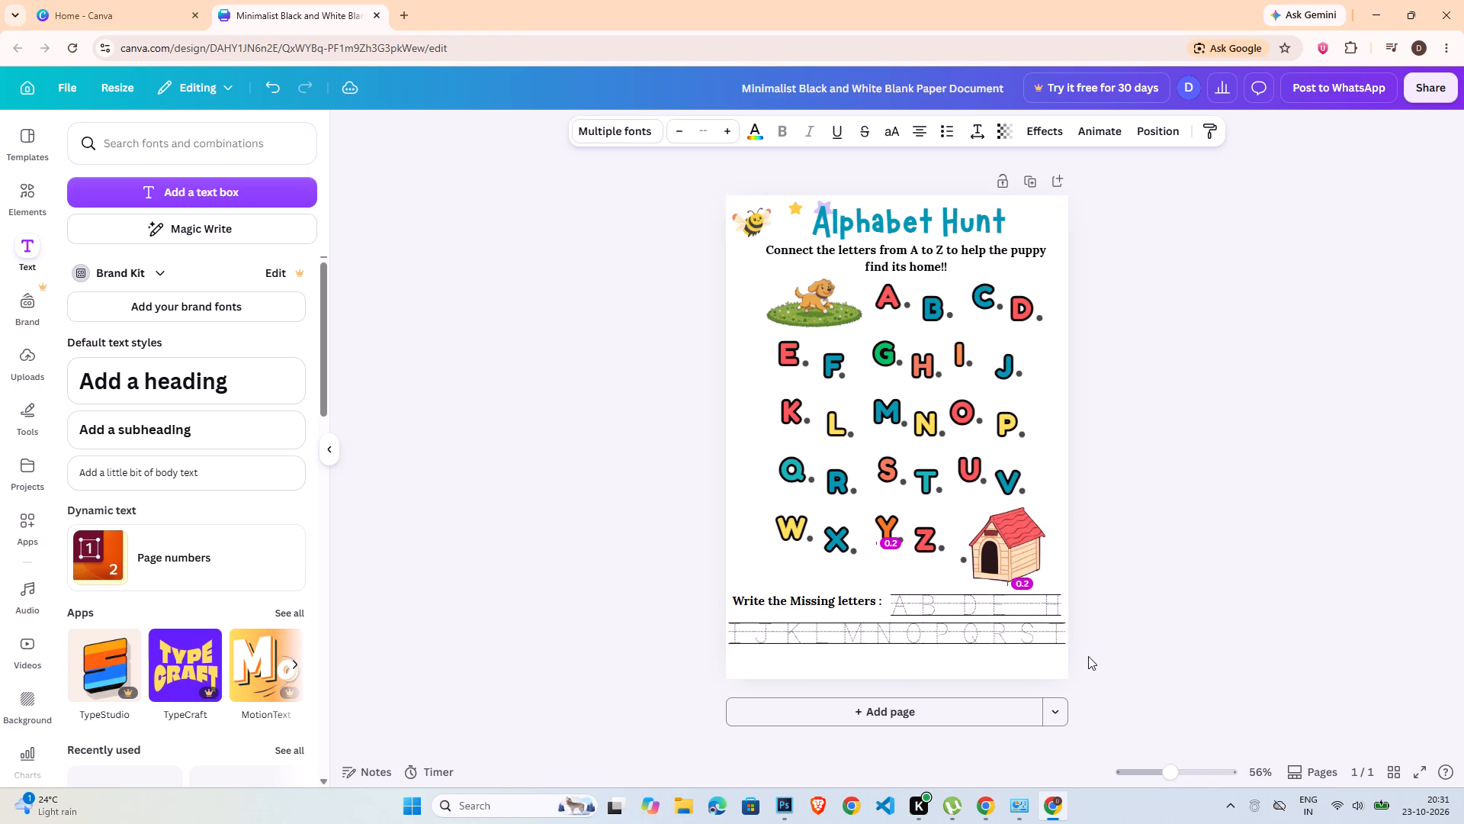
key(Up)
key(Up)
key(Up)
click(1177, 652)
Duplicate the I to T tracing line and place the copy directly below it as a third row.
click(1039, 631)
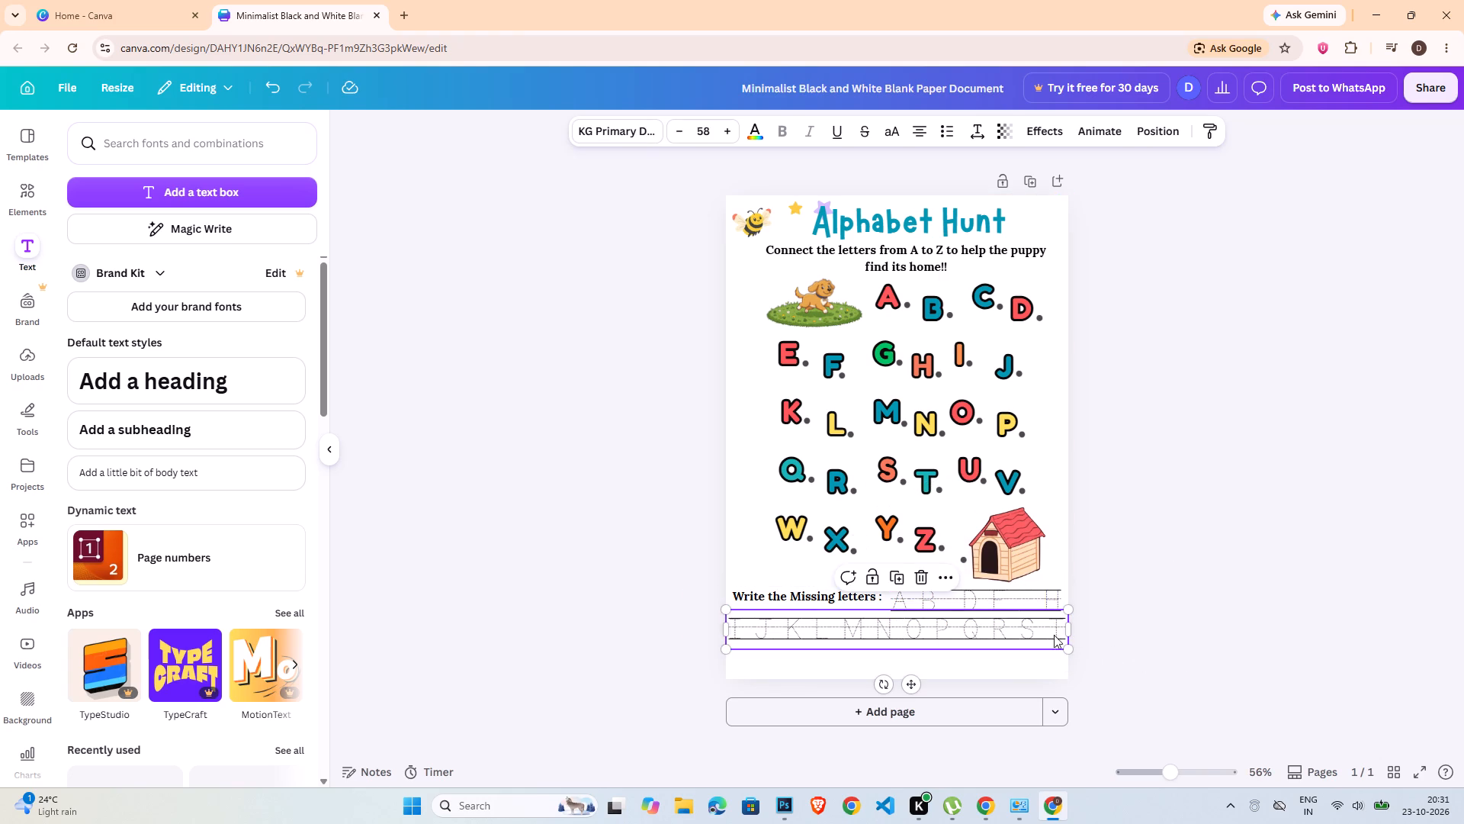
key(ctrl+c)
key(ctrl+v)
drag(1010, 636, 1007, 665)
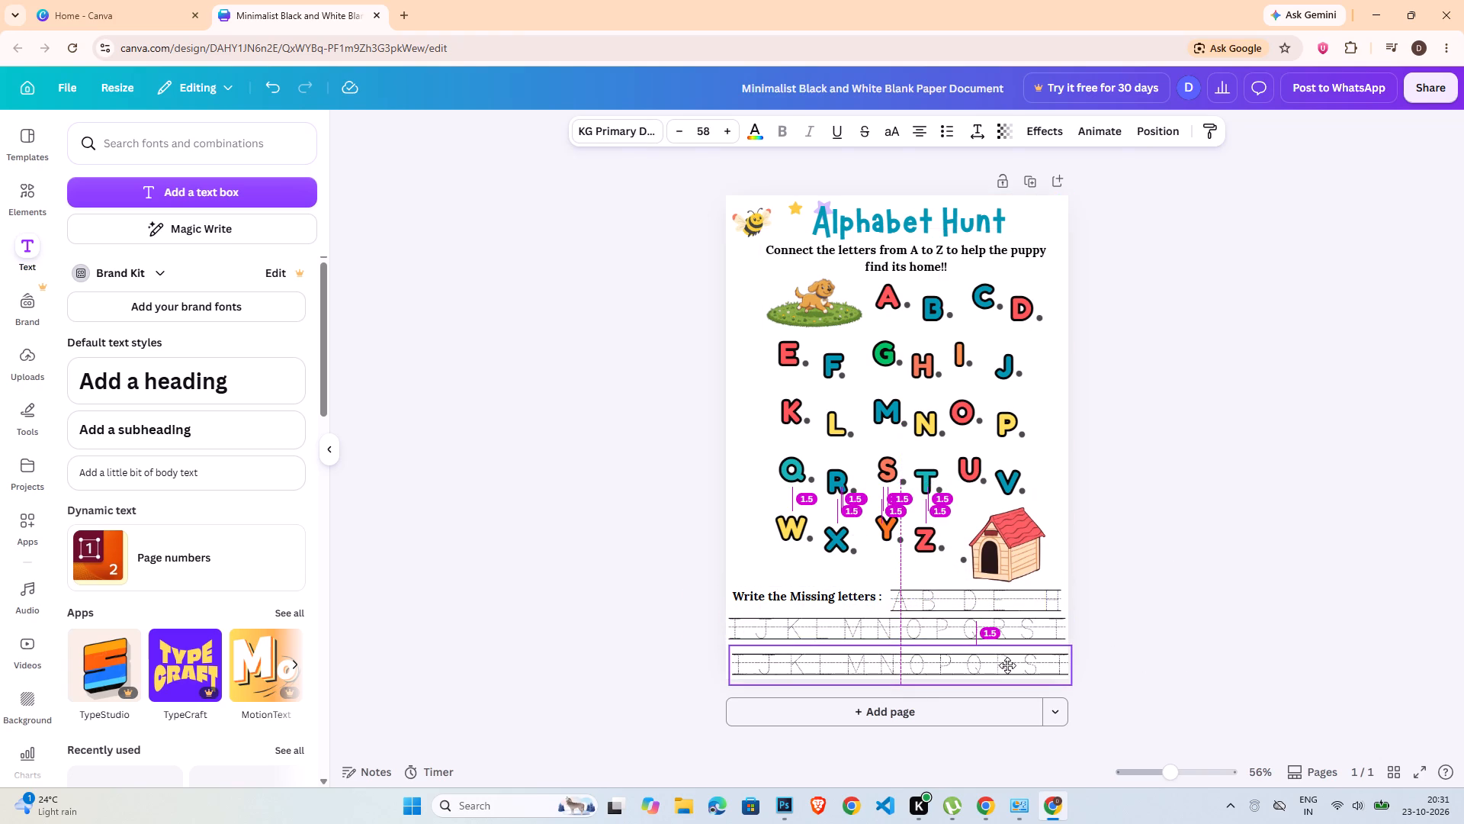
drag(1007, 665, 1005, 665)
Replace the third tracing row's text with U V W X Y Z.
double_click(1005, 665)
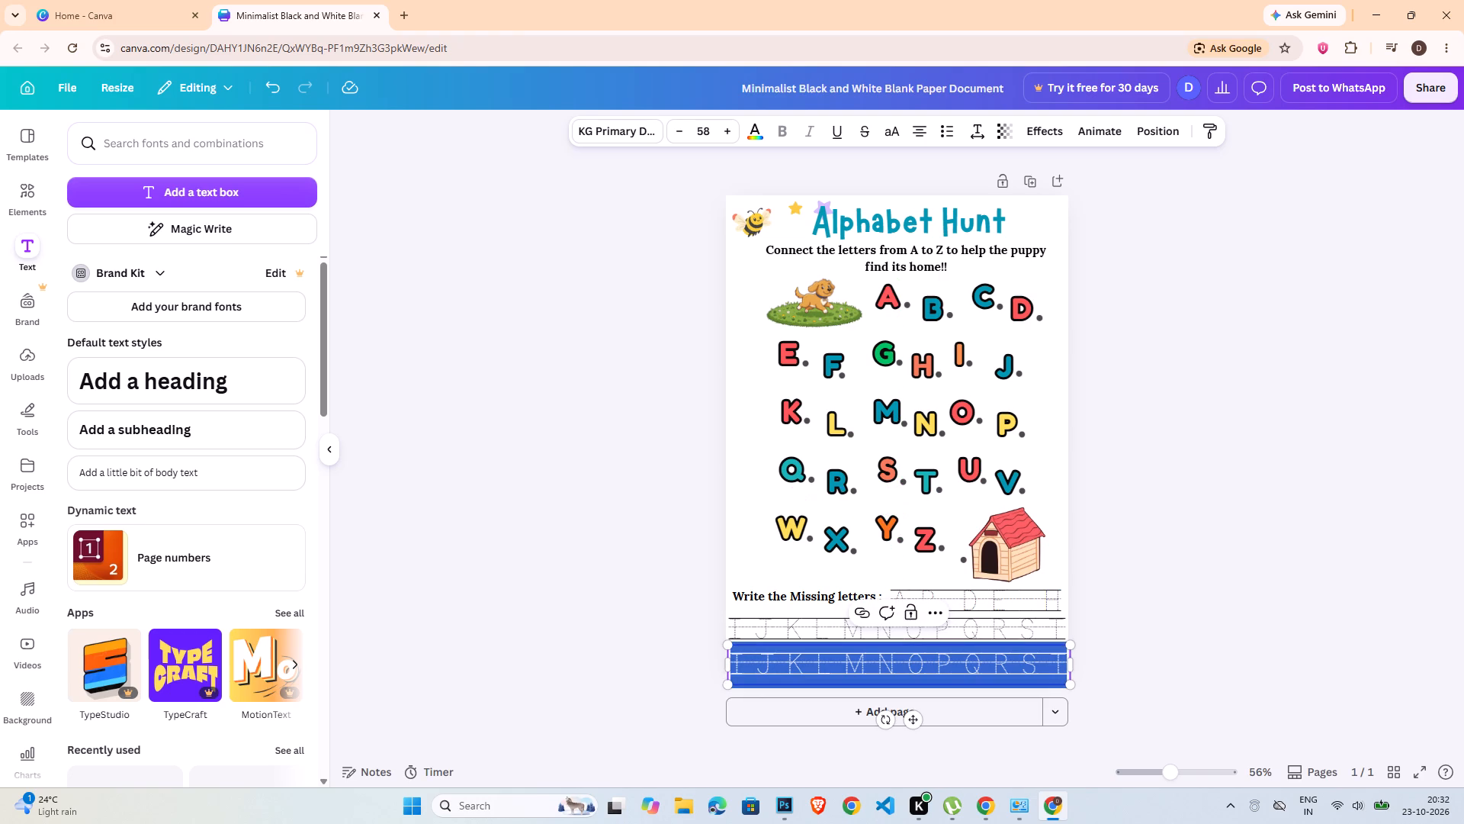
text(U)
key(space)
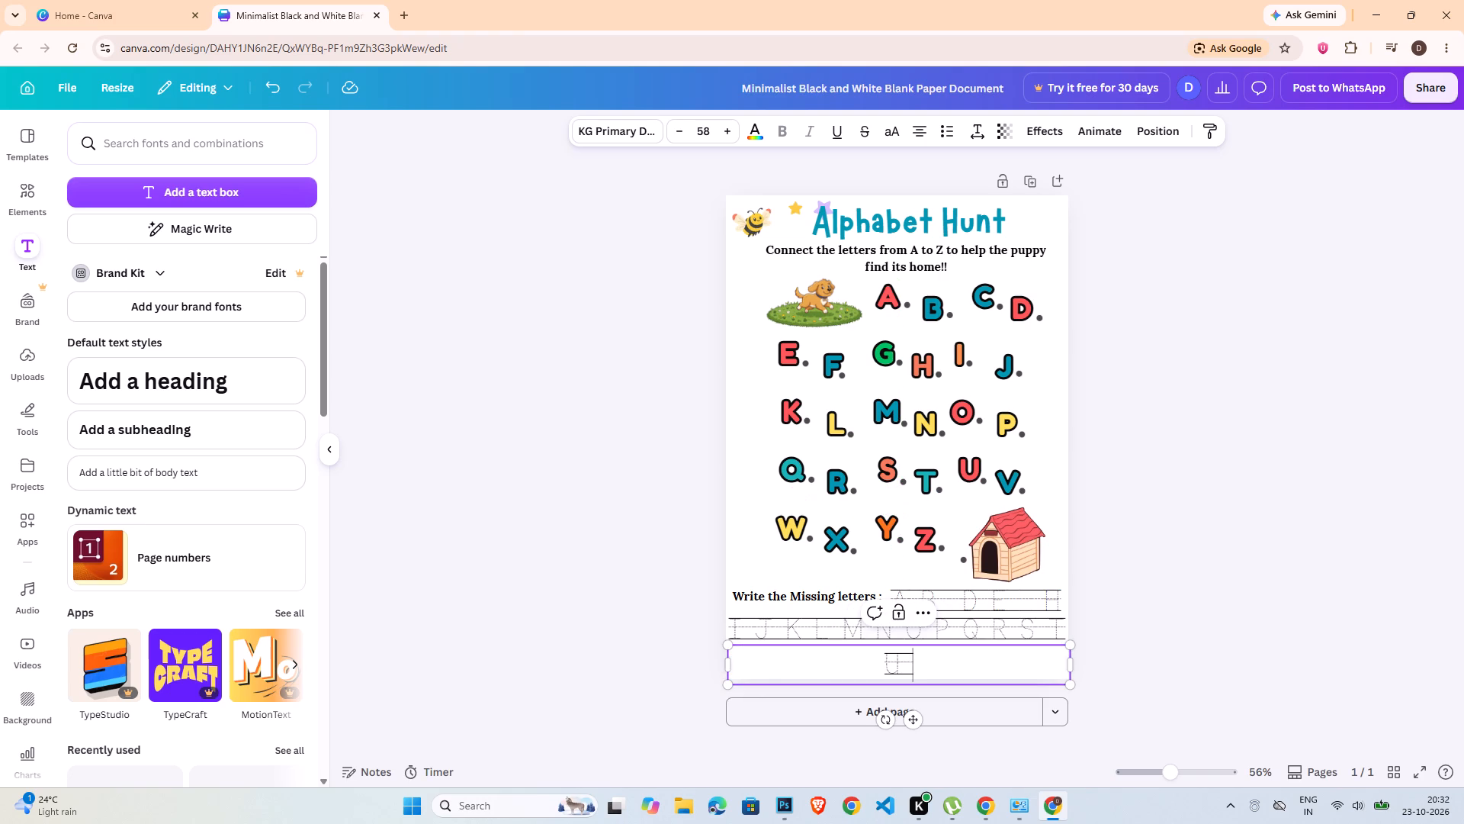
key(BackSpace)
key(BackSpace)
key(shift+u)
key(BackSpace)
key(u)
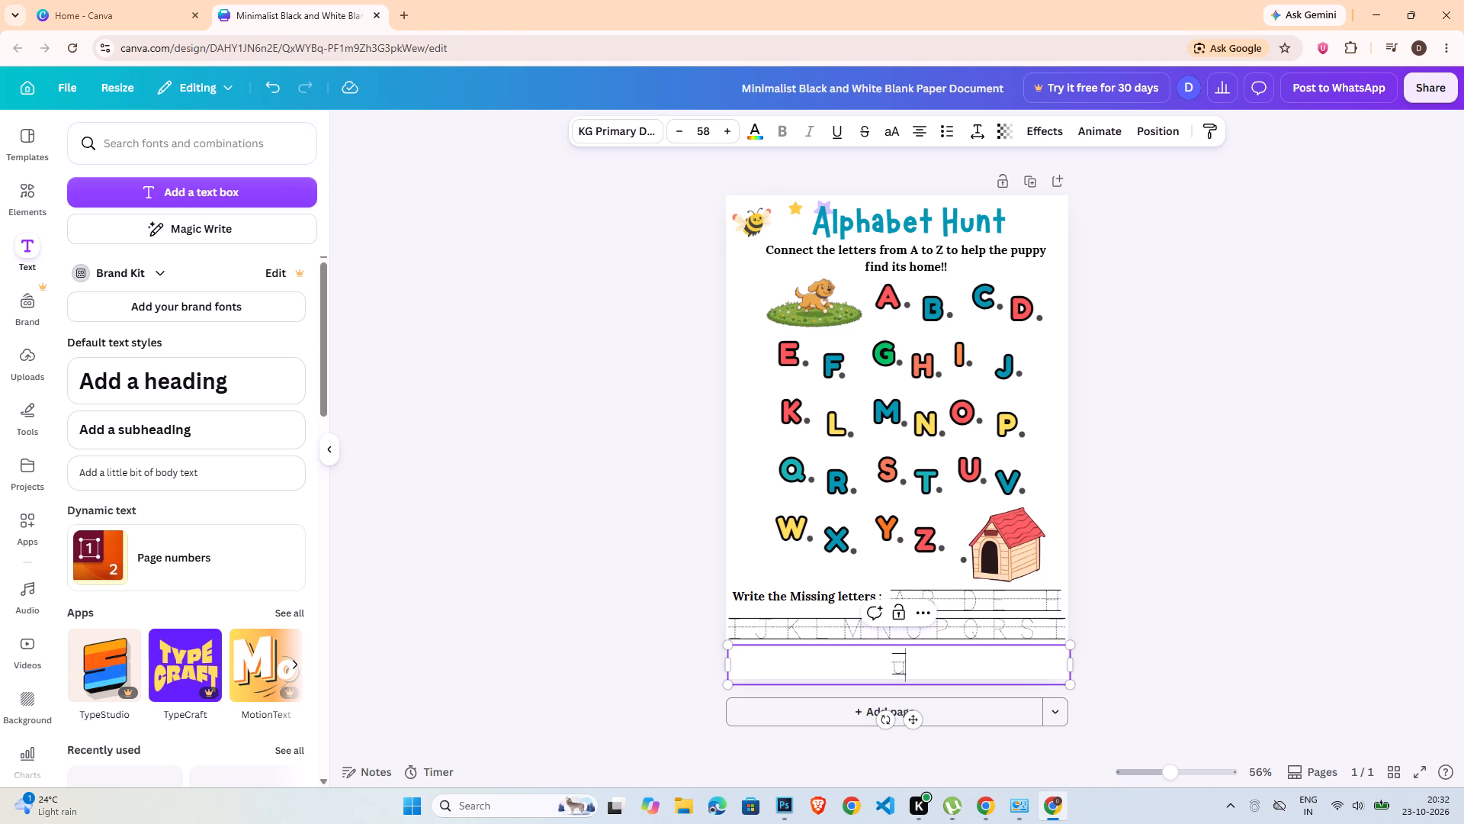
key(BackSpace)
text(U V W)
key(space)
text(X)
key(space)
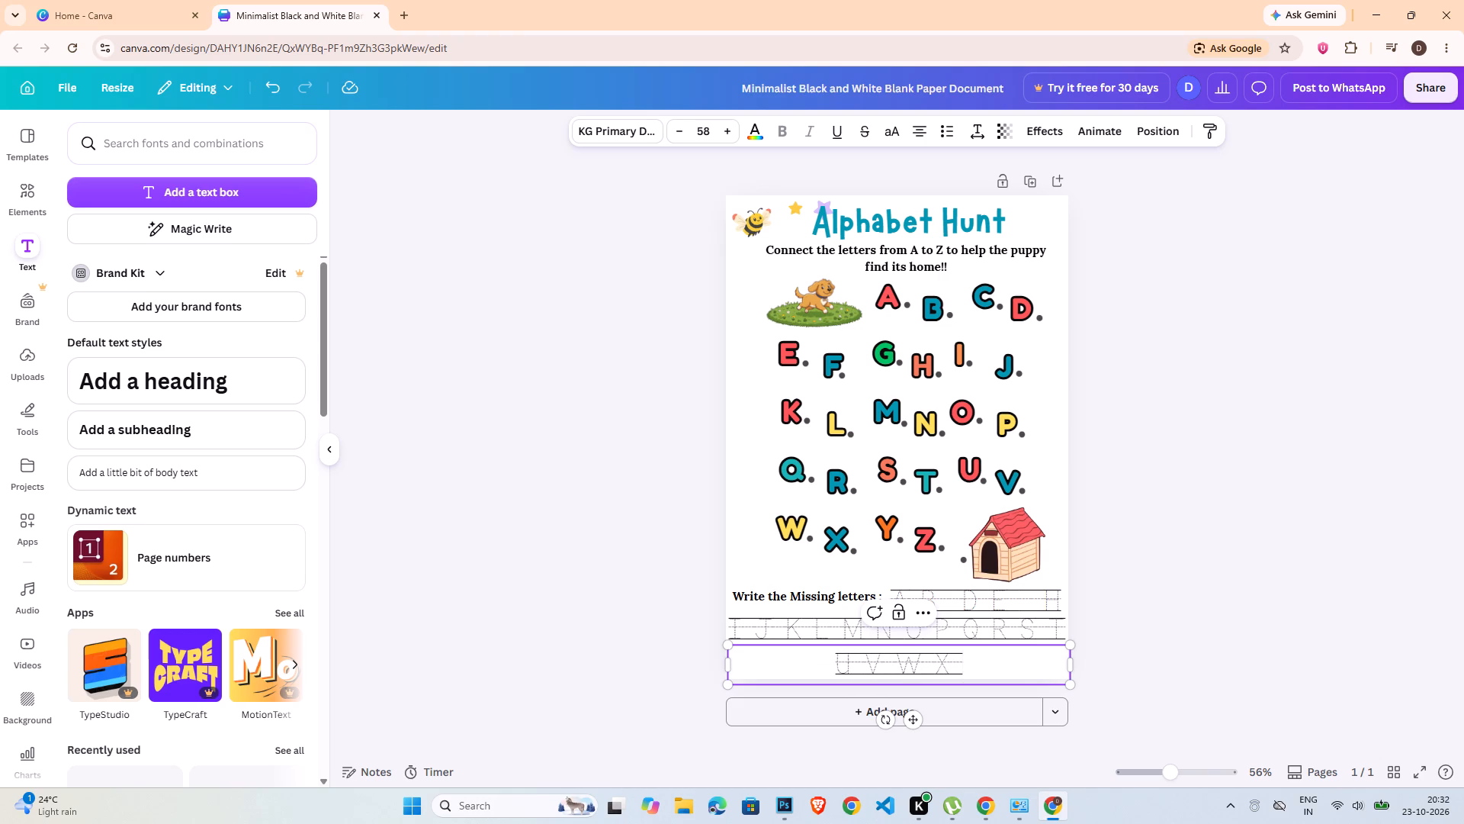
text(Y X)
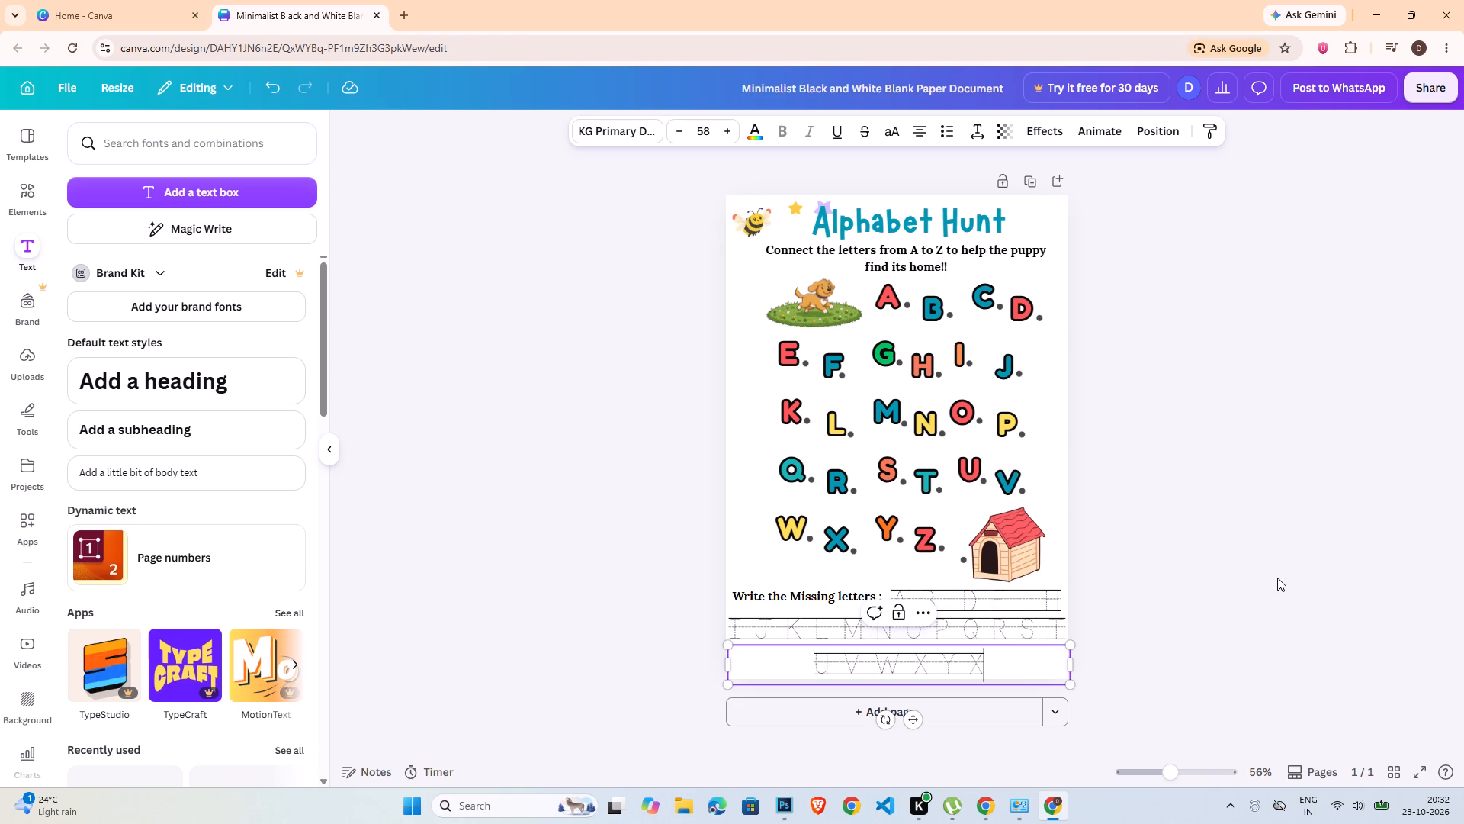
key(BackSpace)
key(shift+z)
click(1241, 612)
Move the U to Z tracing row left so the U lines up under the start of the row above.
drag(918, 668, 833, 664)
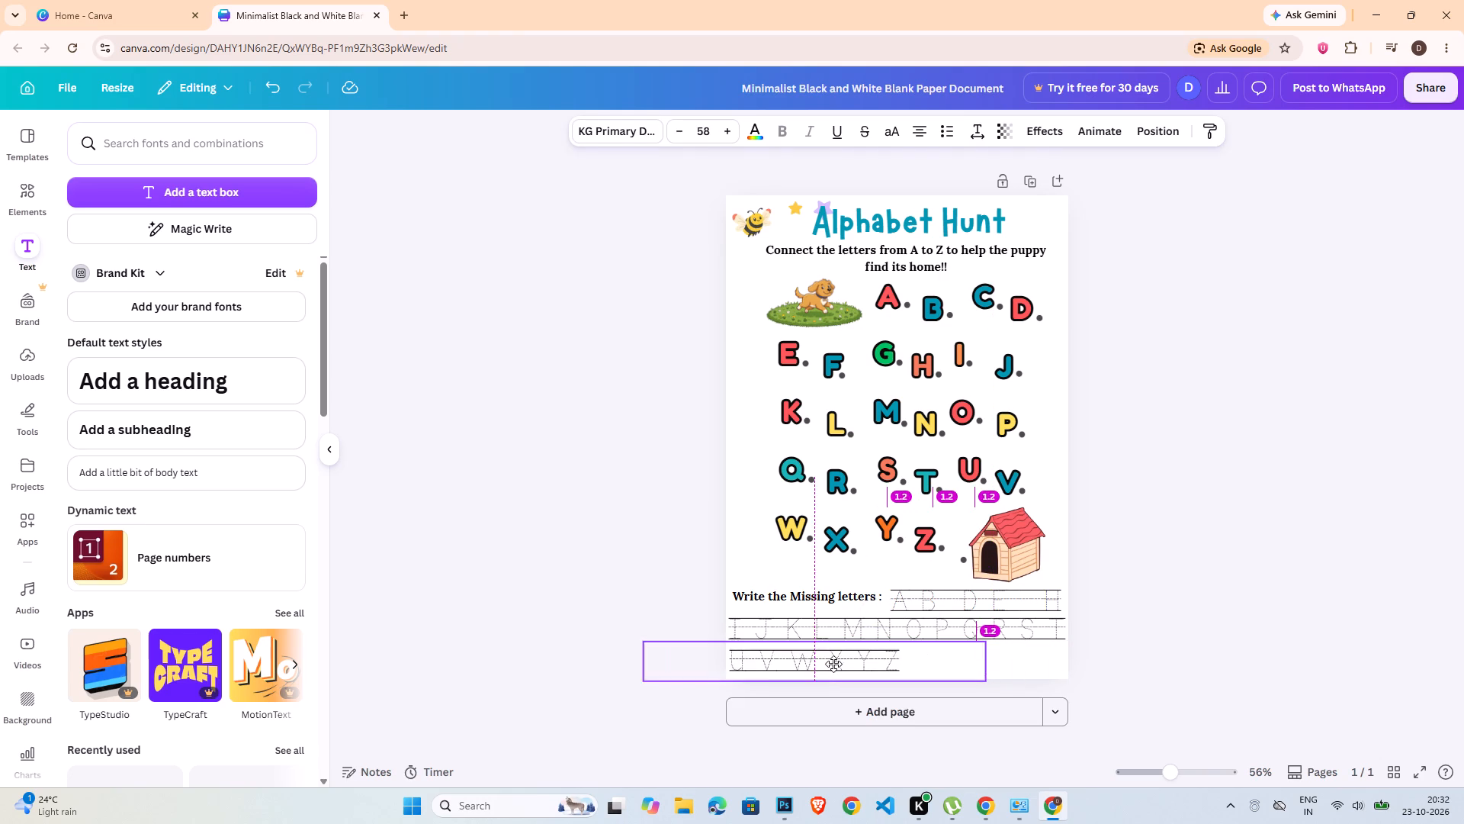
drag(833, 664, 837, 665)
click(1284, 631)
Replace the letter K in the I to T tracing row with a blank gap.
double_click(794, 632)
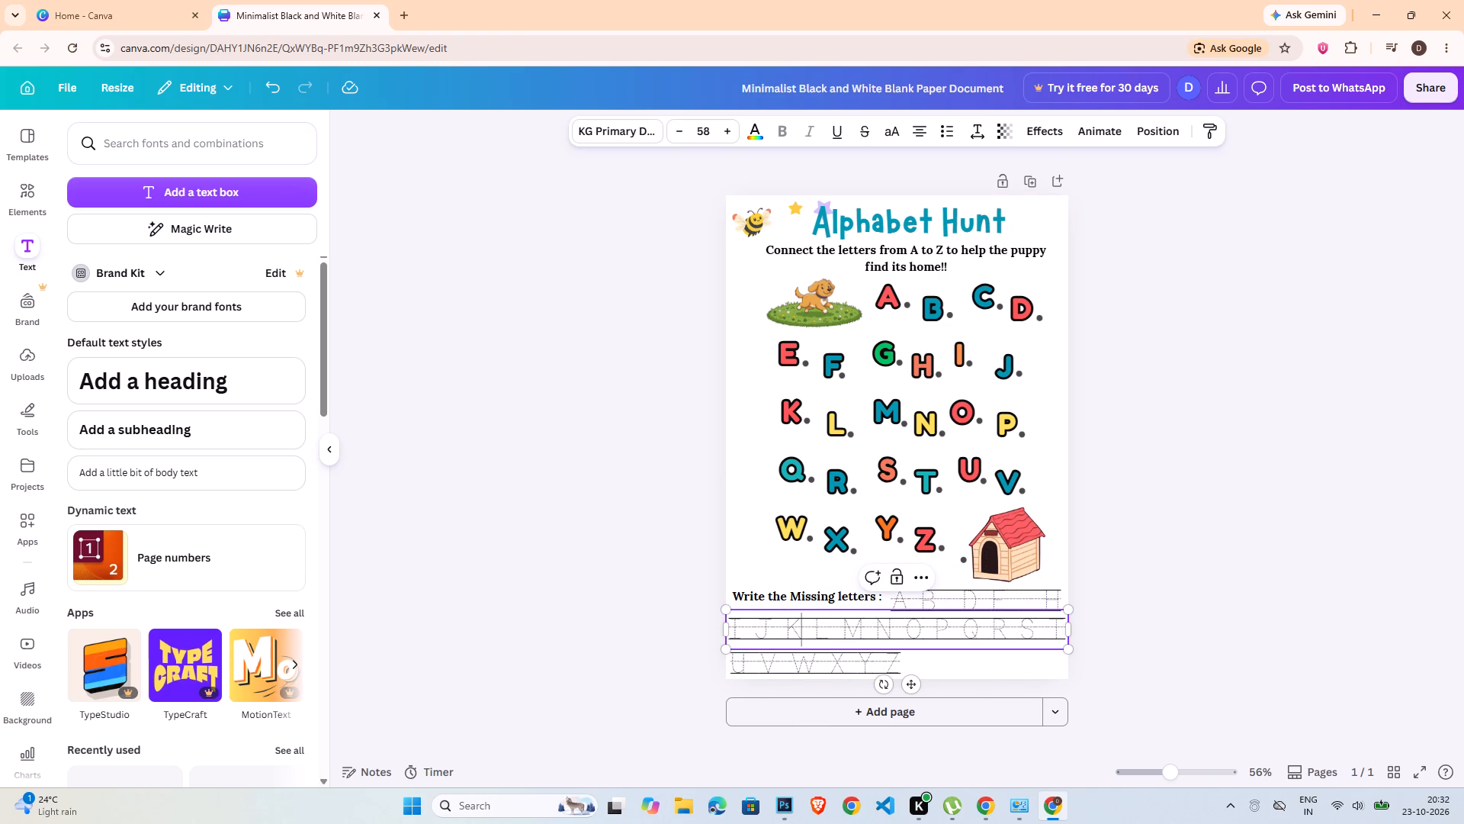
key(BackSpace)
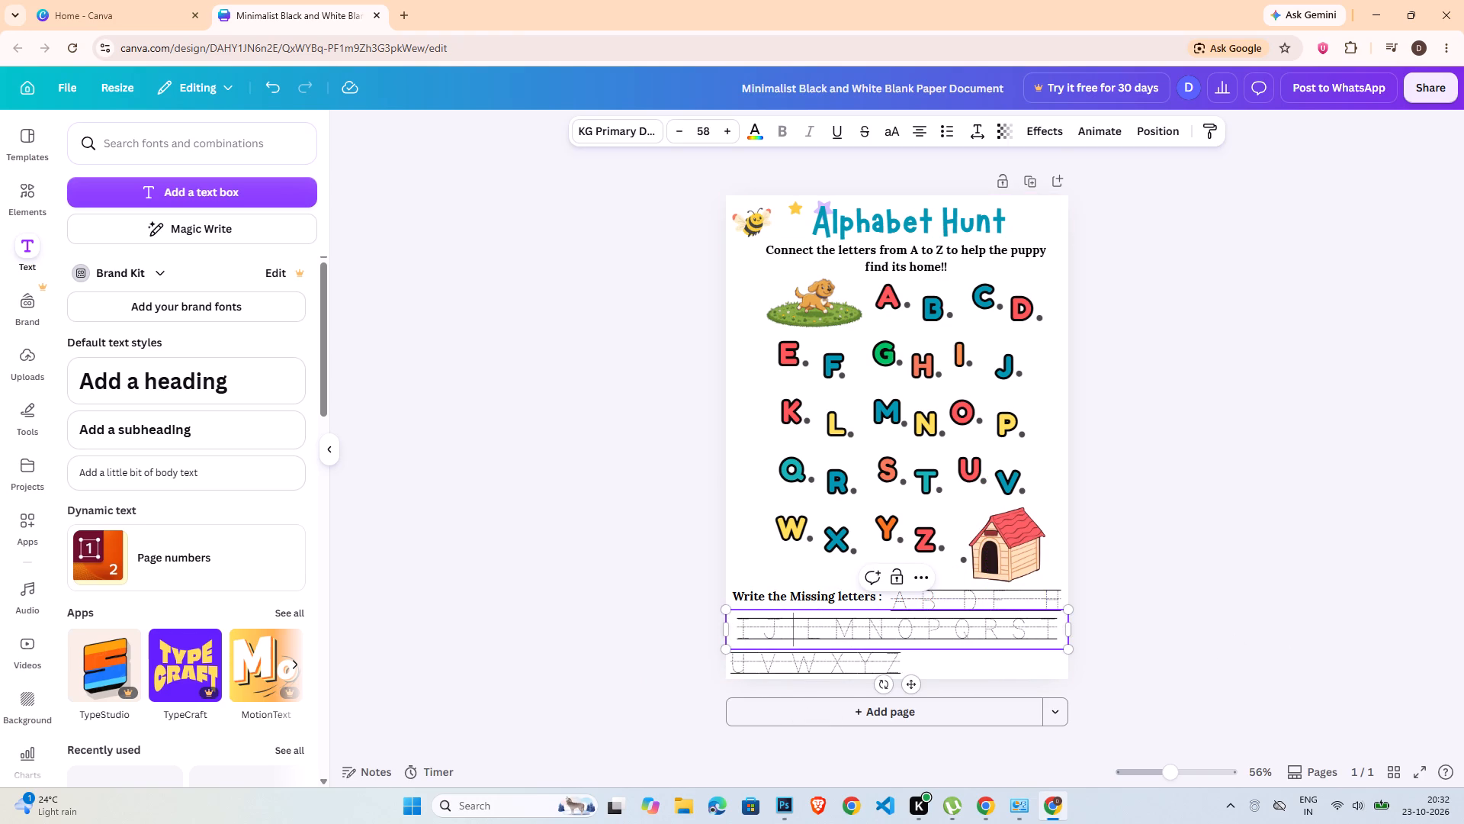
key(space)
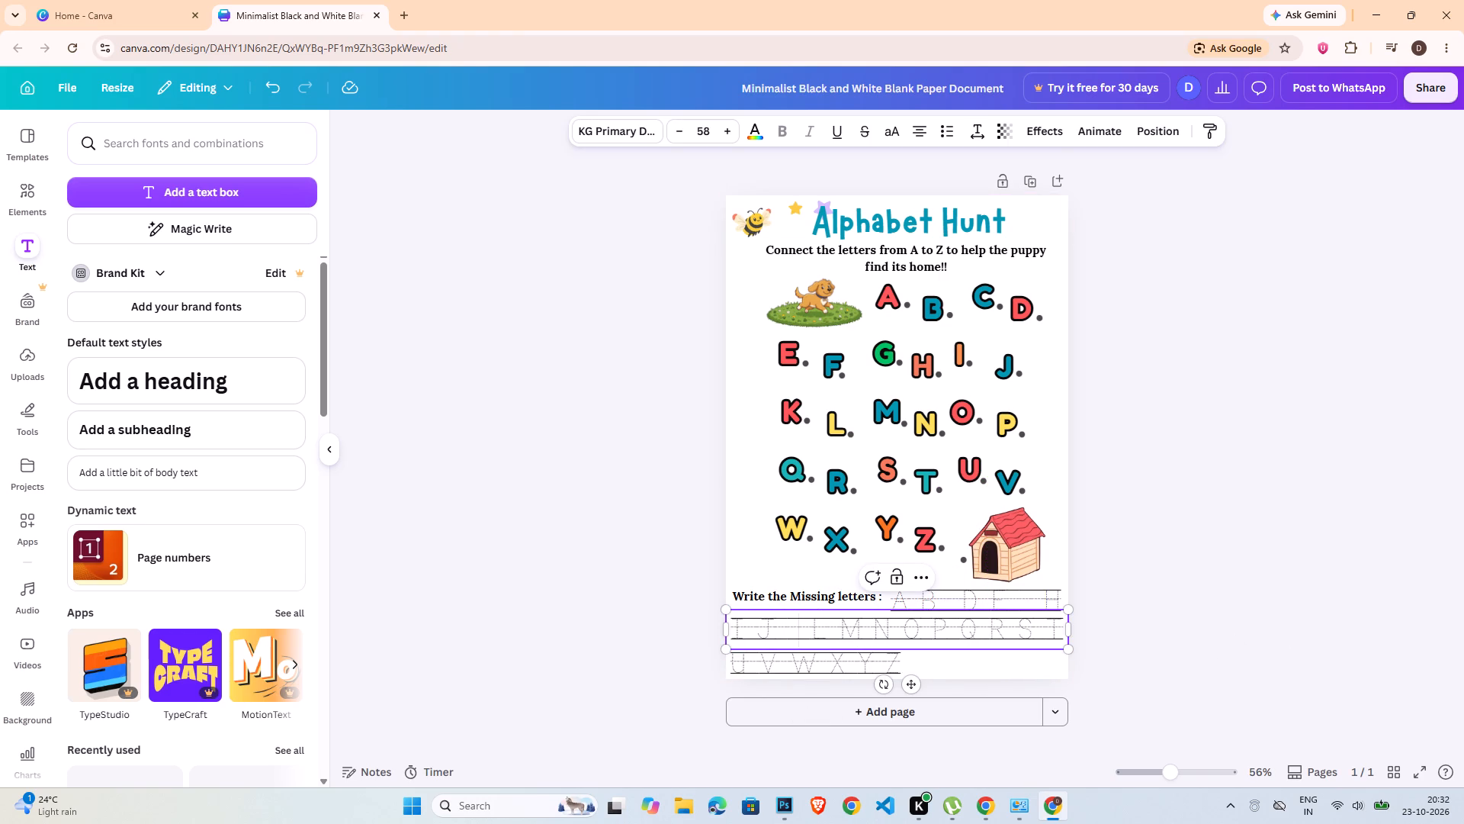
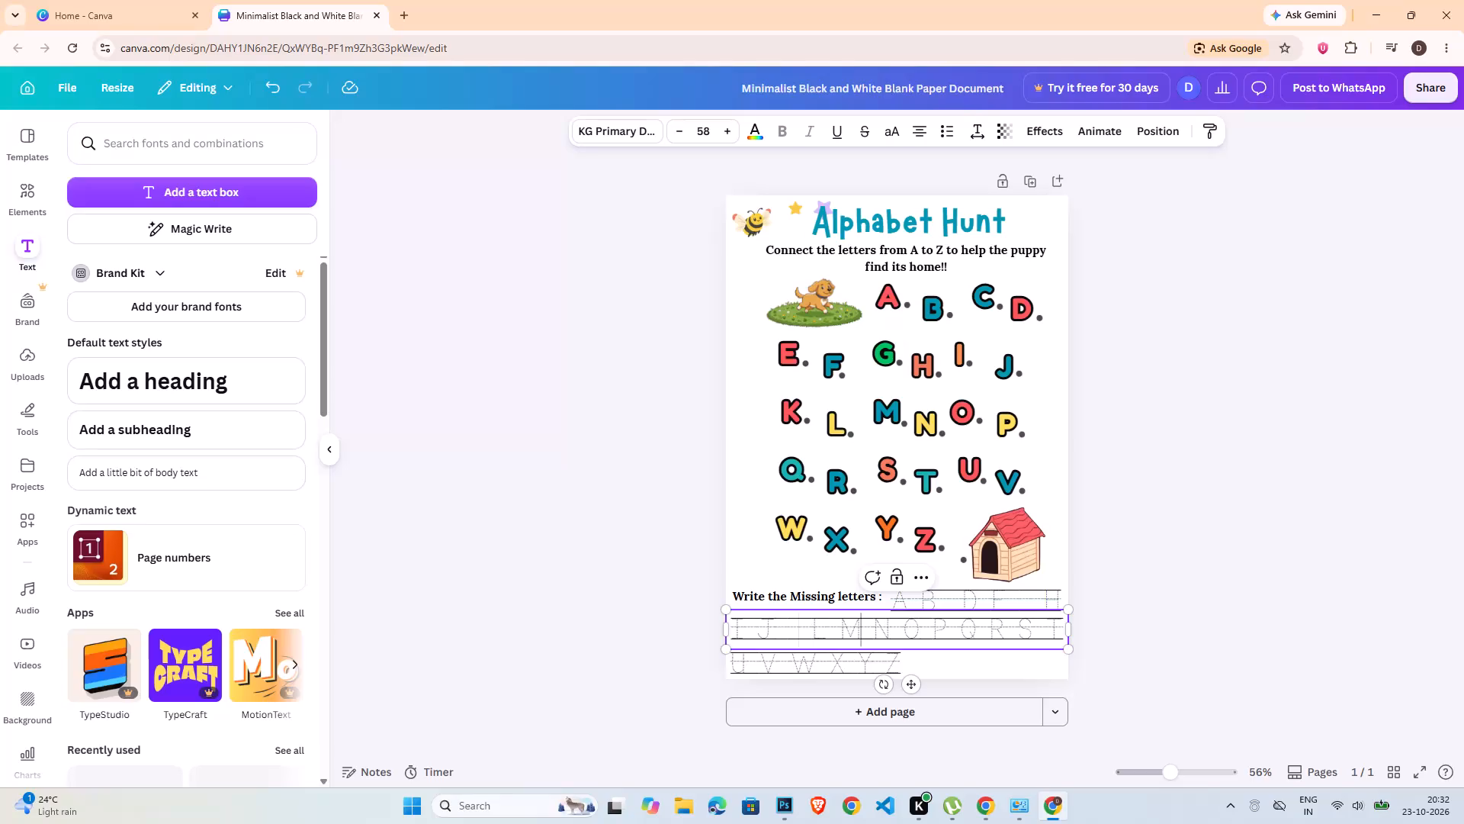
Replace the letters M, N, P and R in the second tracing row with blank gaps.
key(BackSpace)
key(space)
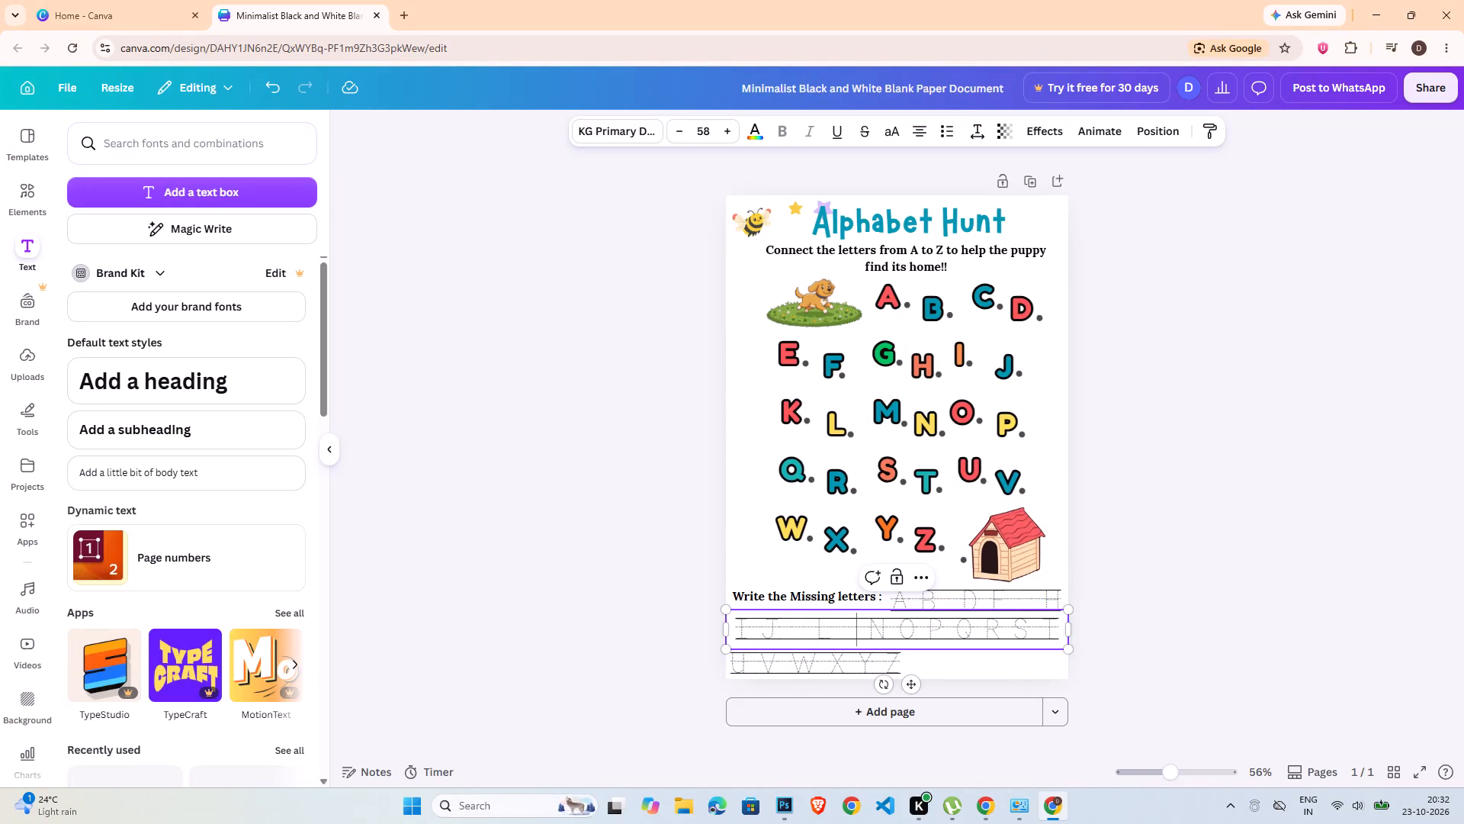
click(883, 631)
key(BackSpace)
key(space)
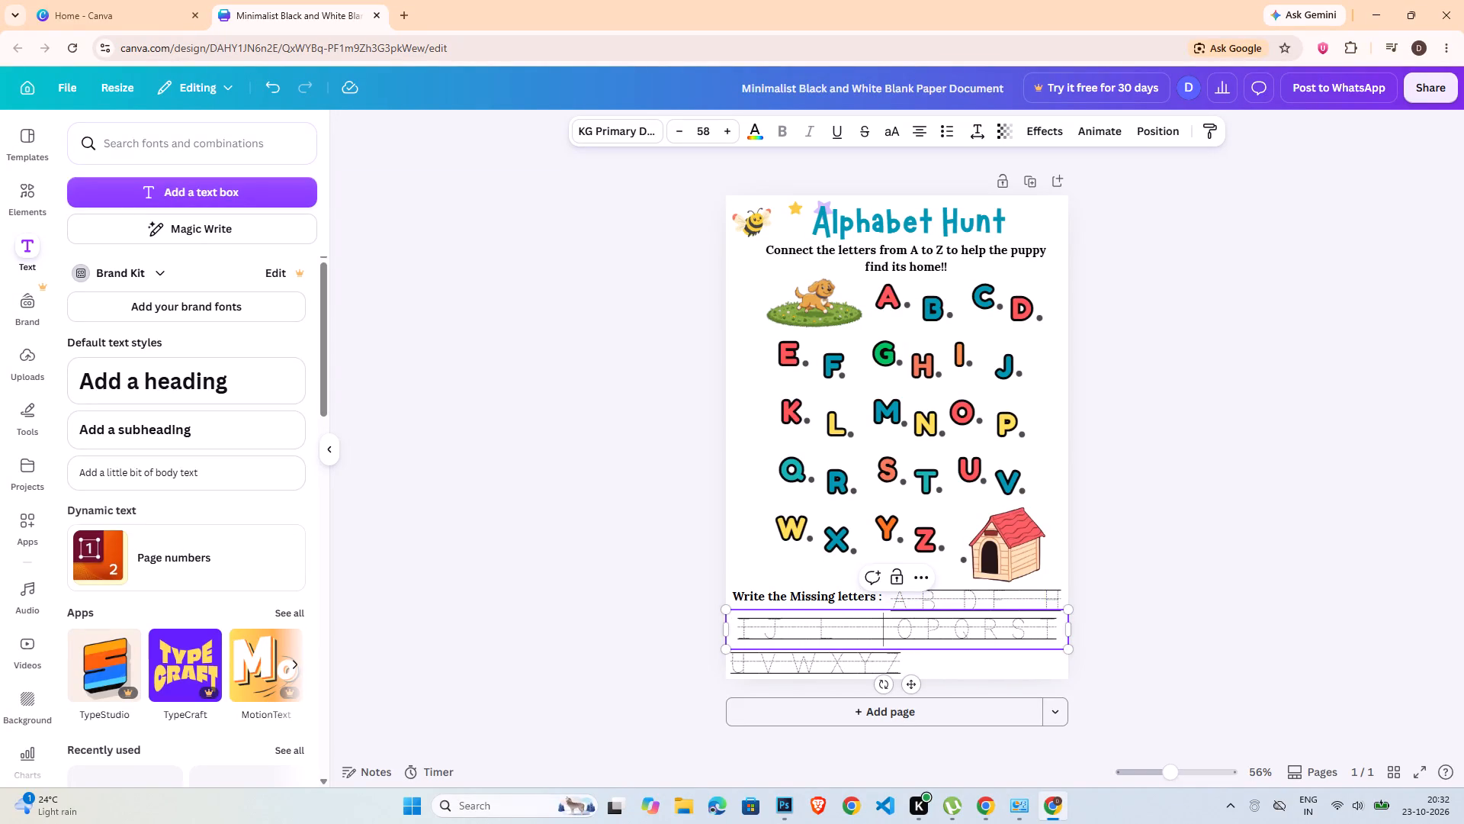
click(949, 630)
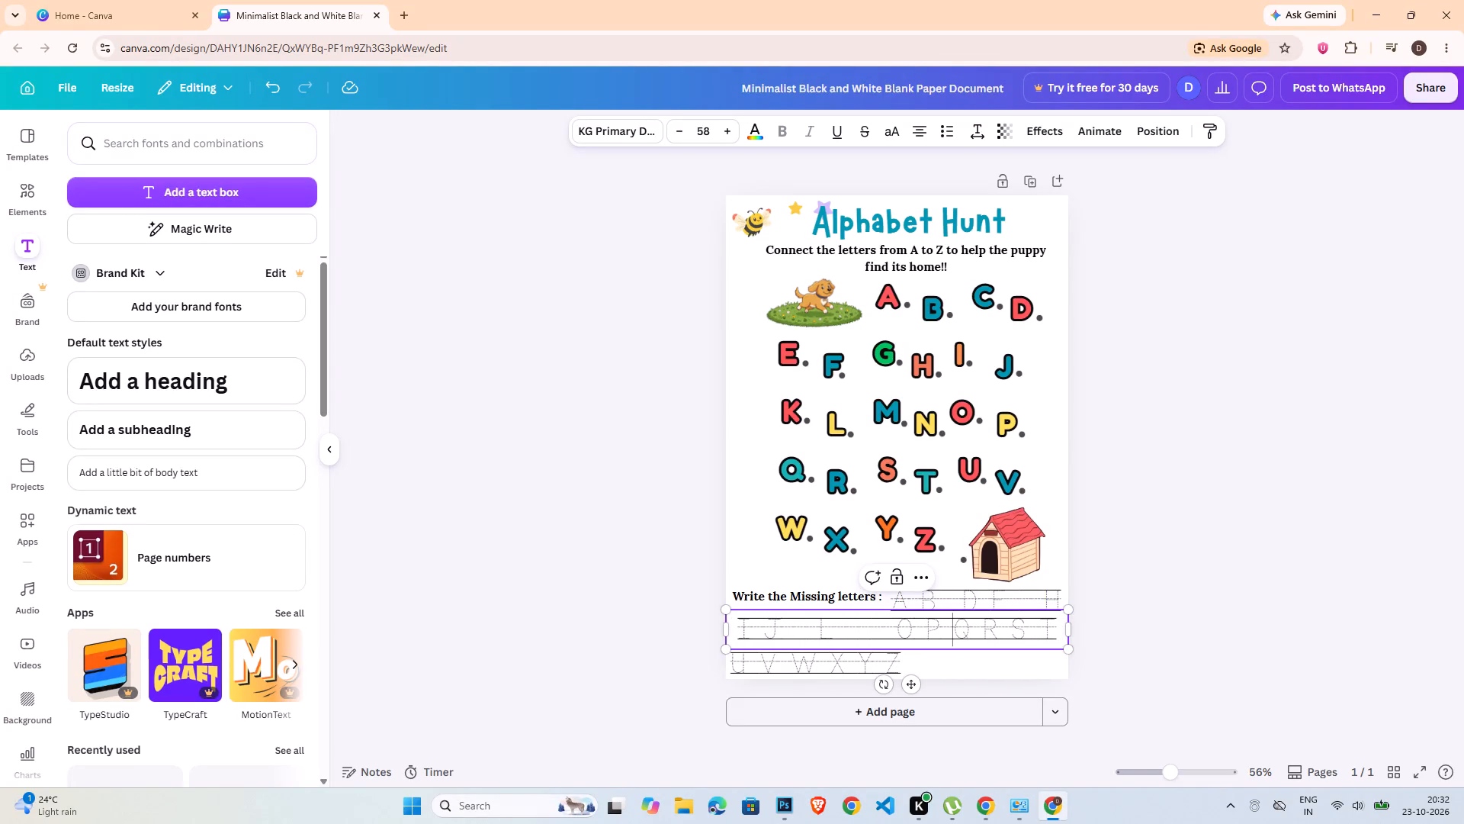
click(938, 629)
key(BackSpace)
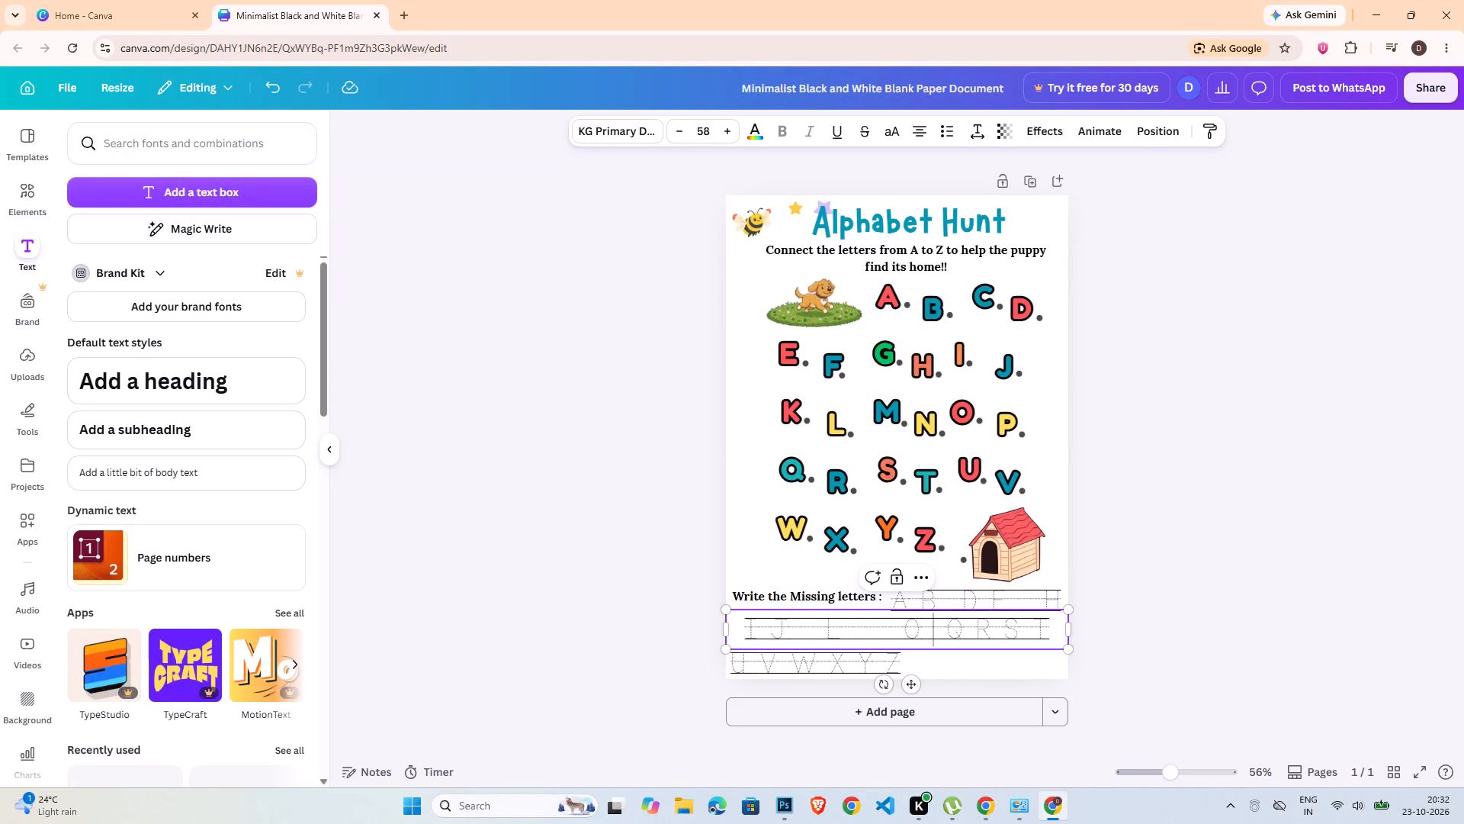
key(space)
click(997, 629)
key(BackSpace)
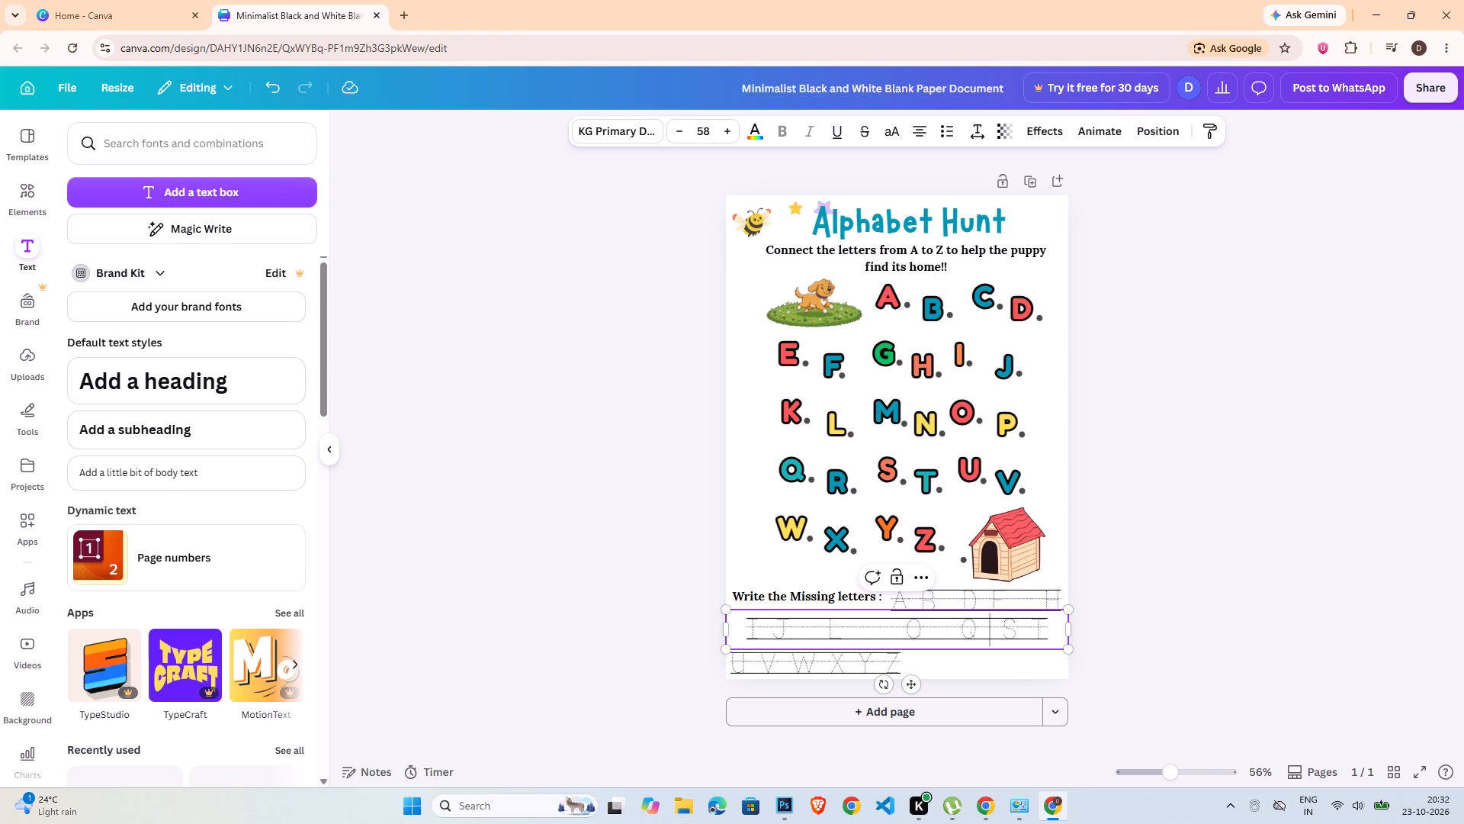
key(space)
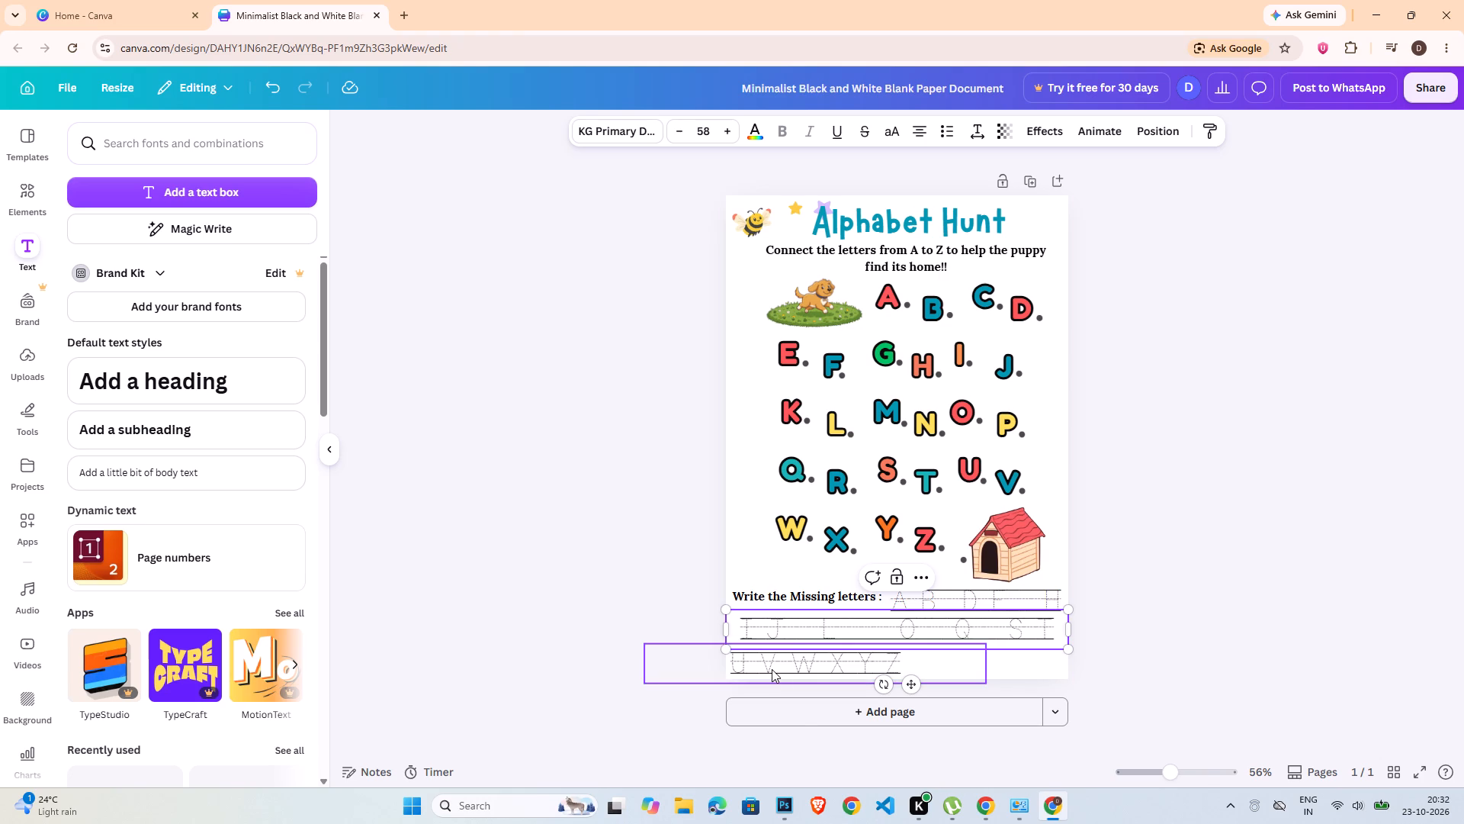
Replace the letters V, W and Y in the third tracing row with blank gaps.
click(772, 669)
click(772, 665)
key(BackSpace)
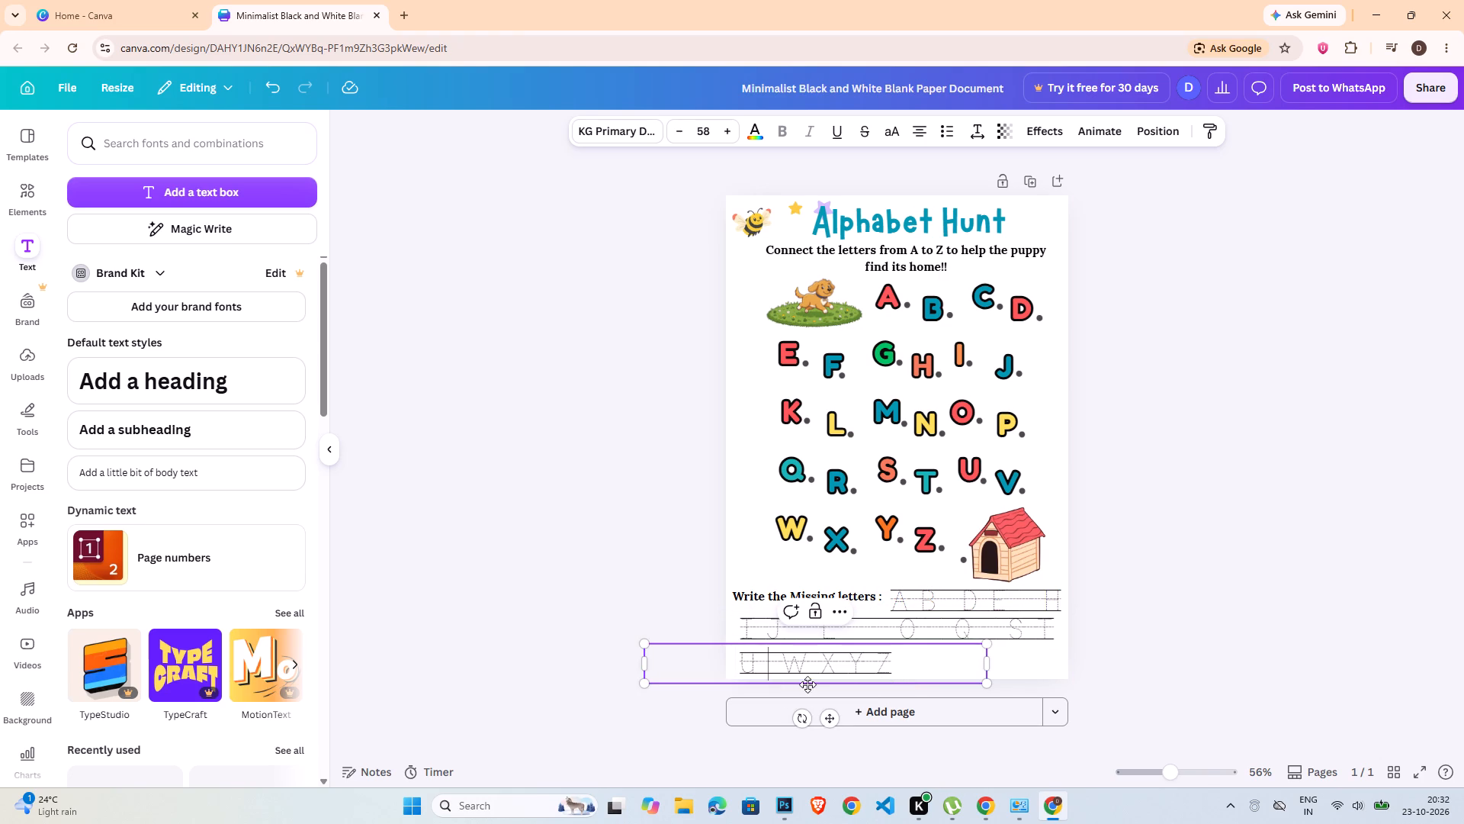
key(space)
click(813, 665)
key(BackSpace)
key(space)
click(835, 661)
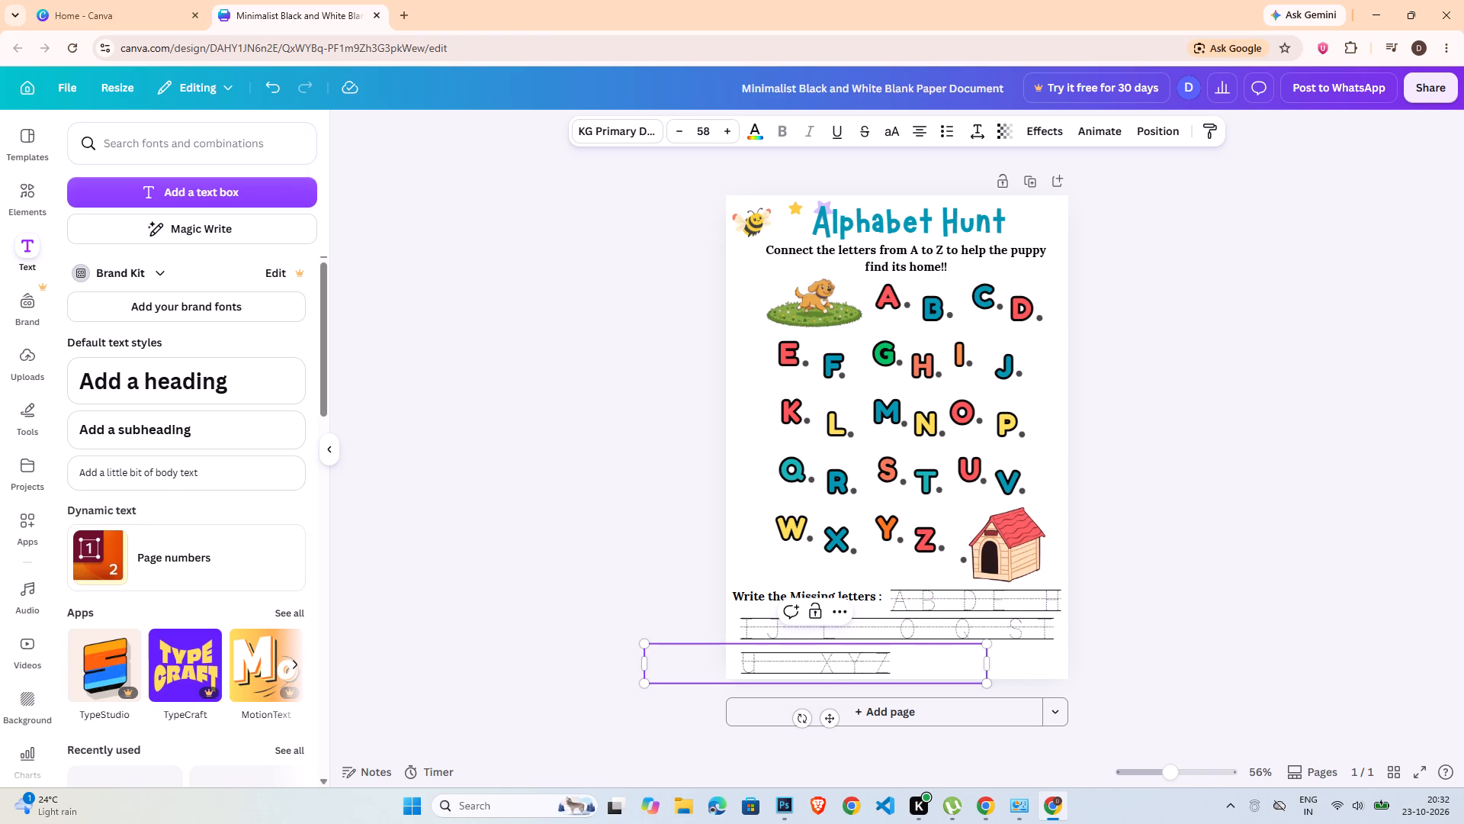
click(862, 660)
key(BackSpace)
key(space)
click(1160, 644)
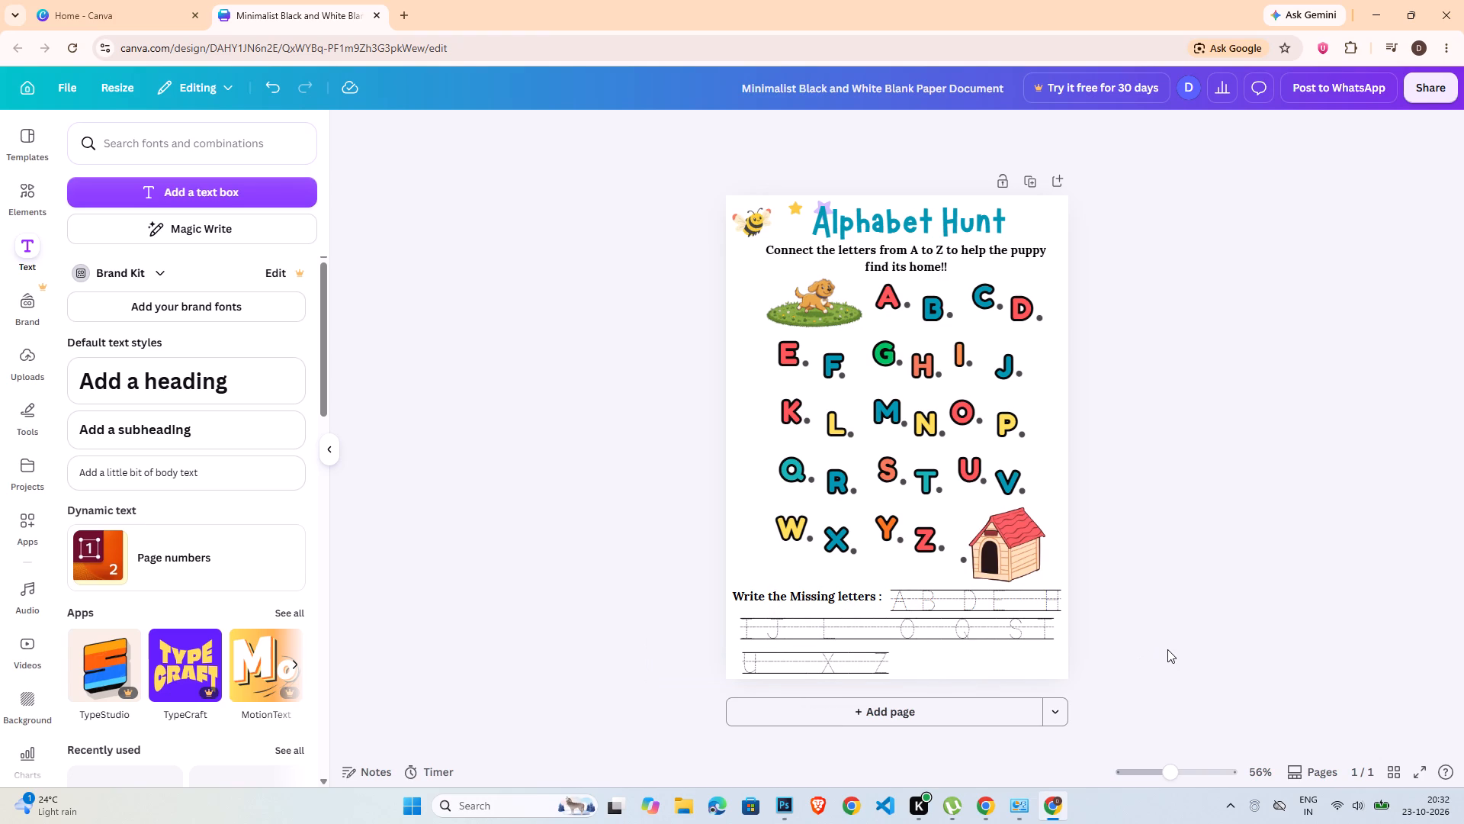
click(1167, 649)
Left-align the text of all three missing-letter tracing rows together.
click(917, 604)
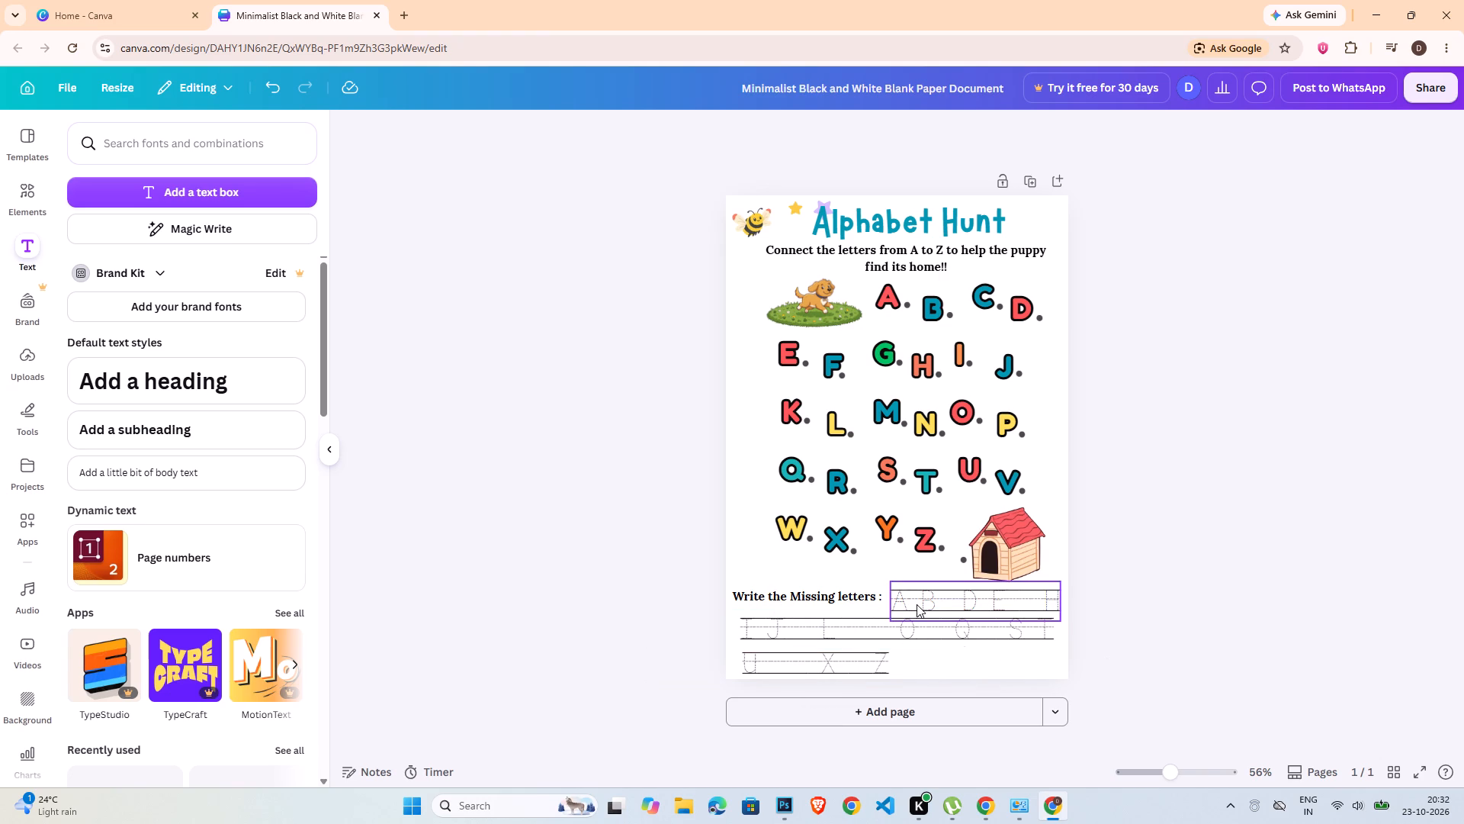
key(z)
shift+click(921, 638)
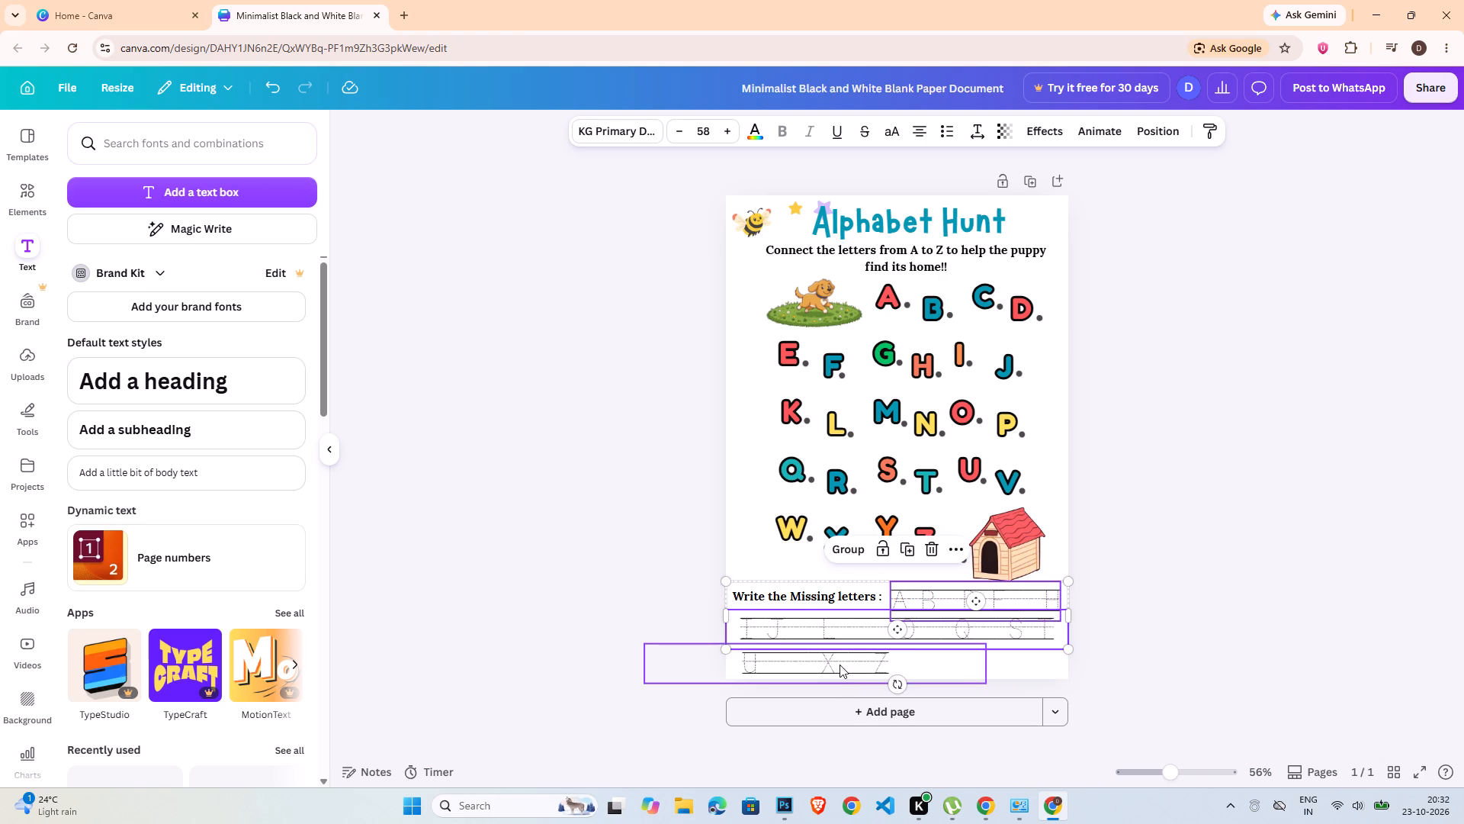
shift+click(840, 665)
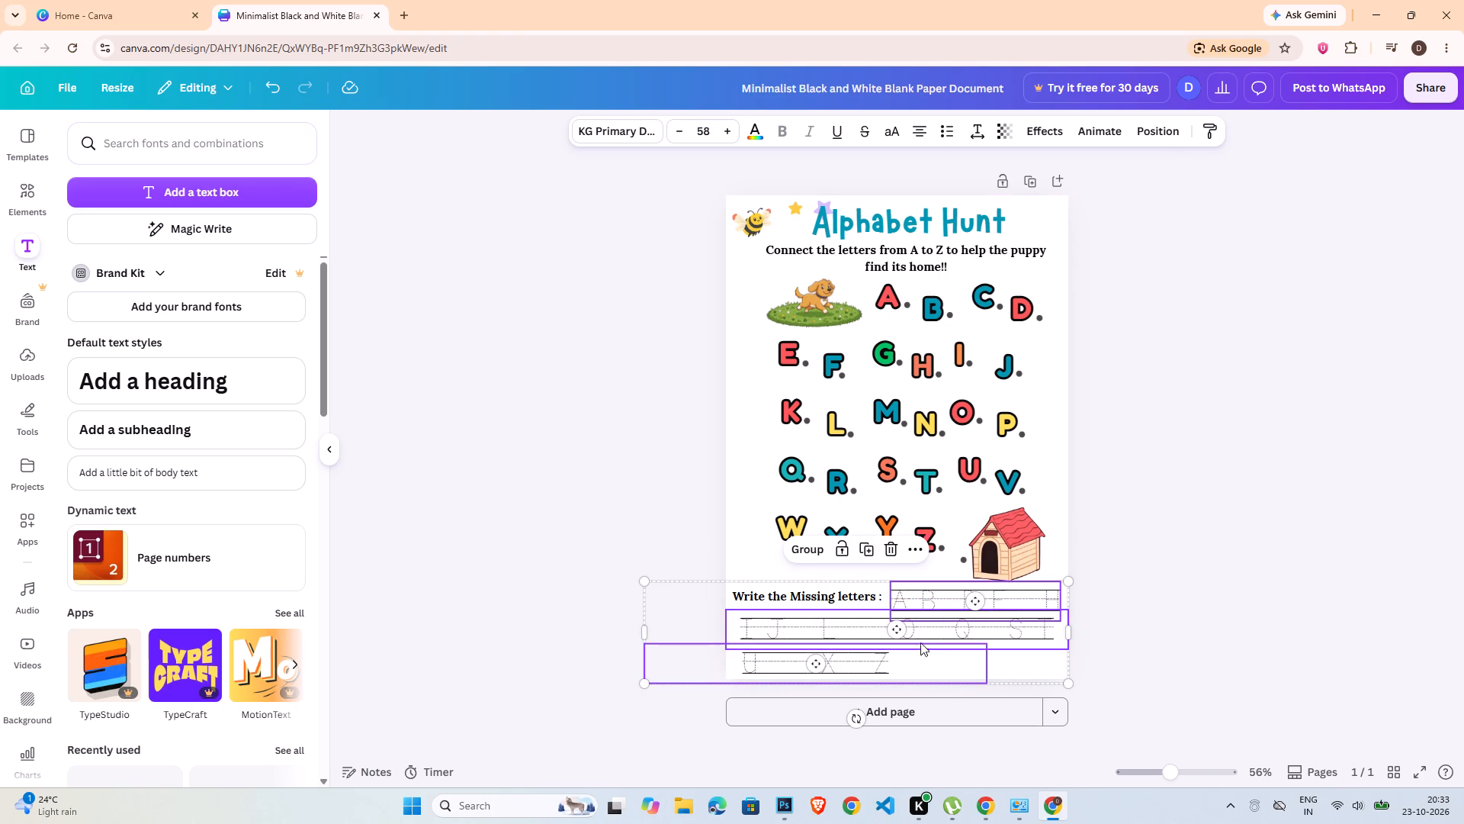
click(929, 133)
click(1199, 628)
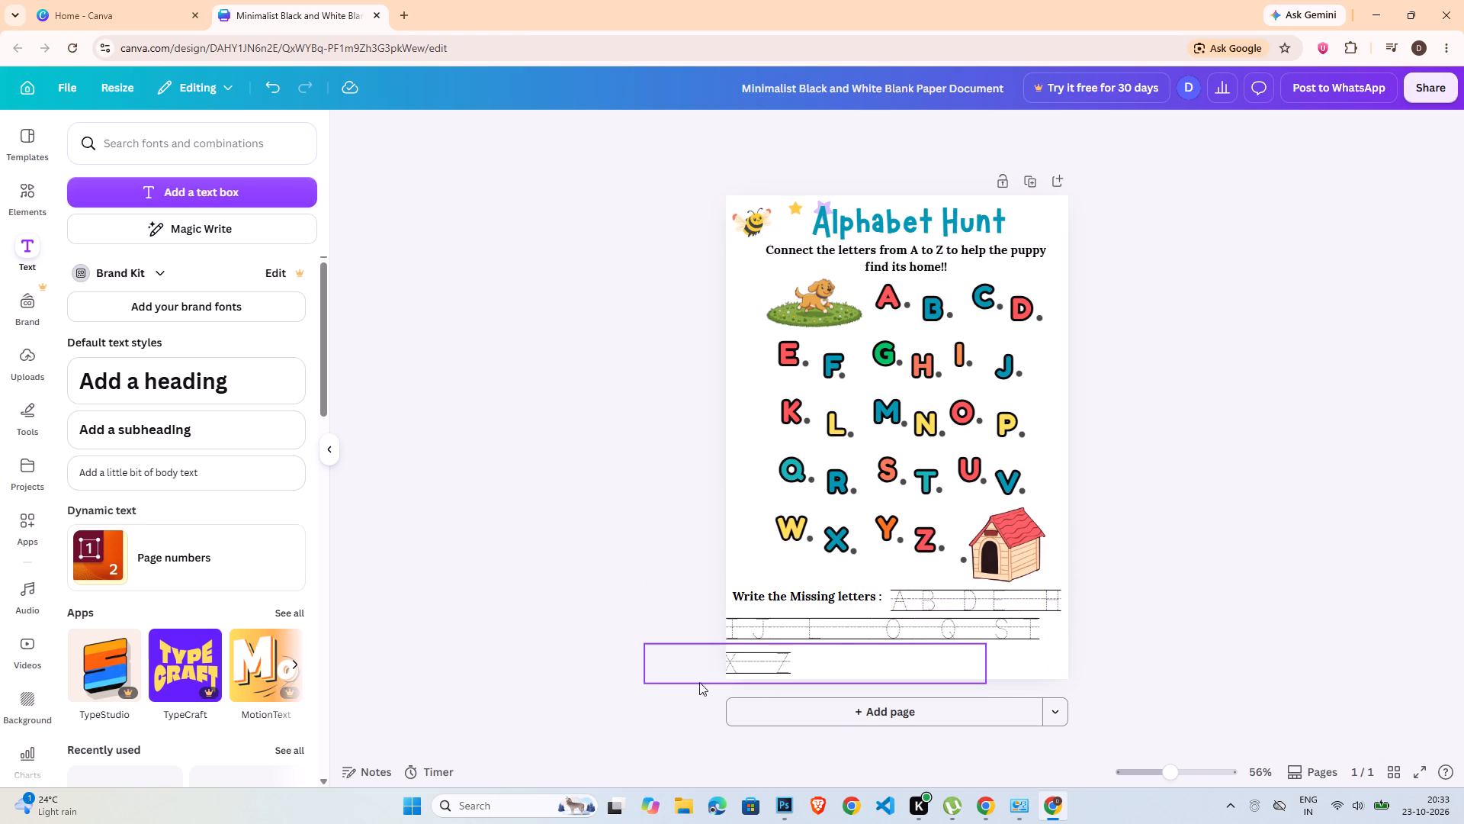
Move the U, X, Z tracing row right so its U lines up under the I, and nudge it up within the page.
drag(781, 660, 864, 664)
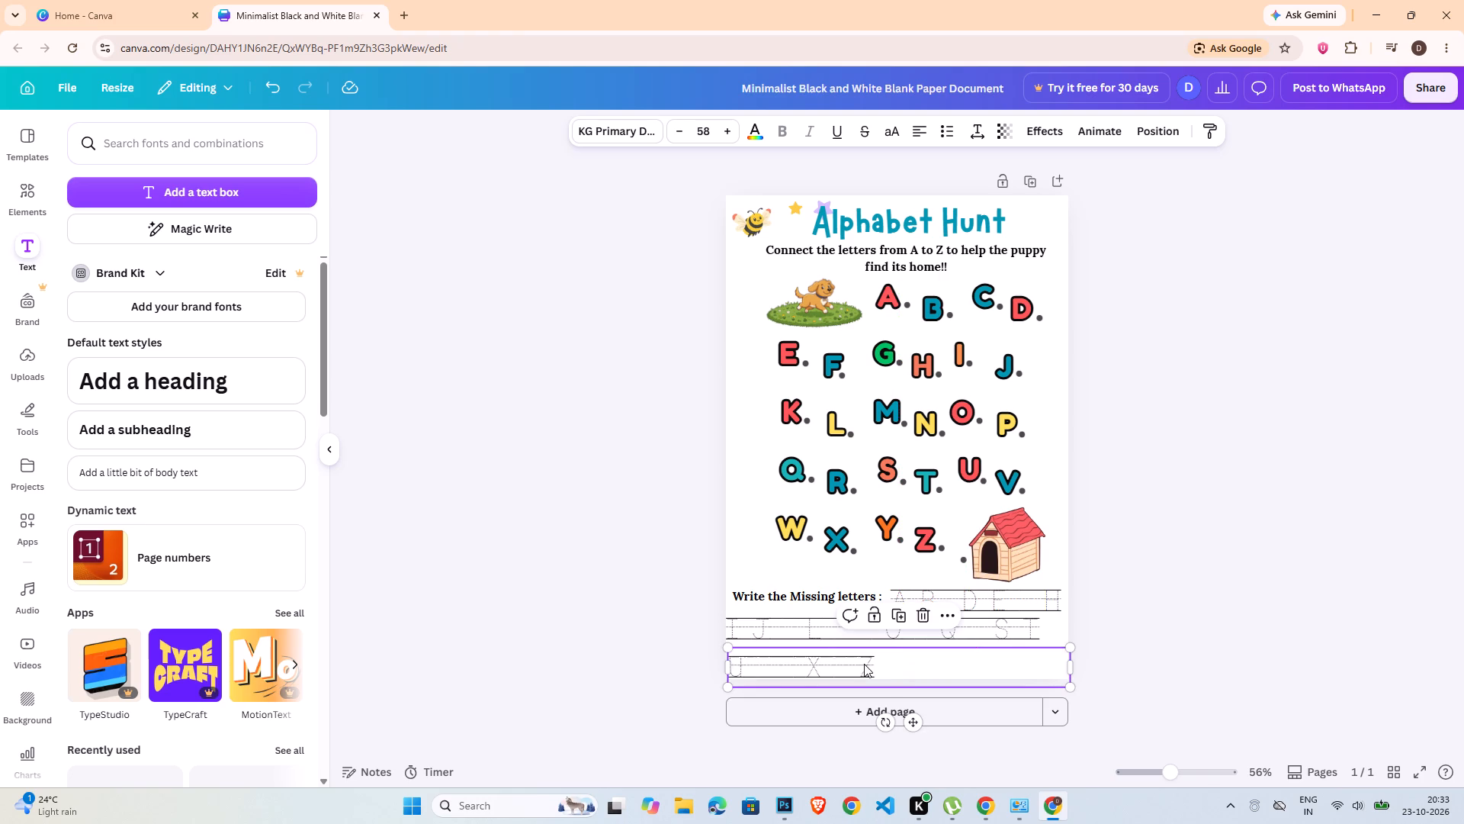
click(1303, 581)
click(862, 664)
key(1)
key(Up)
key(Up)
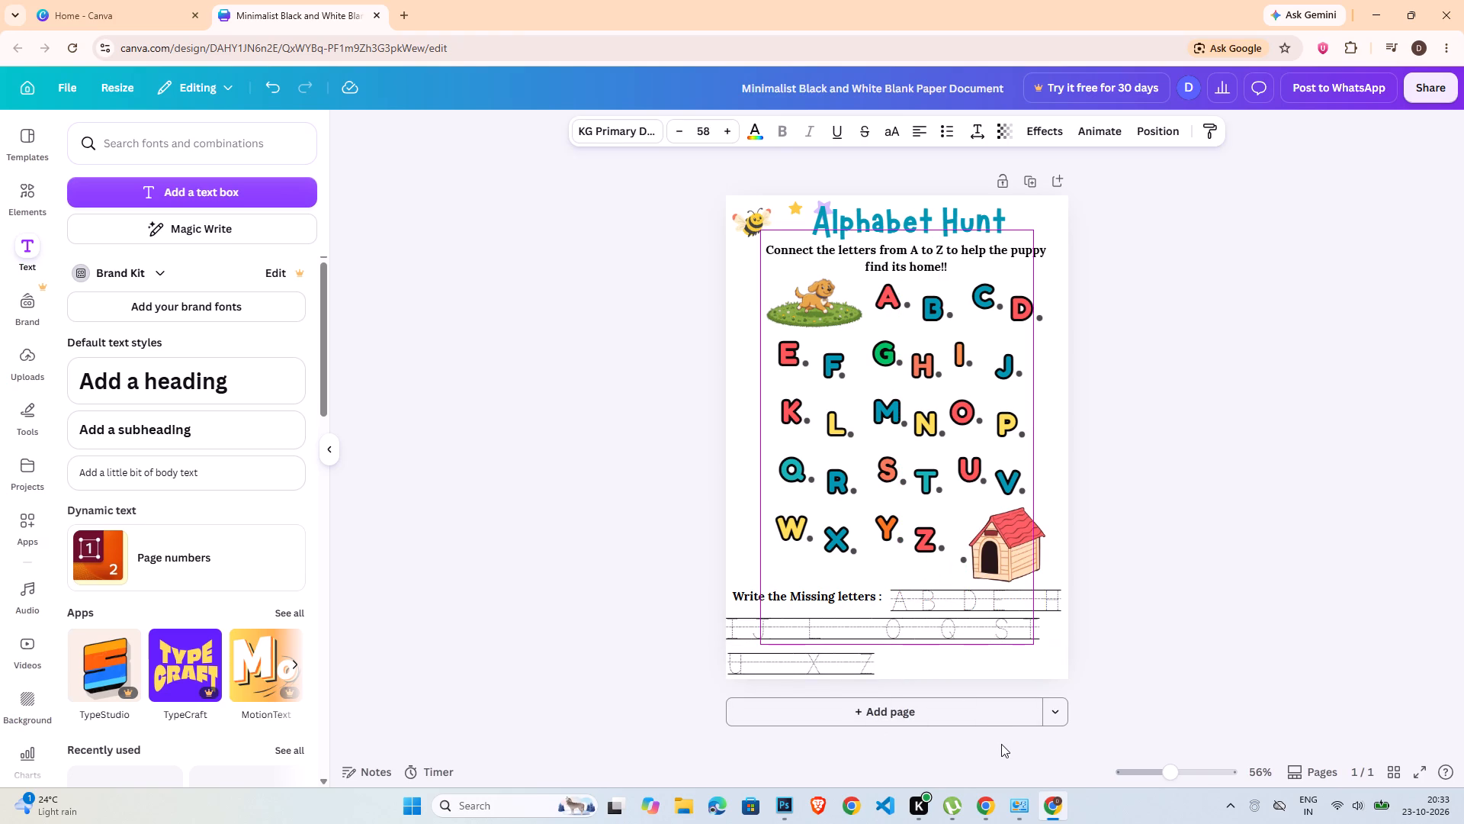
click(1101, 659)
click(996, 662)
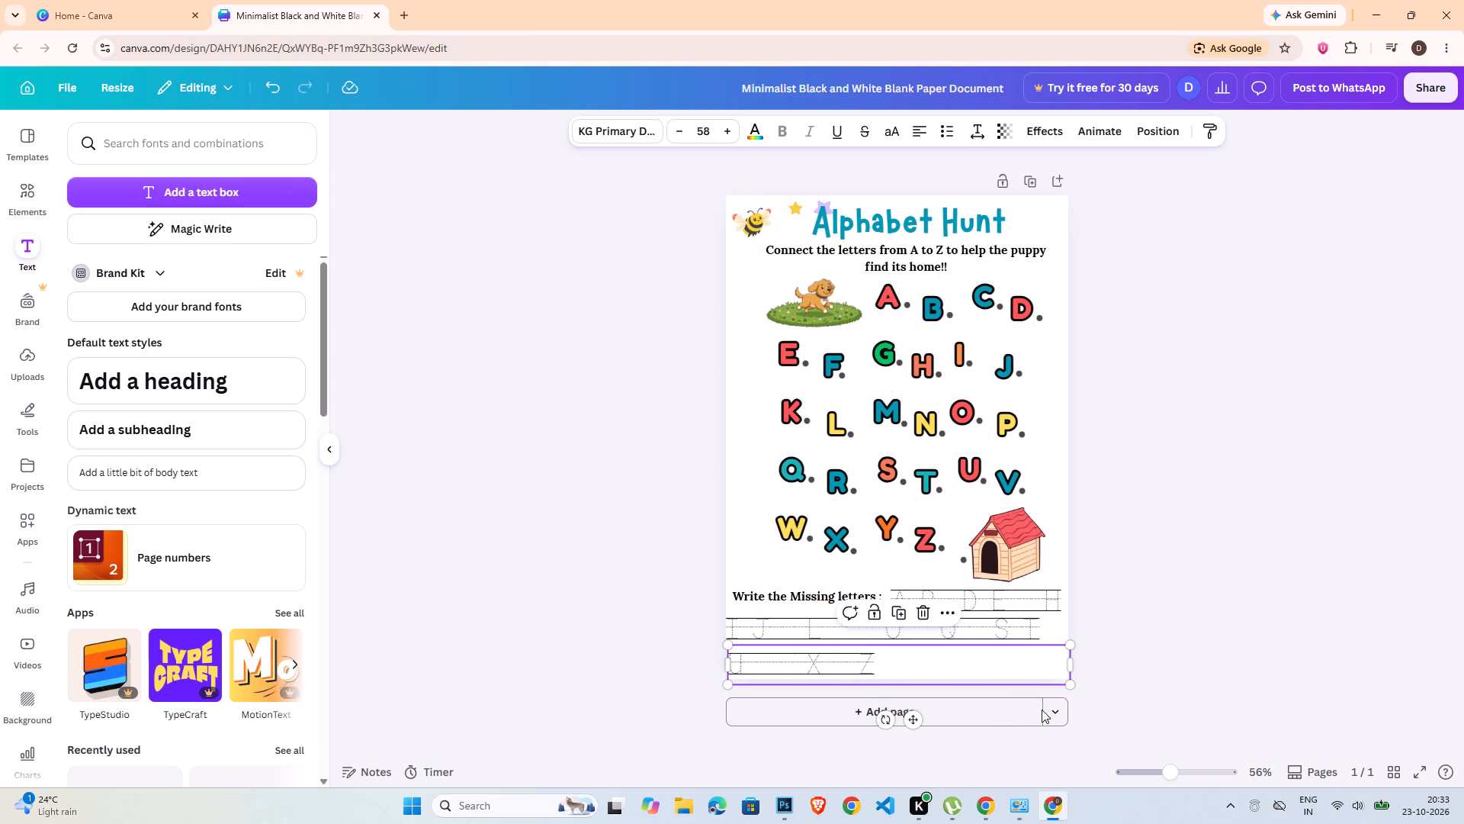
key(Right)
key(Up)
key(Left)
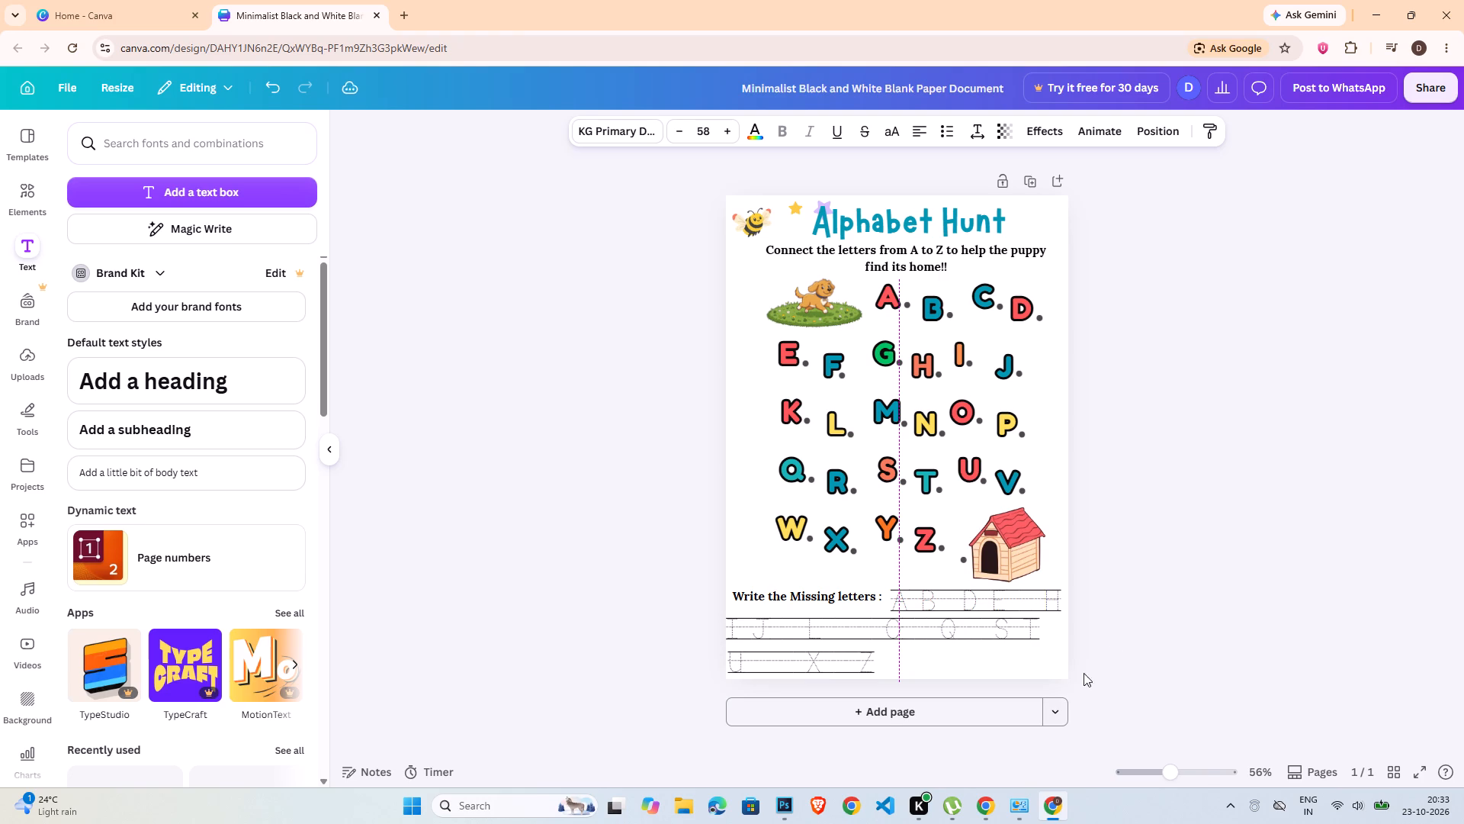
key(Up)
click(1154, 605)
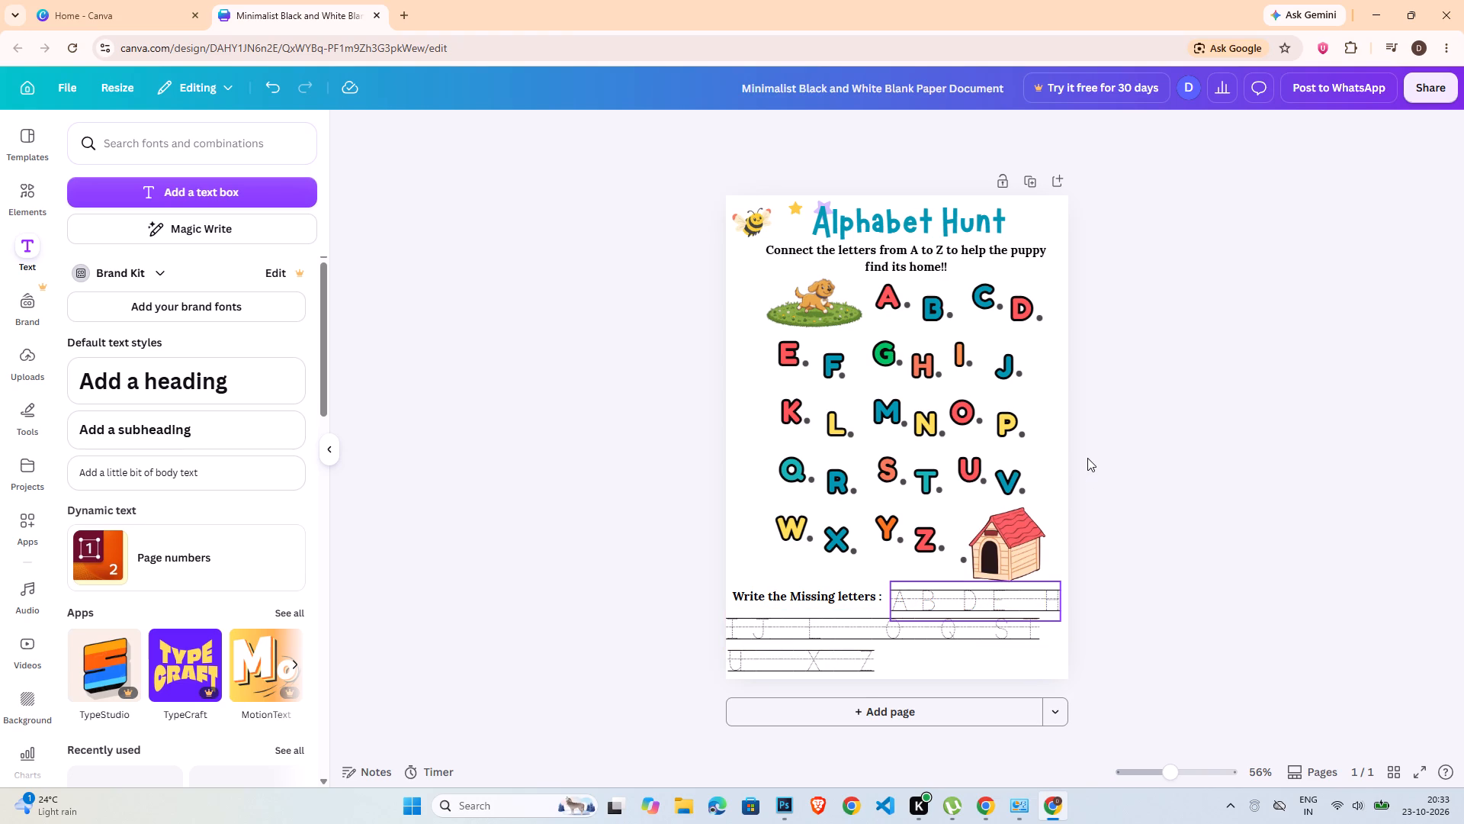
Duplicate the finished worksheet page as page 2.
scroll(1122, 483, up, 3)
scroll(1122, 483, down, 3)
click(1035, 177)
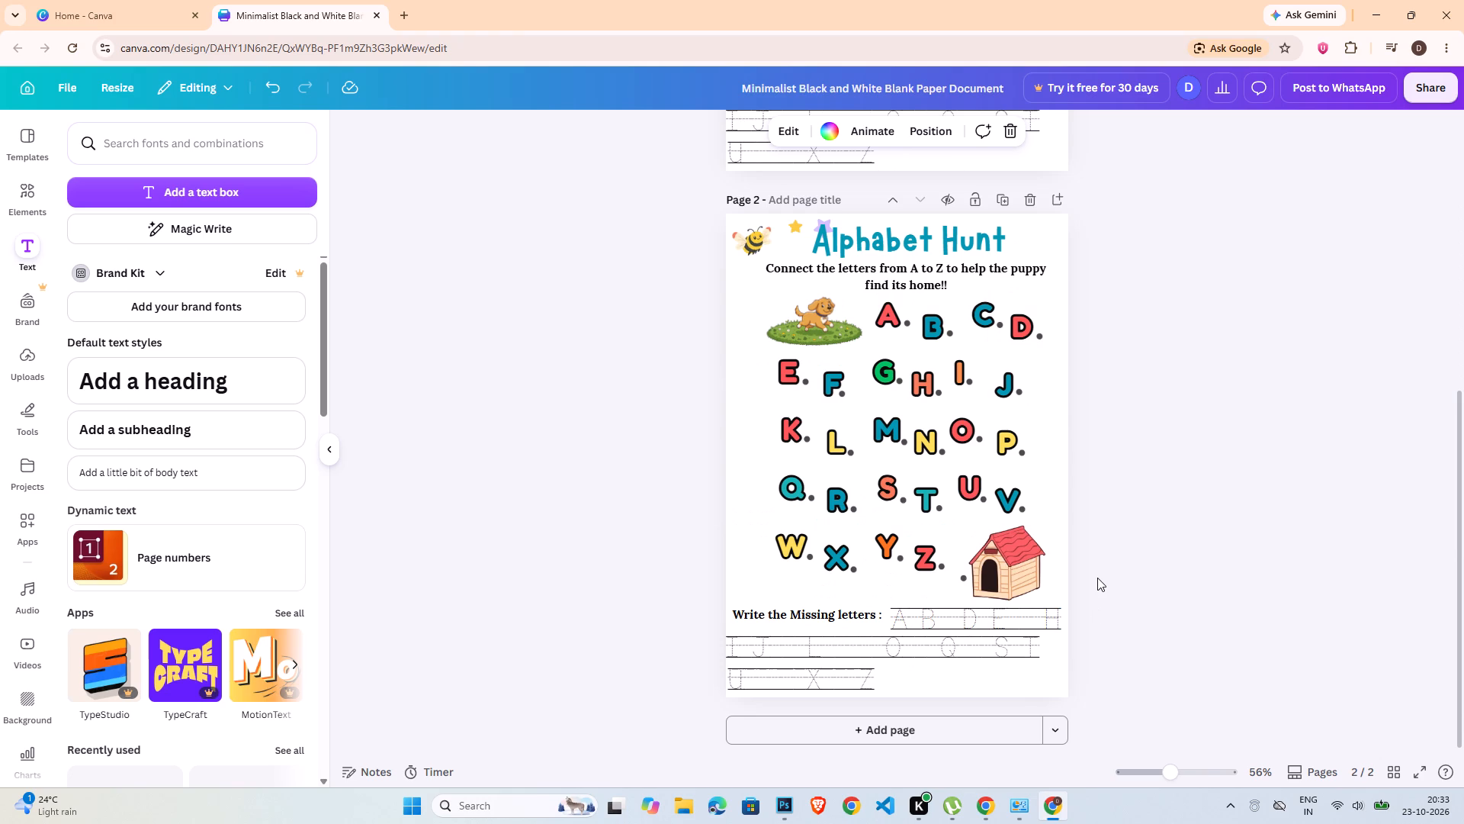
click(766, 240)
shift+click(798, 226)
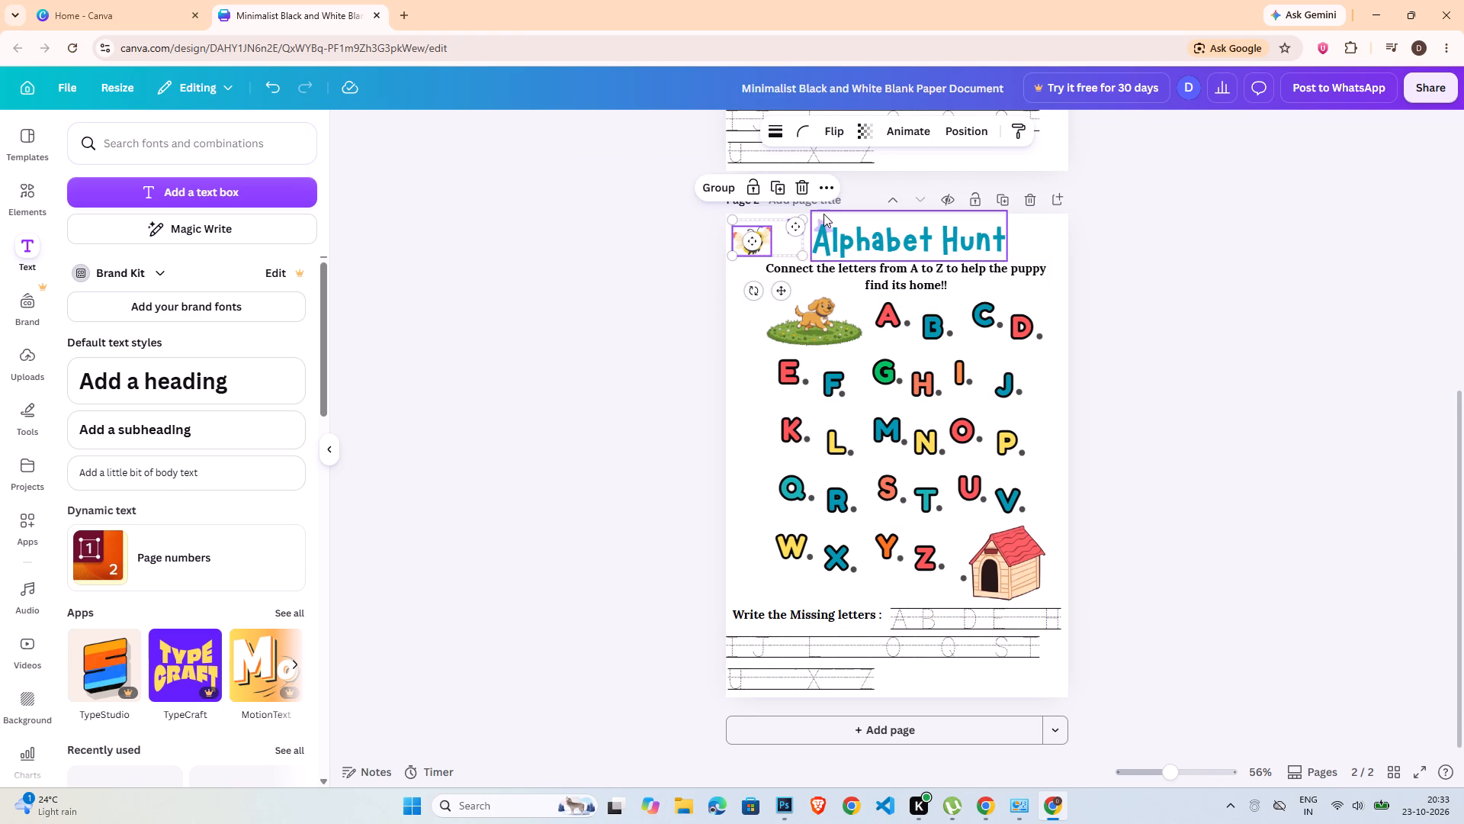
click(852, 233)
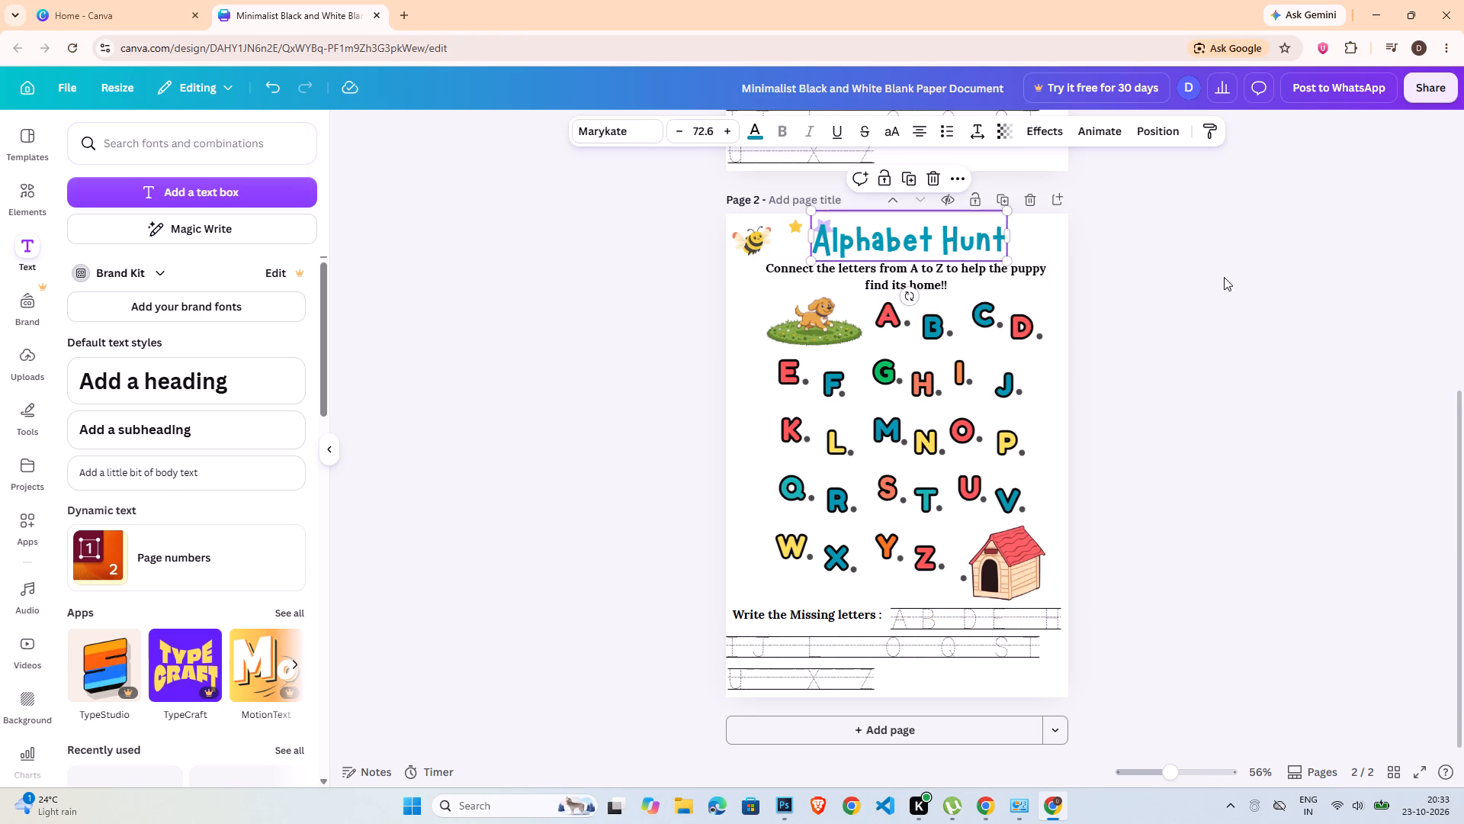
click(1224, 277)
Move the Alphabet Hunt heading on page 2 slightly down and right, clear of the purple star.
click(955, 248)
drag(955, 248, 957, 259)
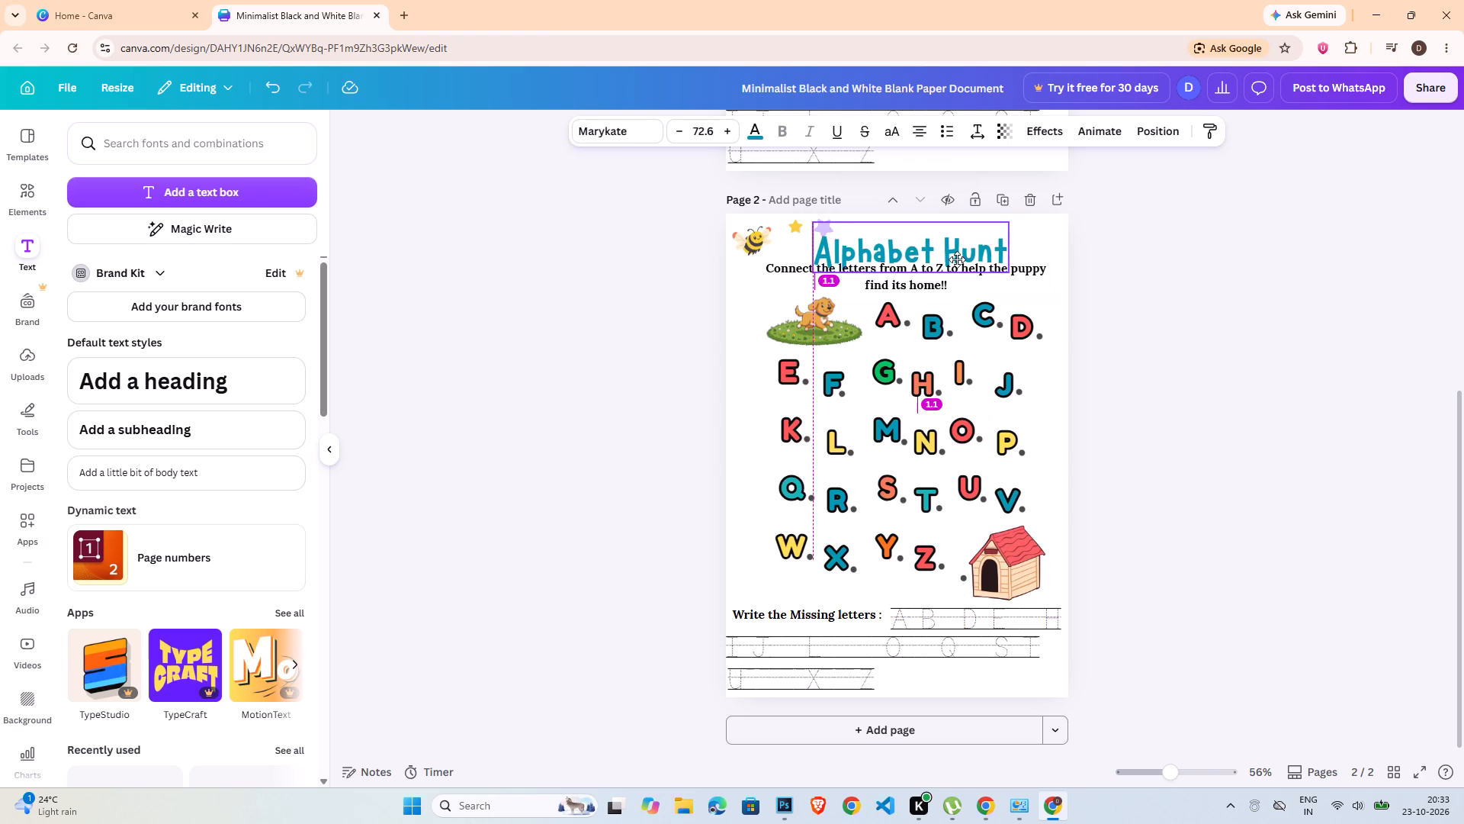
drag(957, 259, 967, 270)
Group the bee, the yellow star and the purple star beside the heading on page 2.
click(762, 234)
shift+click(797, 222)
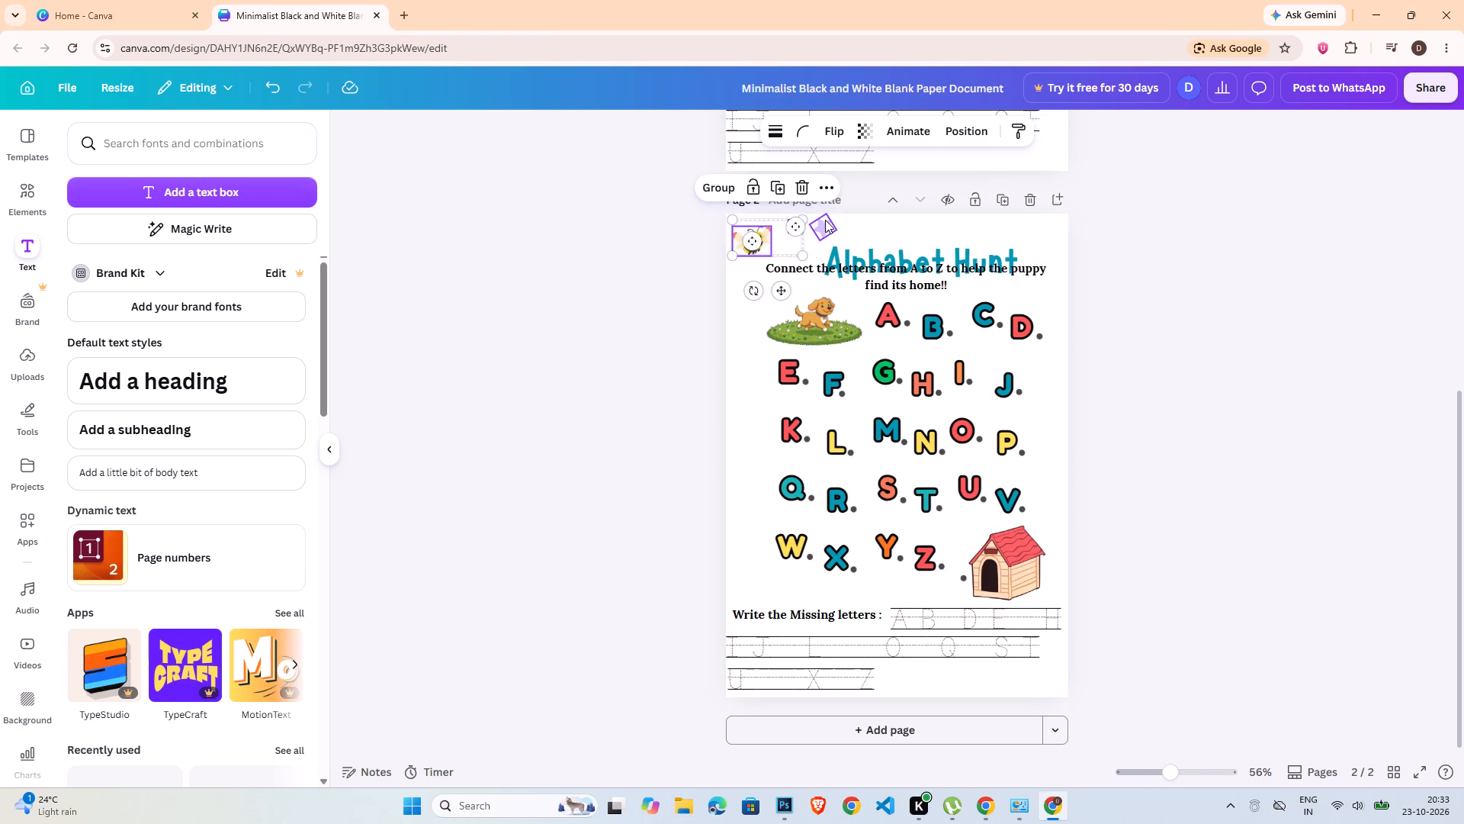
shift+click(825, 220)
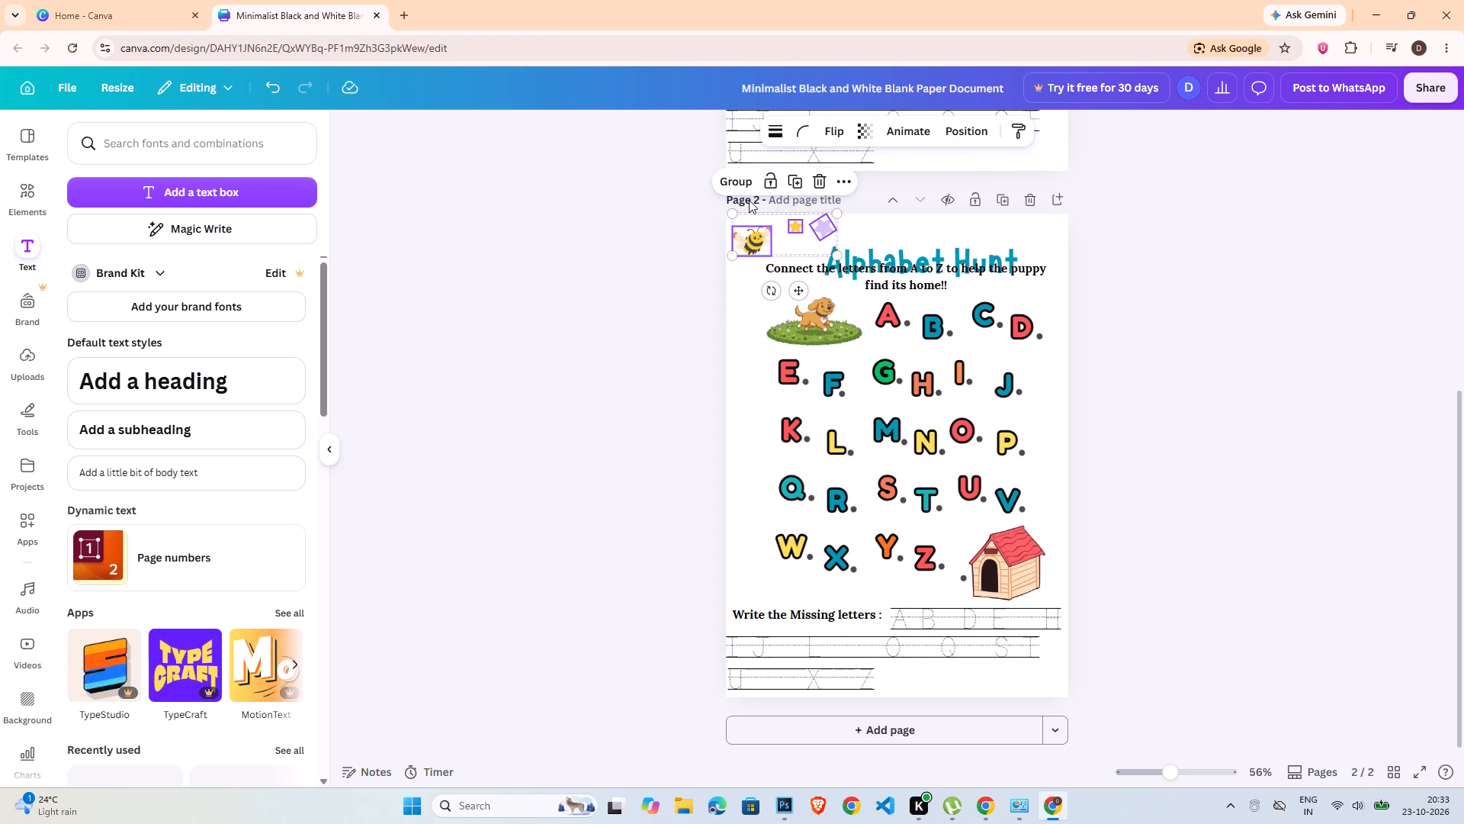
click(741, 186)
Copy the bee and stars group and place the copy in the upper right corner of page 2.
key(ctrl+c)
key(ctrl+v)
drag(779, 243, 952, 240)
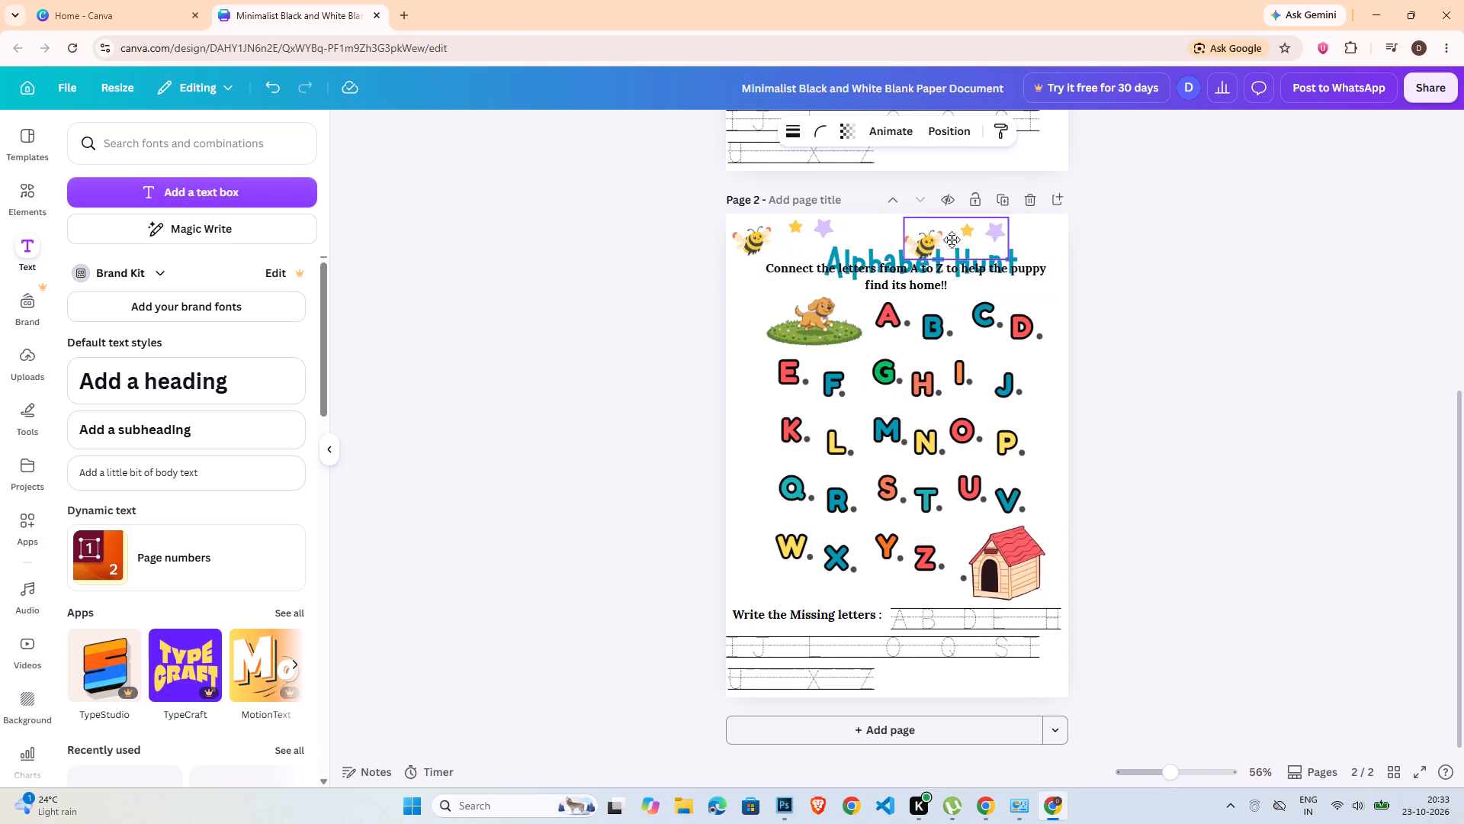
drag(952, 240, 1002, 235)
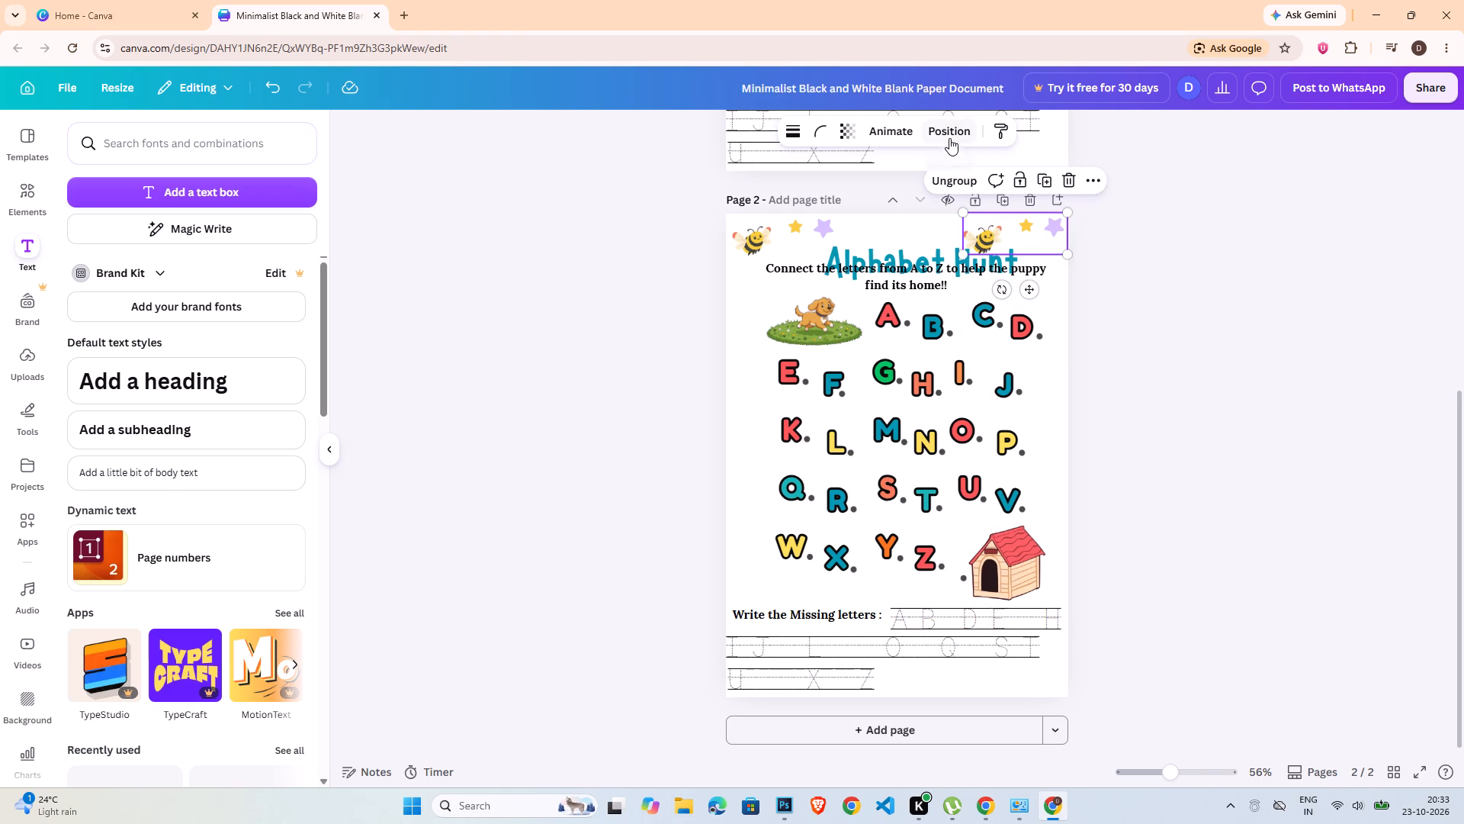
click(1093, 186)
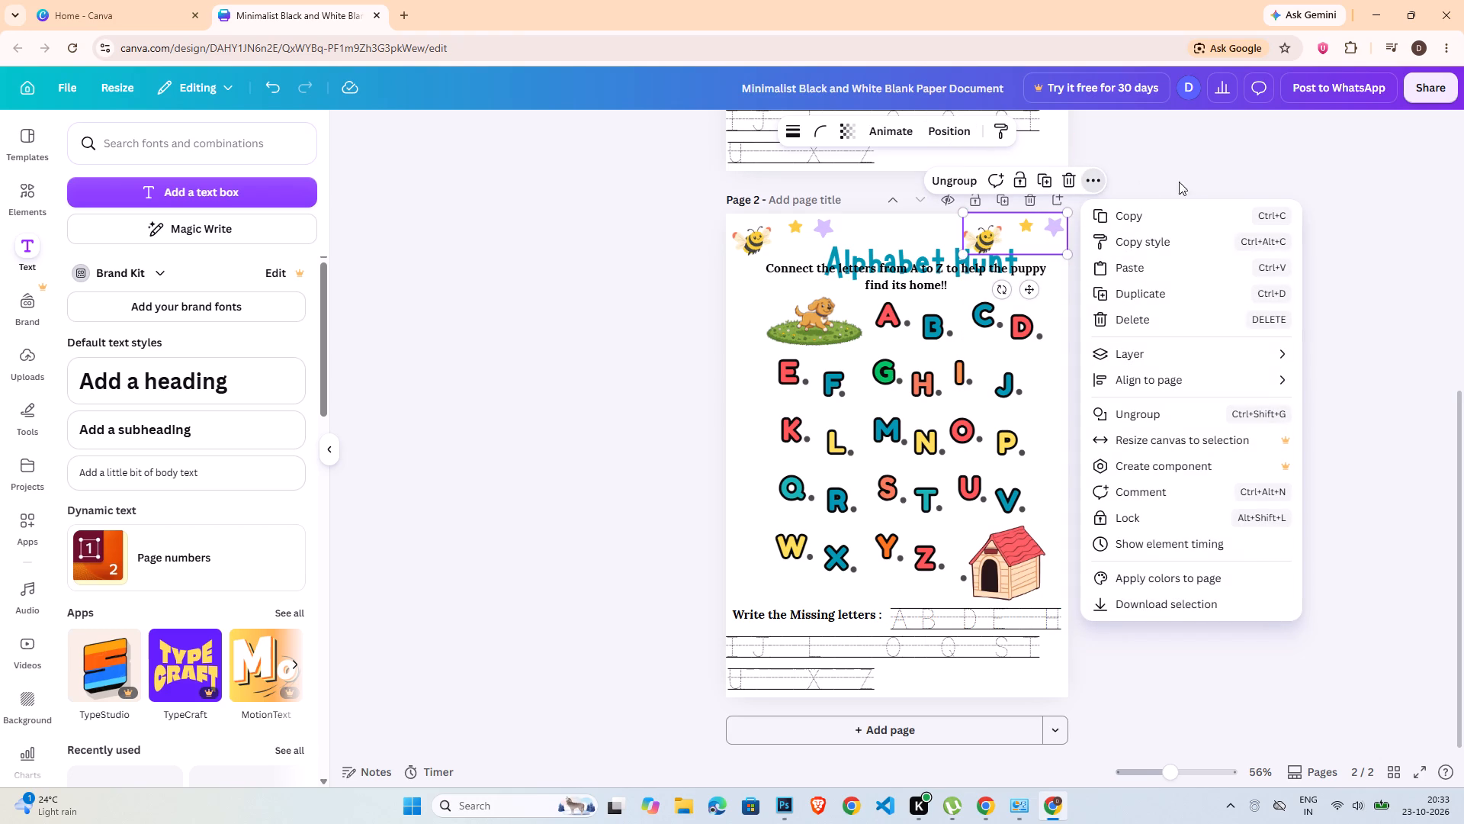
click(1193, 181)
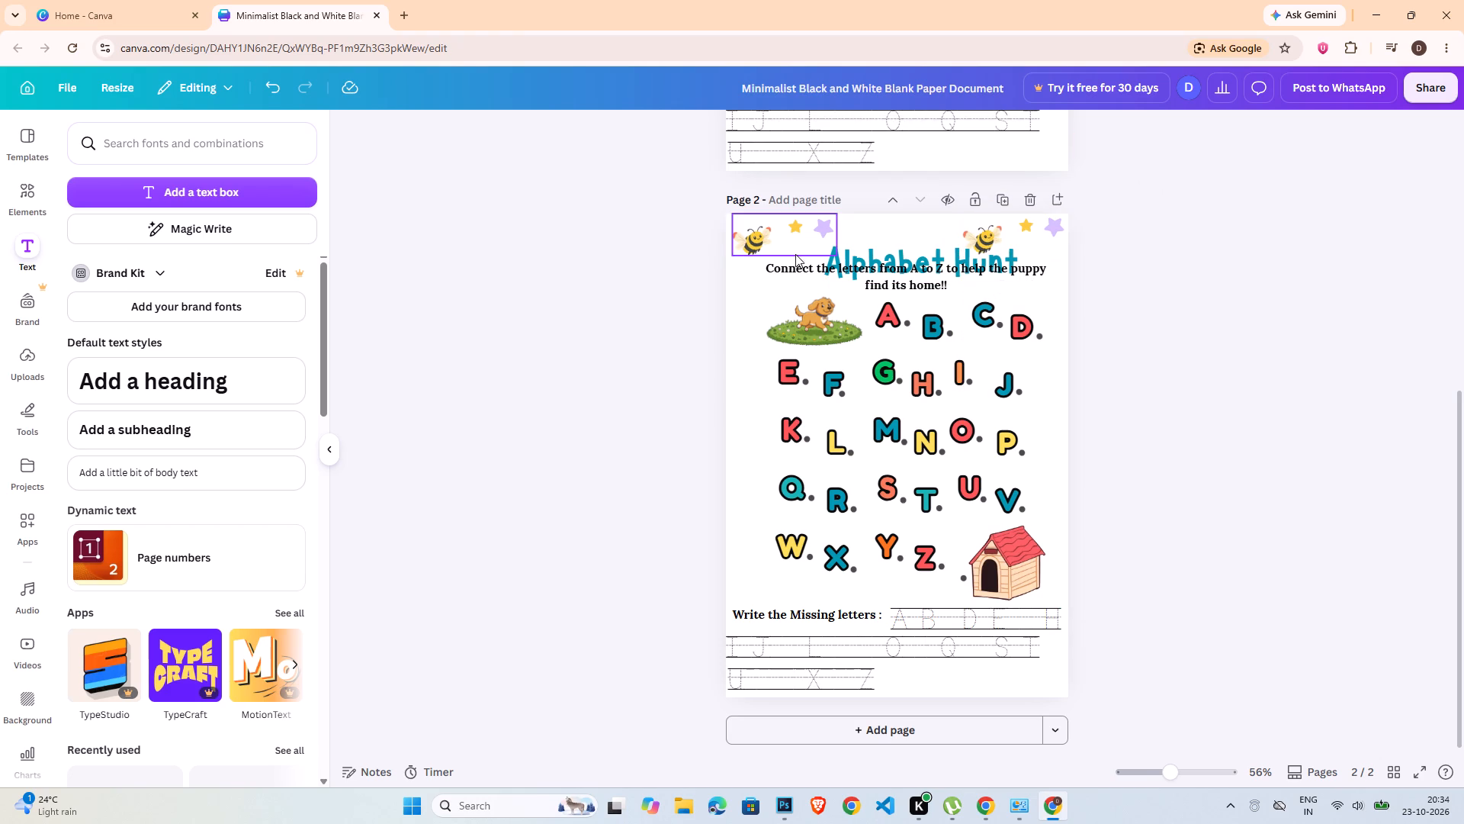
Delete the original bee and stars group from the upper left corner of page 2.
click(785, 244)
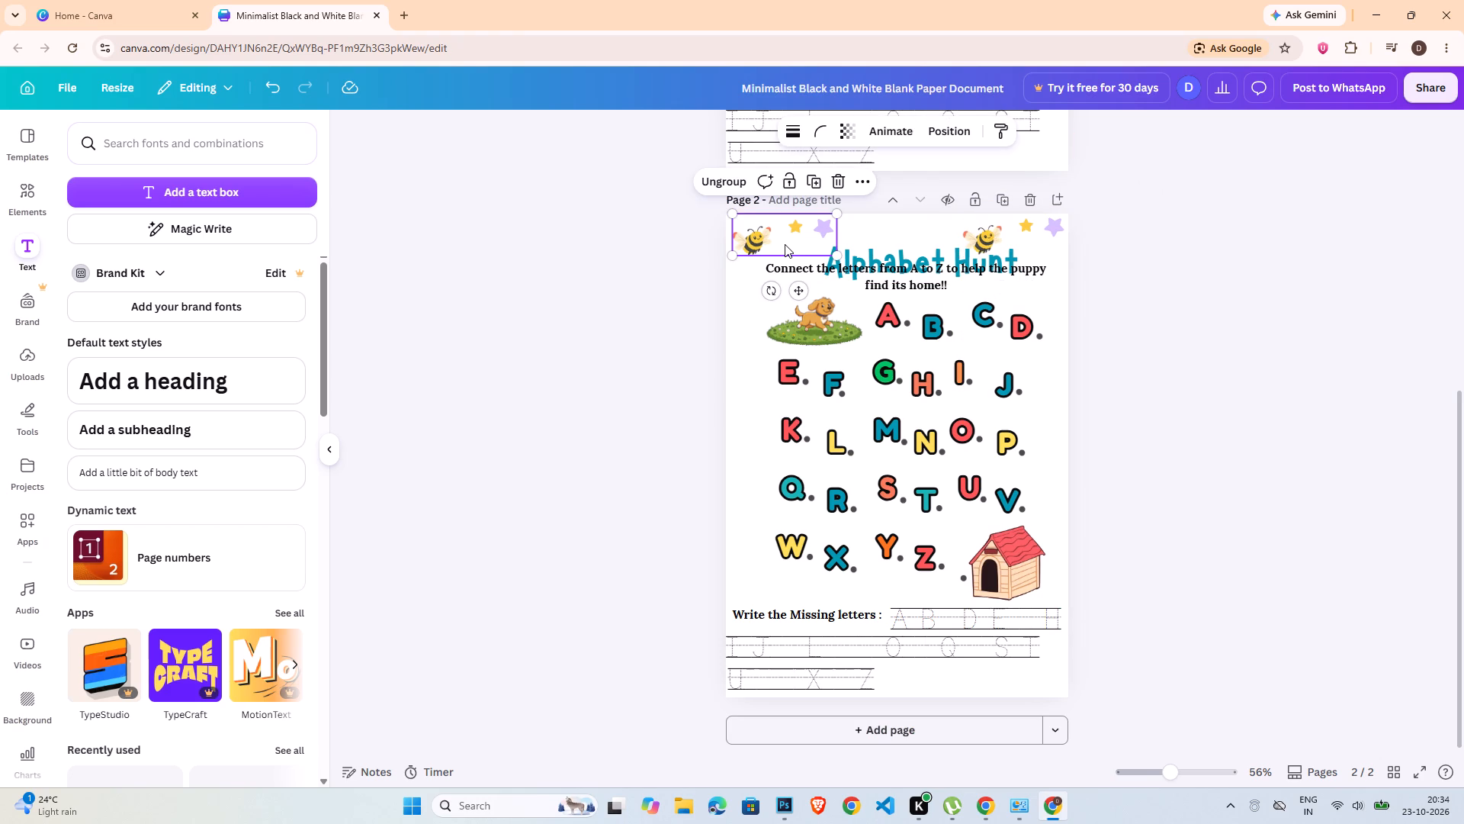
key(Delete)
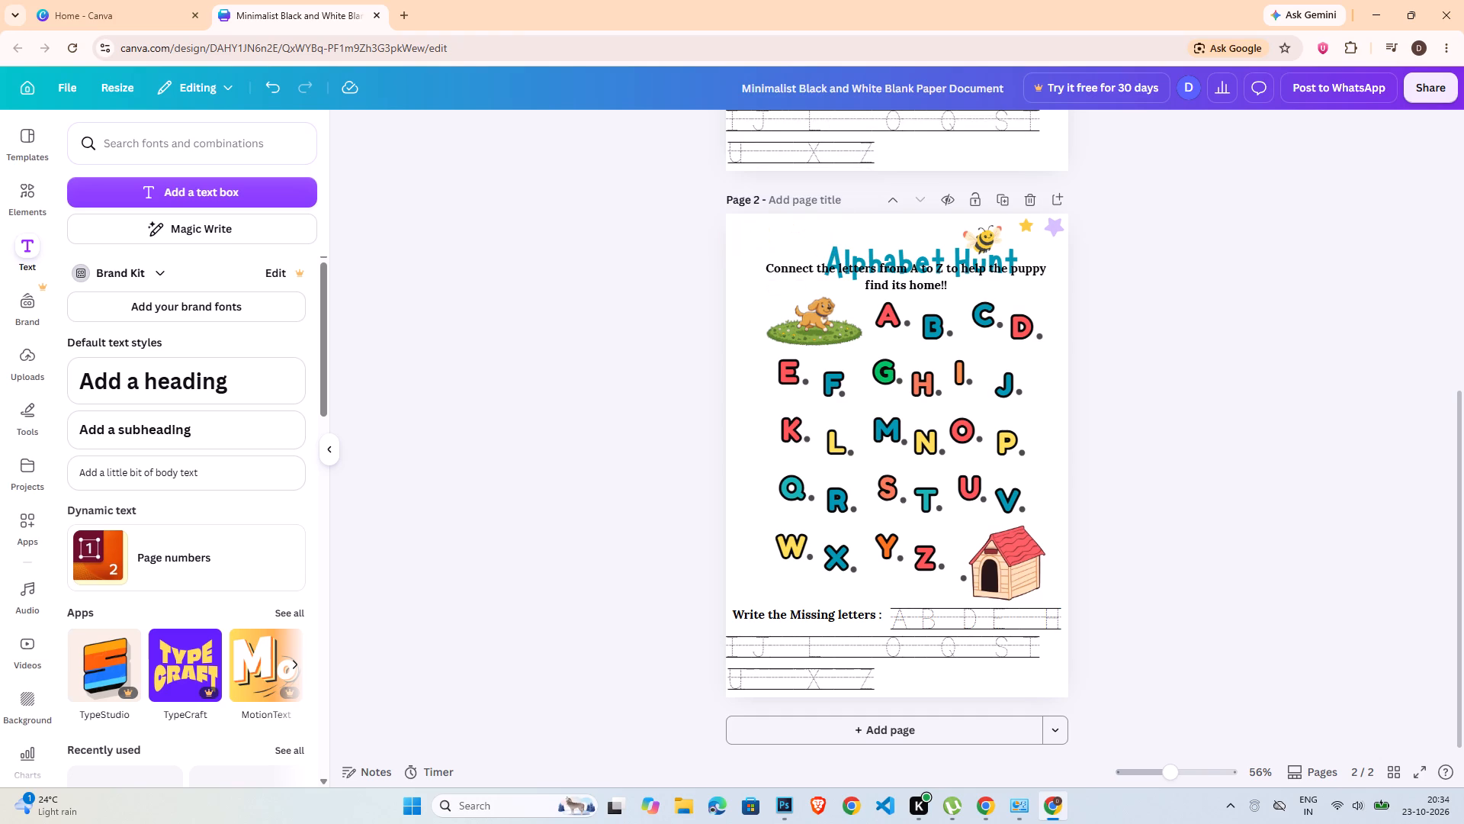
Ungroup the bee and stars in the upper right corner of page 2.
click(1028, 225)
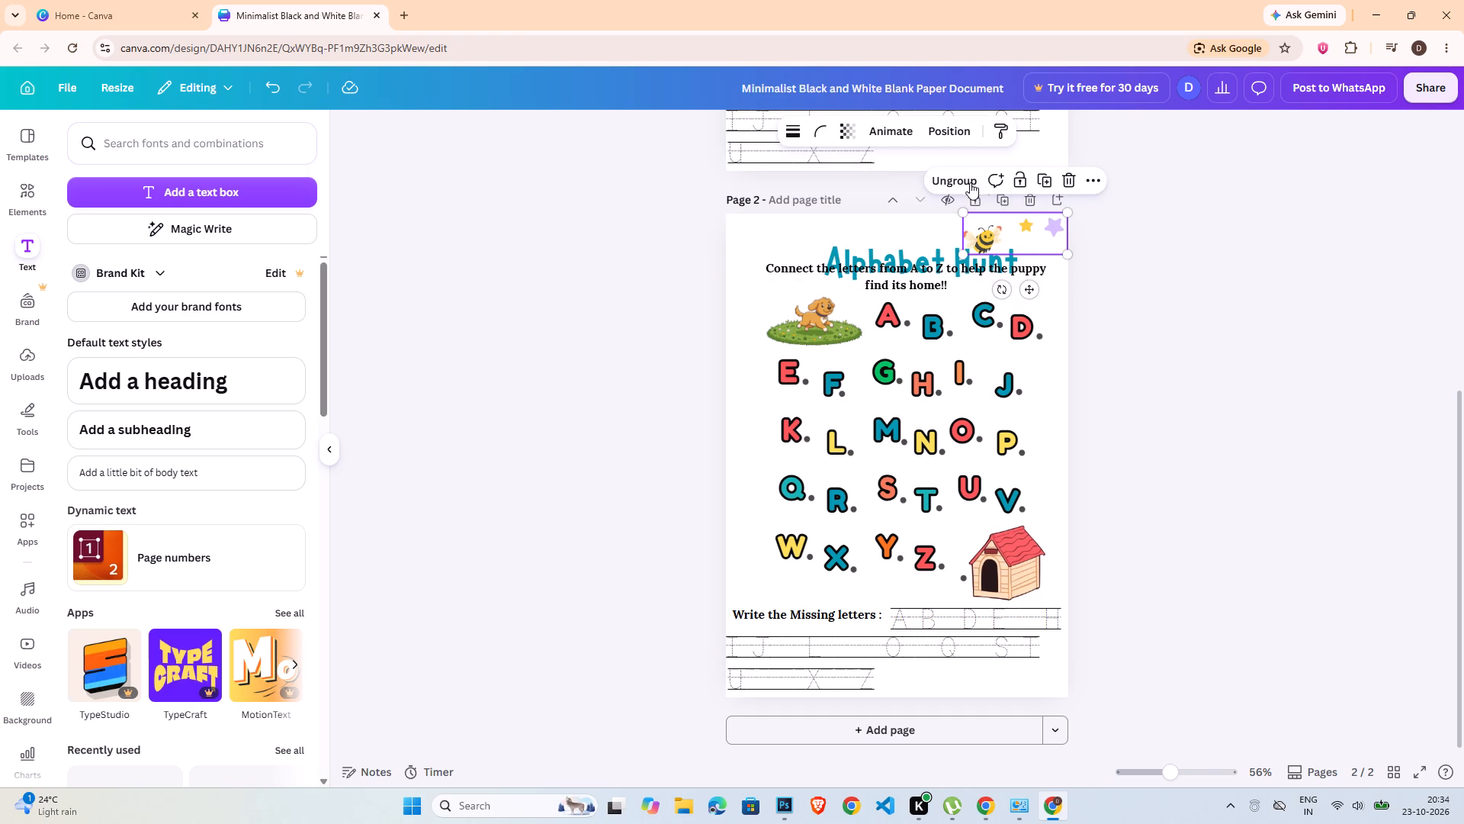
click(968, 182)
click(1256, 279)
Flip the bee in the upper right corner of page 2 horizontally.
click(999, 239)
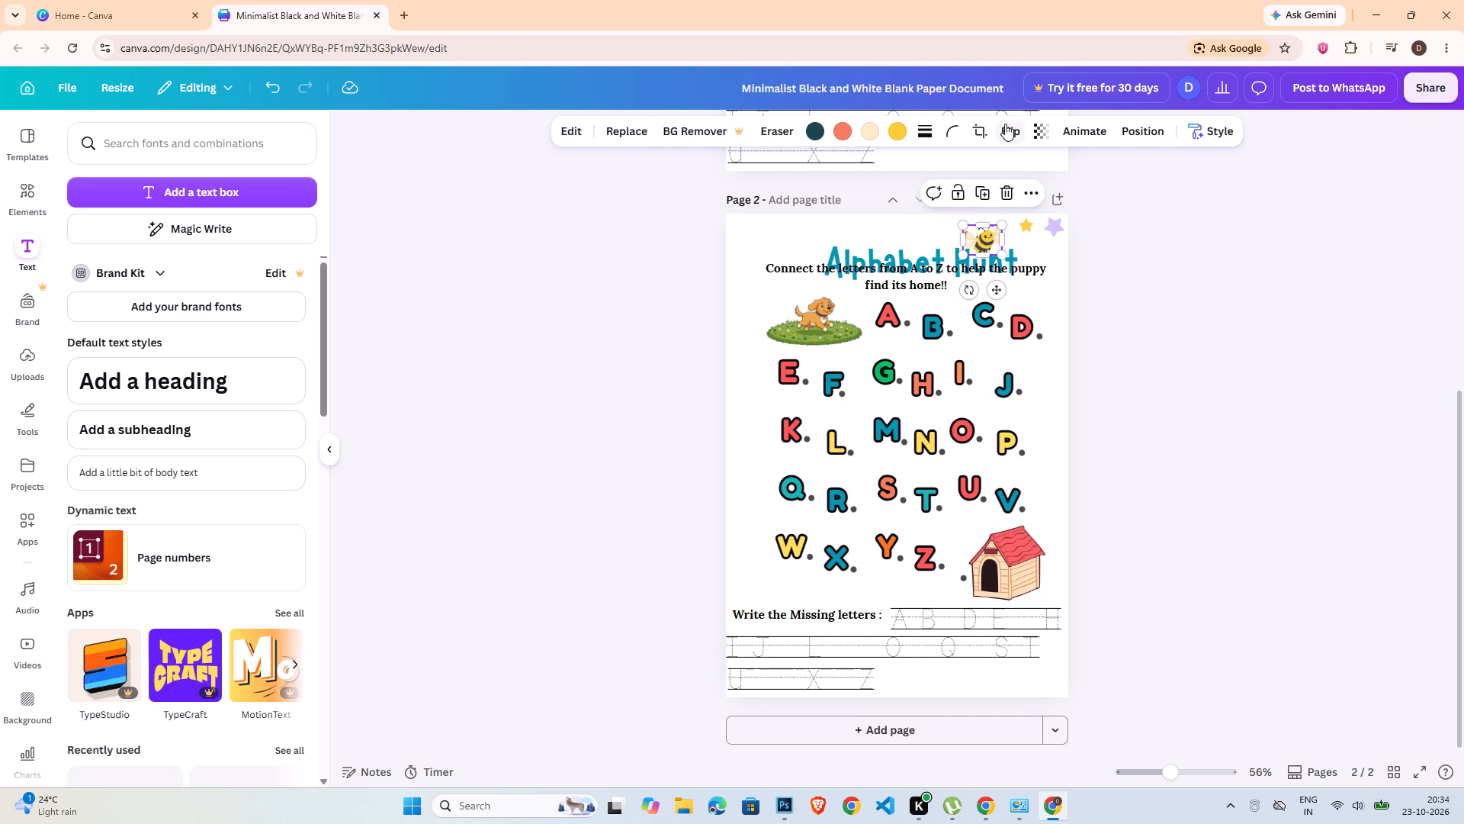
click(1005, 124)
click(1007, 194)
click(1007, 194)
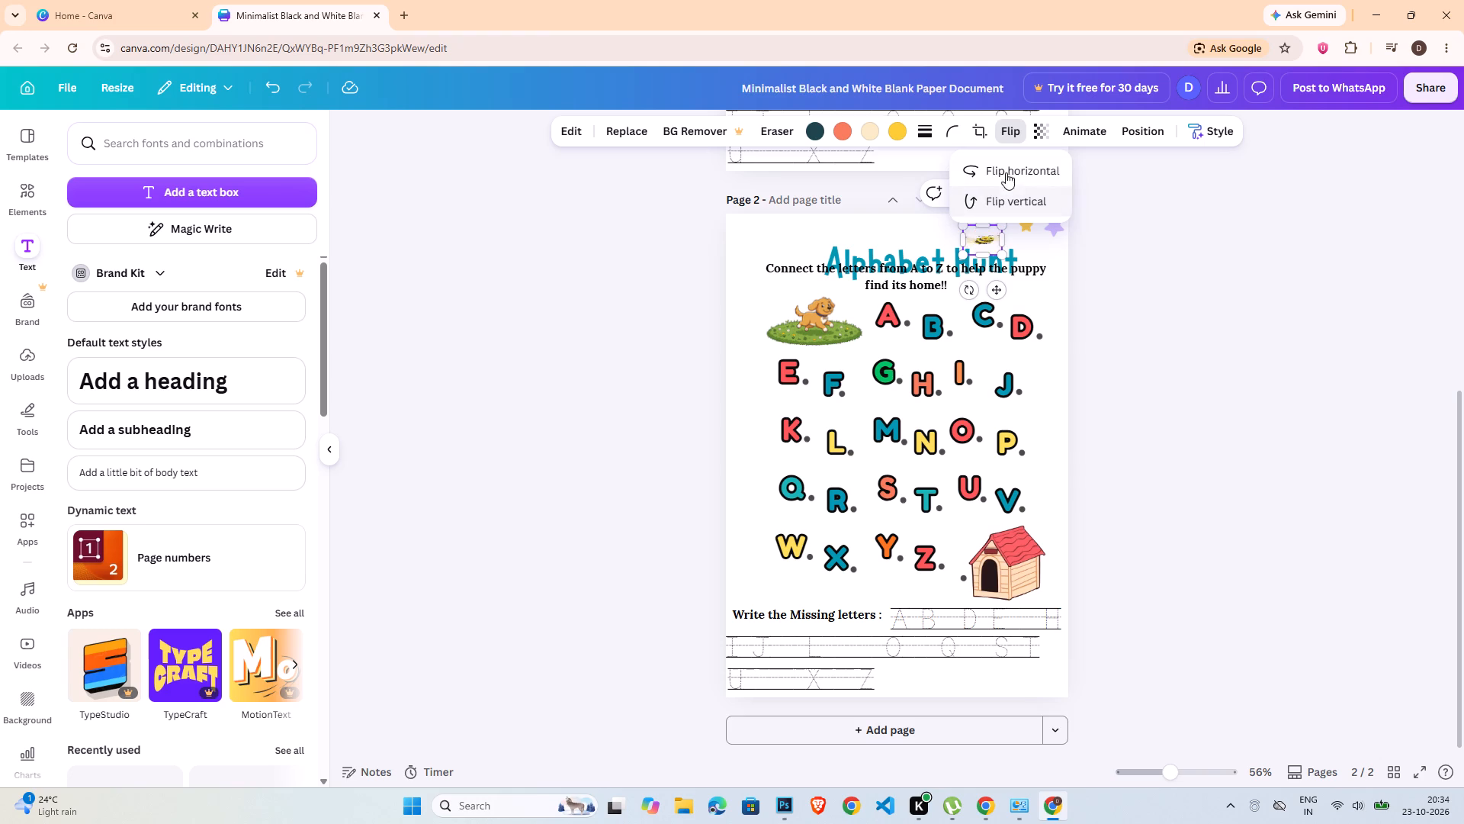
click(1006, 172)
click(1132, 223)
Swap the decorations on page 2 so the bee sits in the upper right corner with both stars to its left.
click(1030, 224)
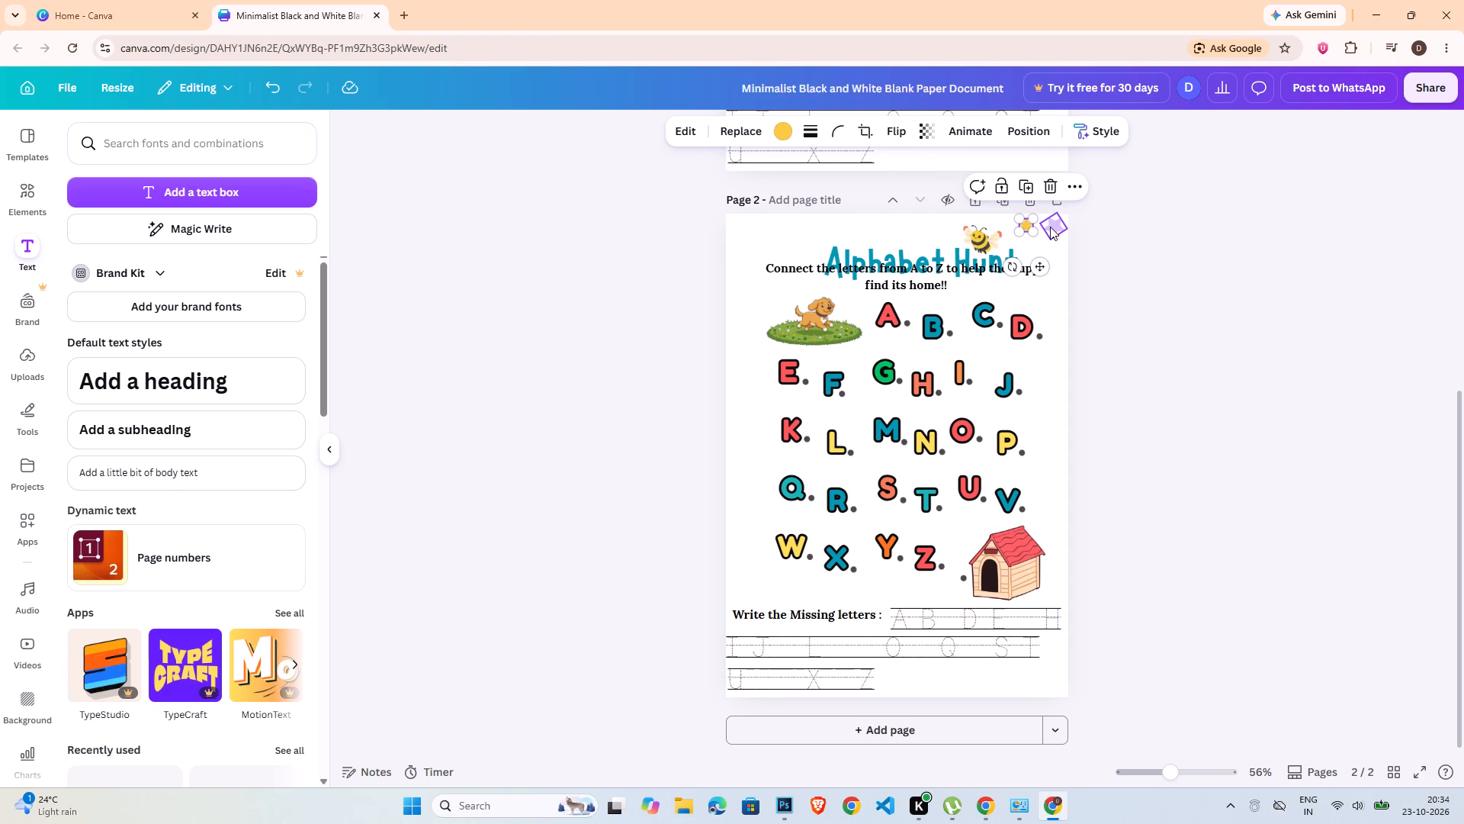
shift+click(1050, 227)
drag(1061, 275, 990, 272)
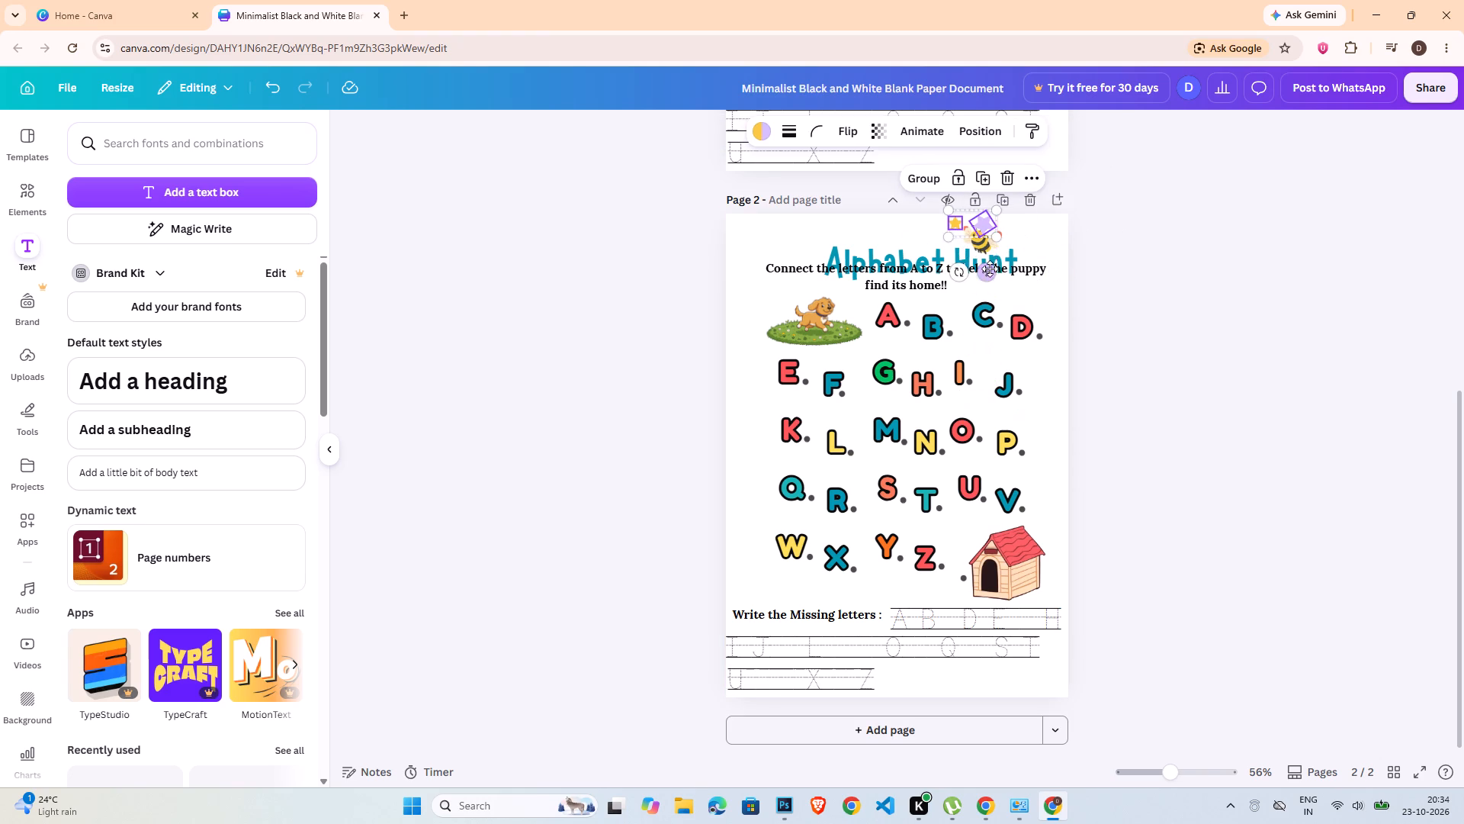
click(984, 243)
drag(997, 288, 1057, 281)
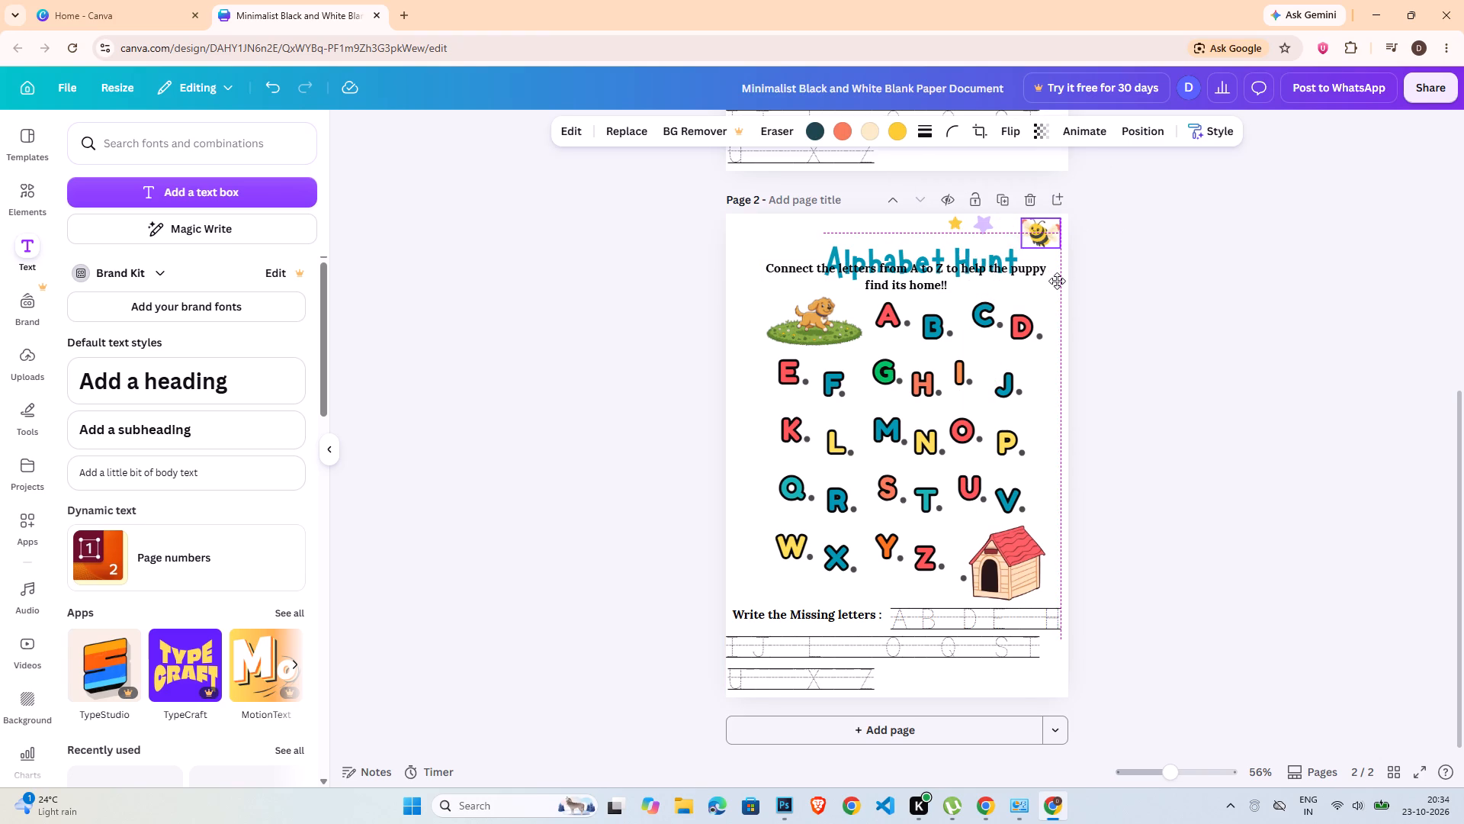
drag(1057, 281, 1060, 283)
click(1116, 282)
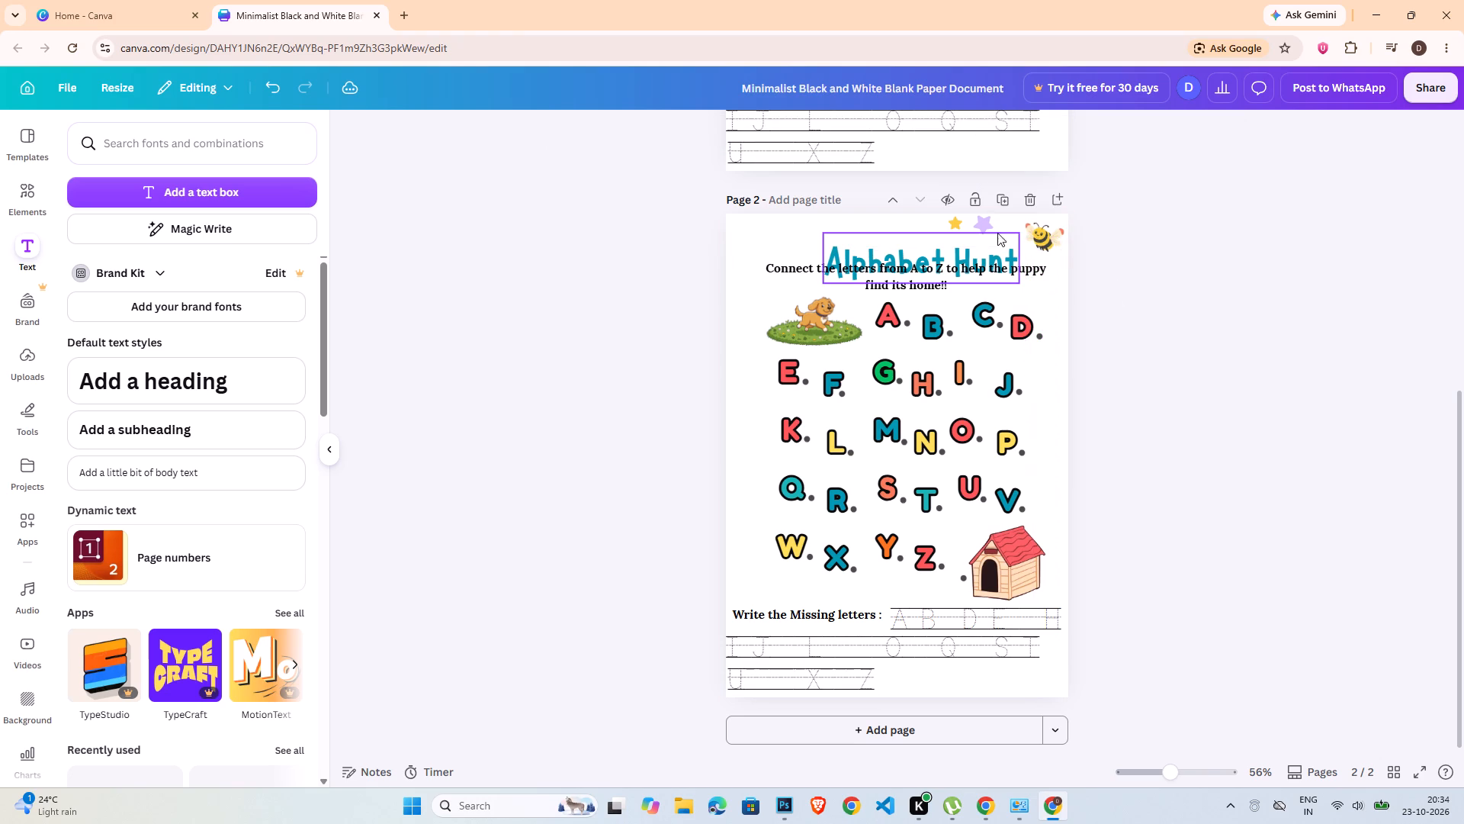
Move the yellow and purple stars together closer to the bee on page 2.
click(988, 224)
shift+click(960, 227)
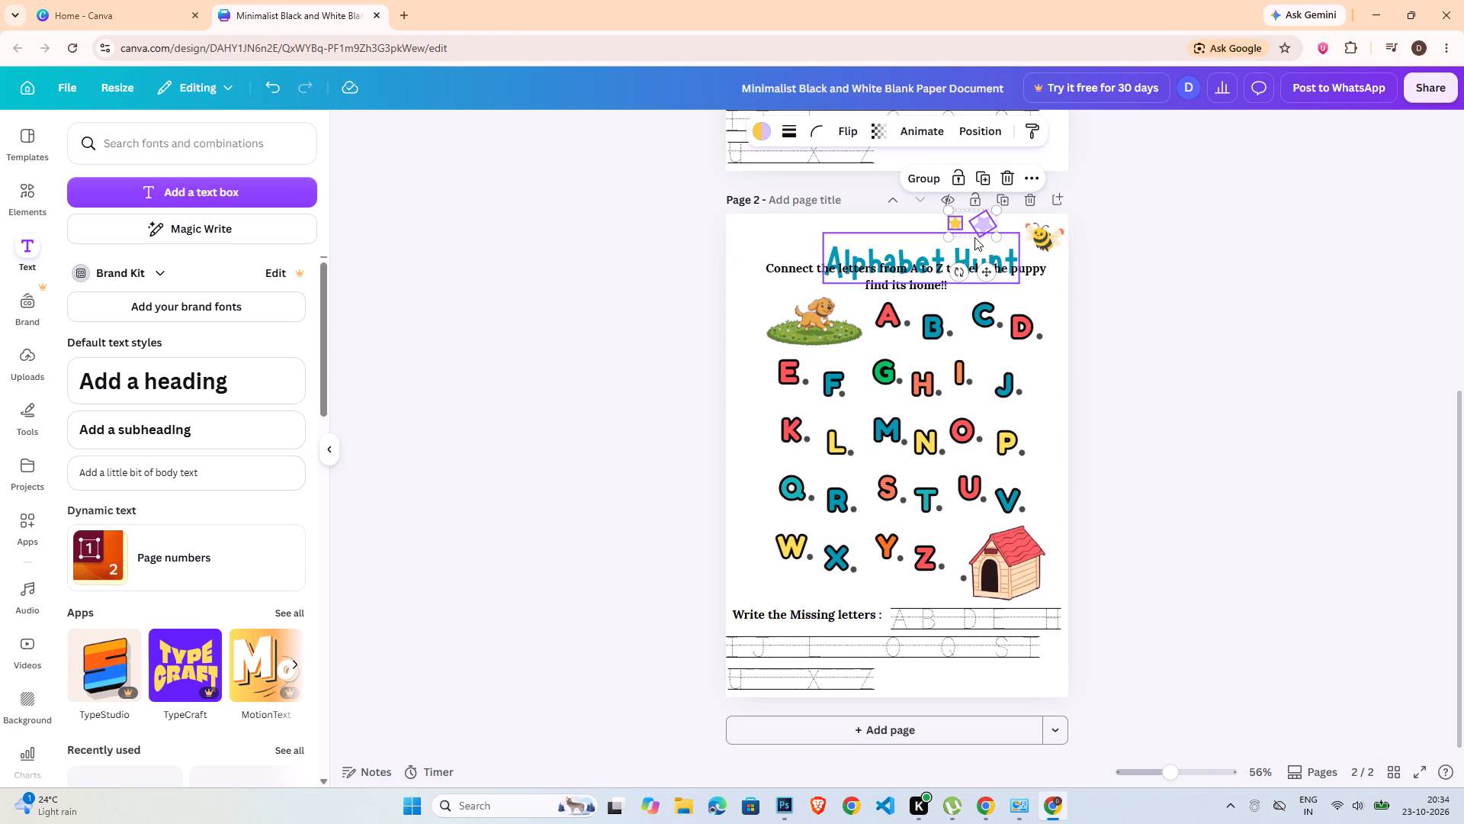
scroll(1096, 326, up, 7)
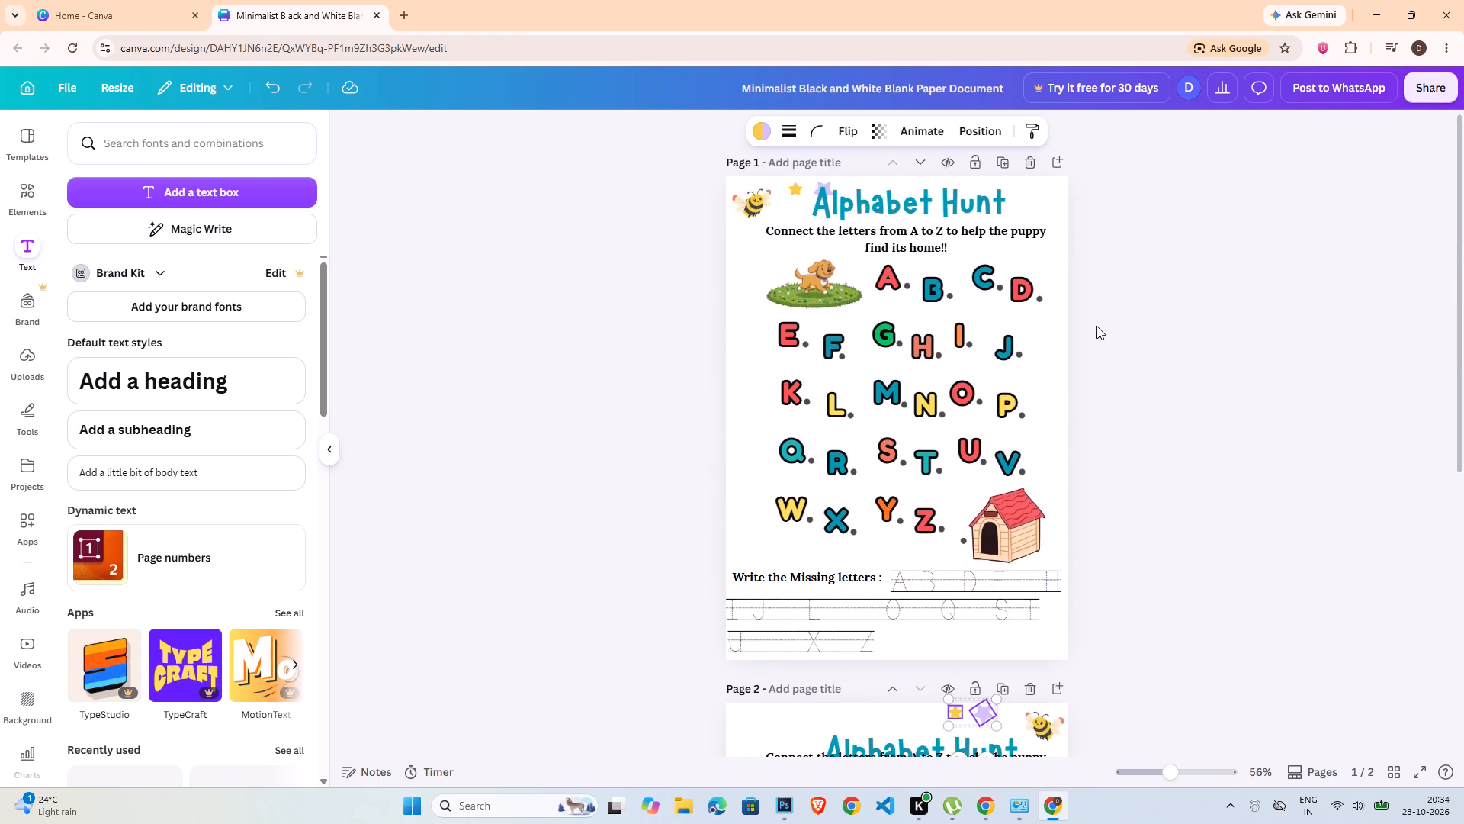
scroll(1096, 326, down, 3)
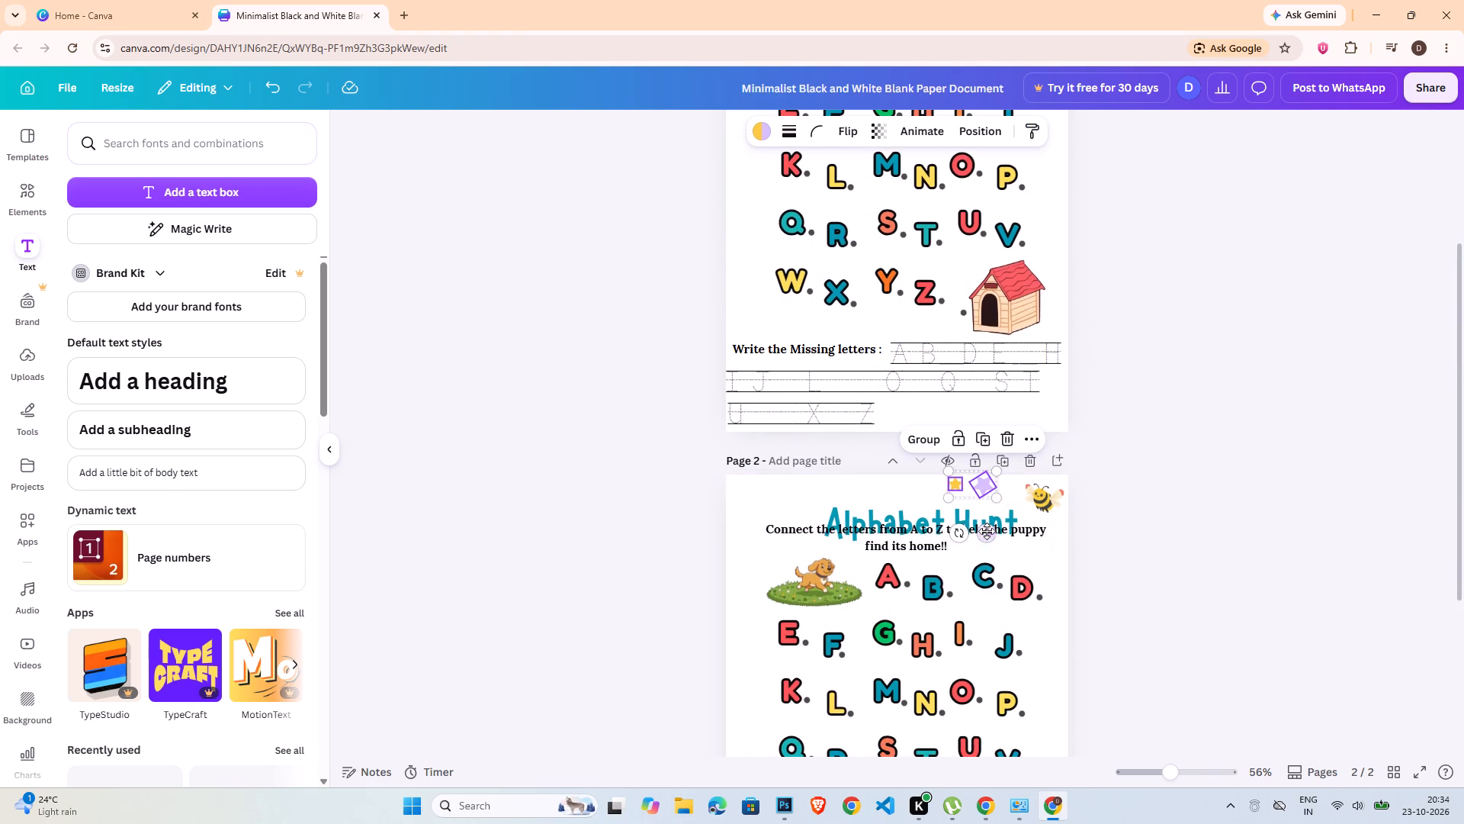
drag(987, 531, 1007, 535)
click(1159, 510)
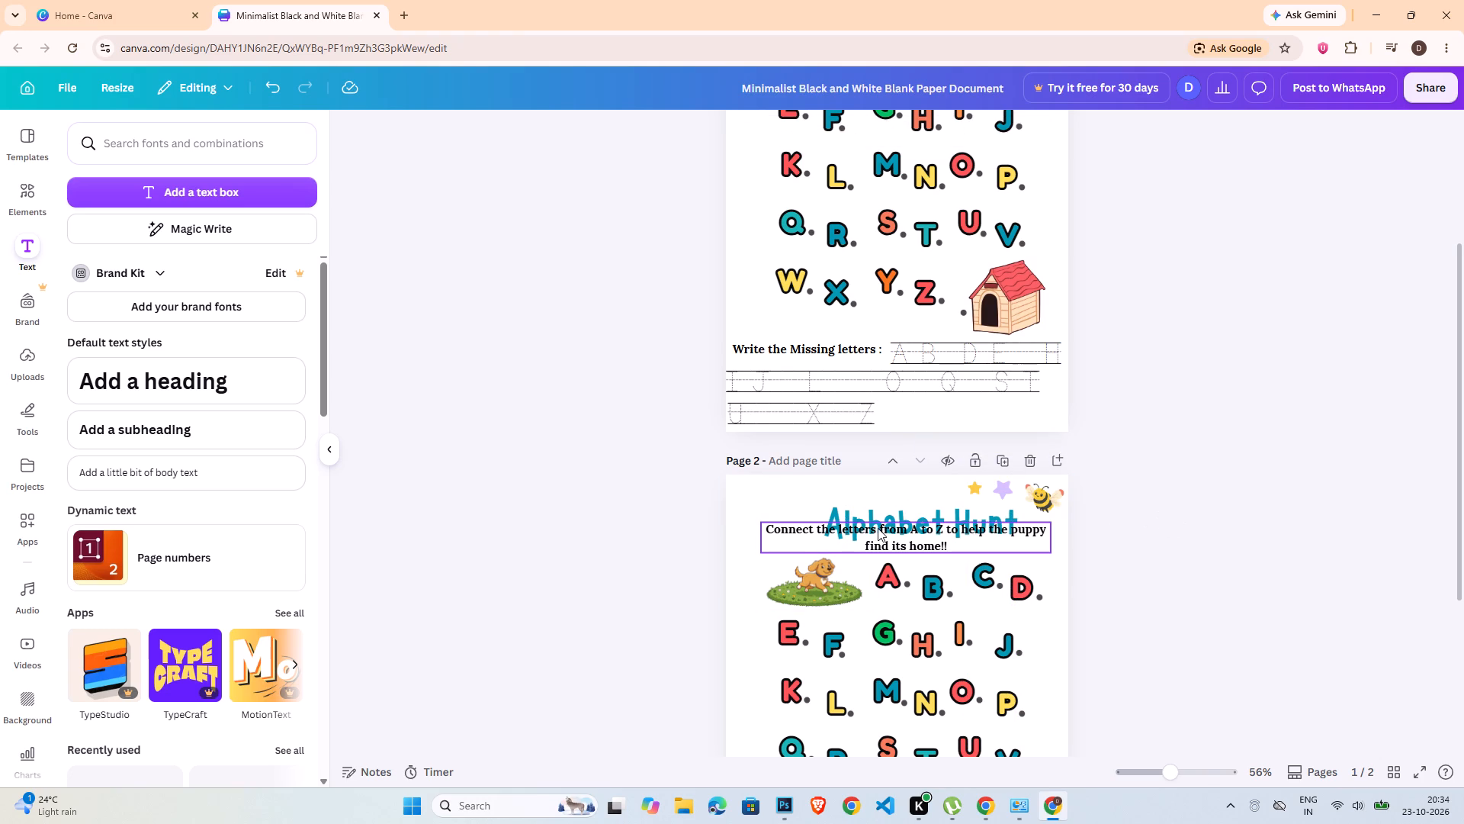
Replace the page 2 heading text with "Short Vowel Fun".
double_click(883, 517)
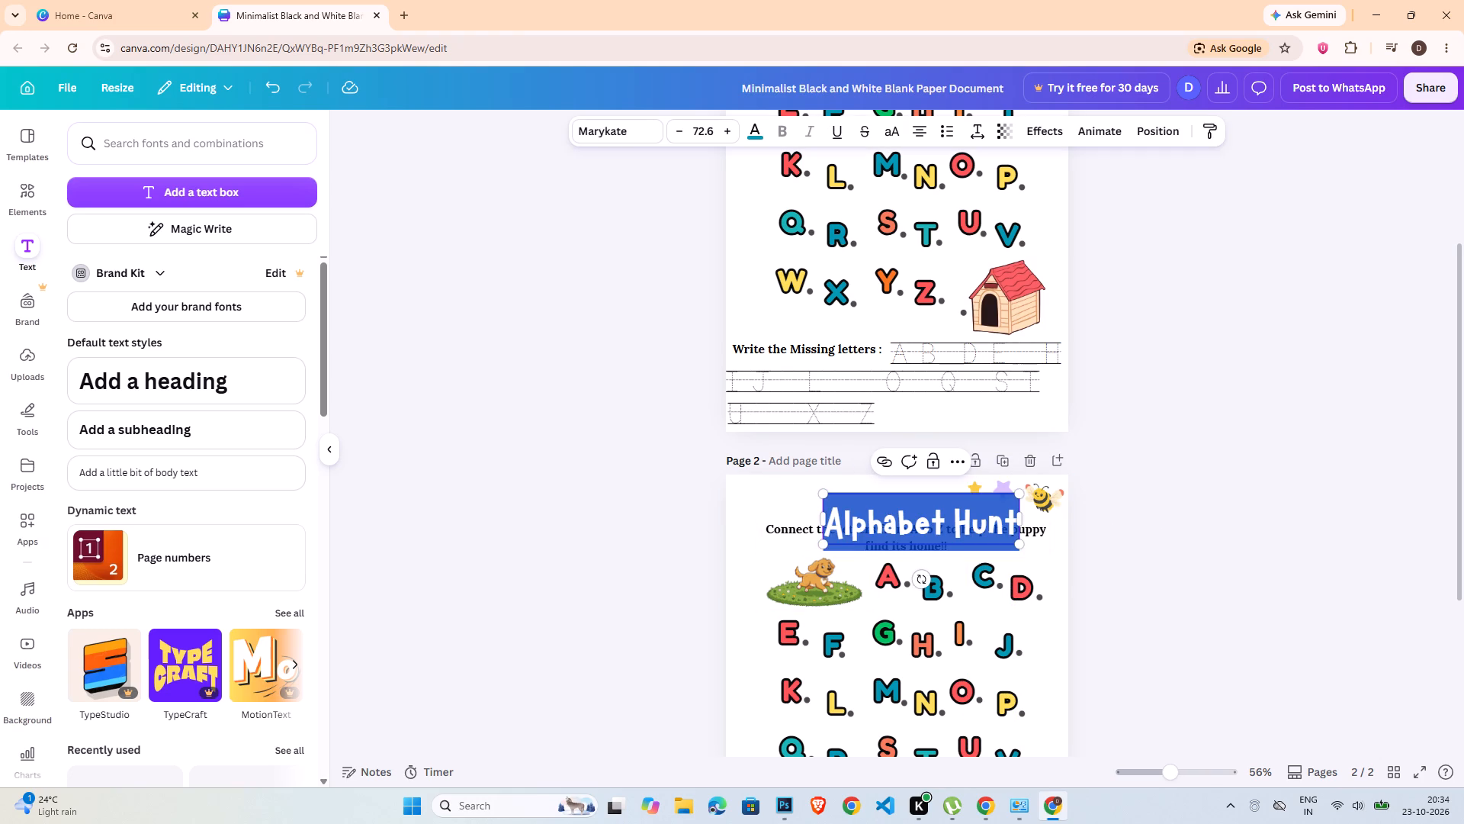
text(Short Vowl)
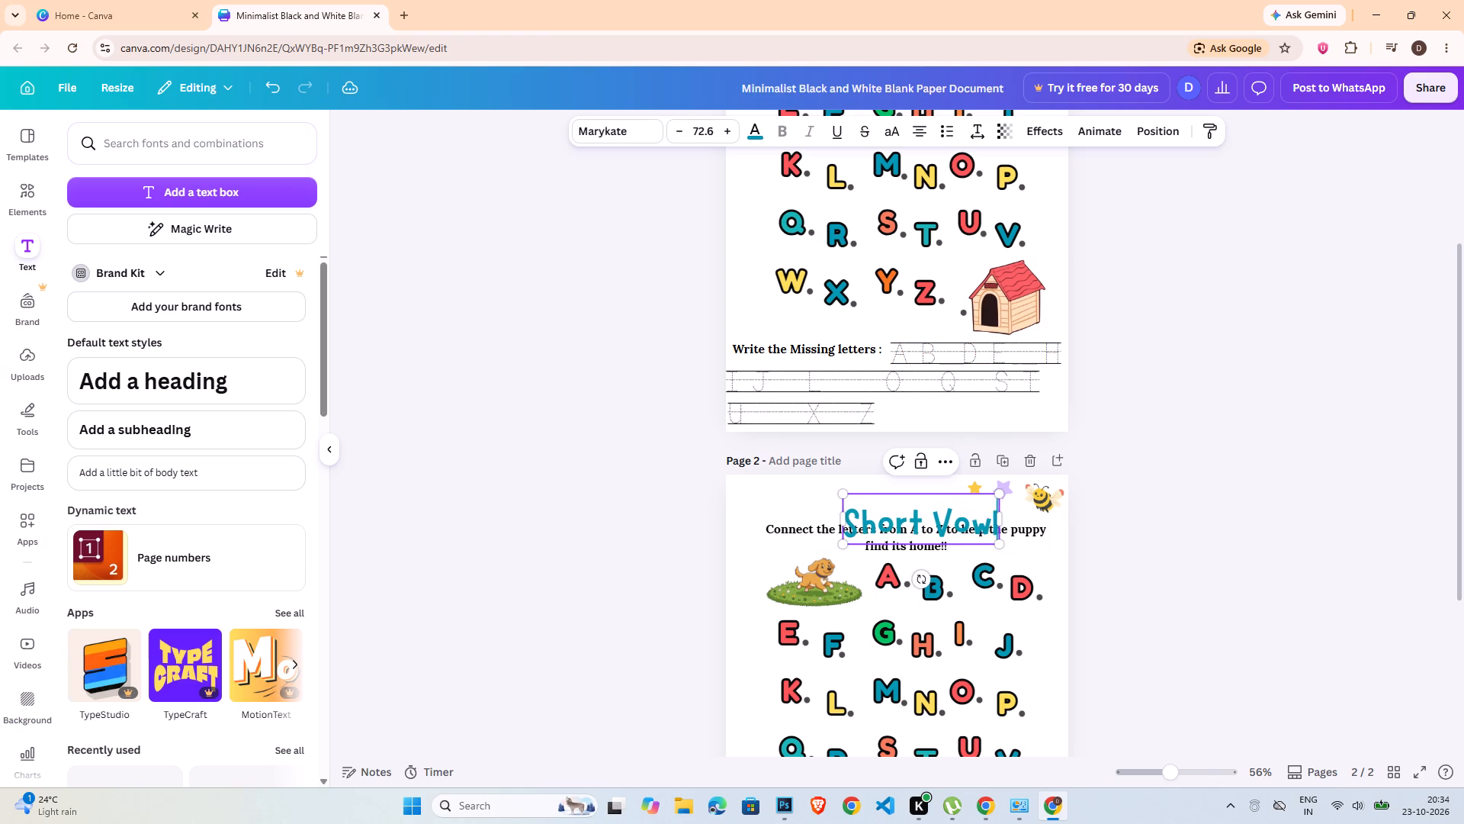
key(BackSpace)
text(el Fun)
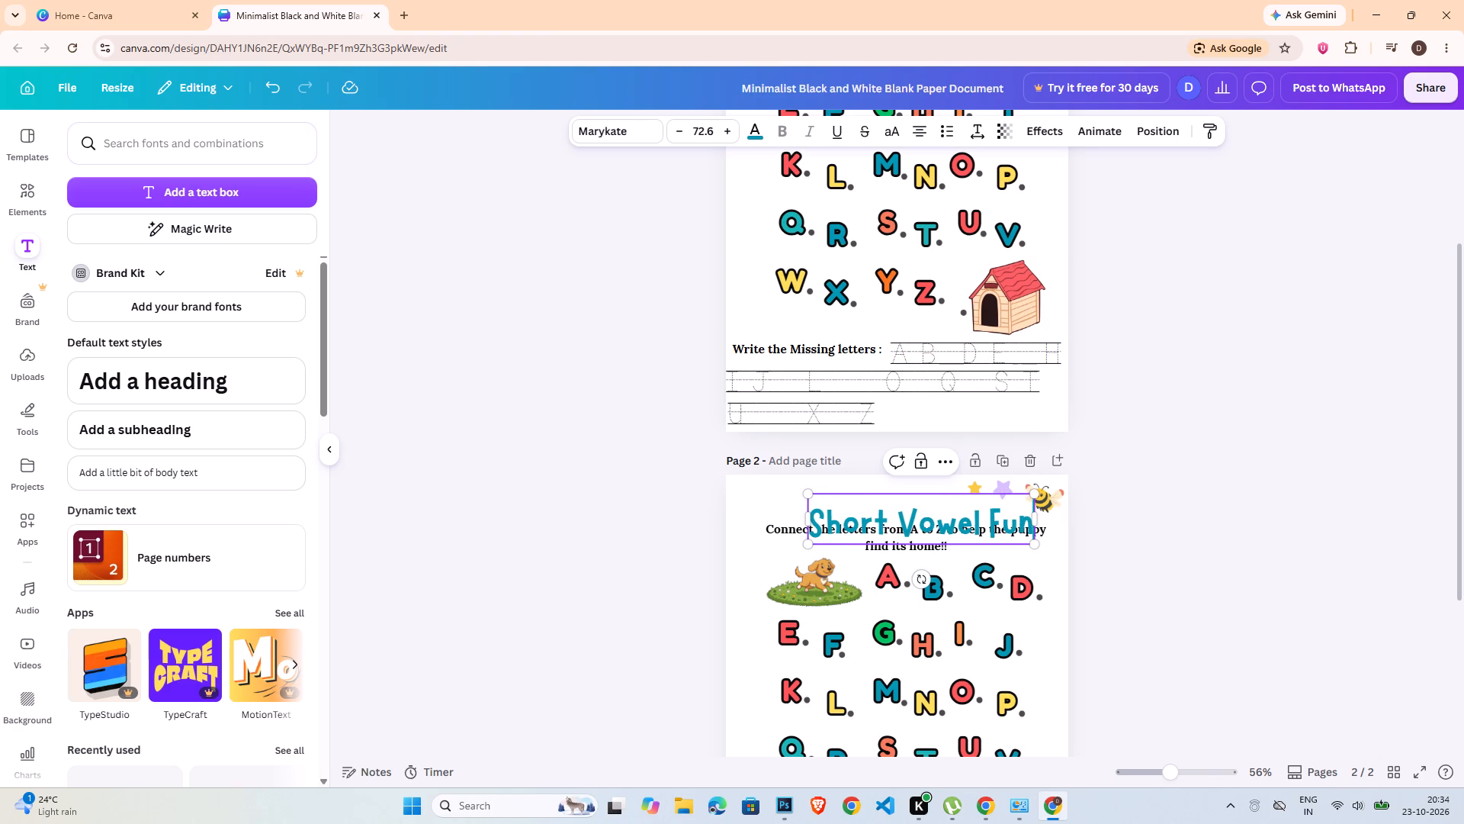
Recolour the "Short Vowel Fun" heading with the default red-to-orange gradient.
triple_click(865, 524)
click(761, 130)
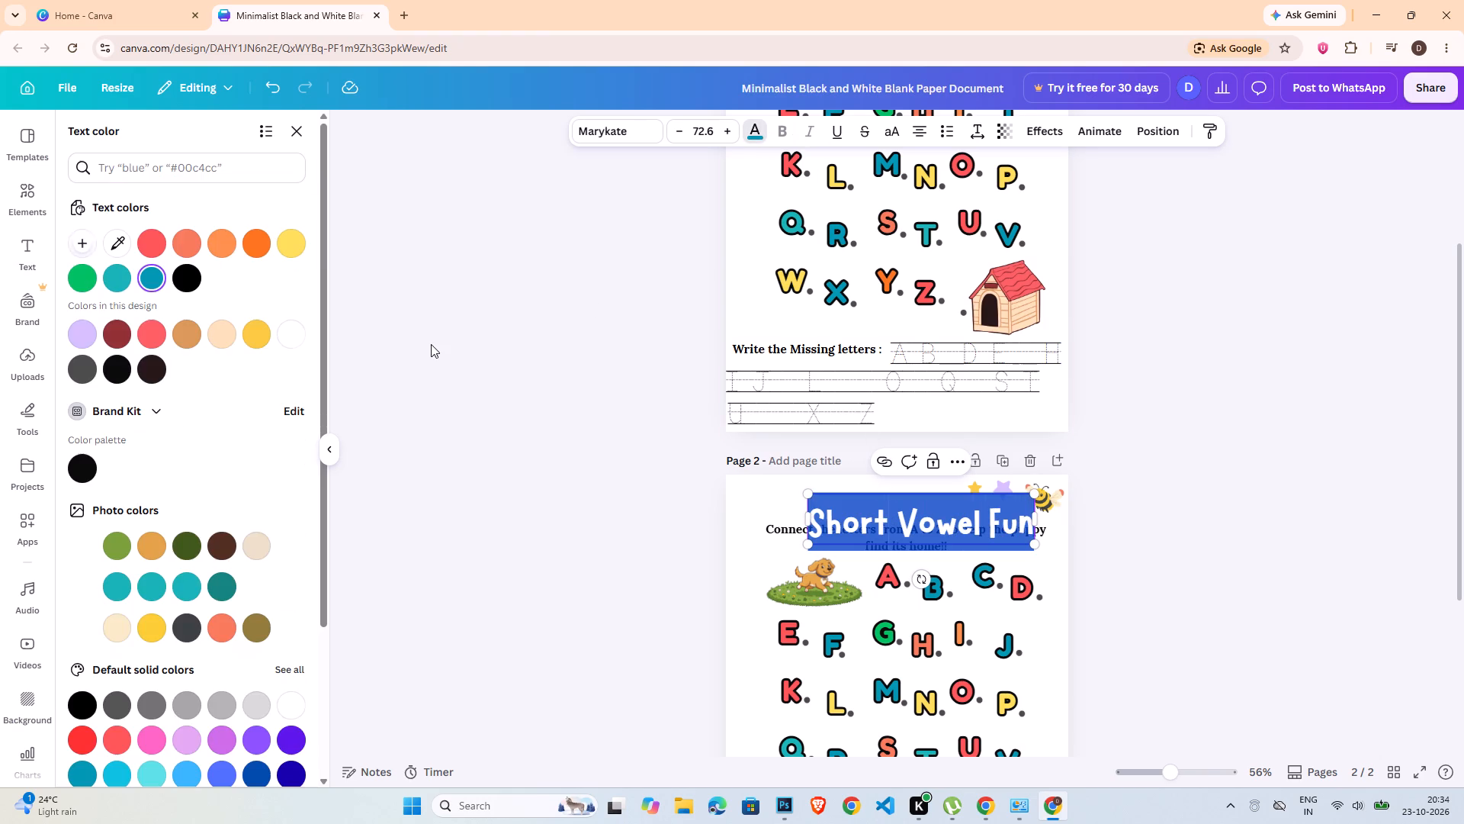
scroll(274, 495, down, 5)
click(74, 761)
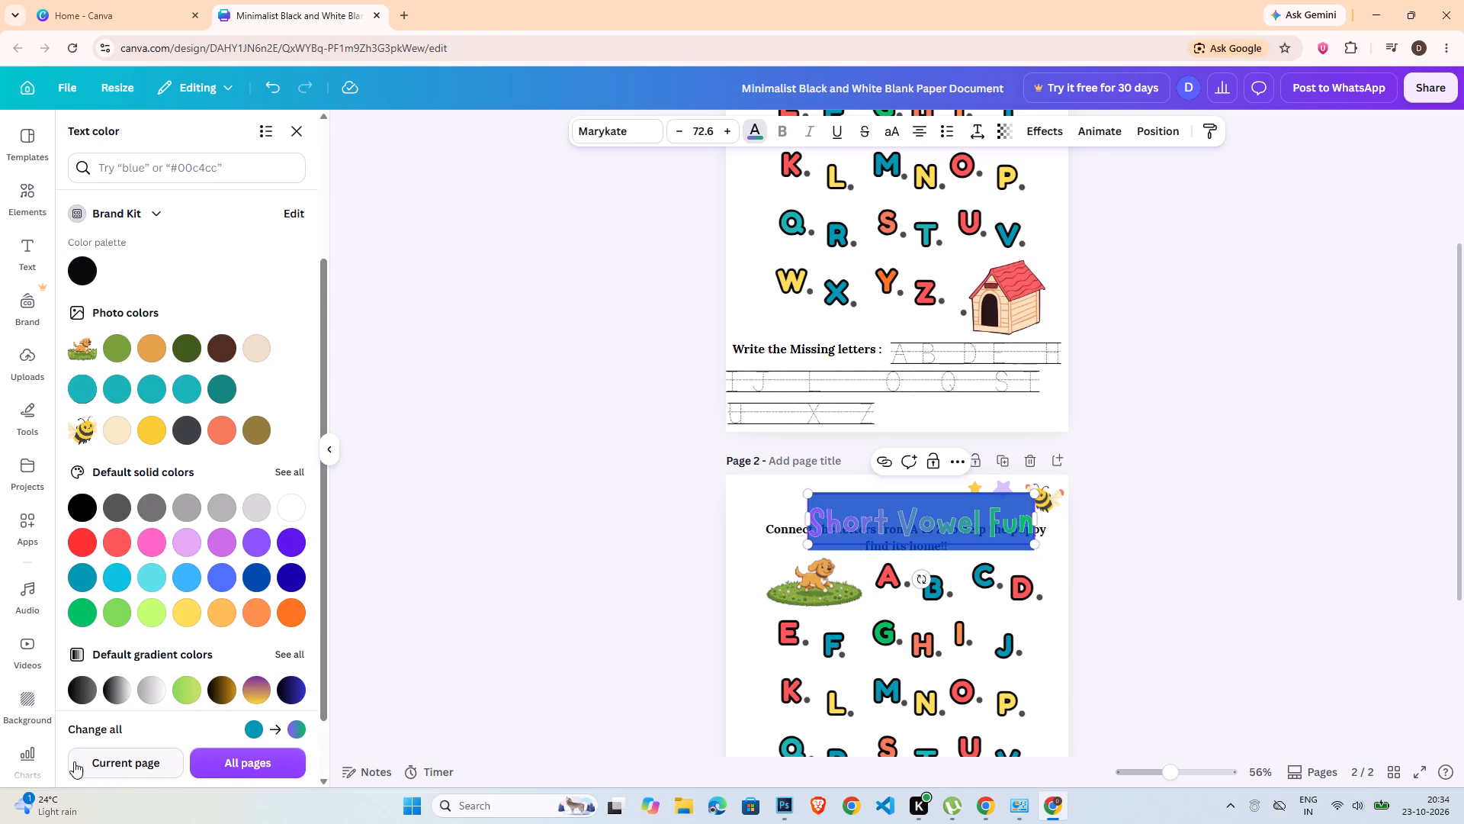
scroll(183, 667, down, 3)
click(111, 645)
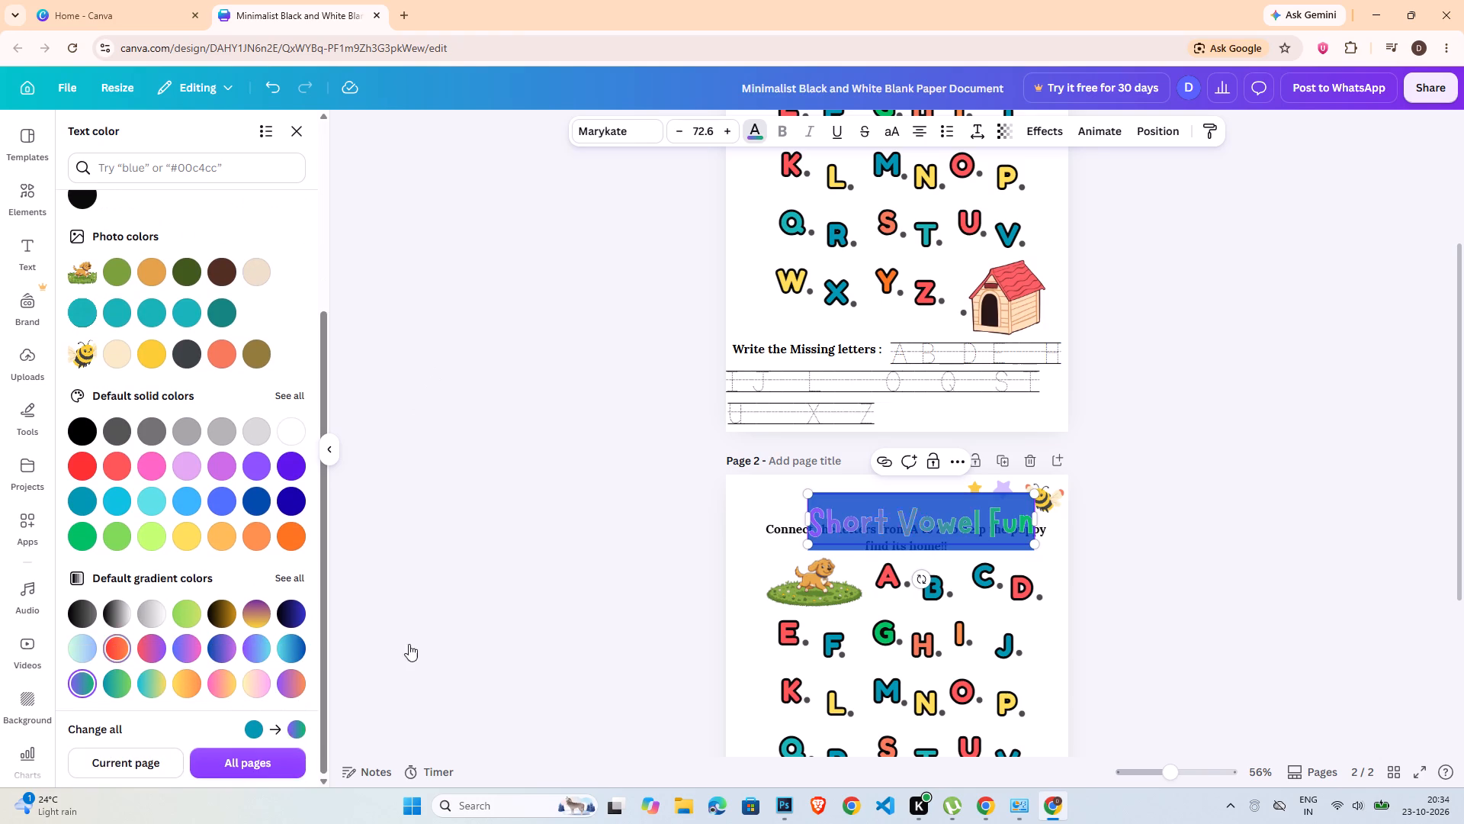
double_click(1245, 456)
Move the "Short Vowel Fun" heading slightly up and left, above the instruction text on page 2.
drag(894, 519, 886, 501)
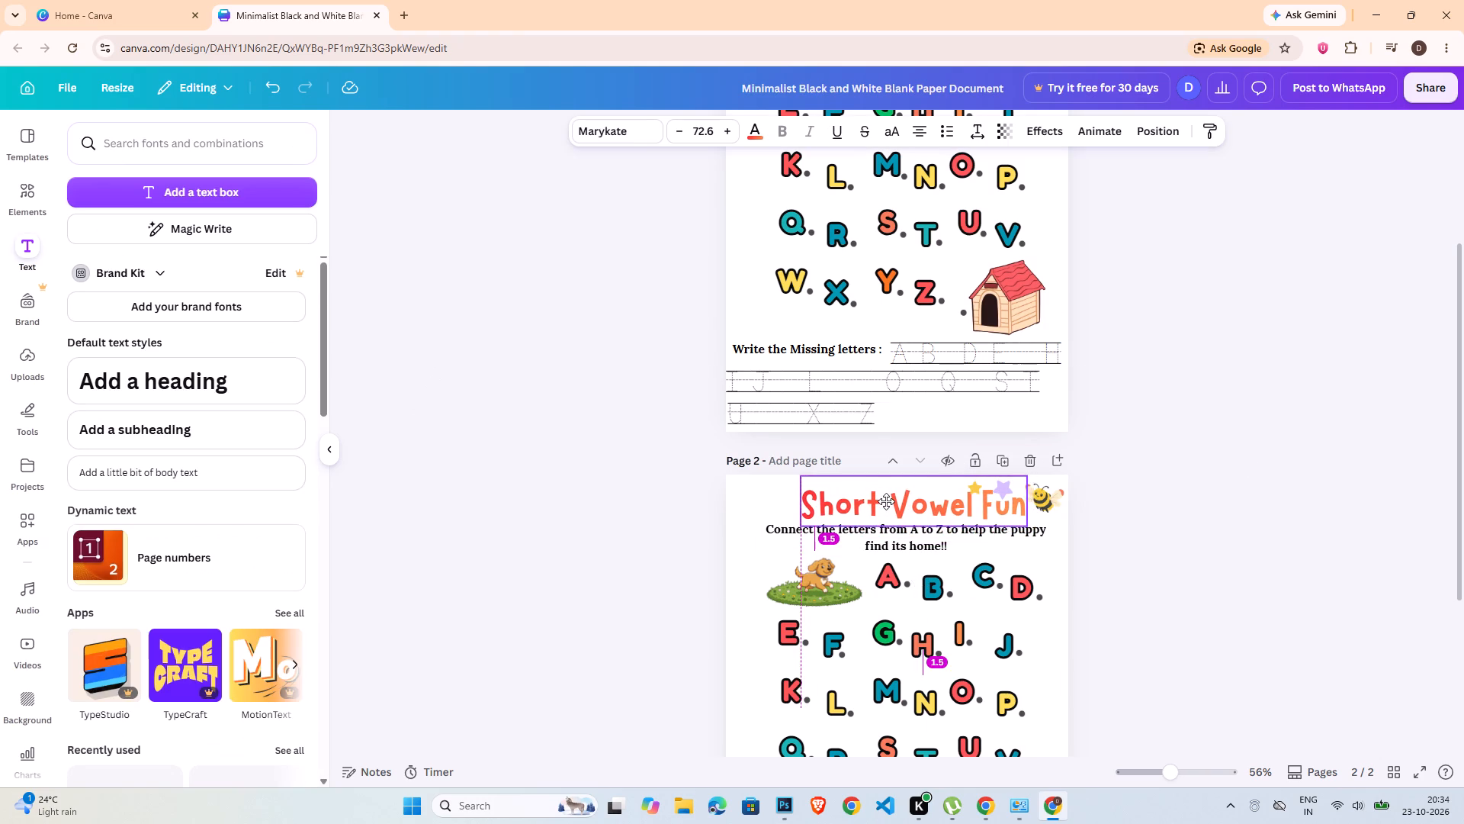
drag(886, 501, 883, 502)
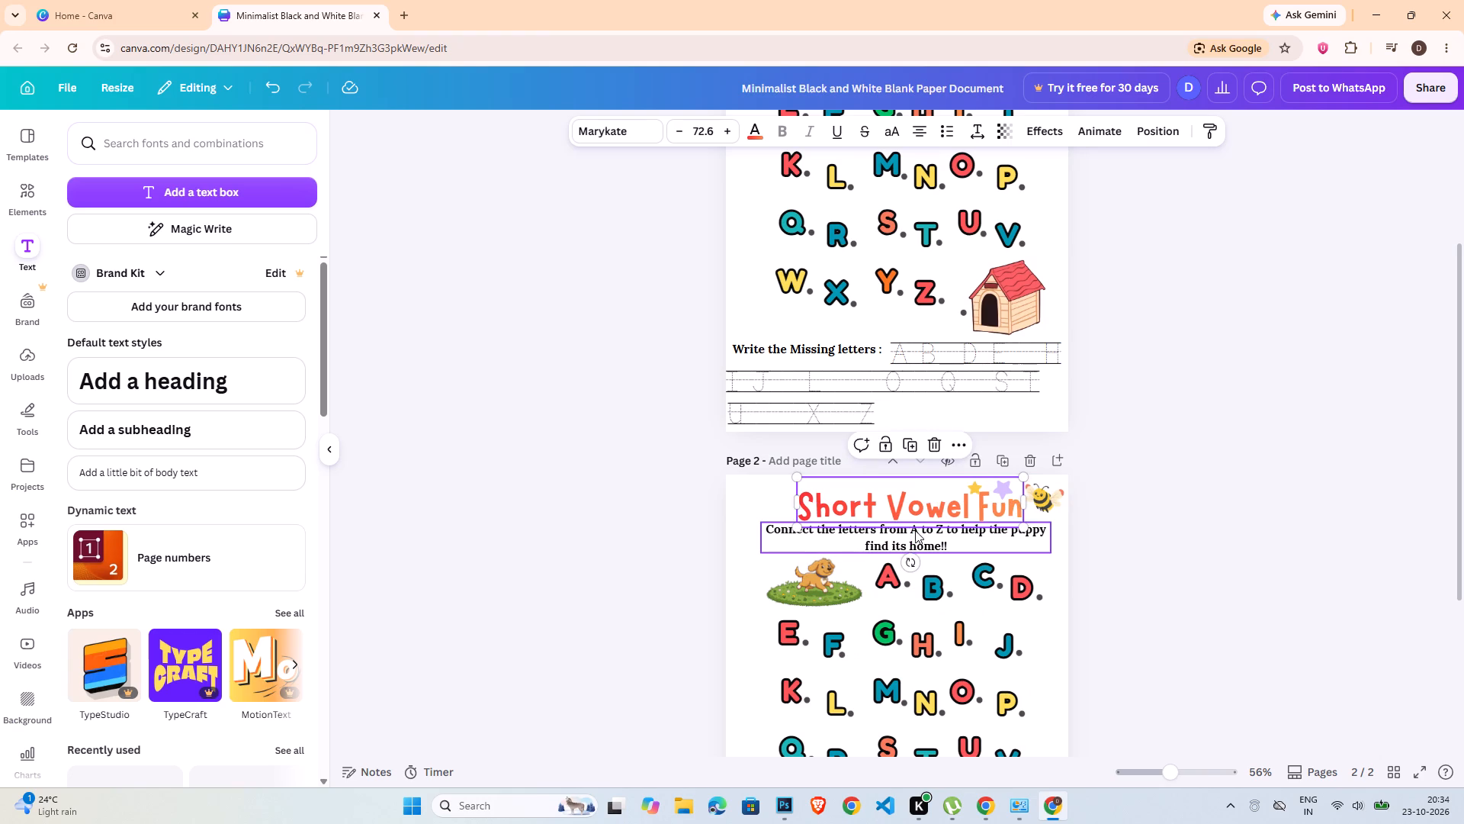
click(914, 507)
click(1163, 535)
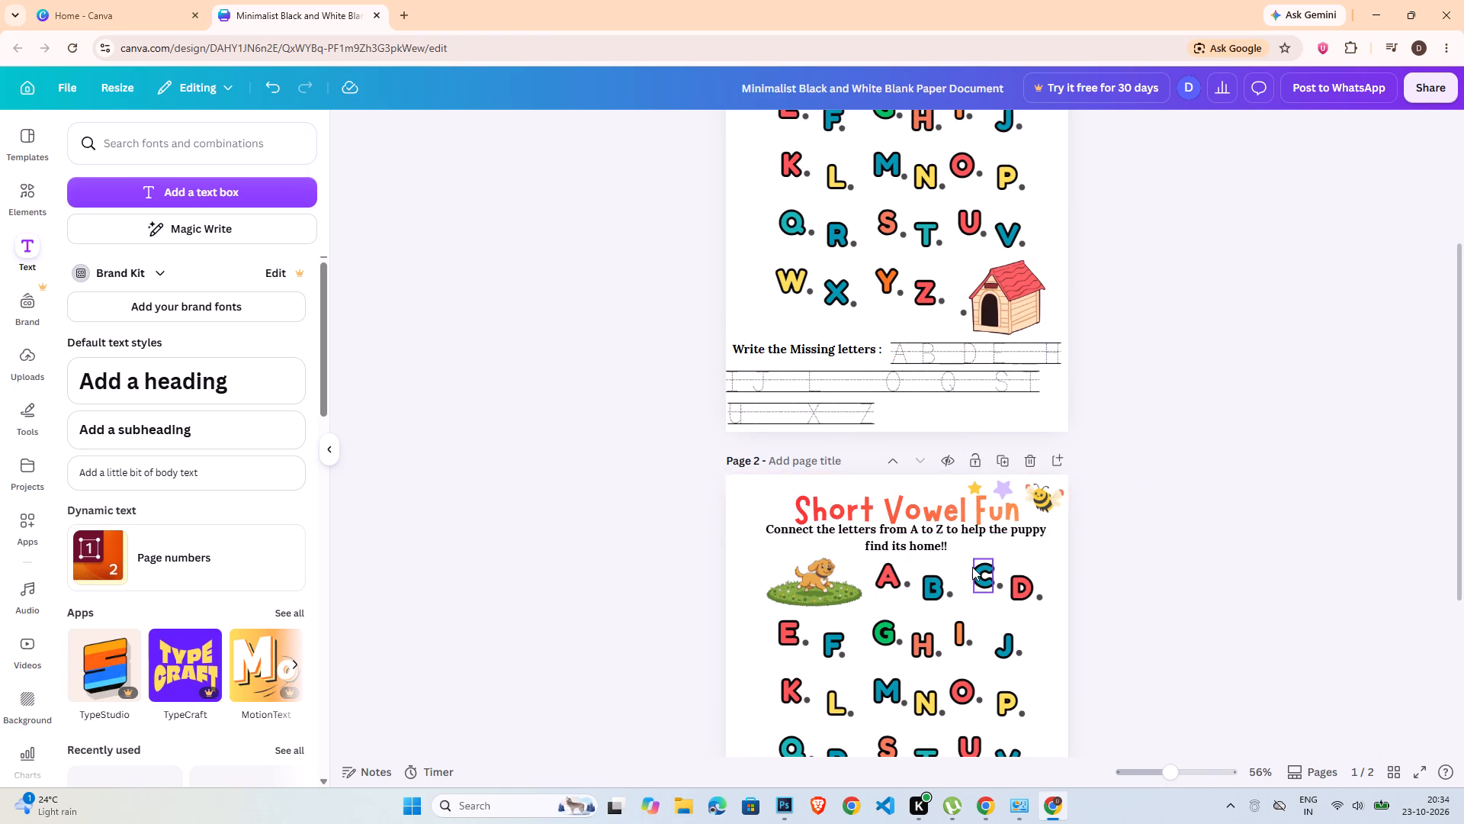
Delete the puppy, letter trail, doghouse, "Write the Missing letters :" label and tracing rows from page 2.
click(948, 543)
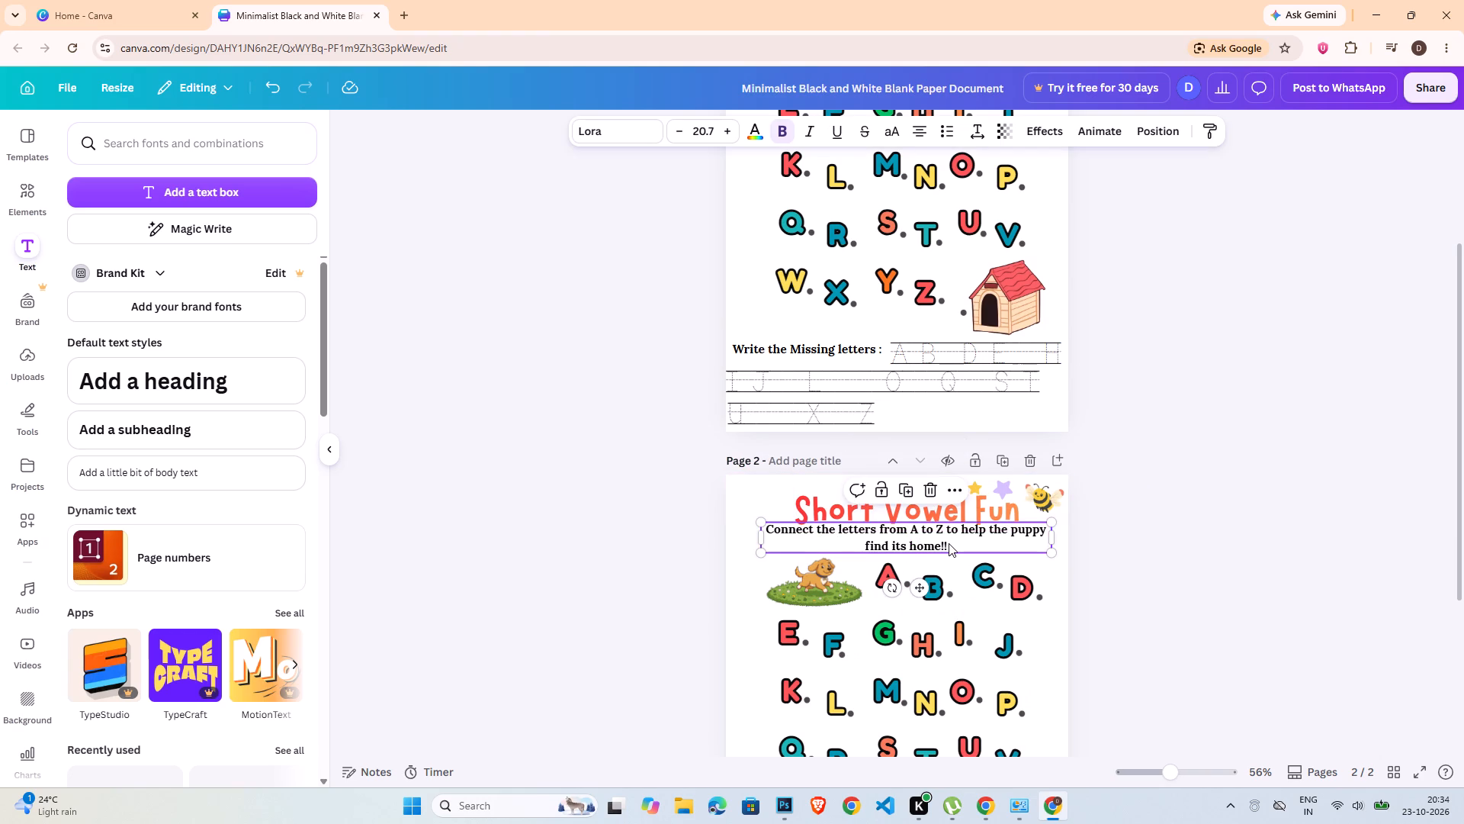
scroll(606, 583, down, 3)
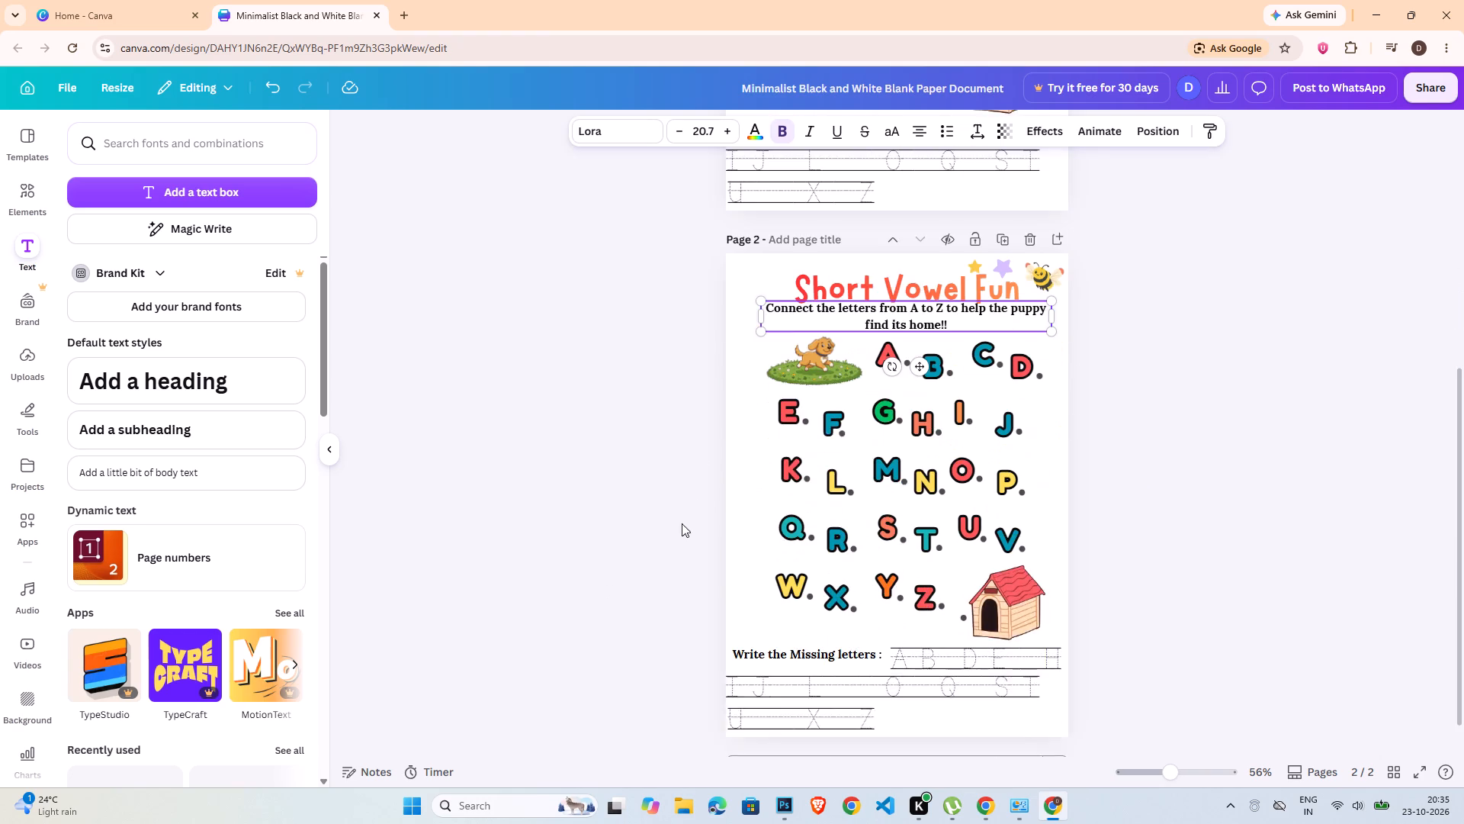
drag(698, 343, 1097, 755)
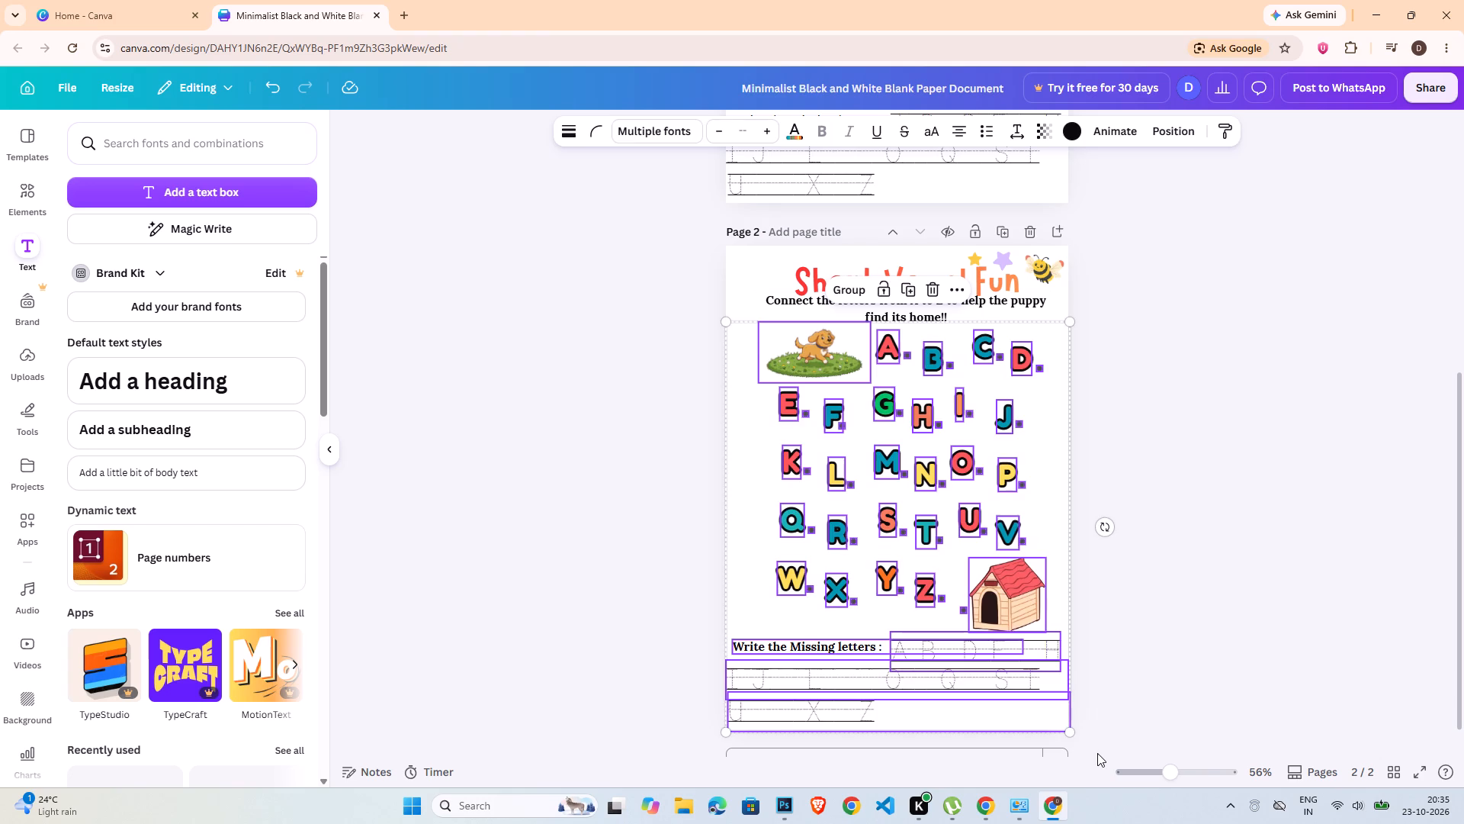
key(Delete)
Move the instruction text on page 2 slightly lower to clear the heading.
scroll(1100, 703, down, 5)
scroll(1100, 703, up, 3)
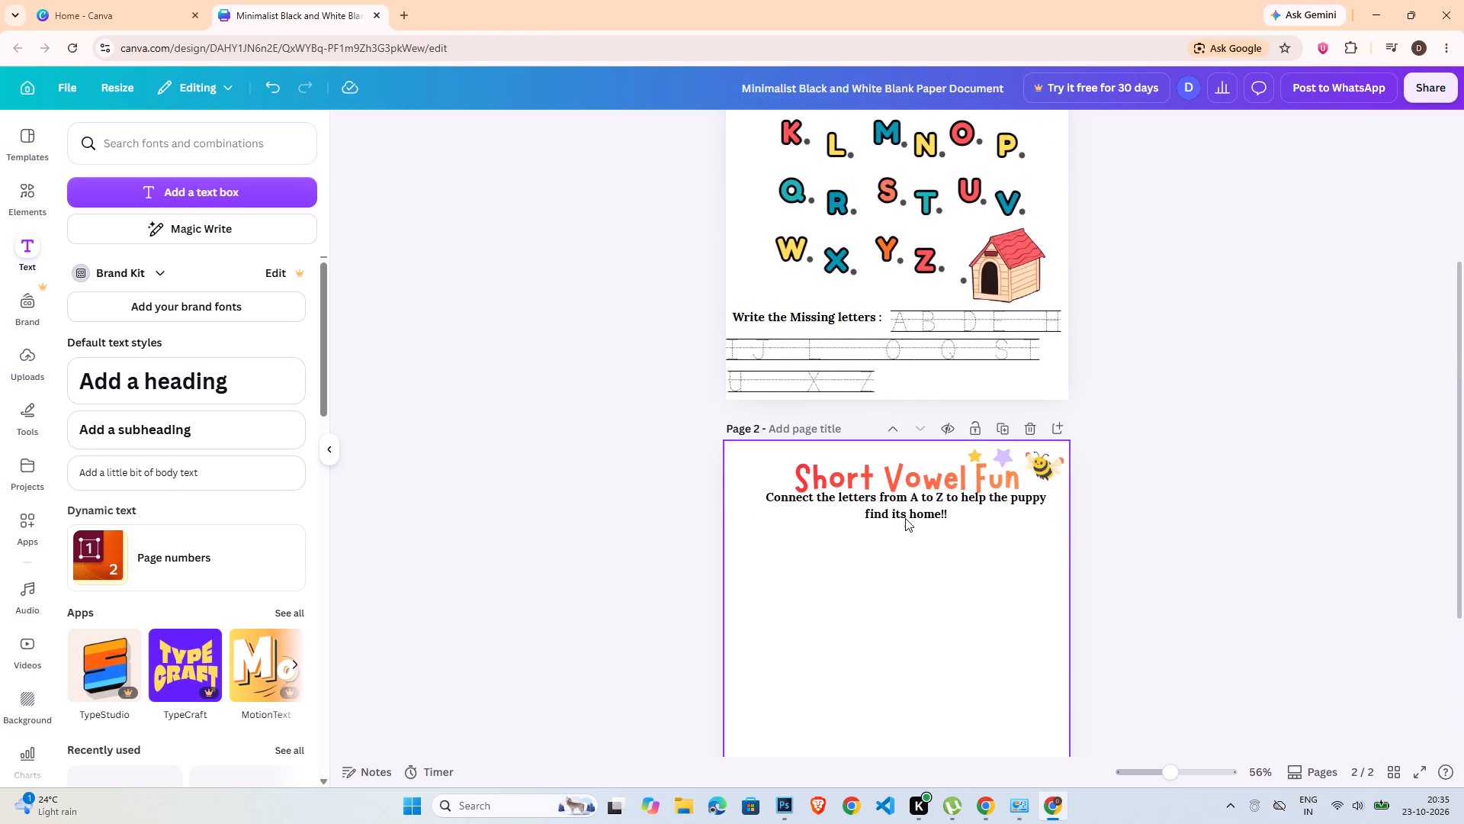
drag(901, 508, 892, 523)
Replace the page 2 instruction with "Say the name of each picture. Fill in the missing short vowel ( a, e, i, o, u) !!".
double_click(892, 523)
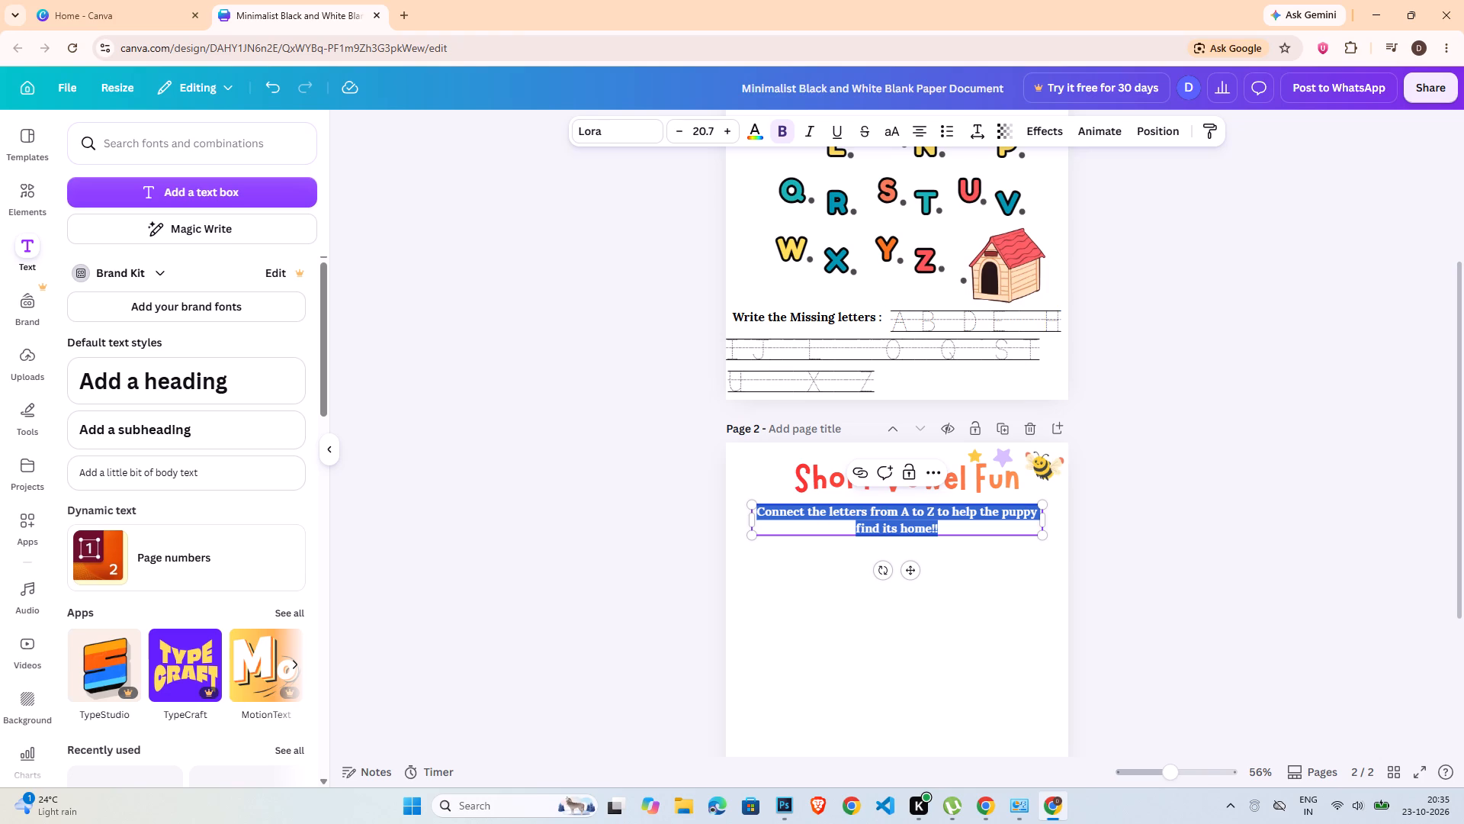
key(shift+s)
text(ay the name f)
key(space)
key(BackSpace)
key(BackSpace)
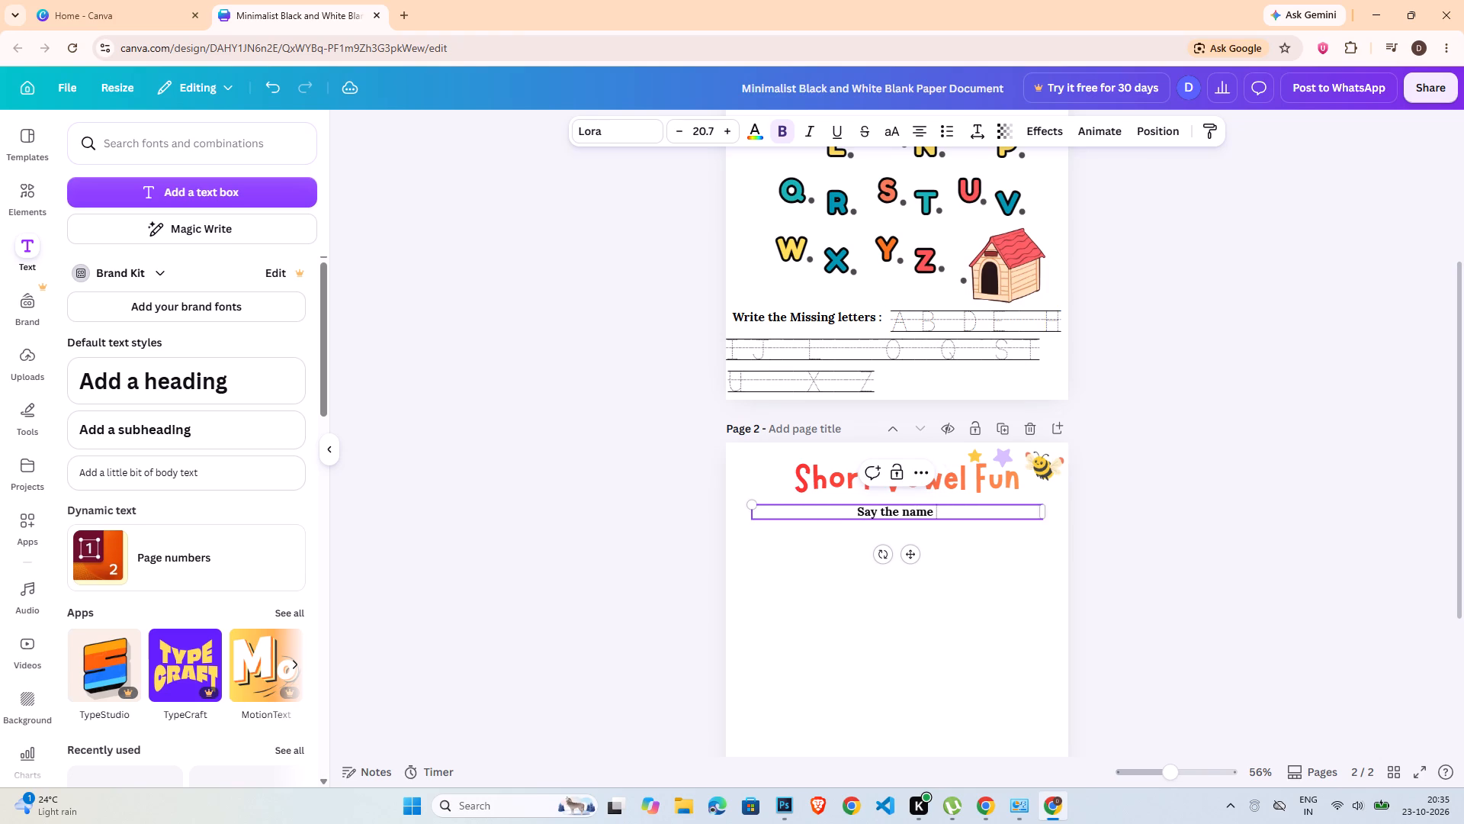
text(of tje)
key(space)
key(BackSpace)
key(BackSpace)
key(BackSpace)
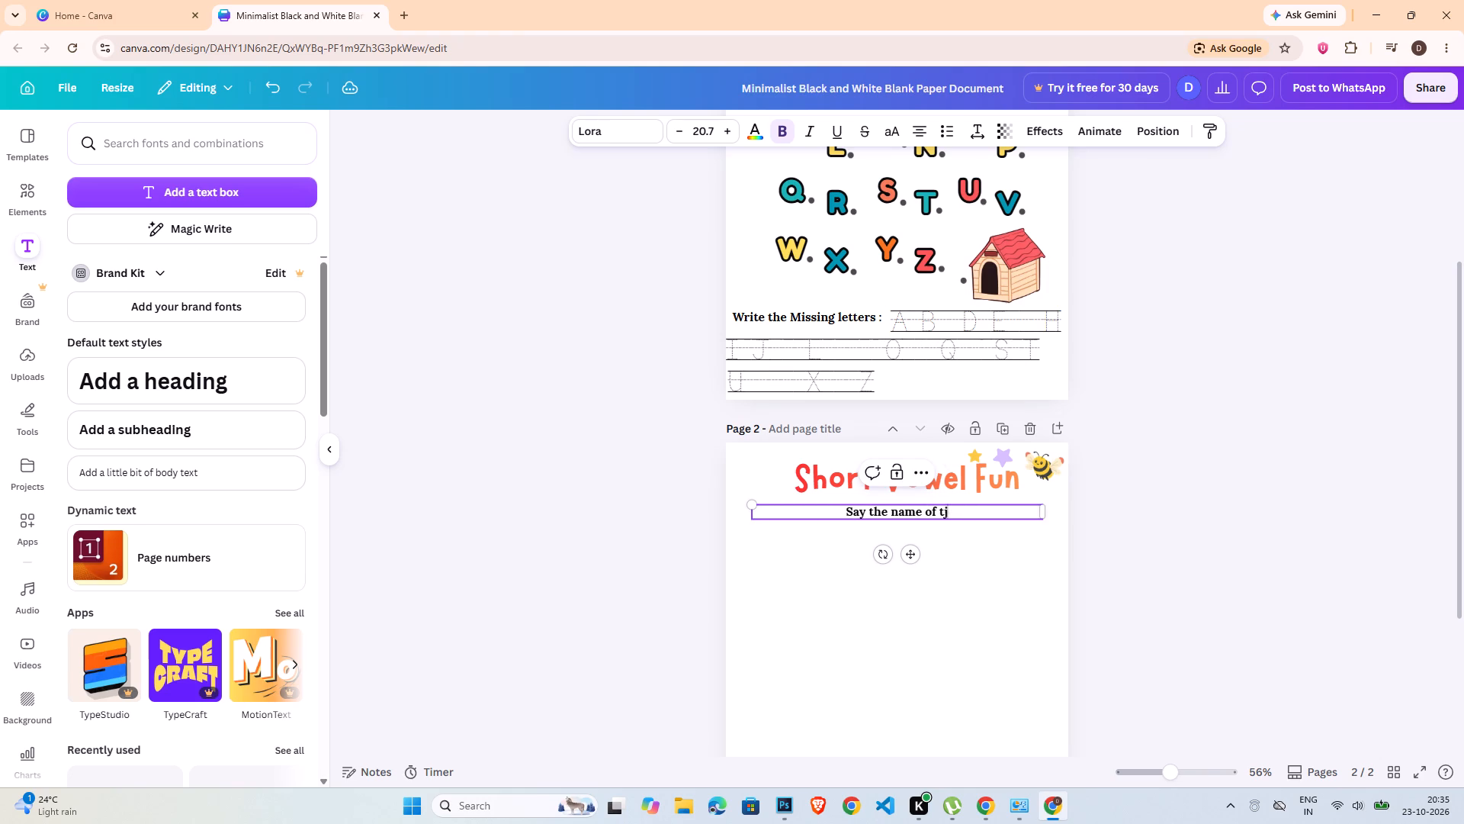
key(BackSpace)
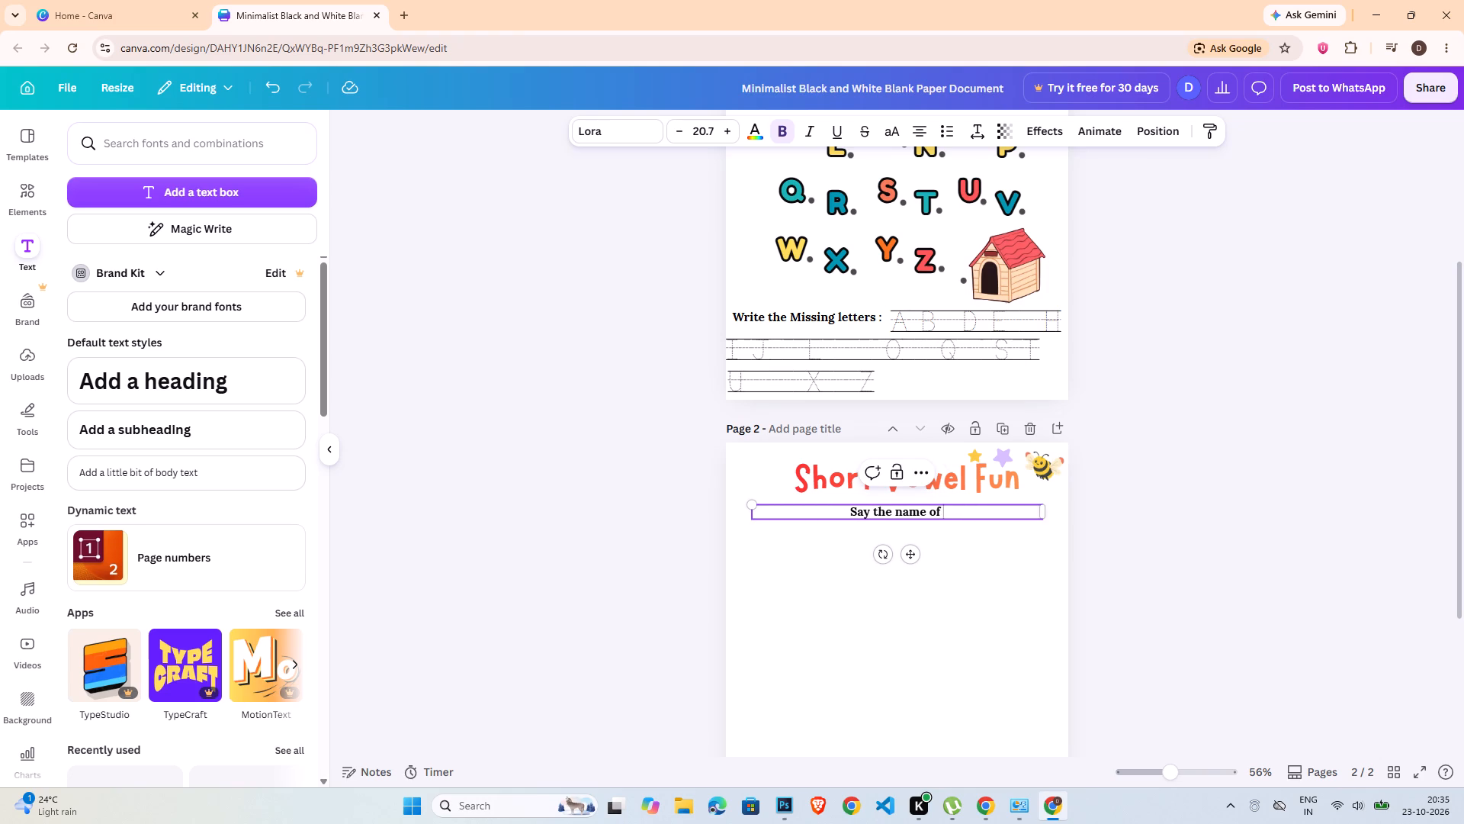
text(each picture)
key(space)
key(BackSpace)
text(. Fill in the)
key(space)
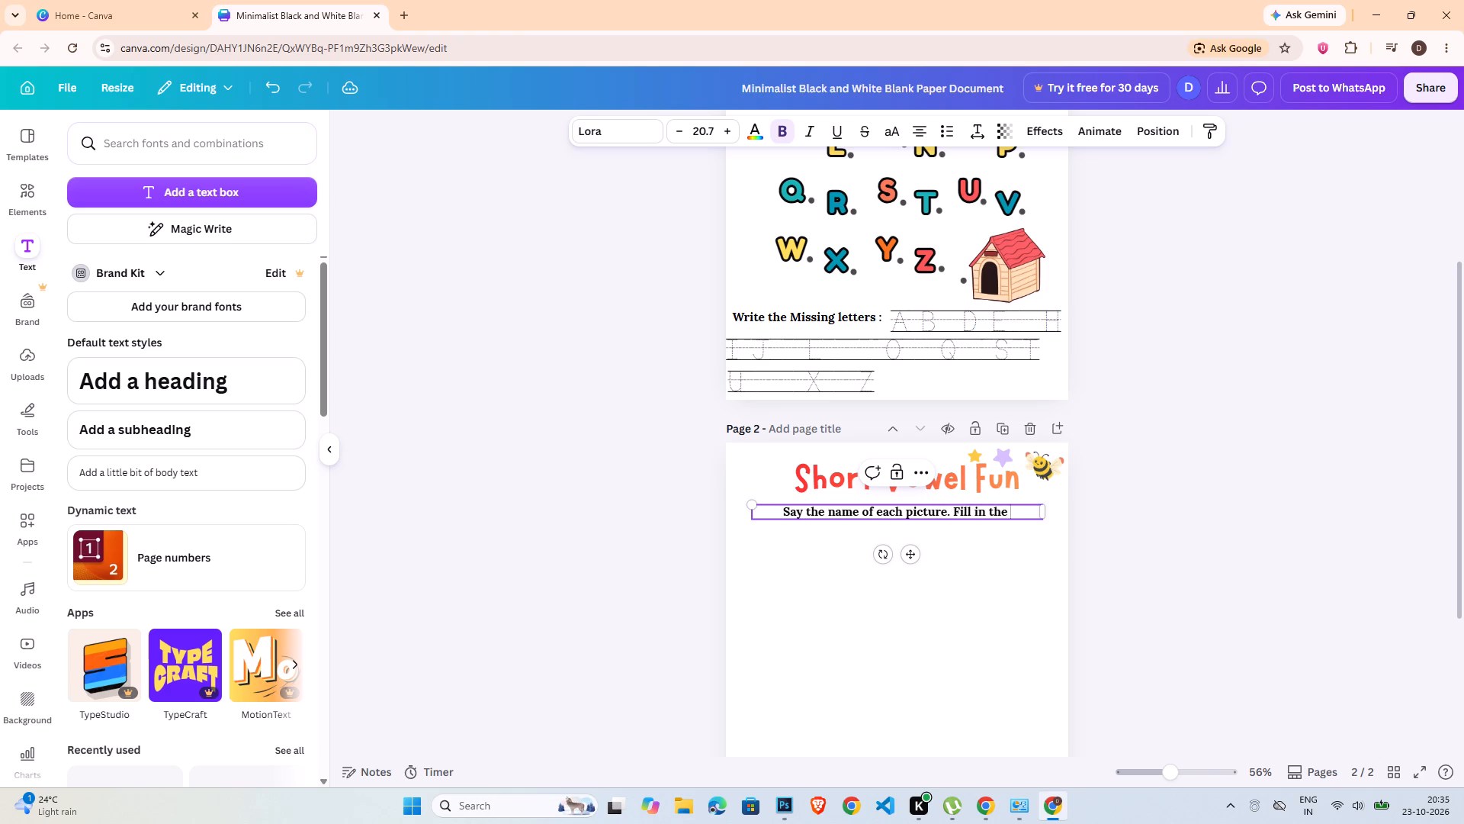
text(missing)
key(space)
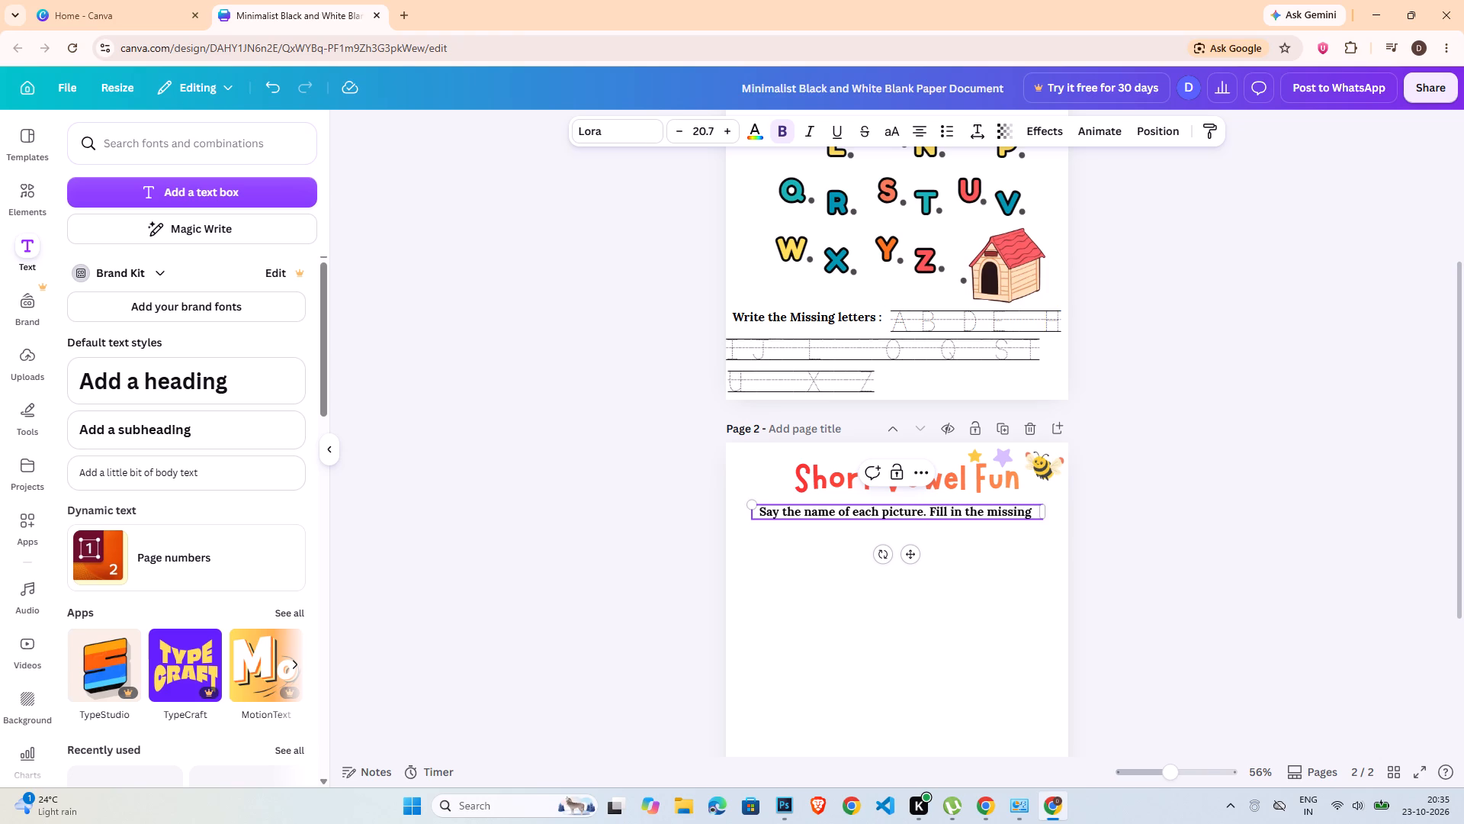
text(short vowel)
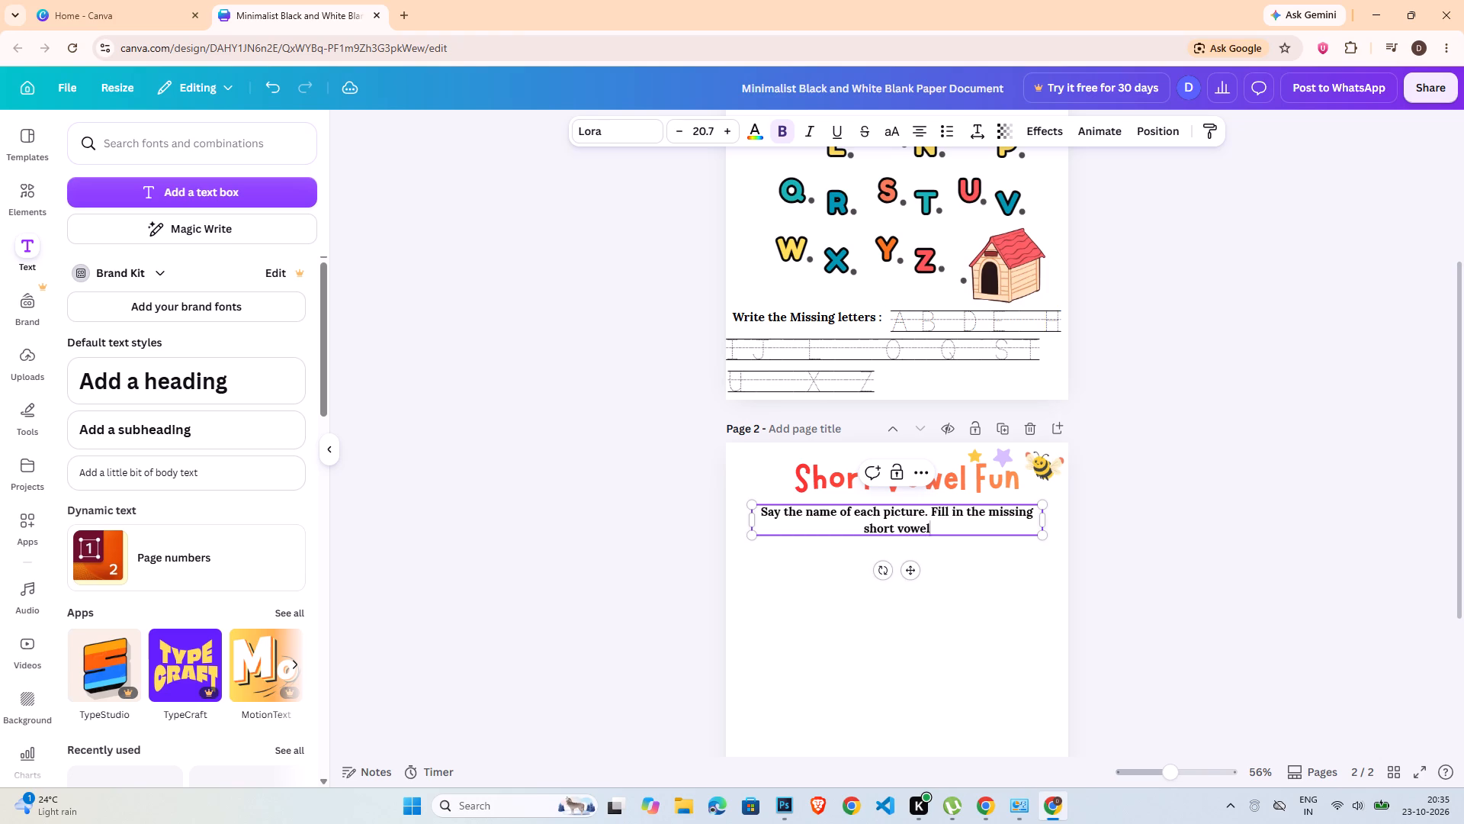
key(space)
text(()
key(space)
text(a, e, i)
text(,)
key(space)
text(o, u)
key(shift+parenright)
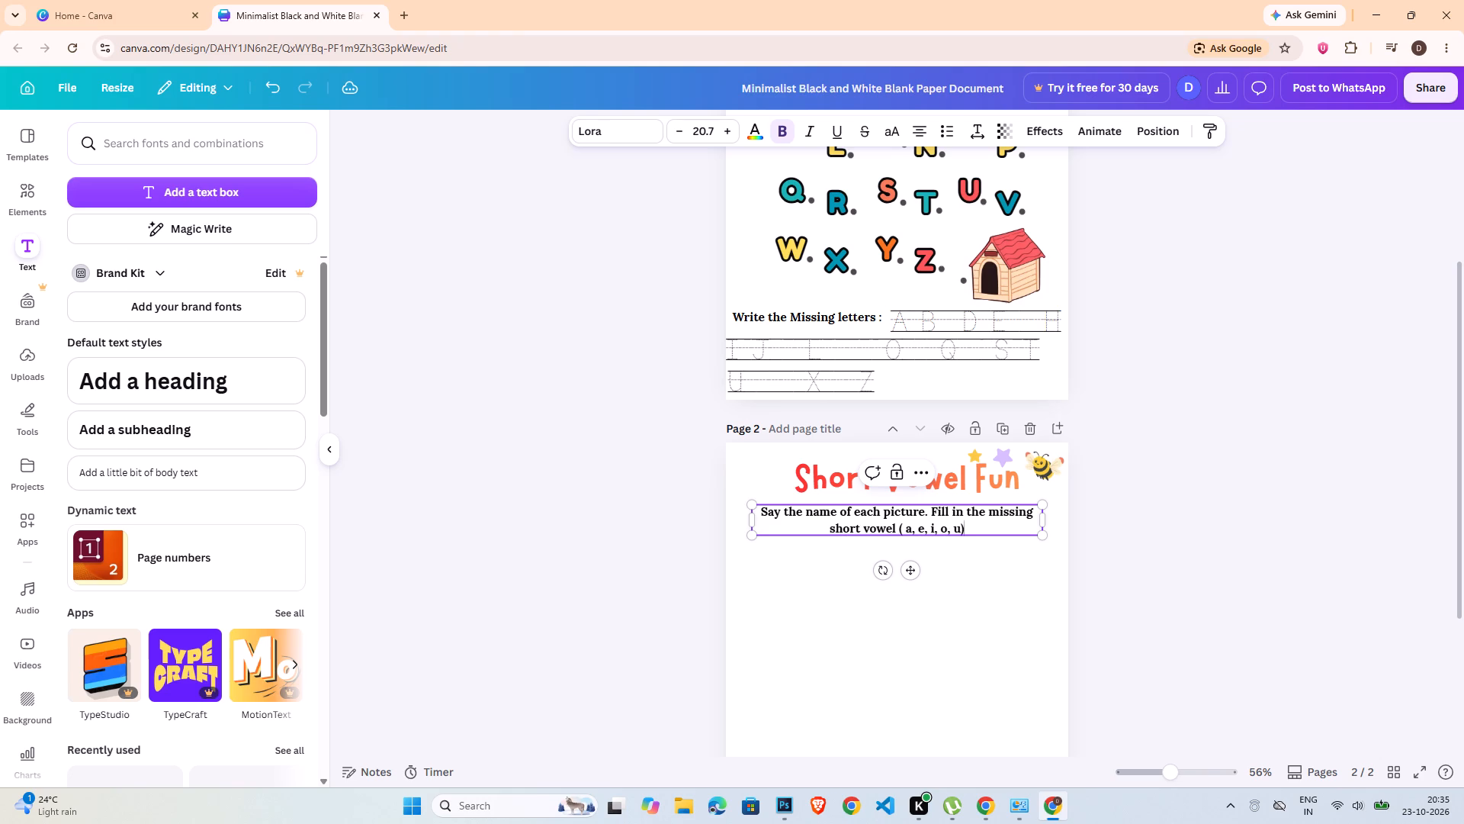
key(space)
text(!!)
drag(1180, 565, 1196, 571)
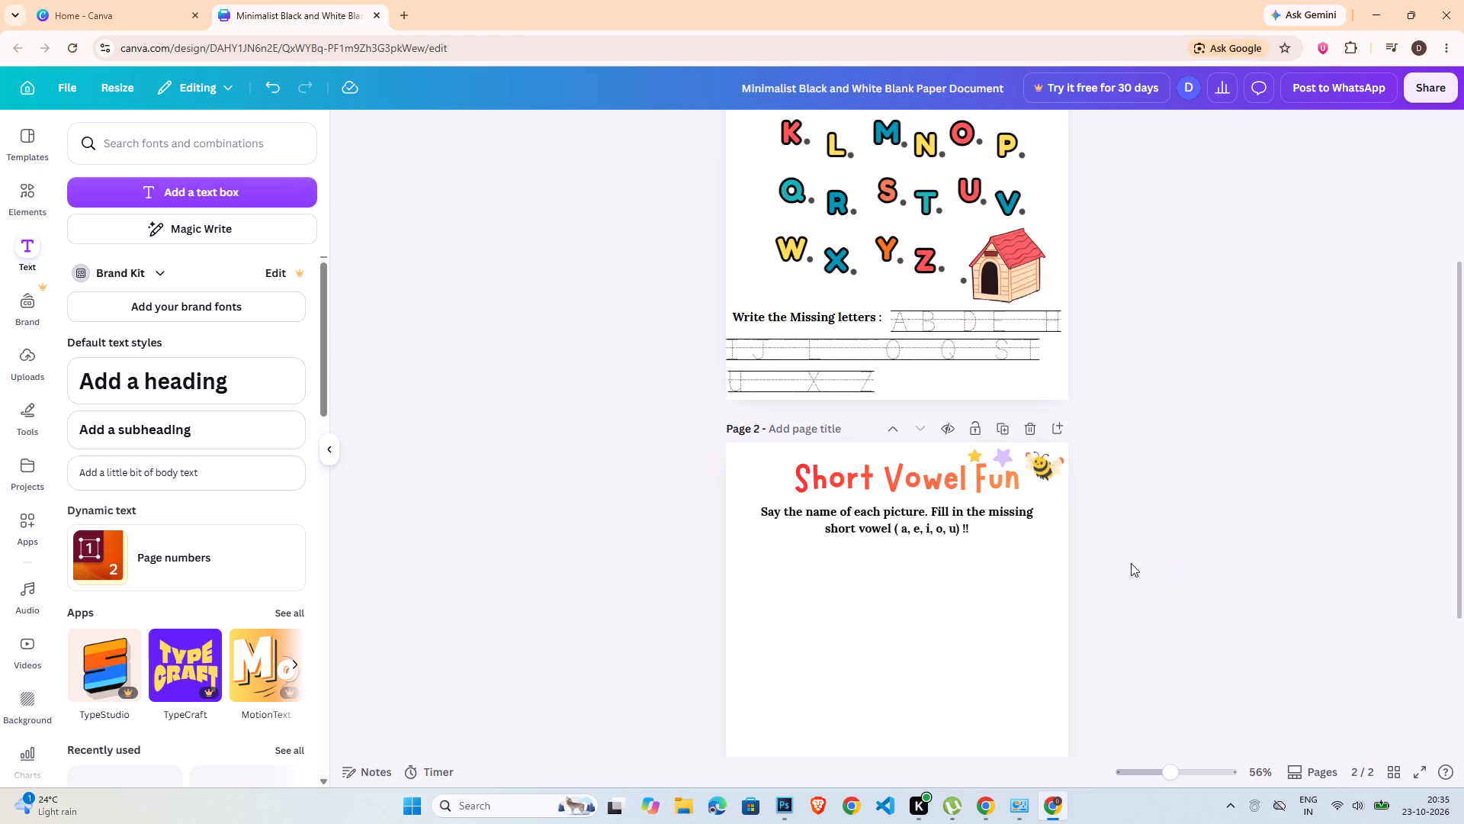
Left-align the instruction text on page 2.
triple_click(905, 526)
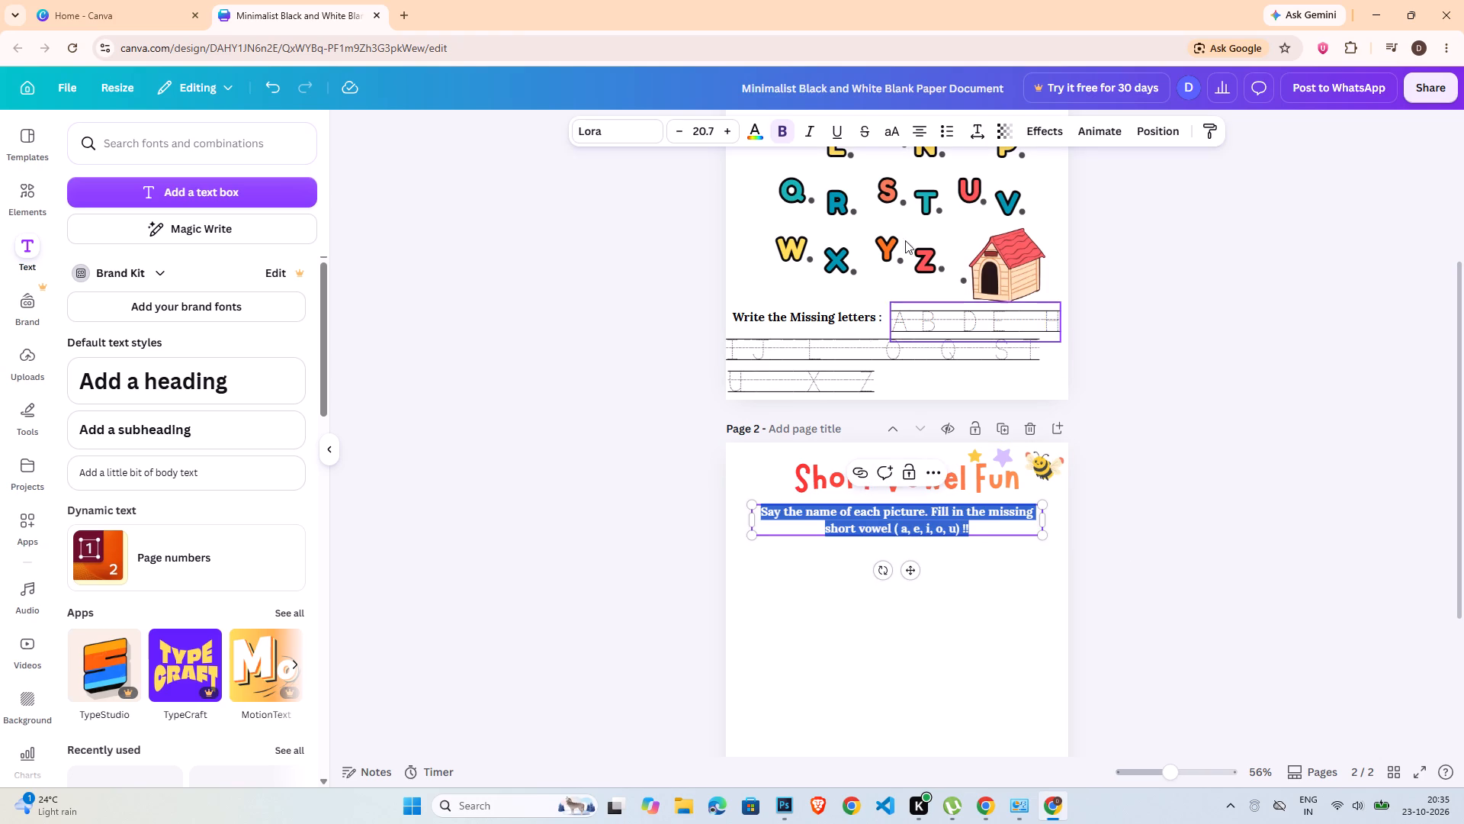
click(929, 122)
click(1241, 654)
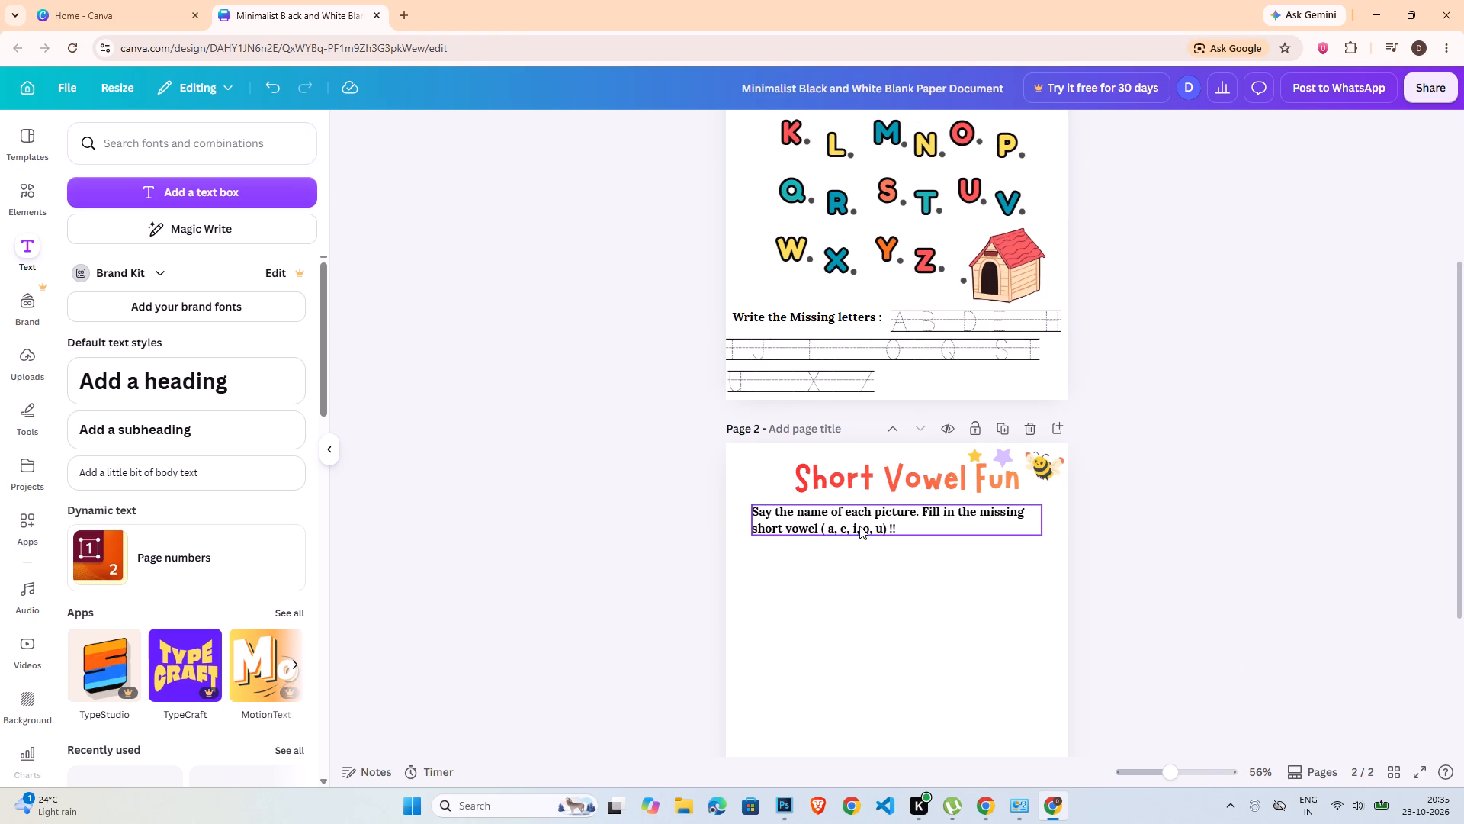
Move the page 2 instruction to the left margin and widen its text box so "short" fits on the first line.
drag(855, 524, 841, 521)
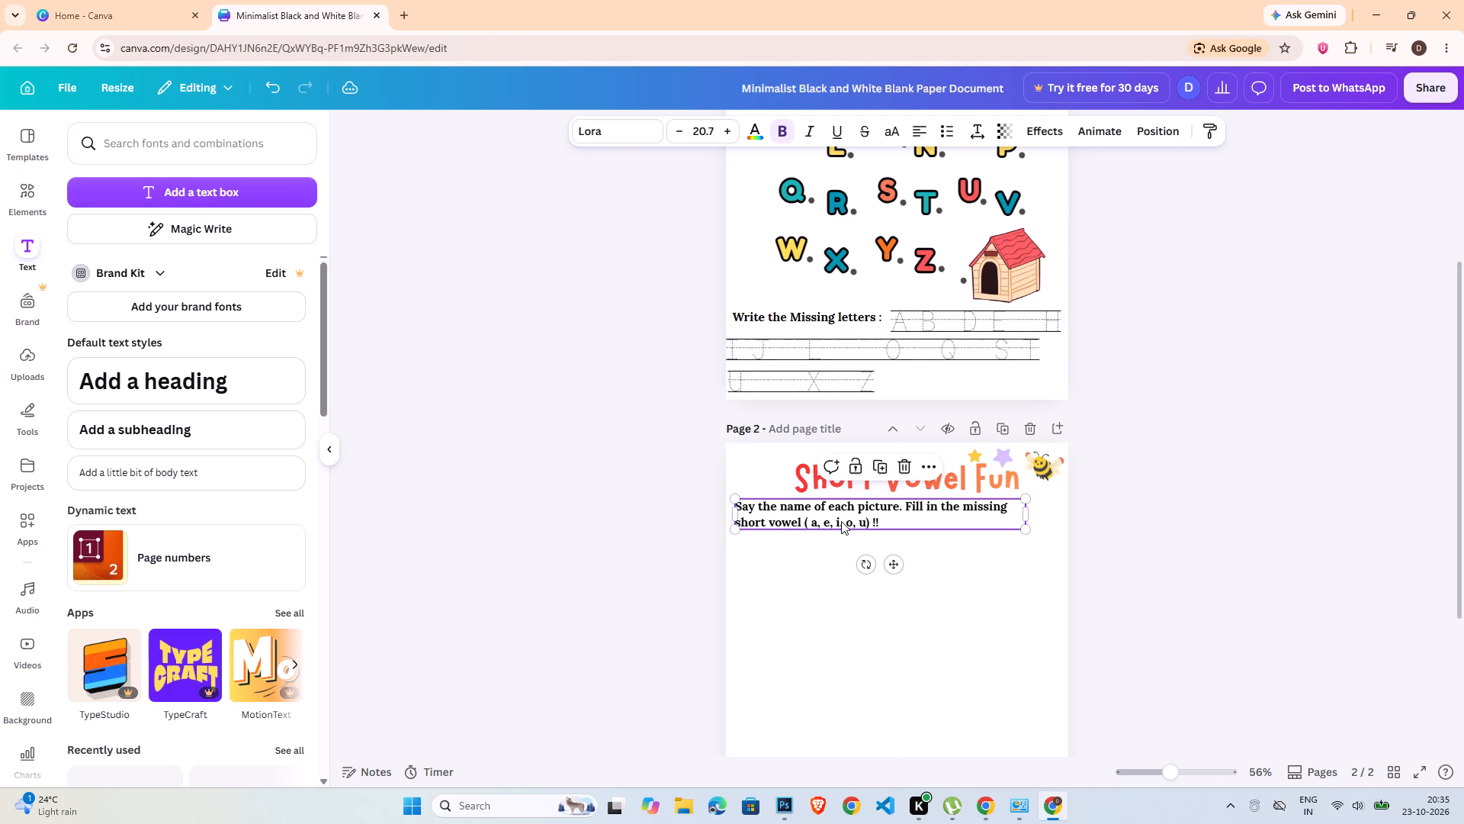
drag(1029, 514, 1039, 516)
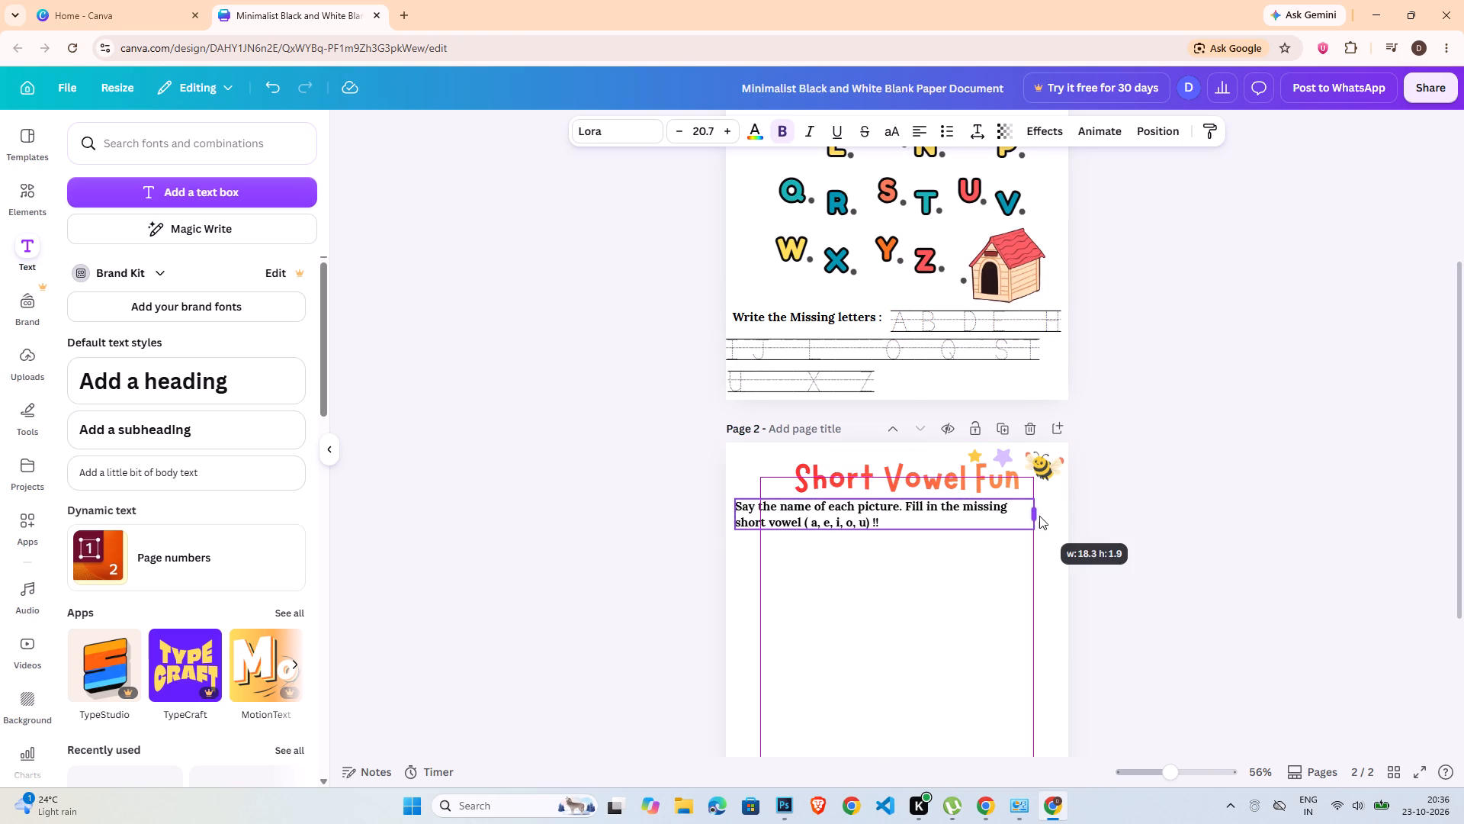
drag(1039, 516, 1061, 517)
click(1105, 534)
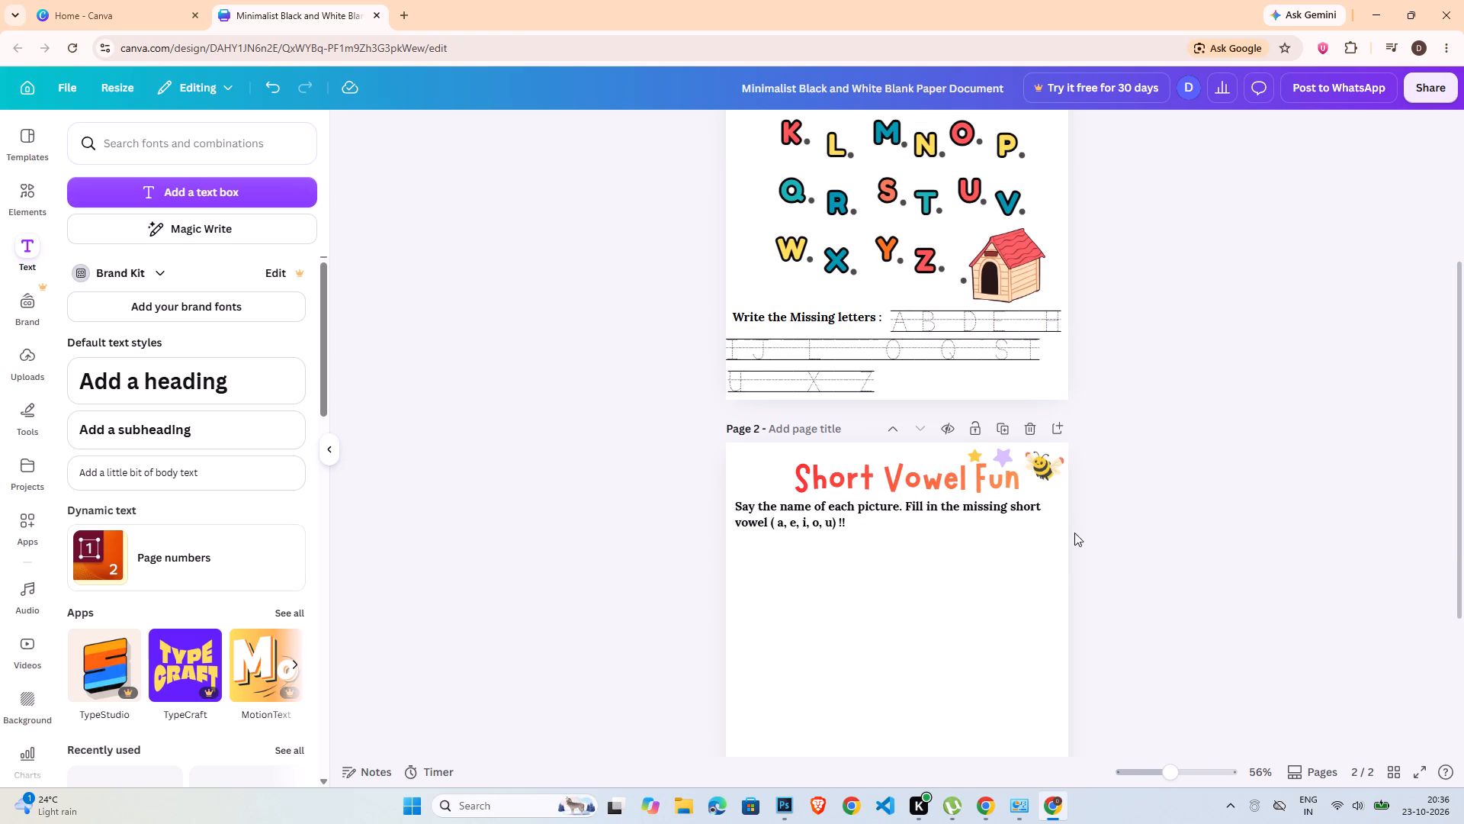
click(1049, 522)
key(Down)
click(1099, 546)
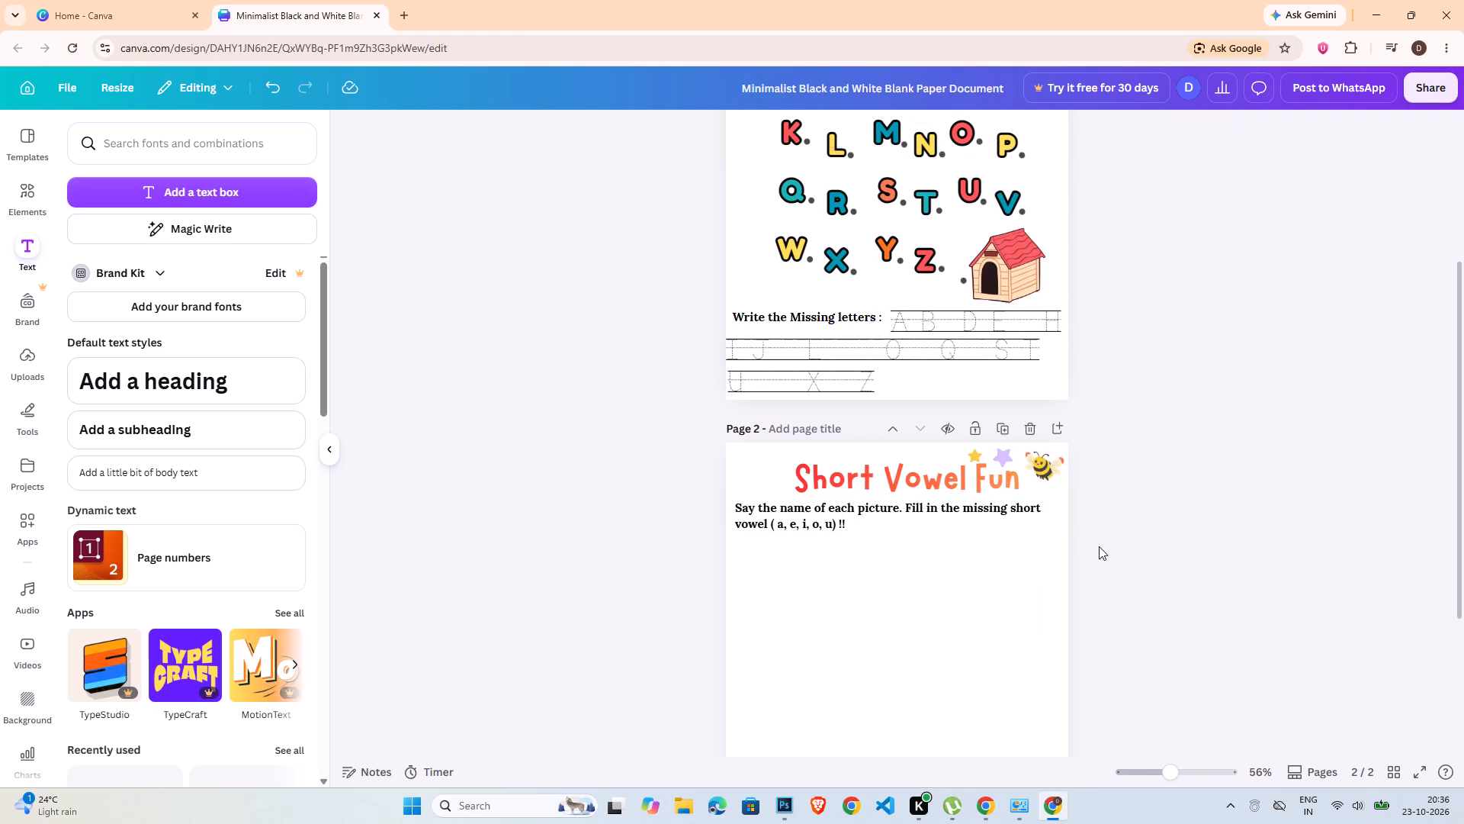
Add a rounded square below the page 2 instruction at the left margin and enlarge it into a wide rectangle about 9.1 cm tall.
scroll(1029, 609, down, 3)
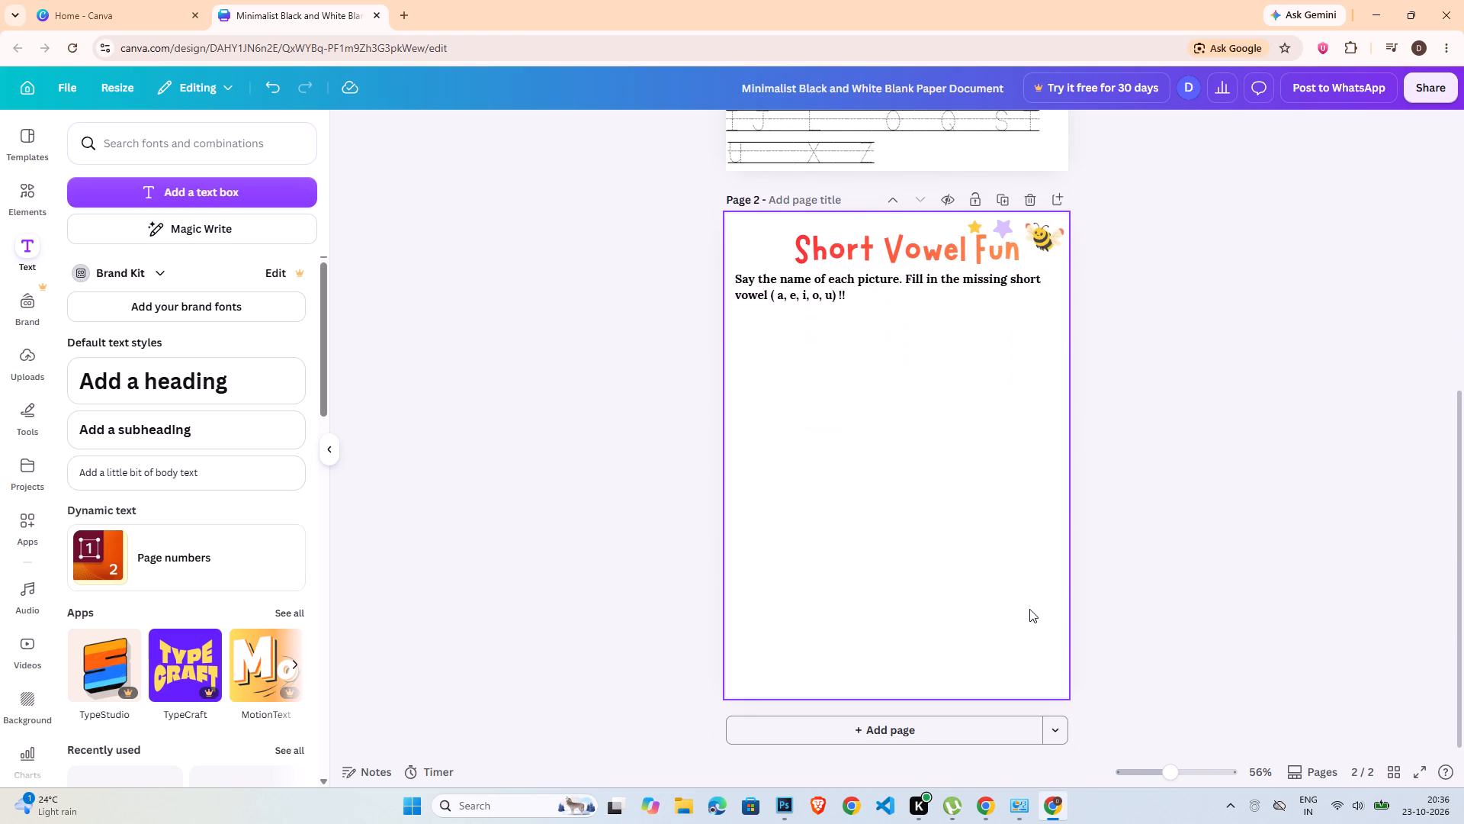
click(27, 211)
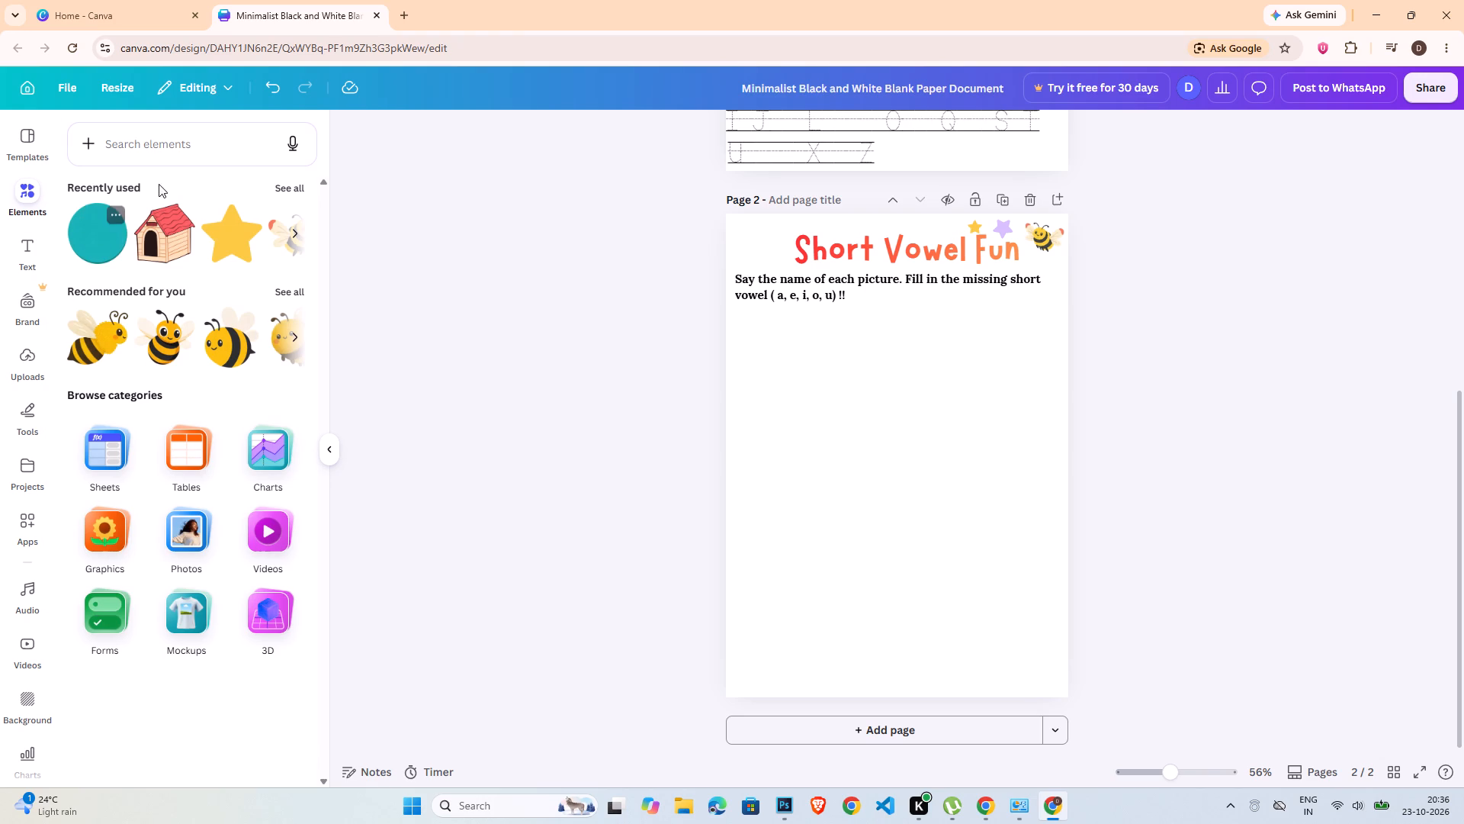
click(287, 189)
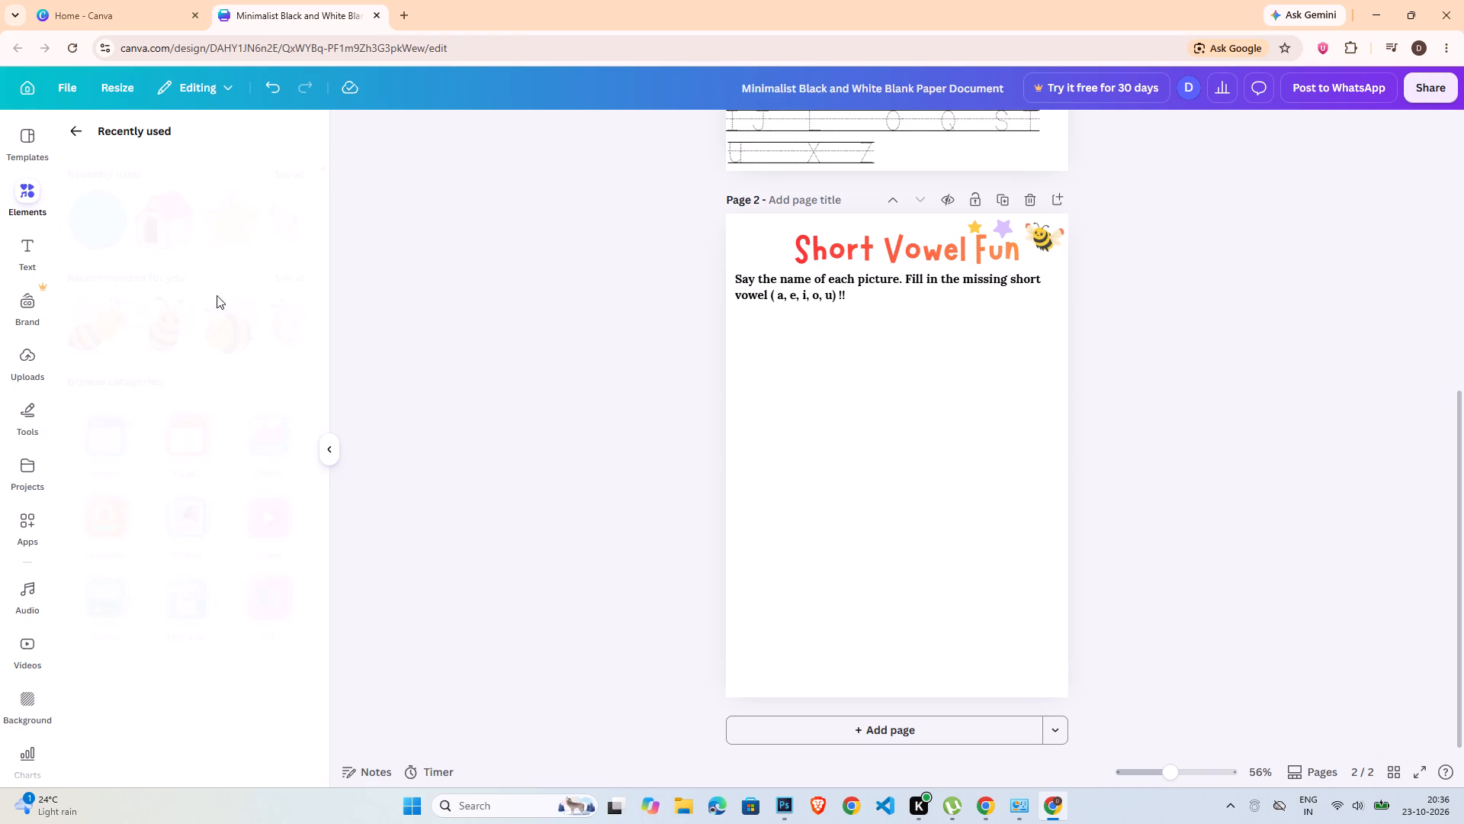
click(185, 467)
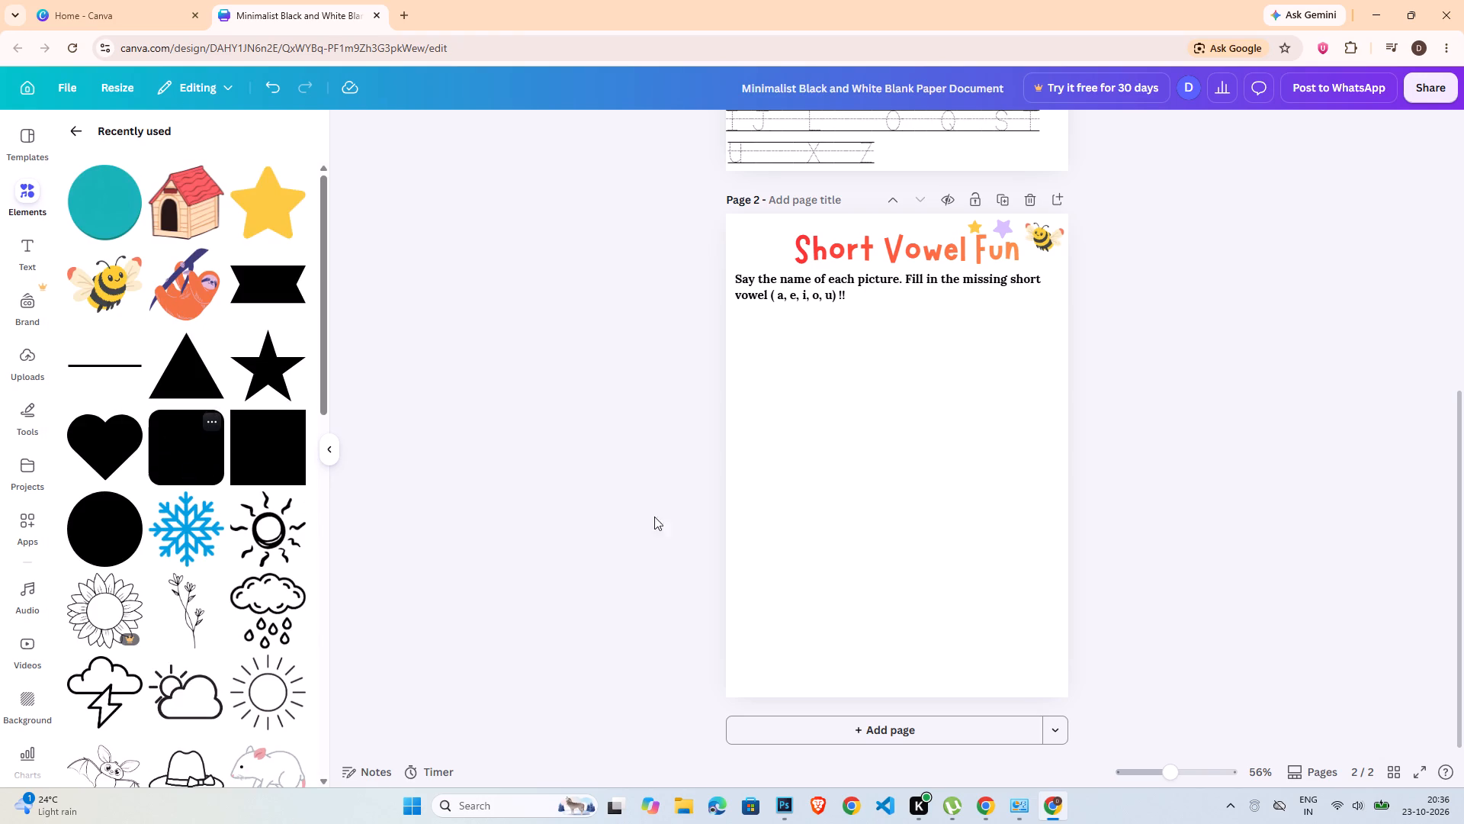
double_click(1206, 478)
drag(878, 440, 796, 390)
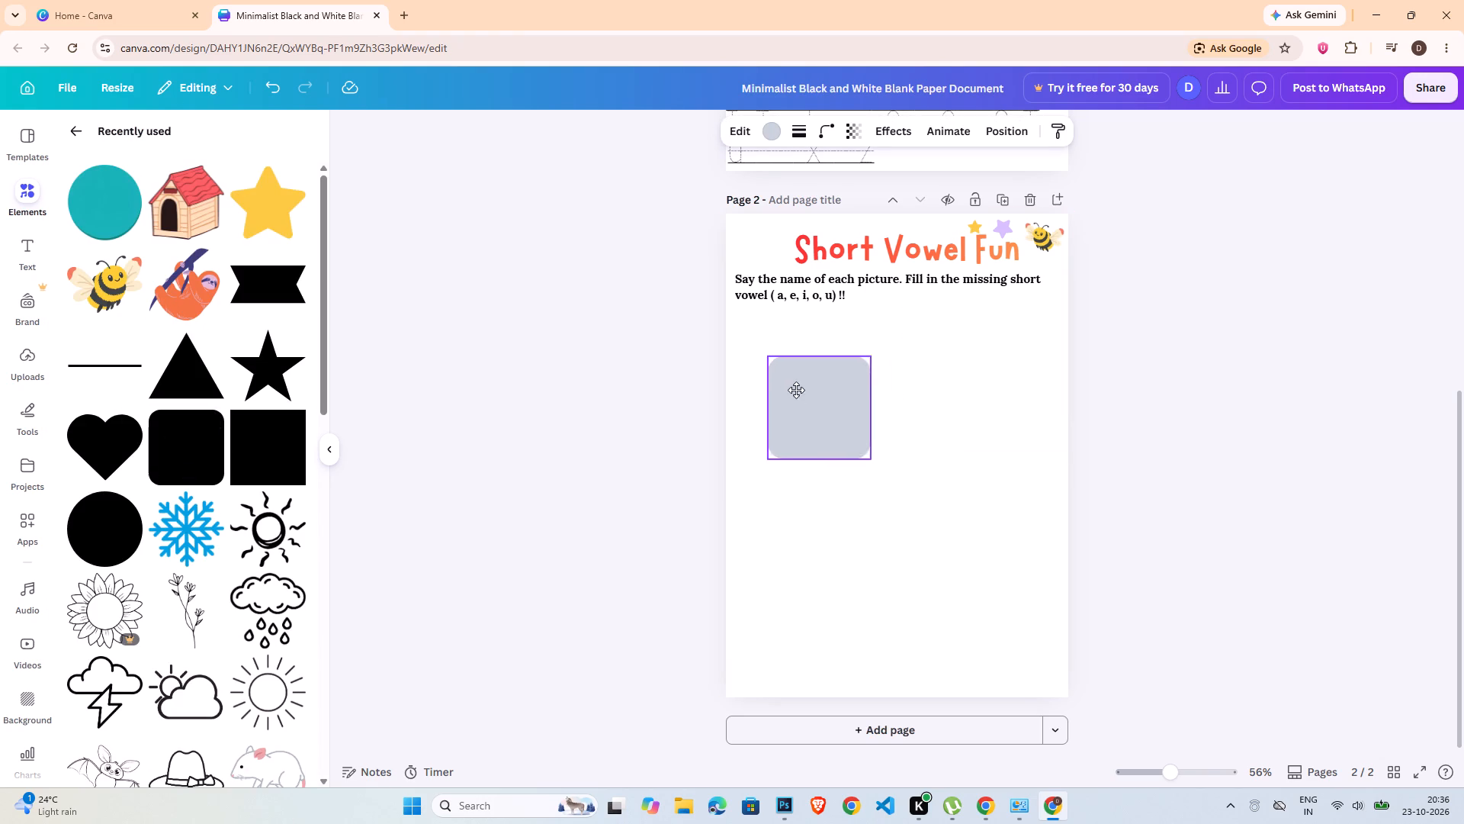
drag(796, 390, 769, 364)
drag(790, 427, 790, 456)
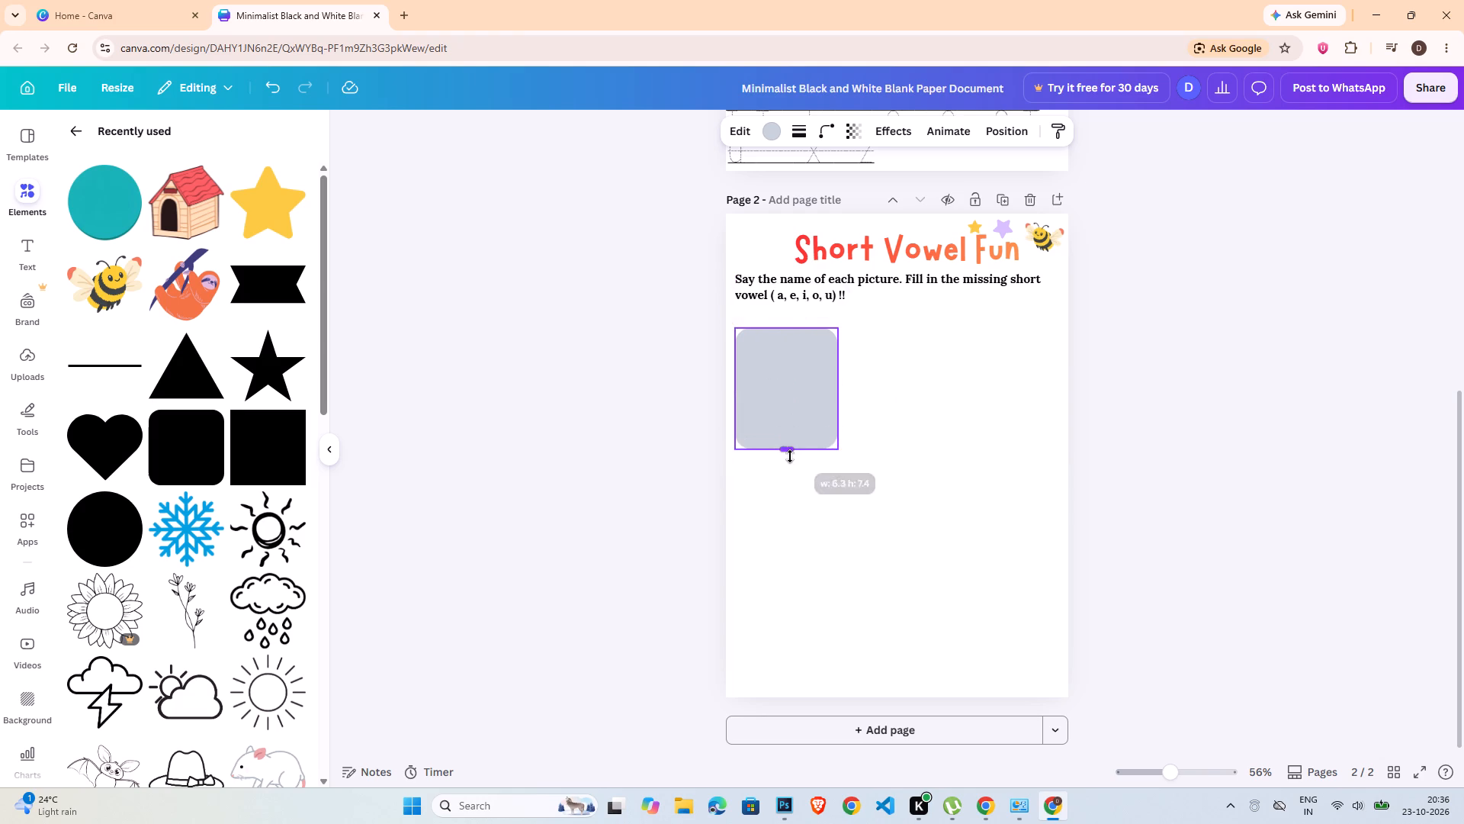
drag(790, 456, 791, 461)
drag(843, 397, 917, 399)
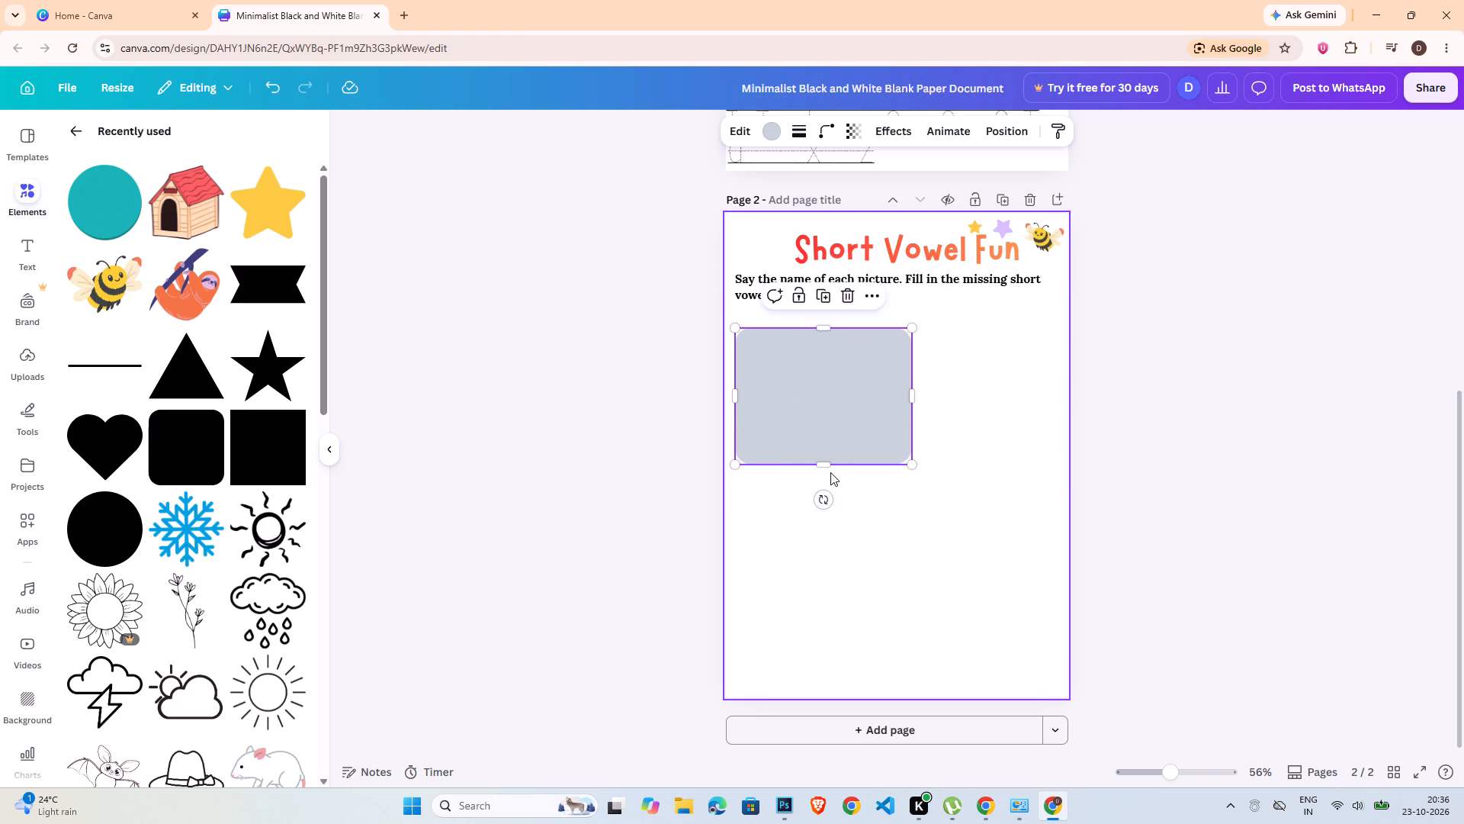
drag(827, 463, 831, 475)
click(1122, 394)
drag(854, 407, 852, 398)
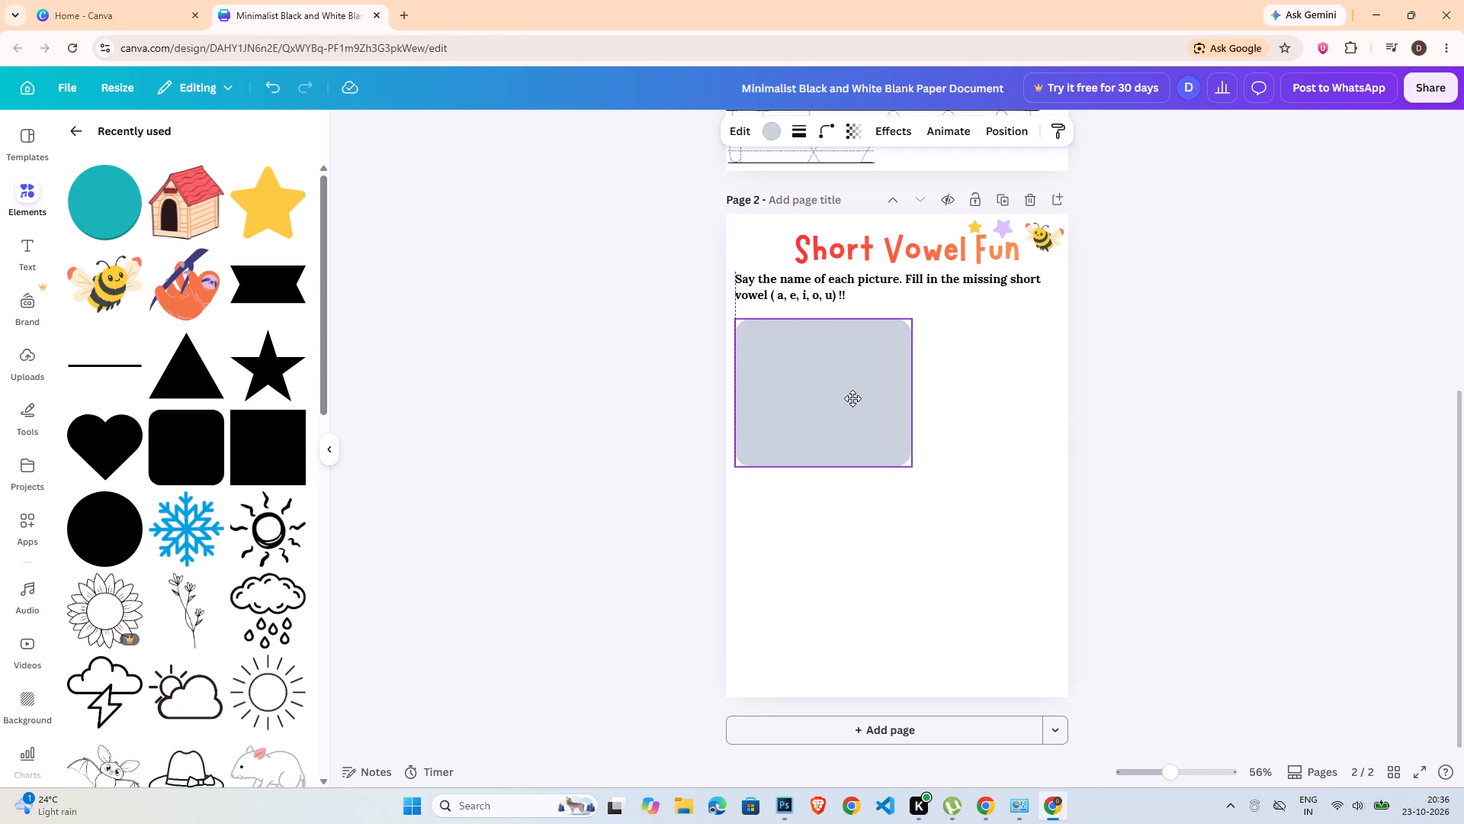
drag(852, 398, 852, 396)
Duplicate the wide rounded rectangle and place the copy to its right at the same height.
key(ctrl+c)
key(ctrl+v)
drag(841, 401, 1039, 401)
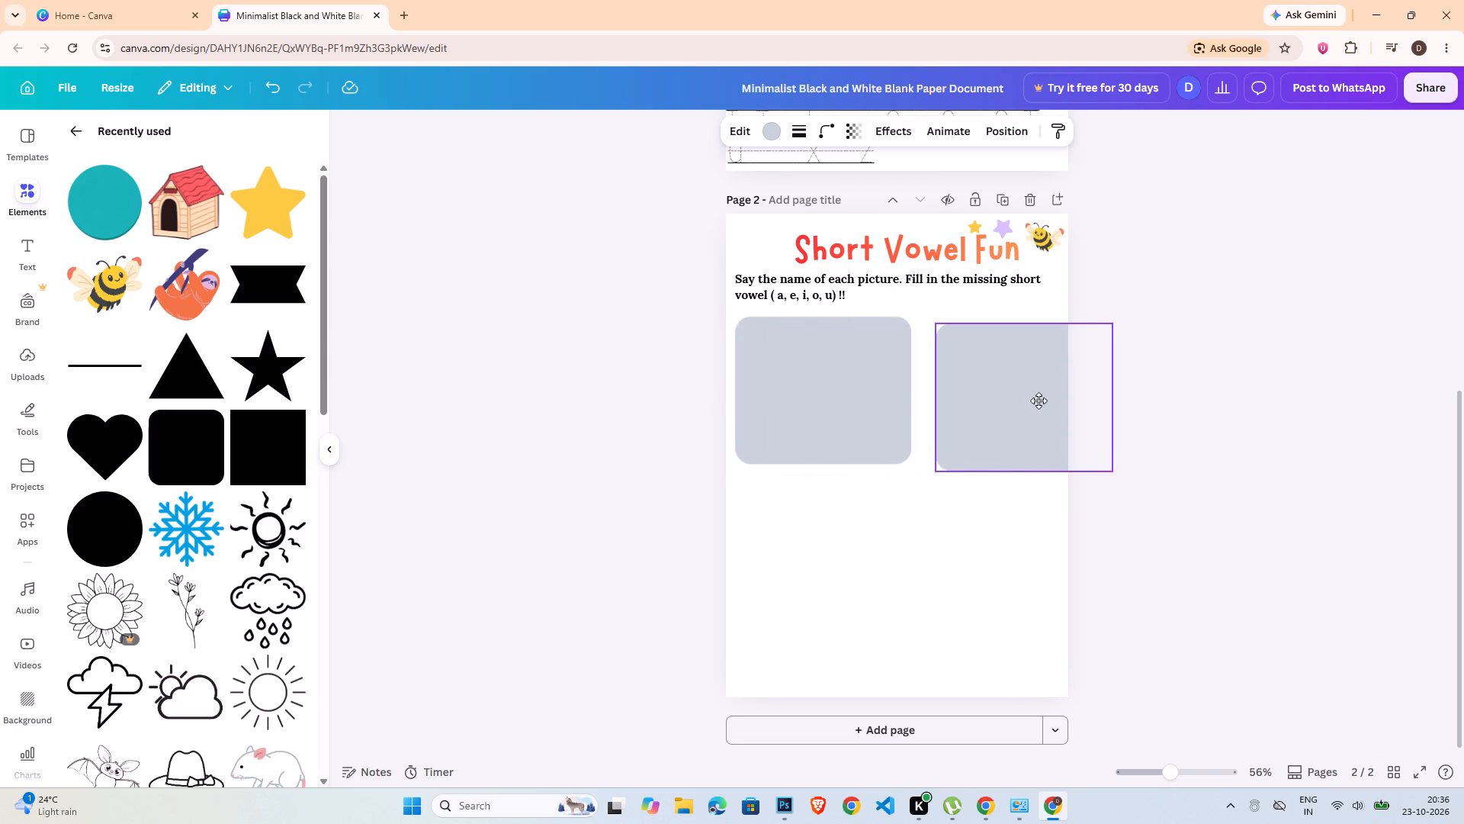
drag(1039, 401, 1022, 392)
Narrow the original rounded rectangle to about 9.4 cm wide.
click(893, 394)
drag(913, 391, 910, 391)
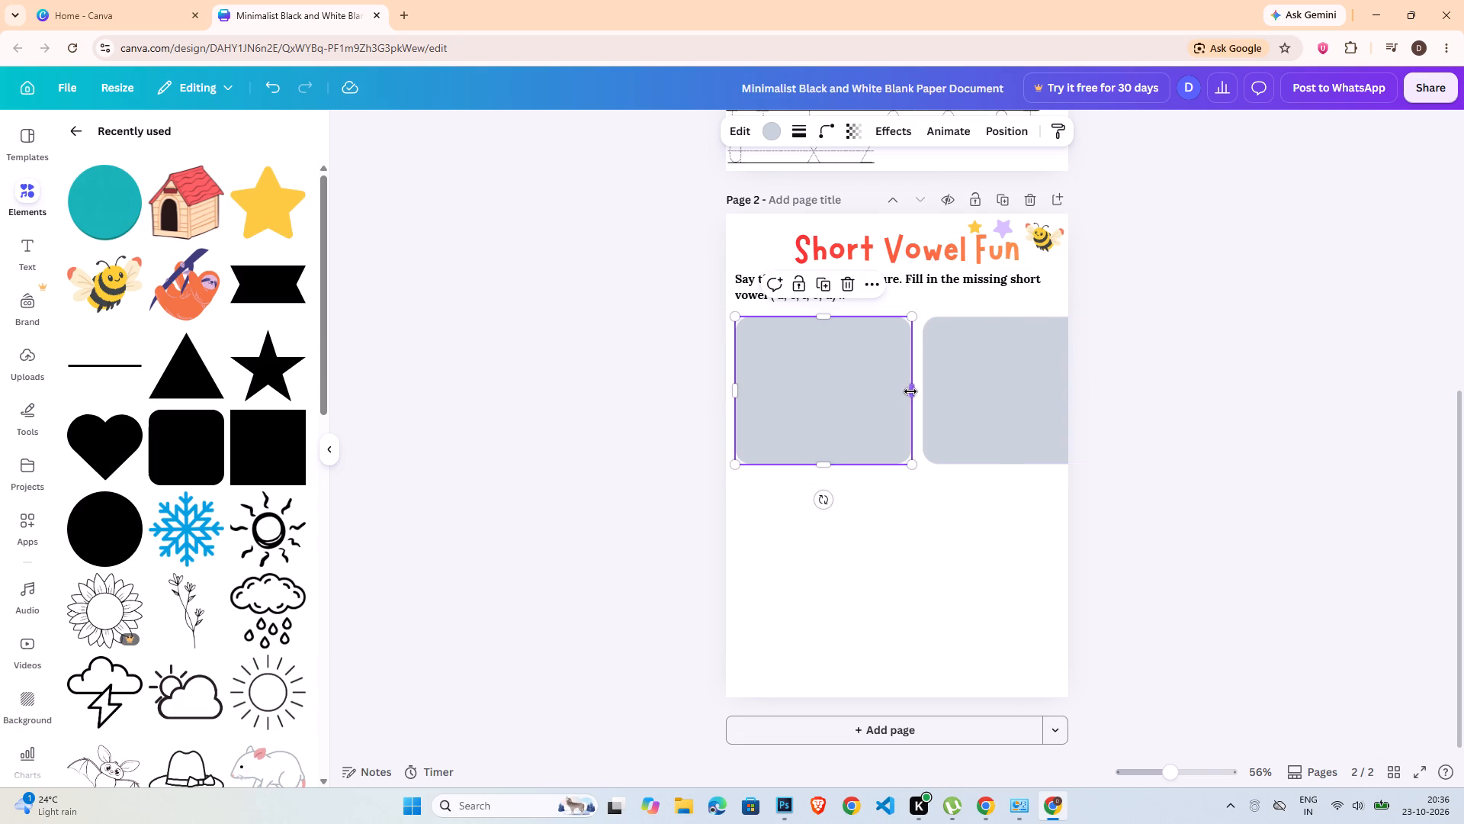
drag(910, 391, 889, 389)
Replace the oversized copy with a duplicate of the narrowed rectangle, level beside it near the page's right margin.
click(968, 388)
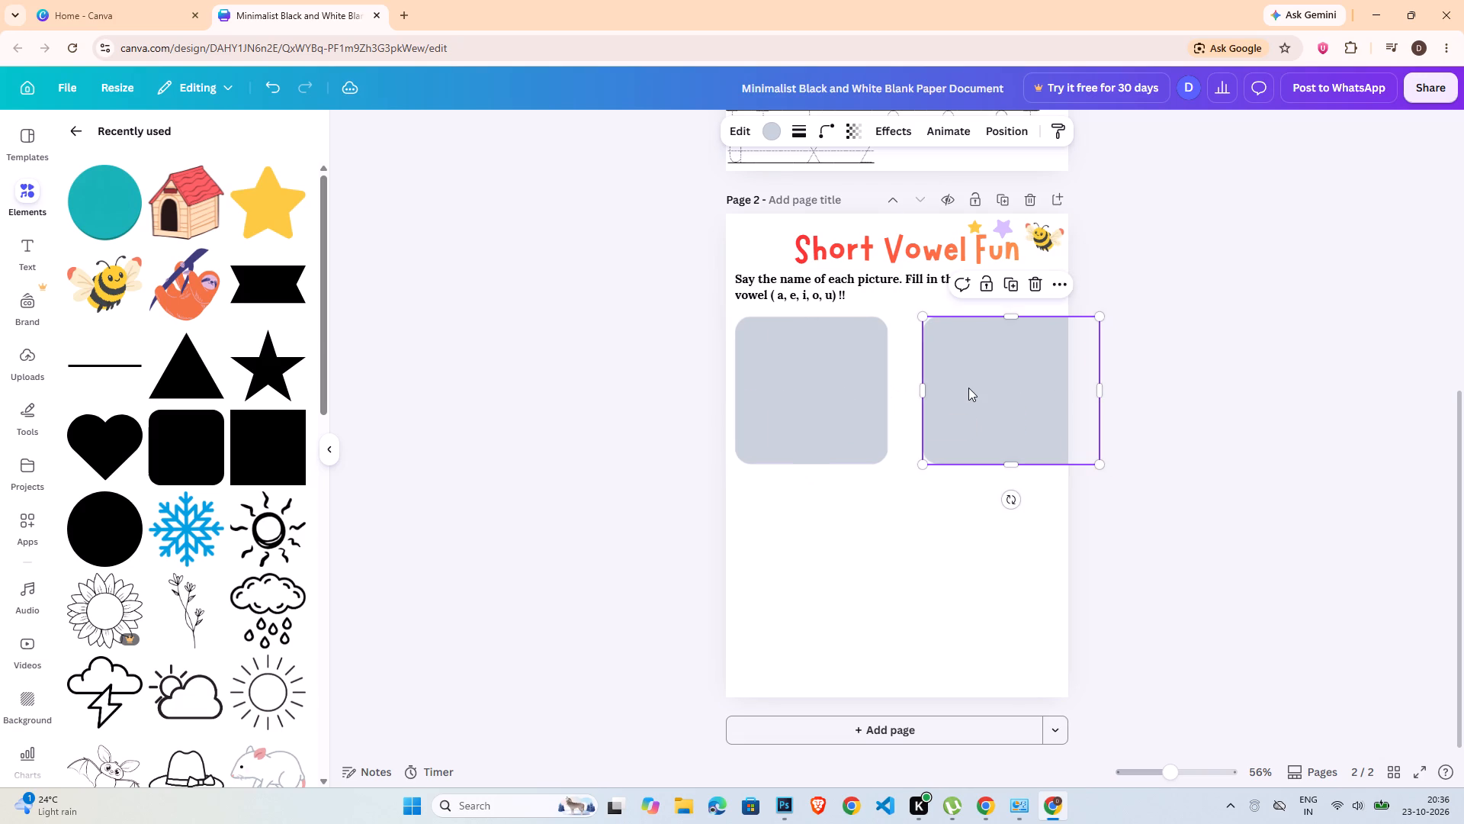
key(Delete)
click(798, 411)
key(ctrl+c)
key(ctrl+v)
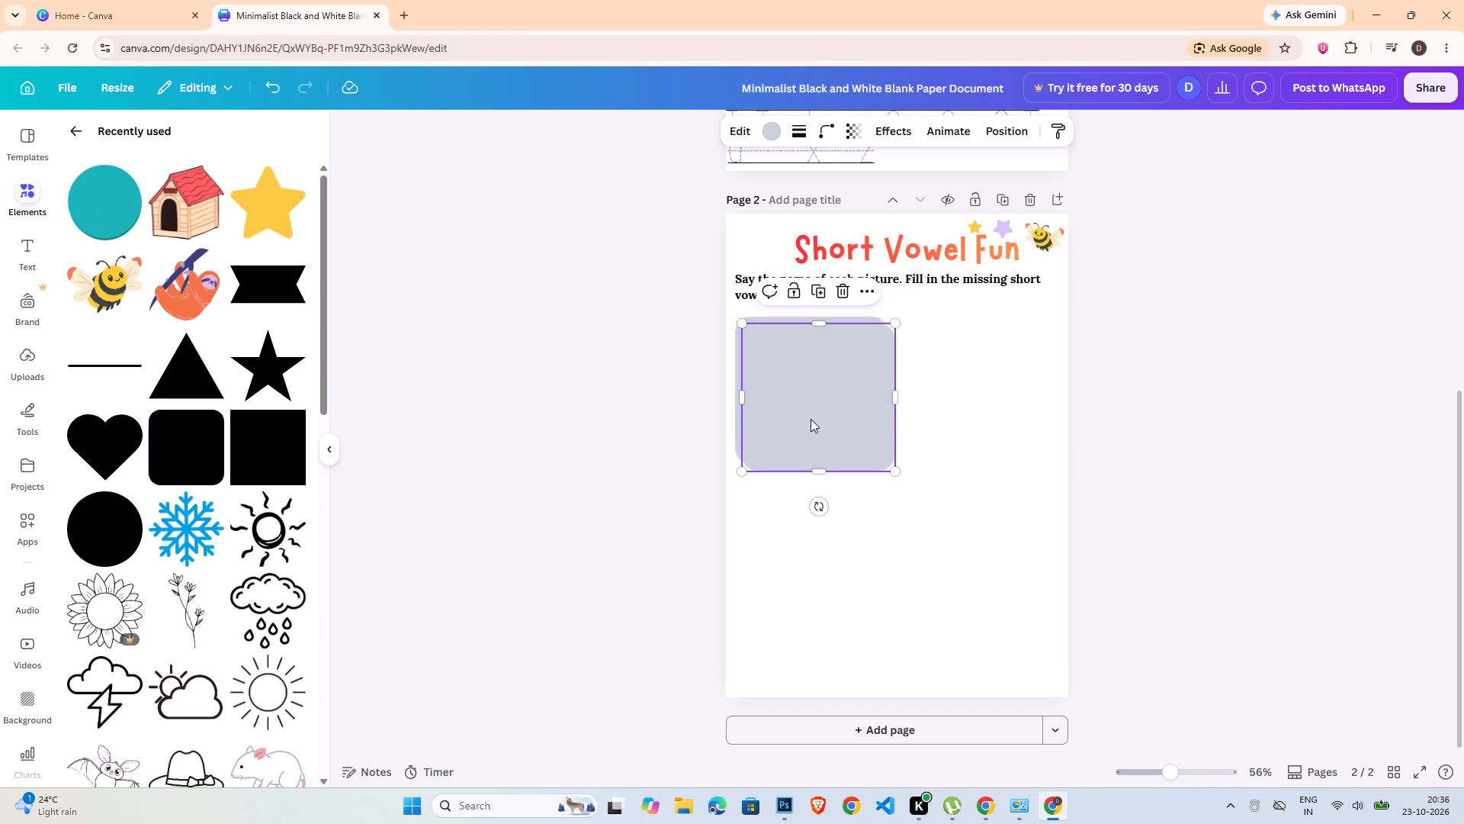
drag(811, 420, 970, 416)
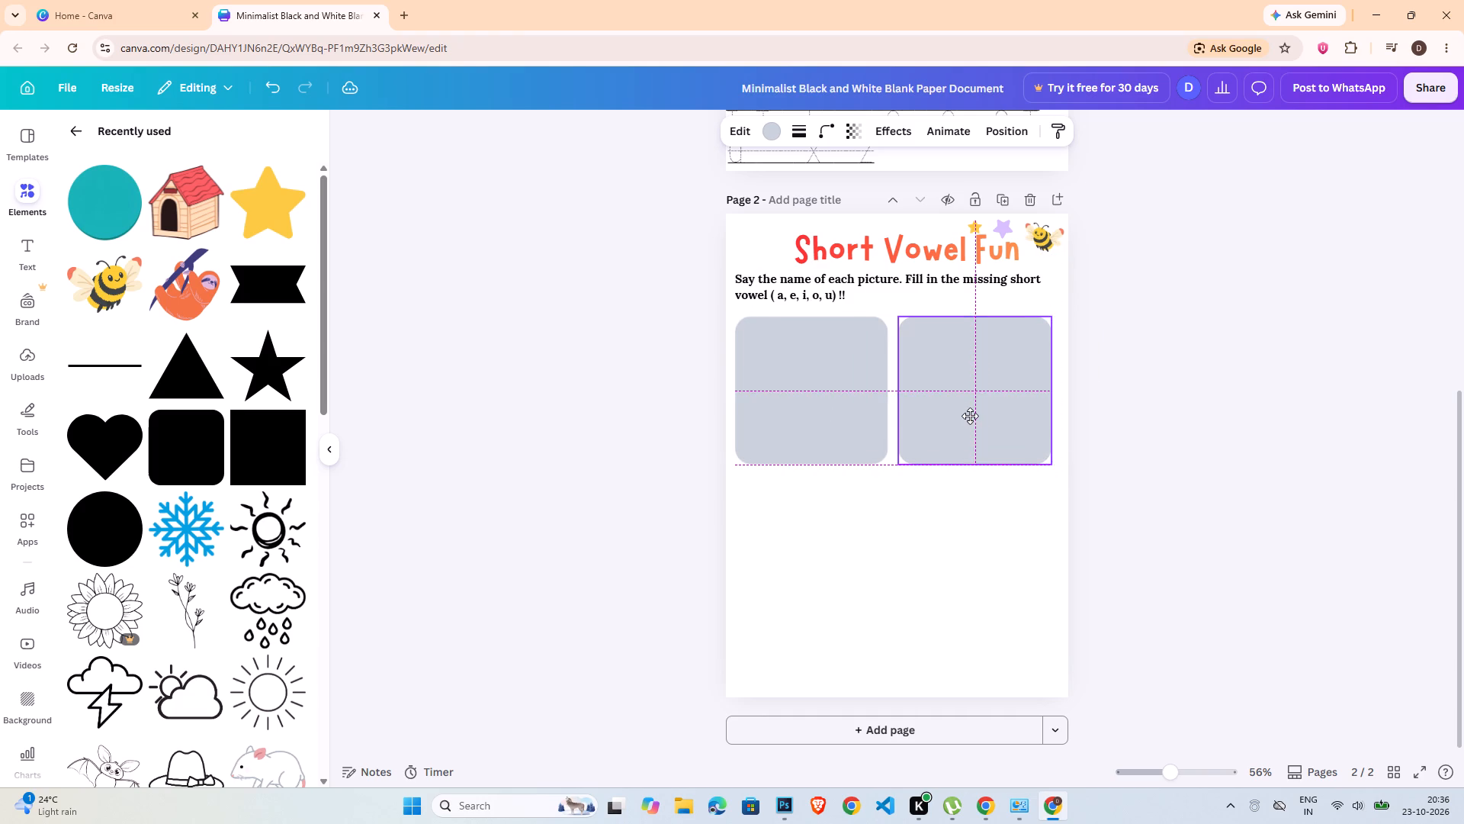
drag(970, 416, 971, 414)
click(901, 513)
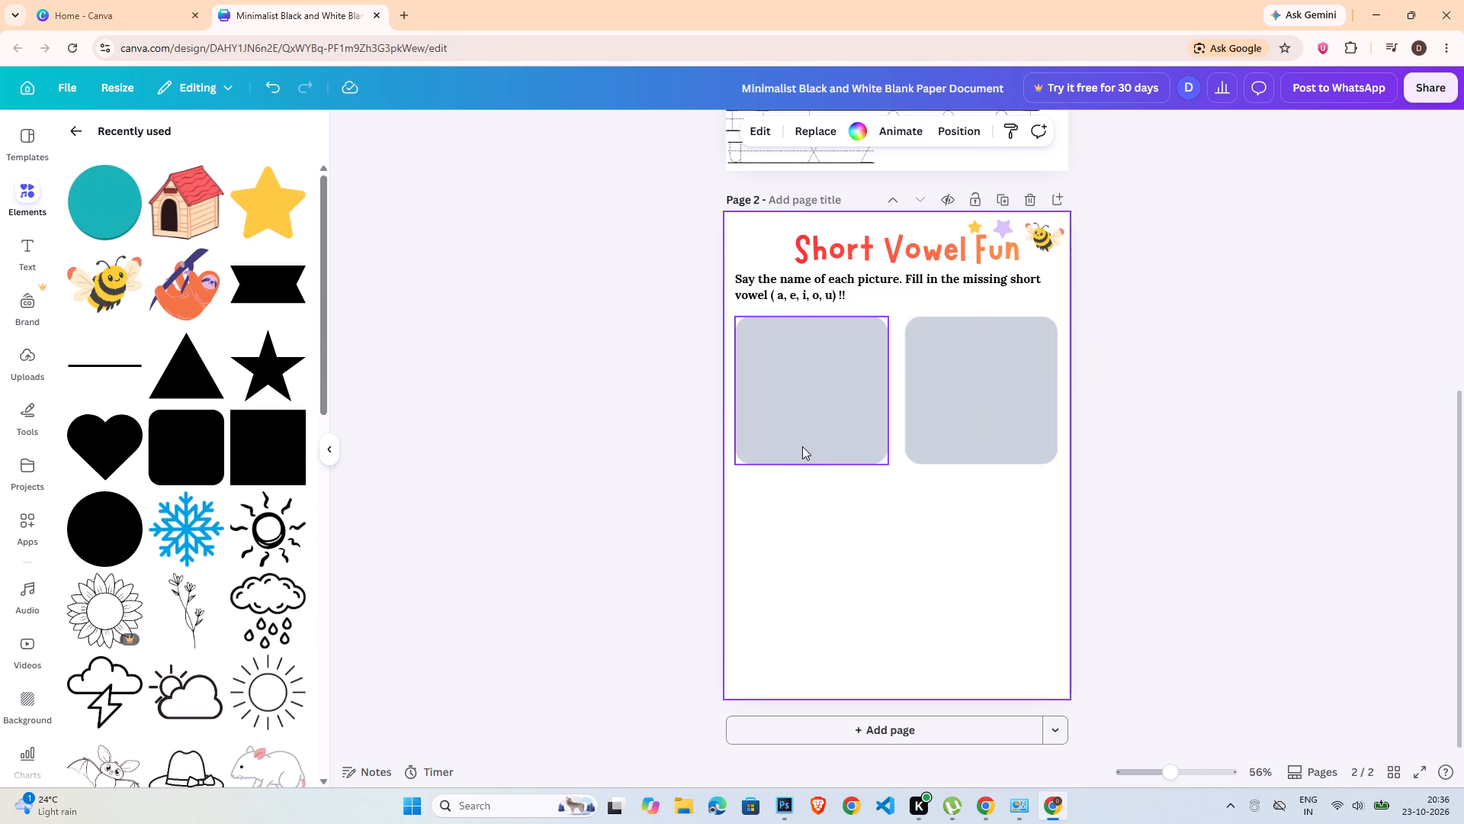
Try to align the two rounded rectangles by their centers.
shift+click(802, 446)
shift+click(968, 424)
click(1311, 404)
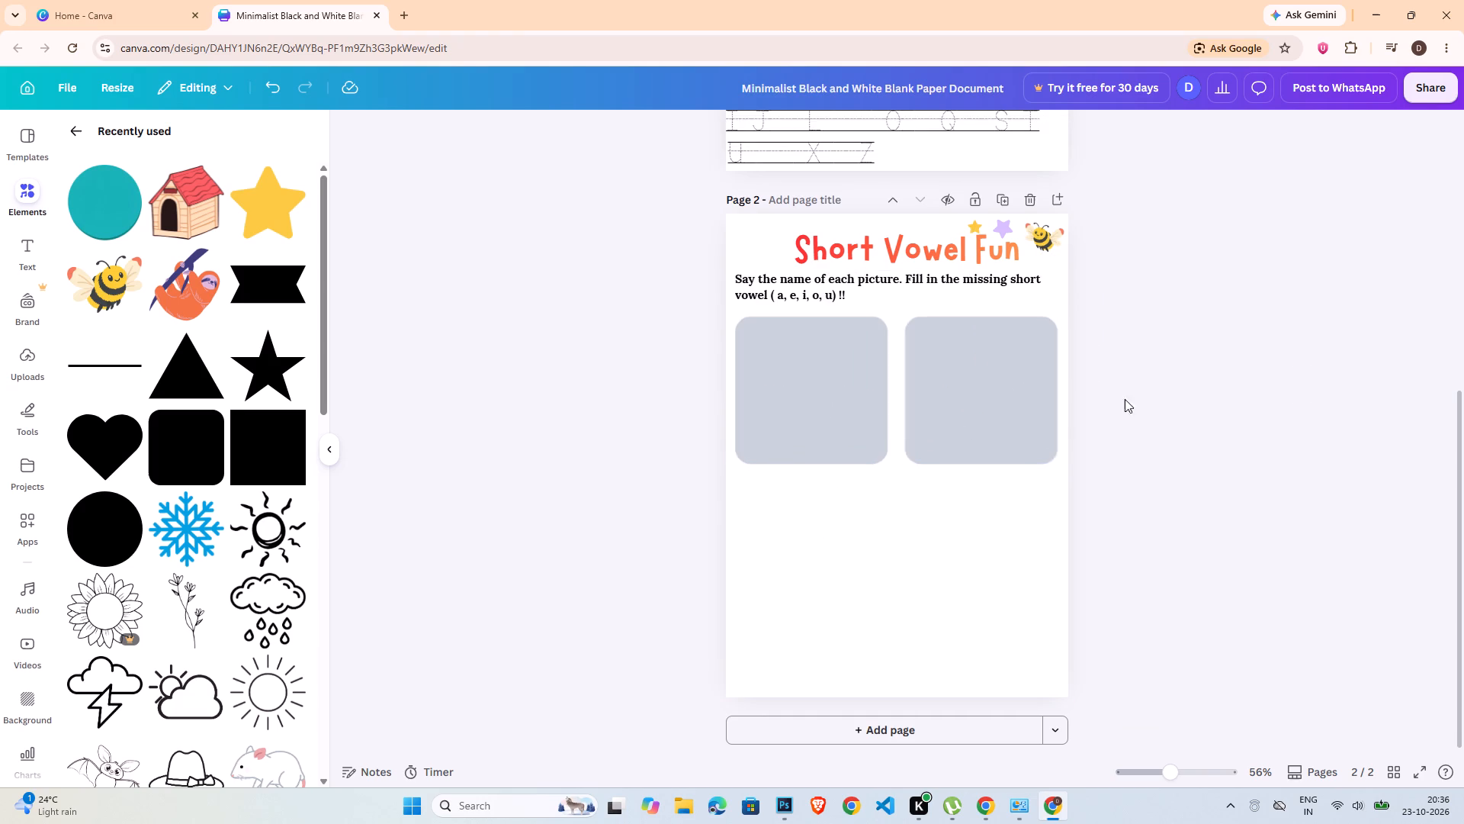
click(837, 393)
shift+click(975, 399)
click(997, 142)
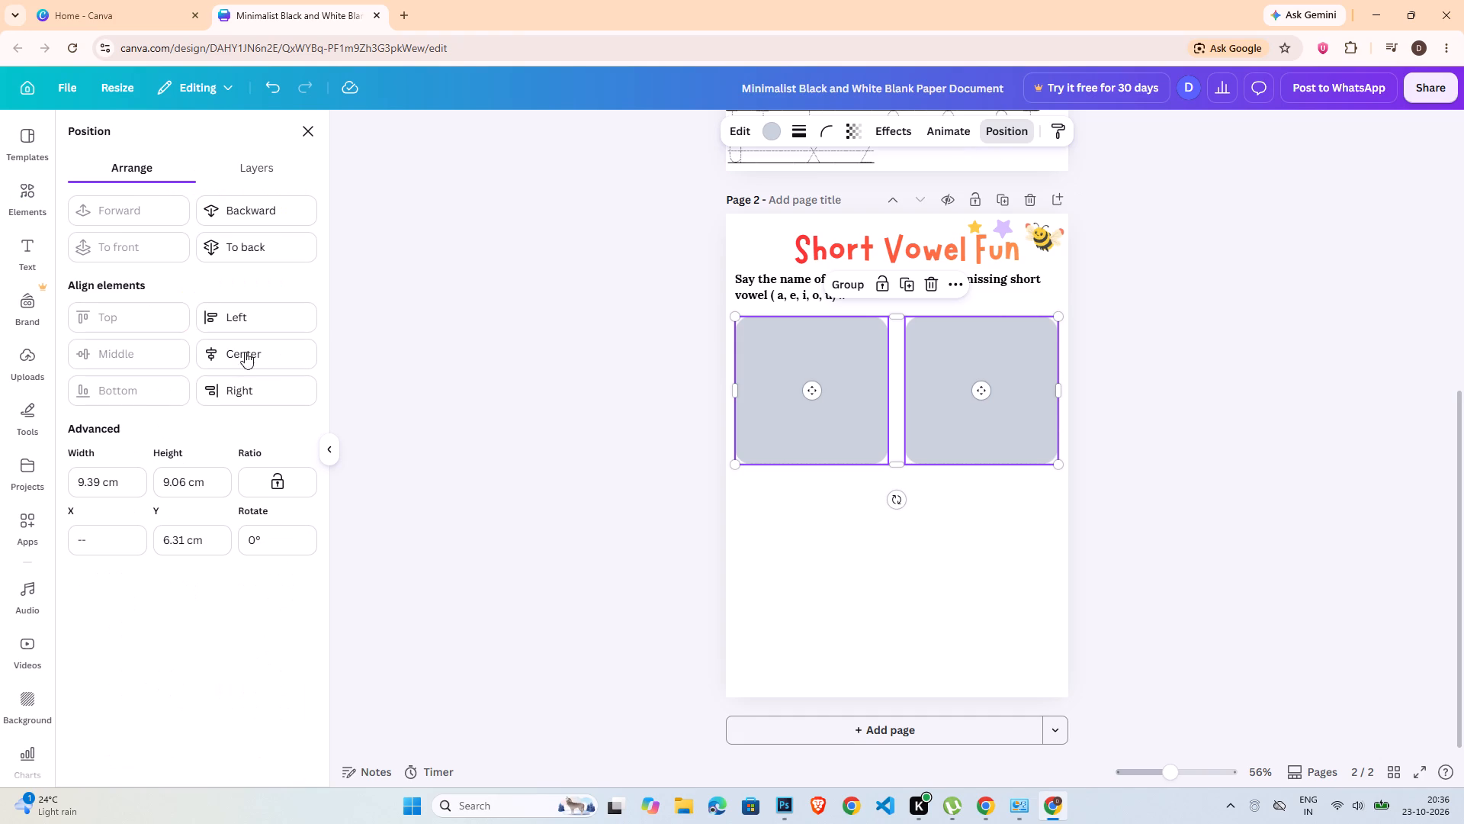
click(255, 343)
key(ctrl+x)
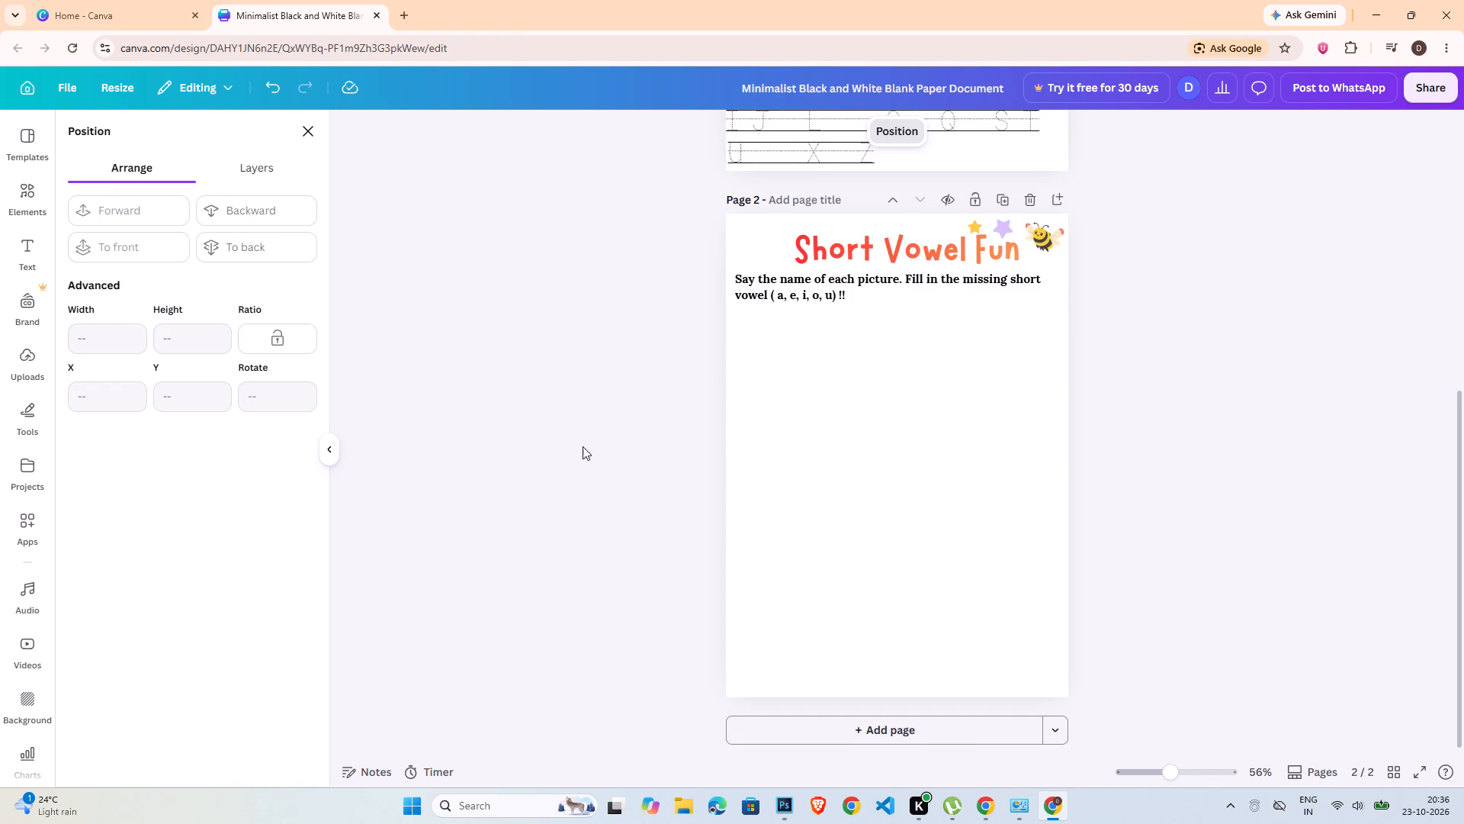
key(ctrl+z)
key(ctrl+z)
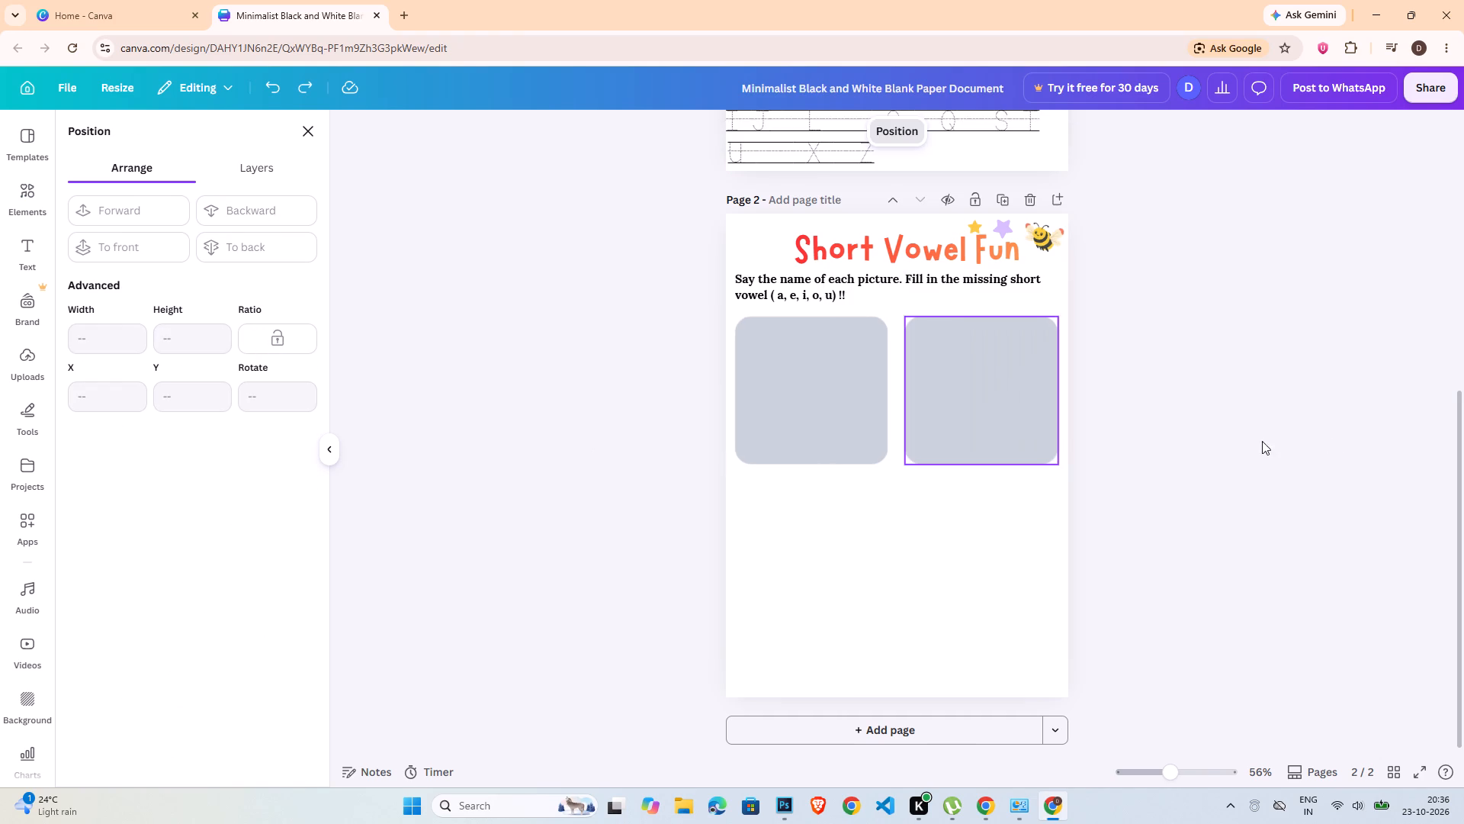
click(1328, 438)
Reduce the height of both rounded rectangles together slightly, keeping their top edges in place.
click(851, 423)
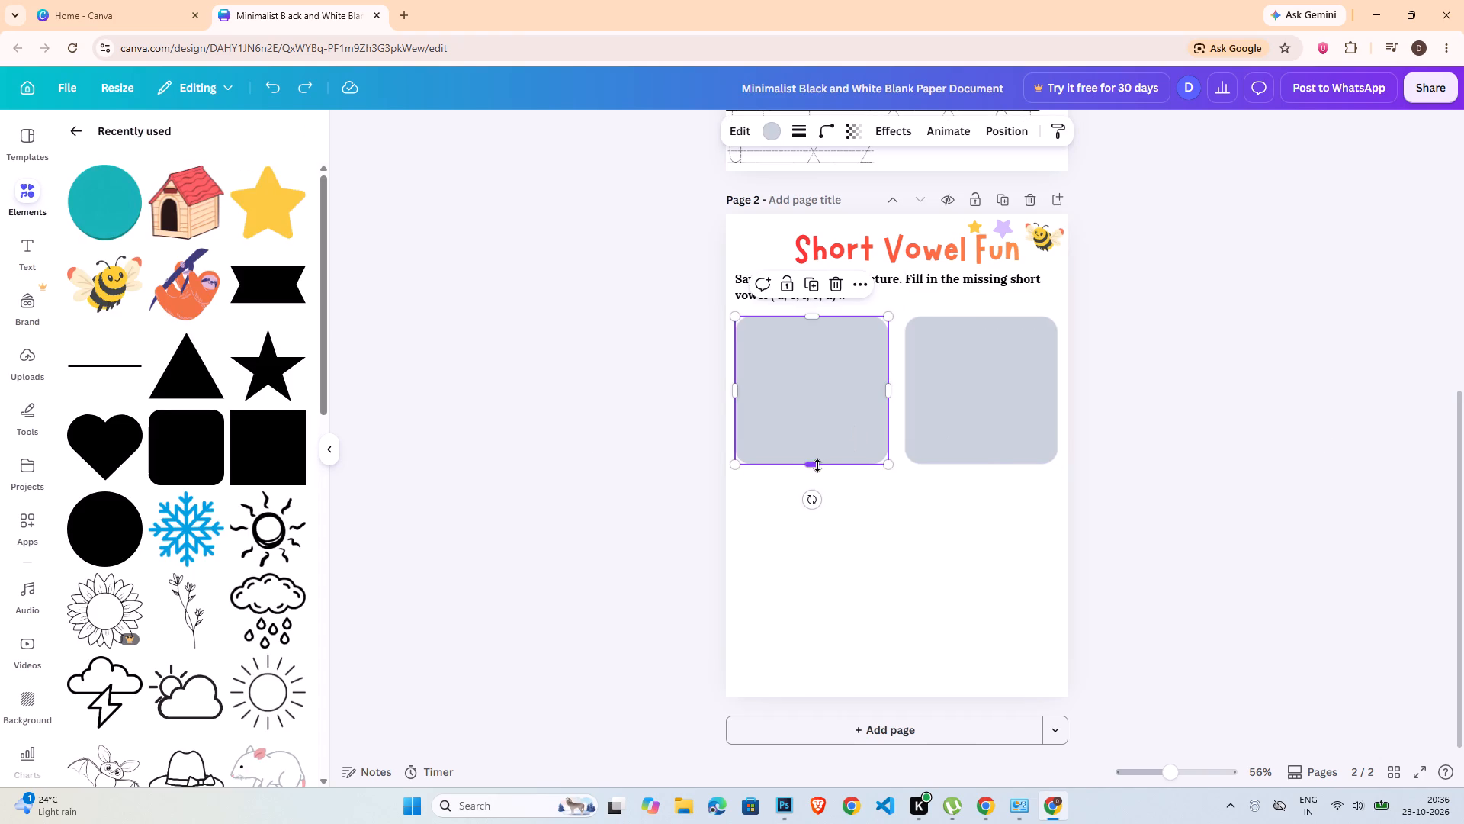
shift+click(1004, 430)
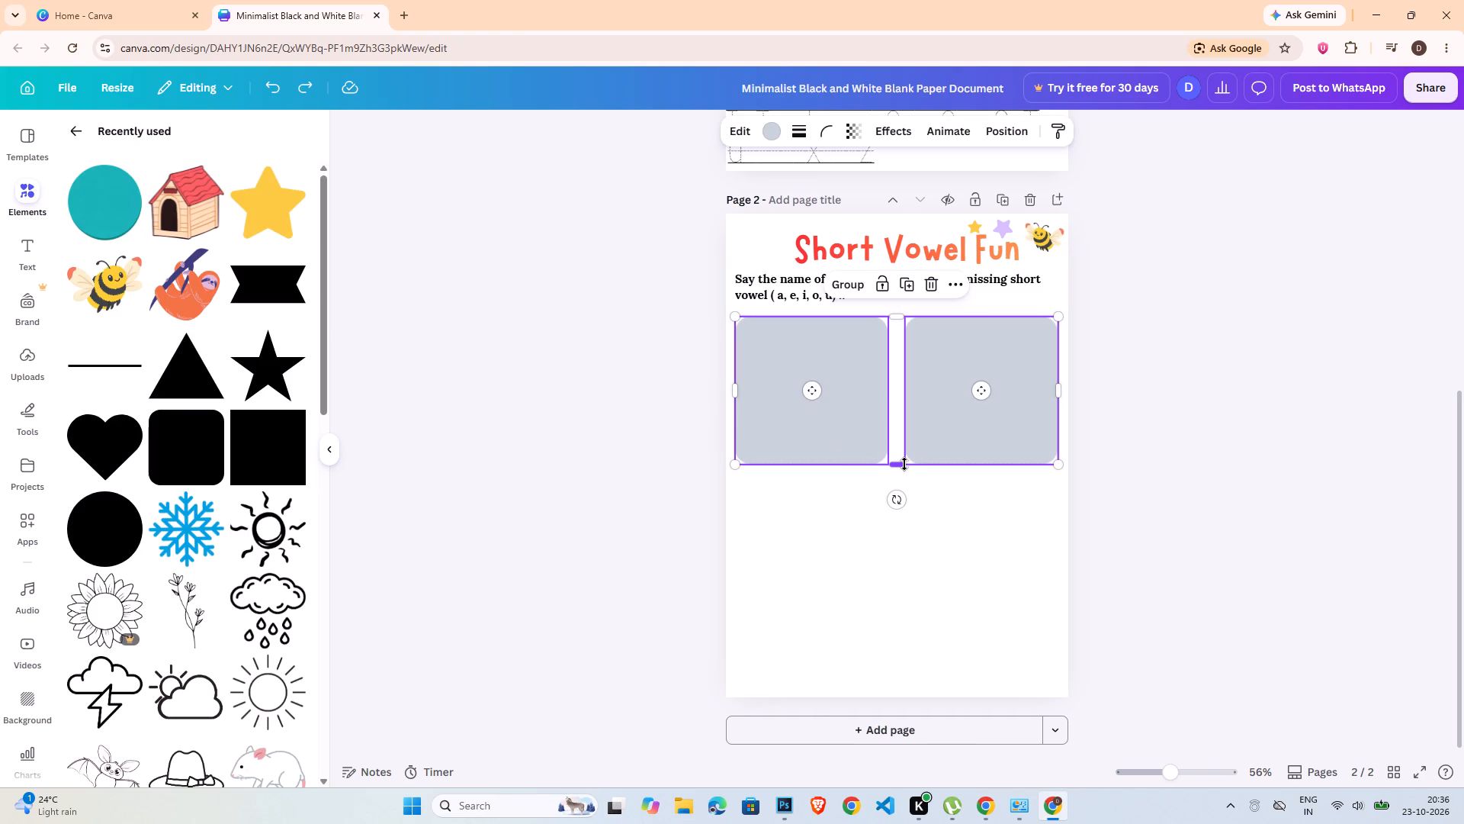
drag(904, 464, 906, 449)
click(1186, 439)
Duplicate the pair of rounded rectangles as a second row, aligned directly below the first with a gap of about 0.4 cm.
click(793, 437)
shift+click(981, 414)
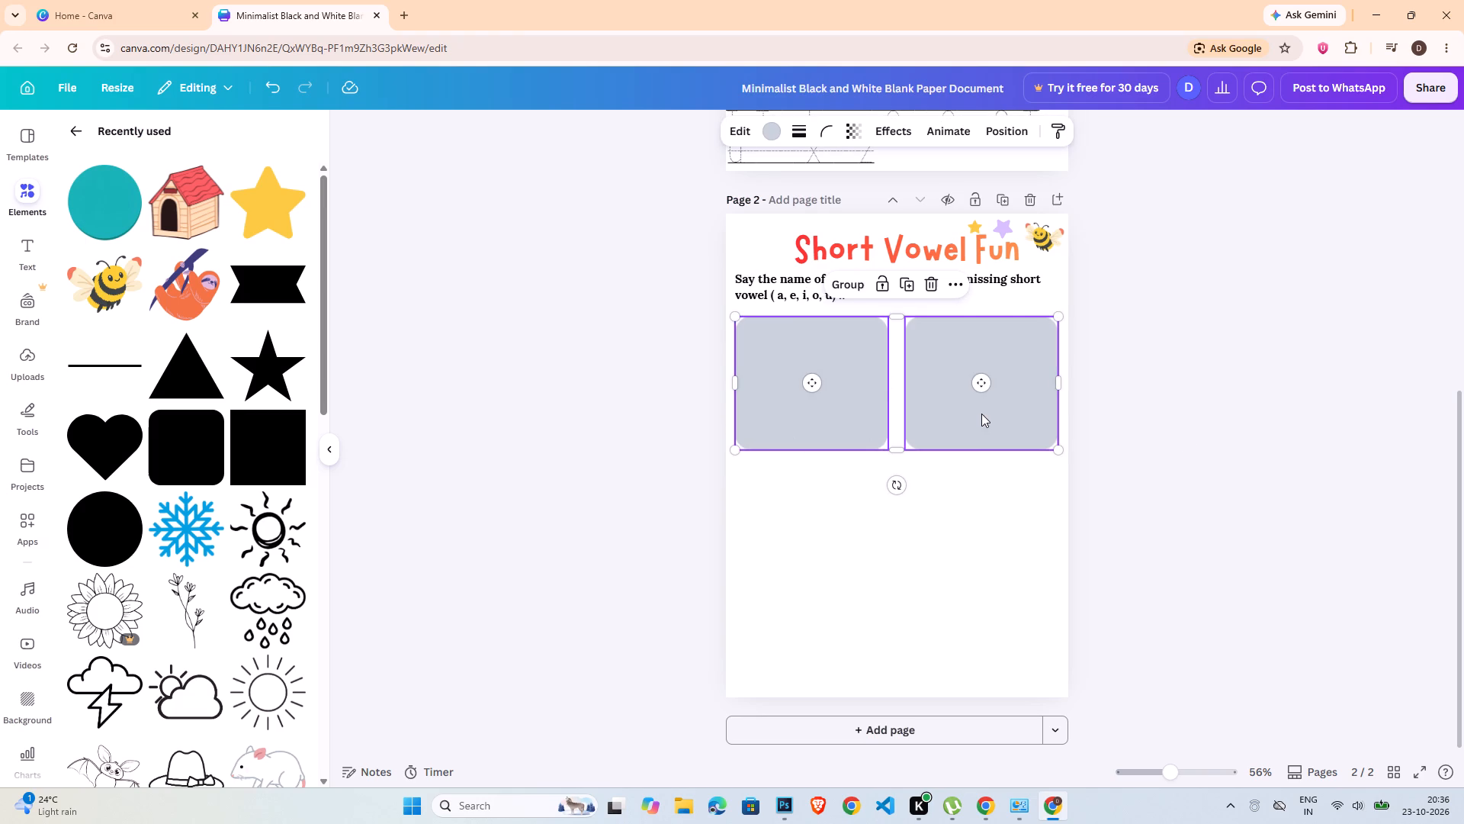
key(ctrl+c)
key(ctrl+v)
drag(970, 412, 968, 549)
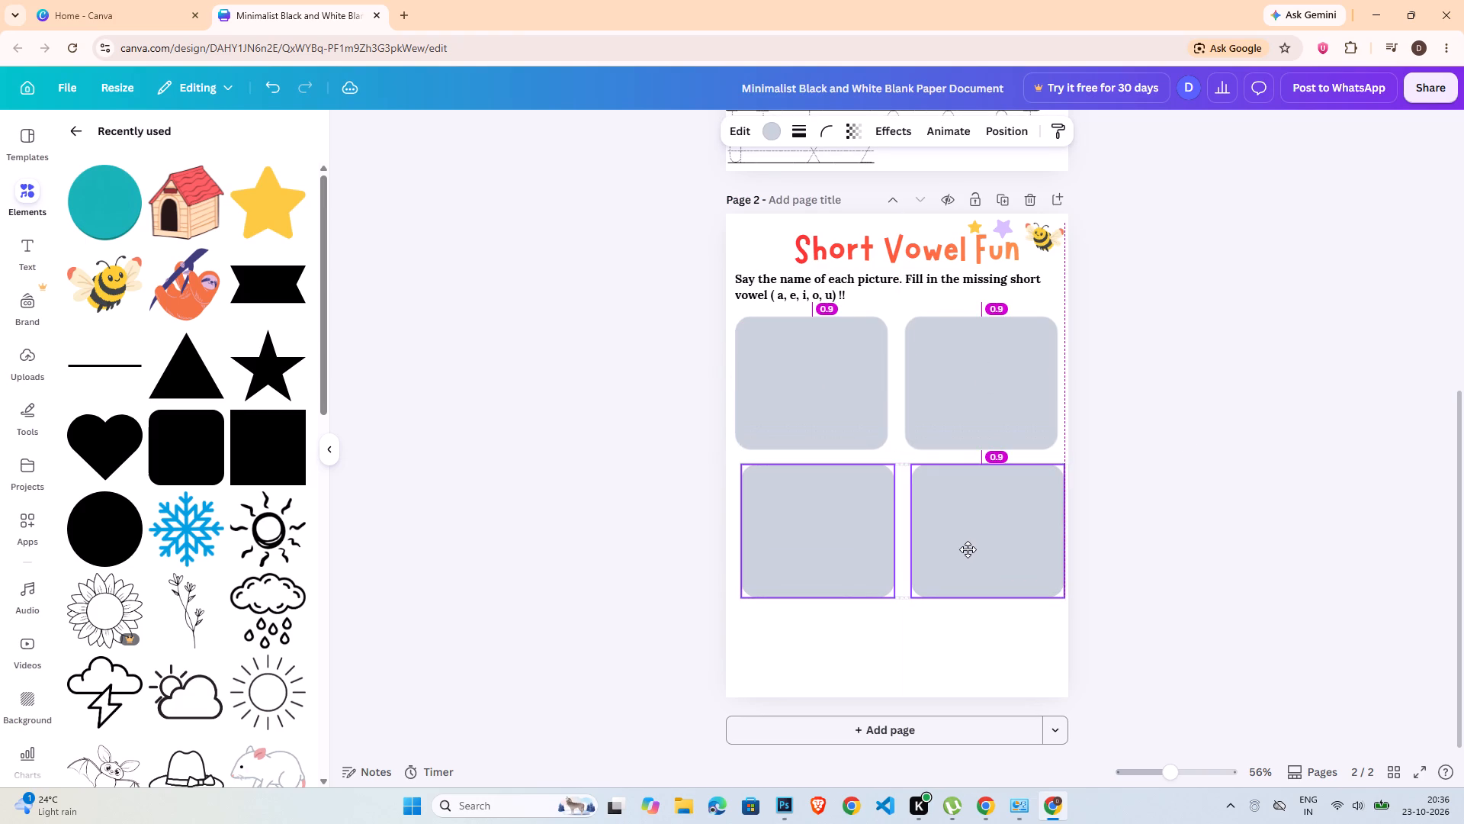
drag(968, 549, 961, 550)
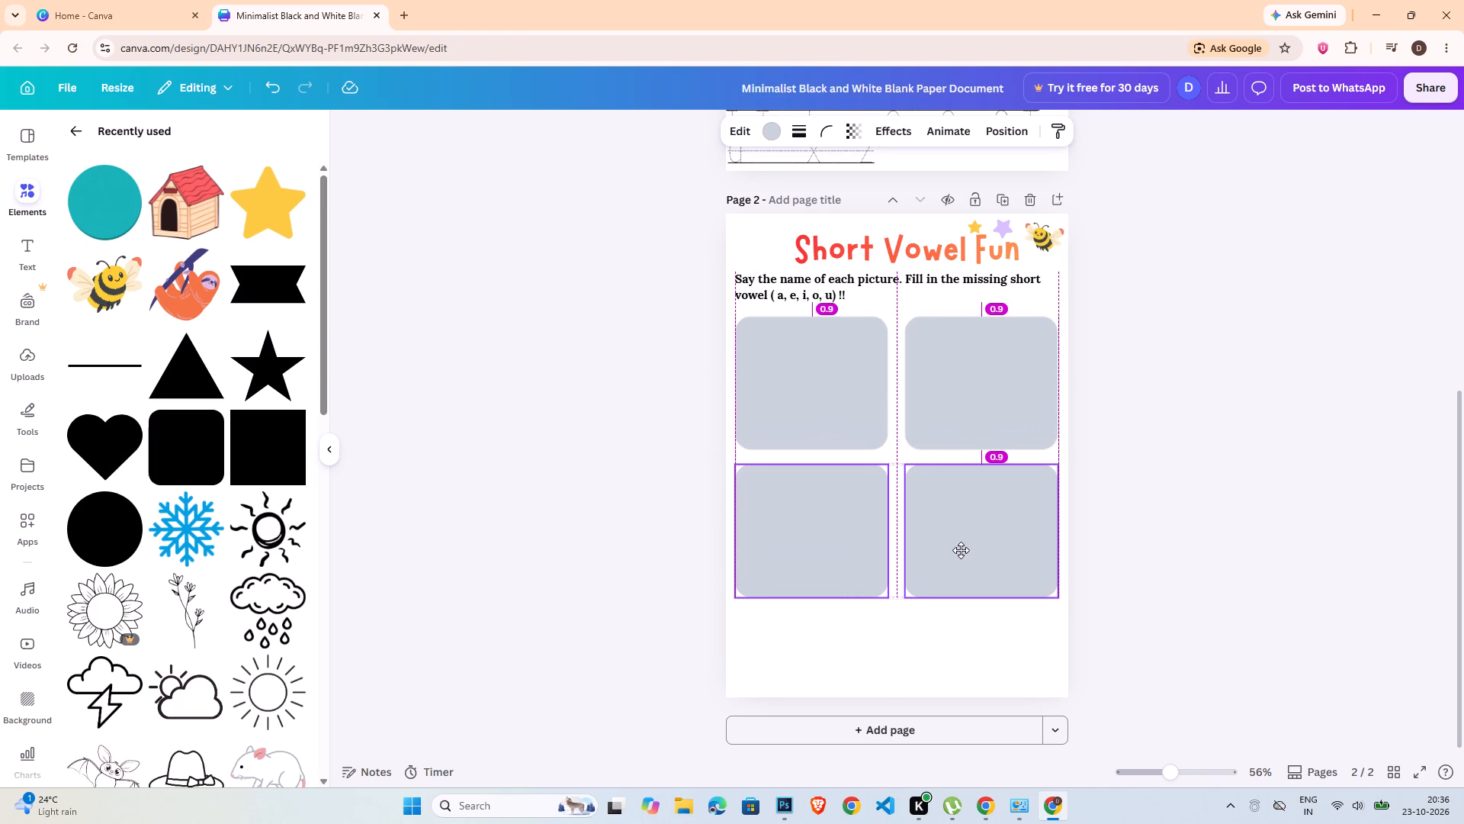
drag(961, 550, 961, 546)
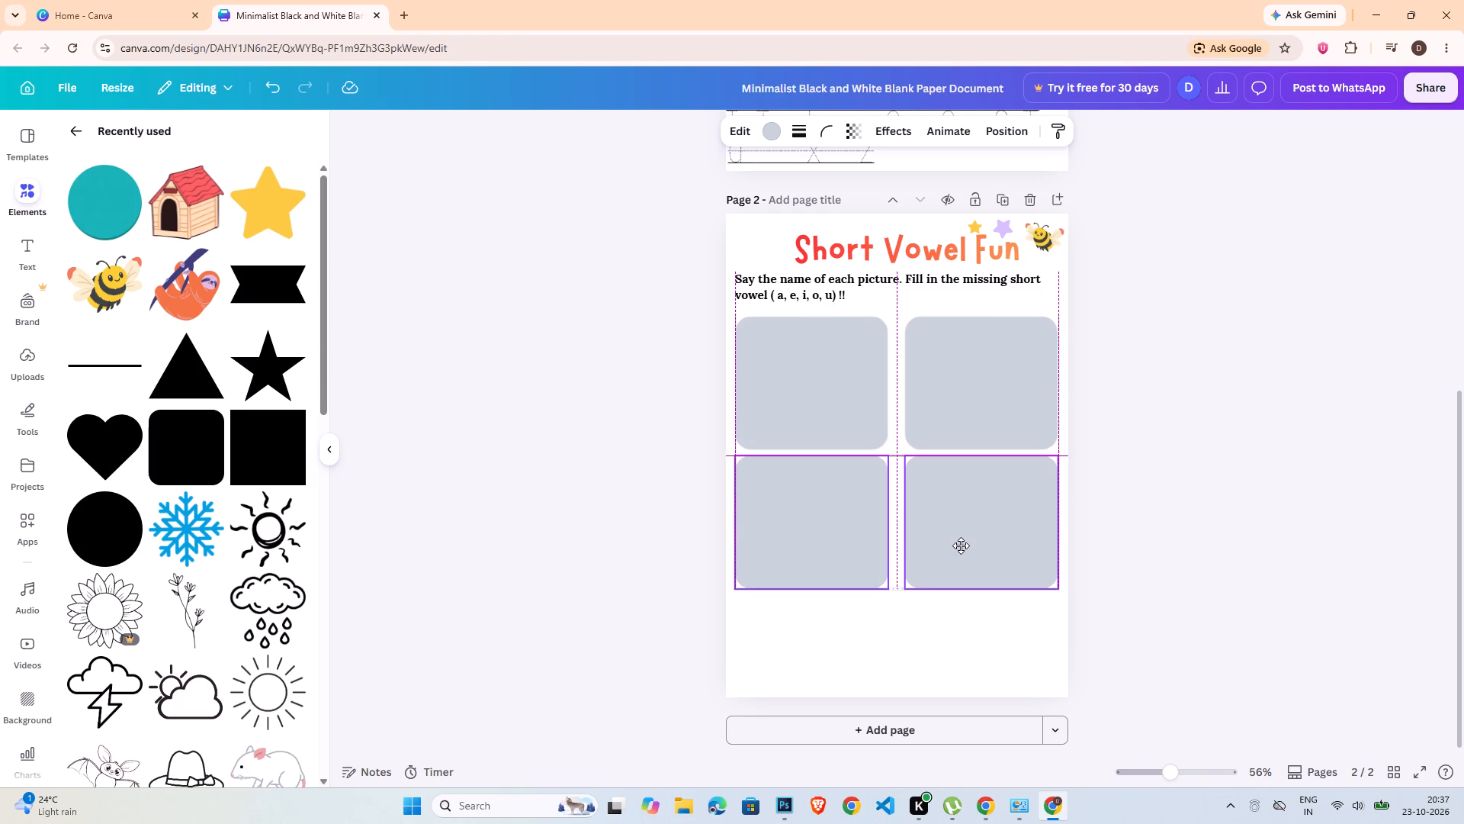
drag(961, 546, 961, 546)
key(ctrl+c)
key(ctrl+c)
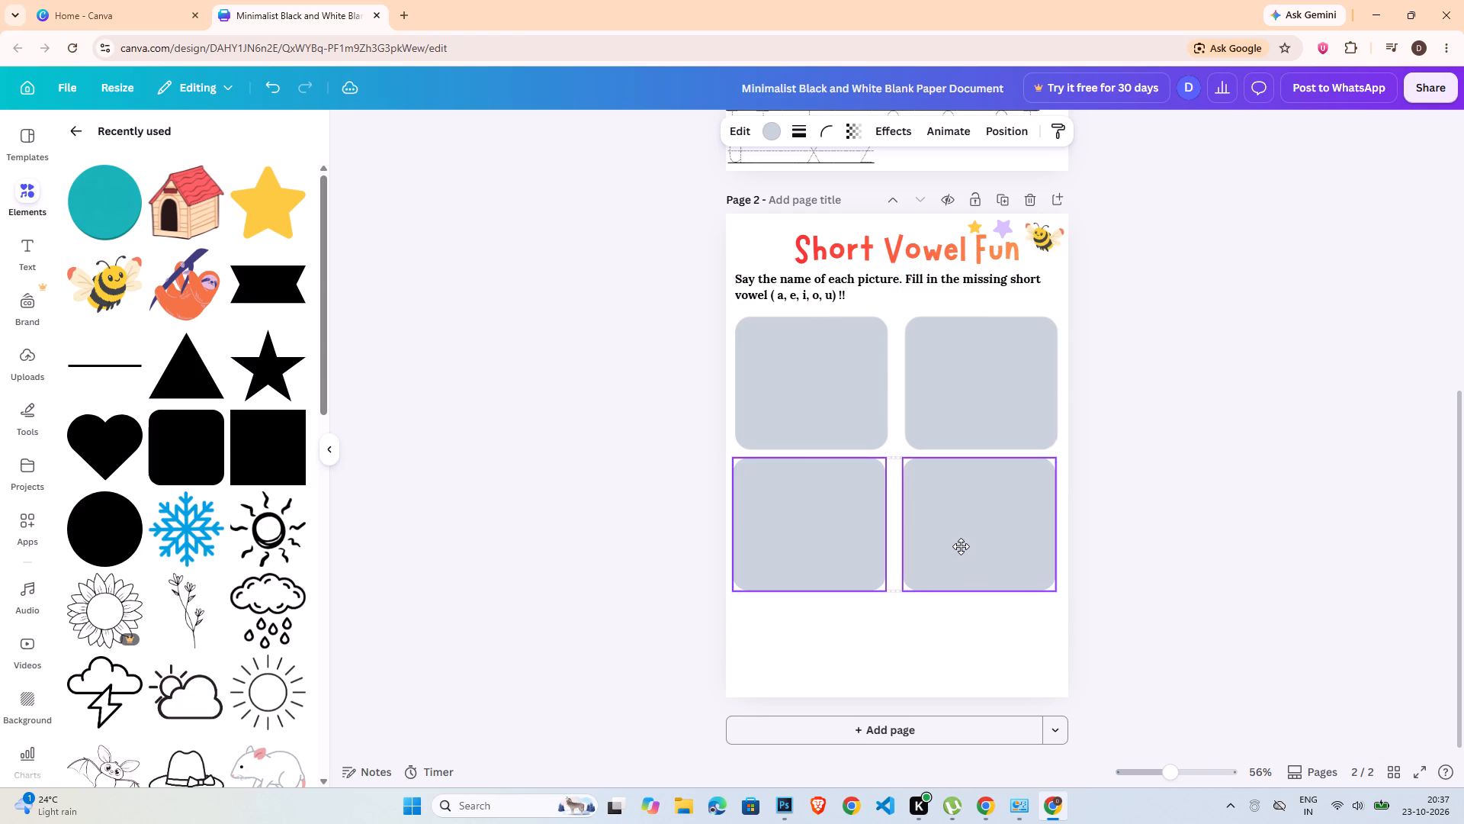
drag(961, 546, 965, 544)
Duplicate the second row of rounded rectangles as a third row, aligned below it with a gap of about 0.4 cm.
key(ctrl+c)
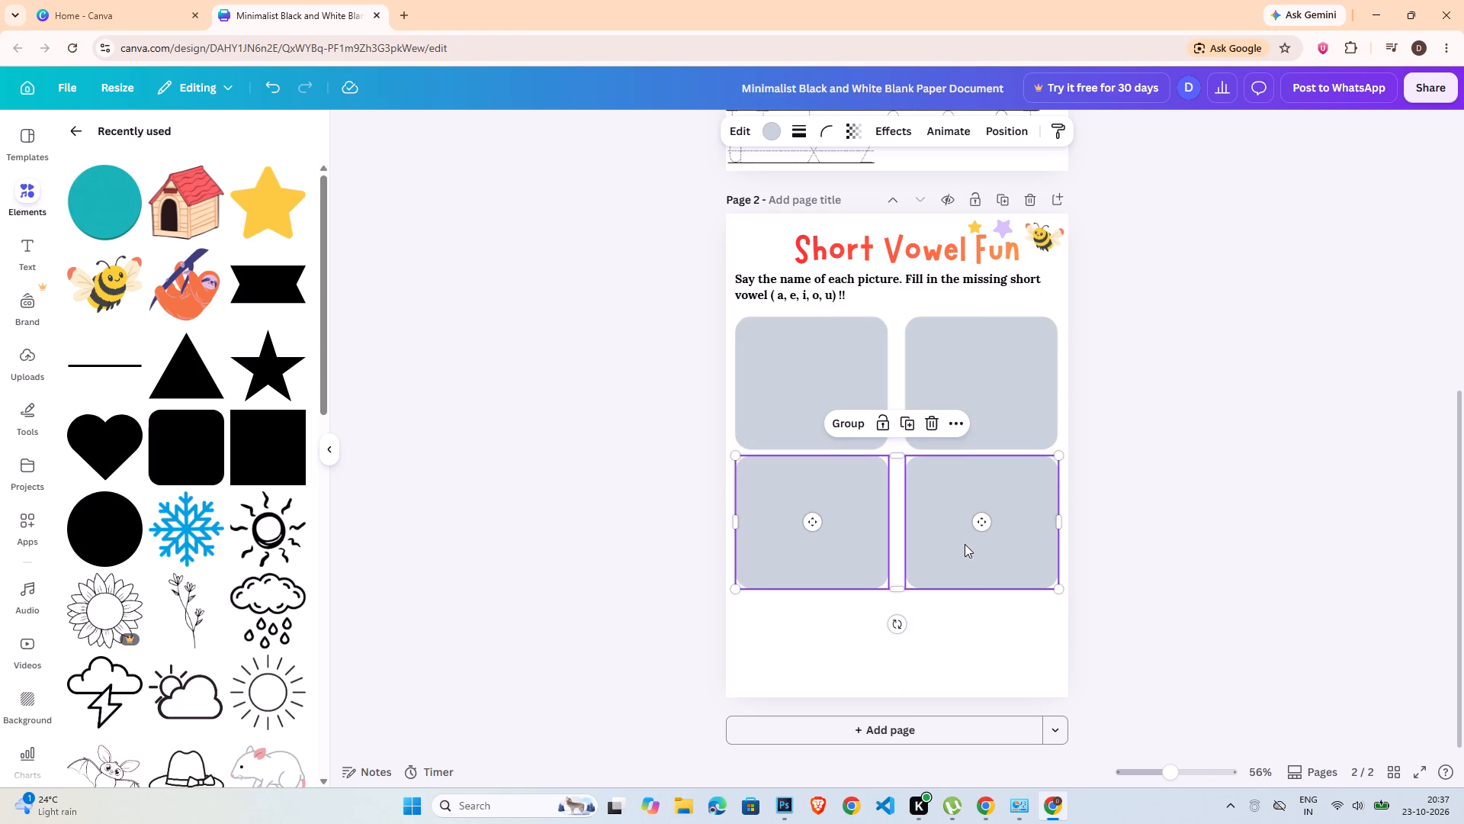
key(ctrl+v)
drag(963, 530, 955, 660)
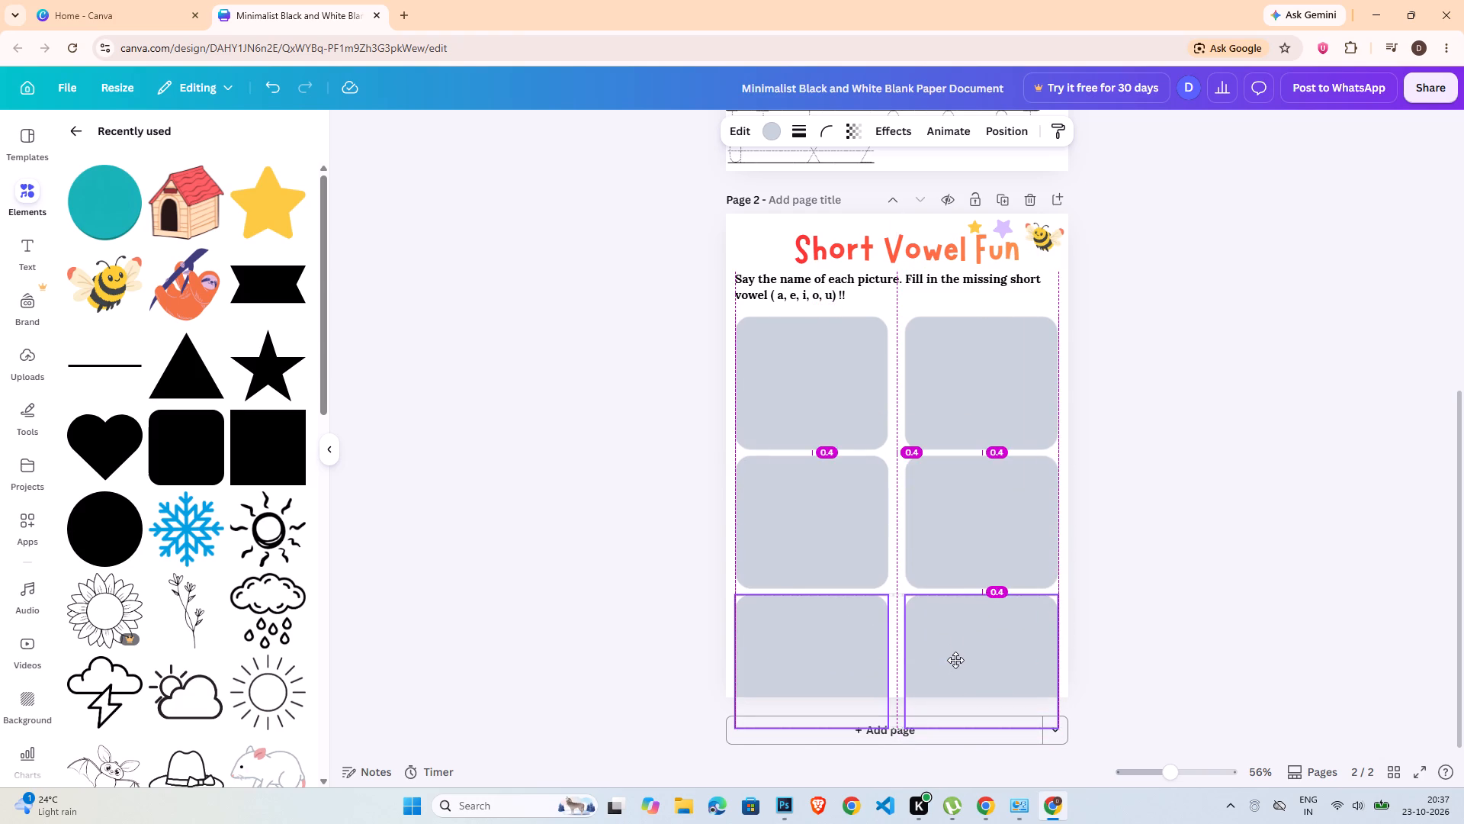
drag(955, 660, 954, 671)
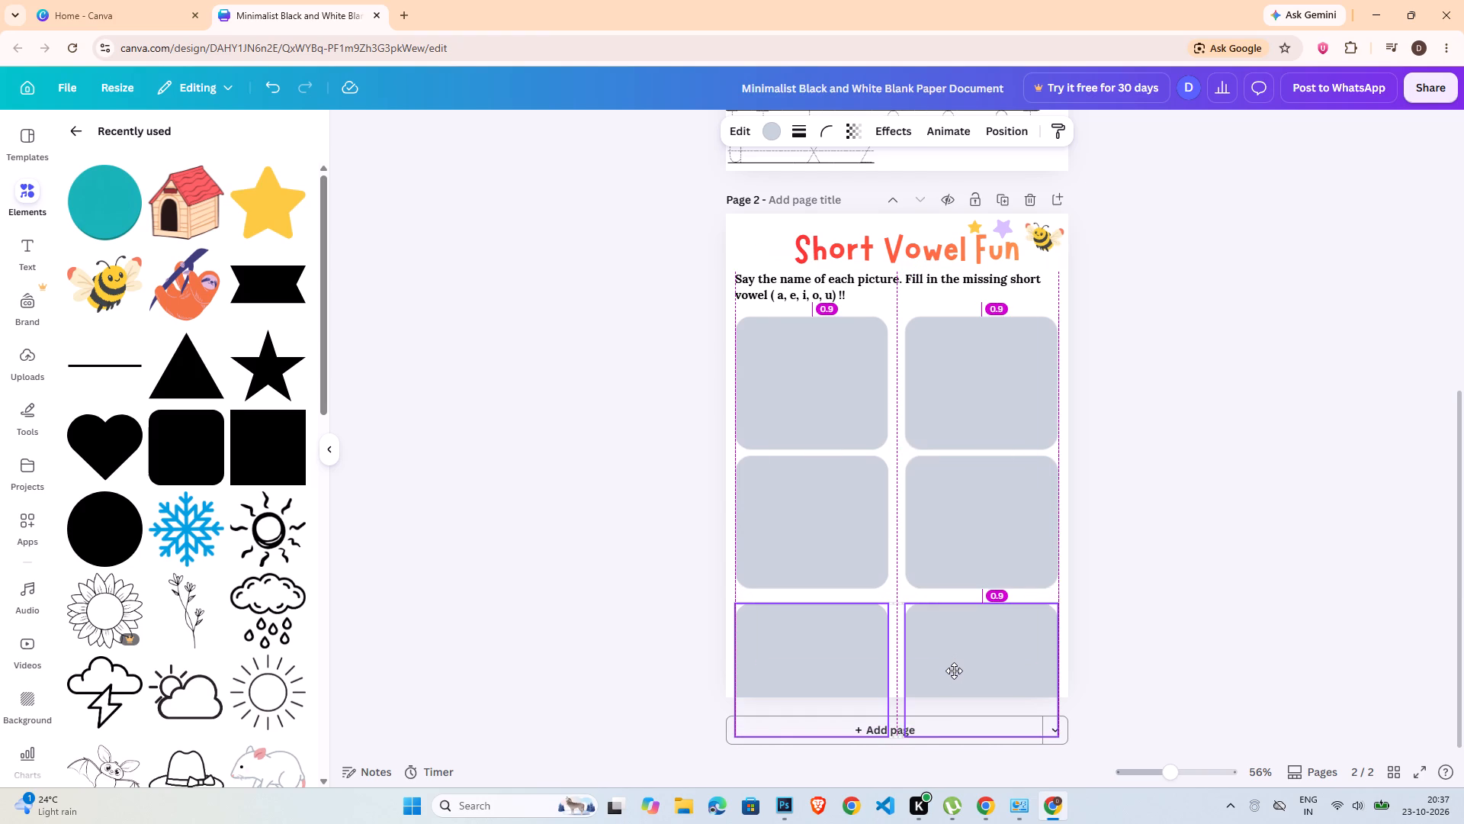
drag(954, 671, 953, 662)
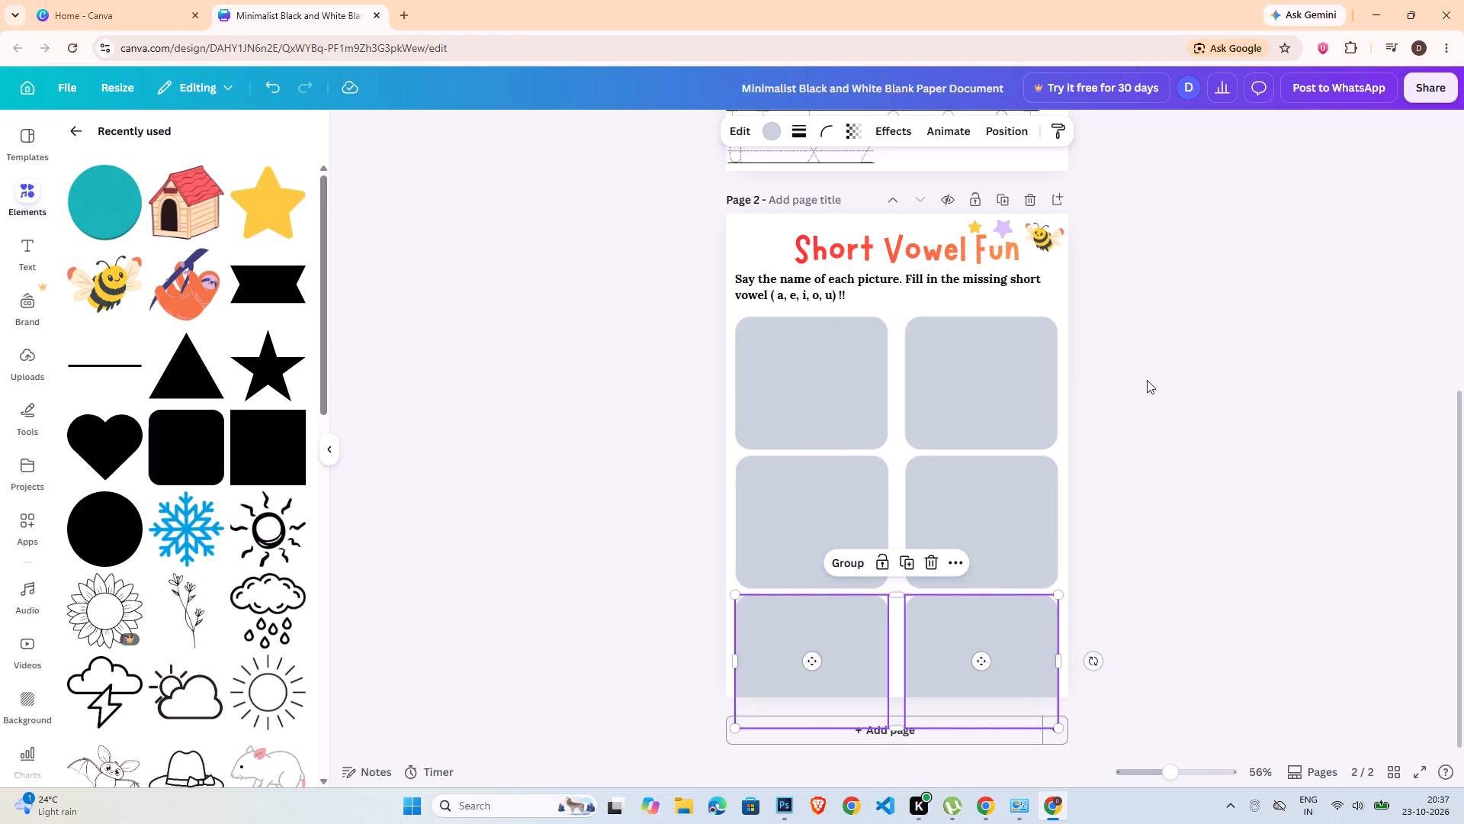
Remove the third row of rounded rectangles, which extends past the bottom of the page.
key(ctrl+x)
key(ctrl+x)
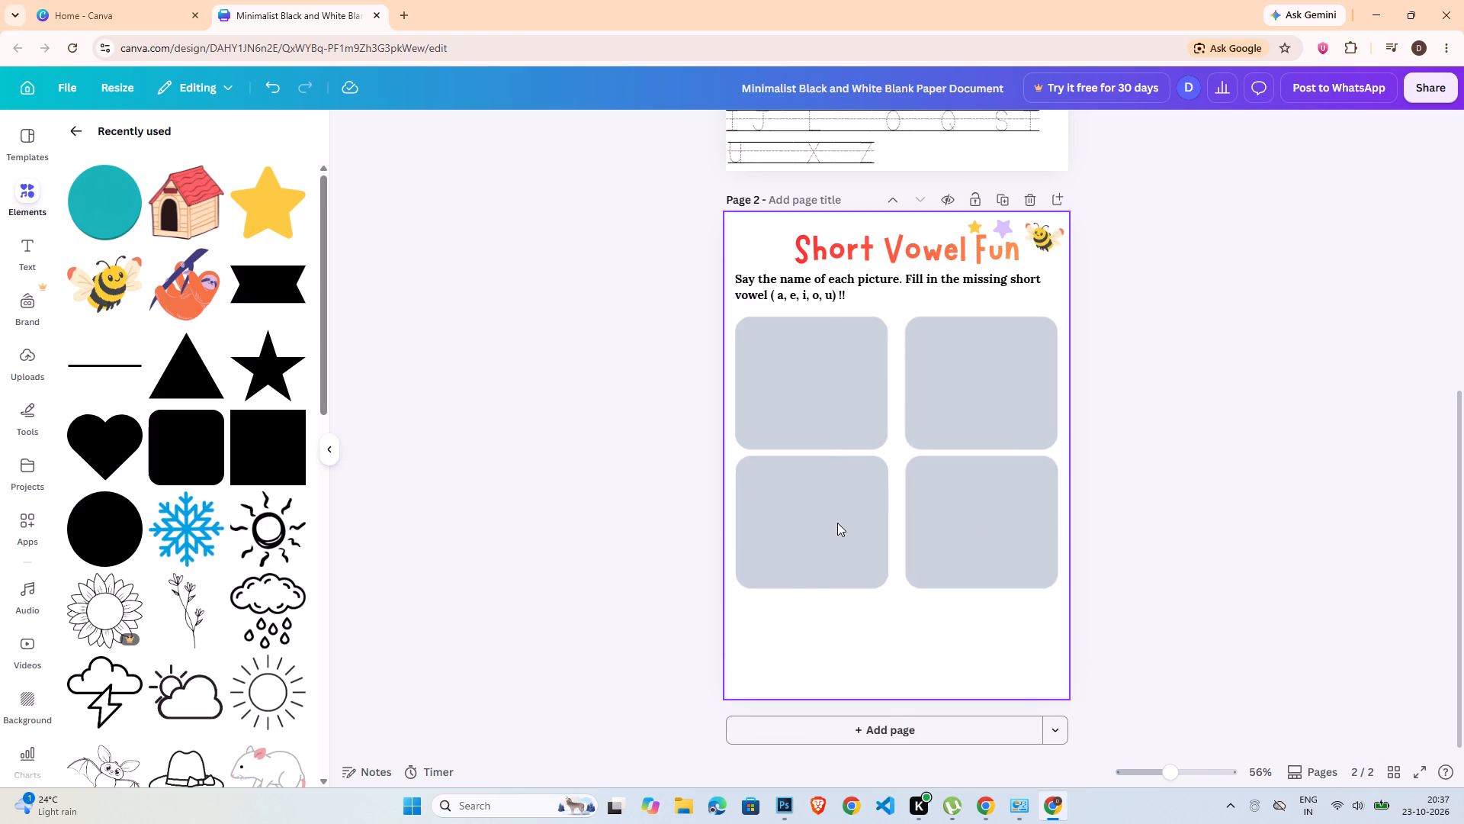
Reduce the height of the two first-row rounded rectangles together to about 7.1 cm, keeping their top edges in place.
click(837, 523)
click(872, 362)
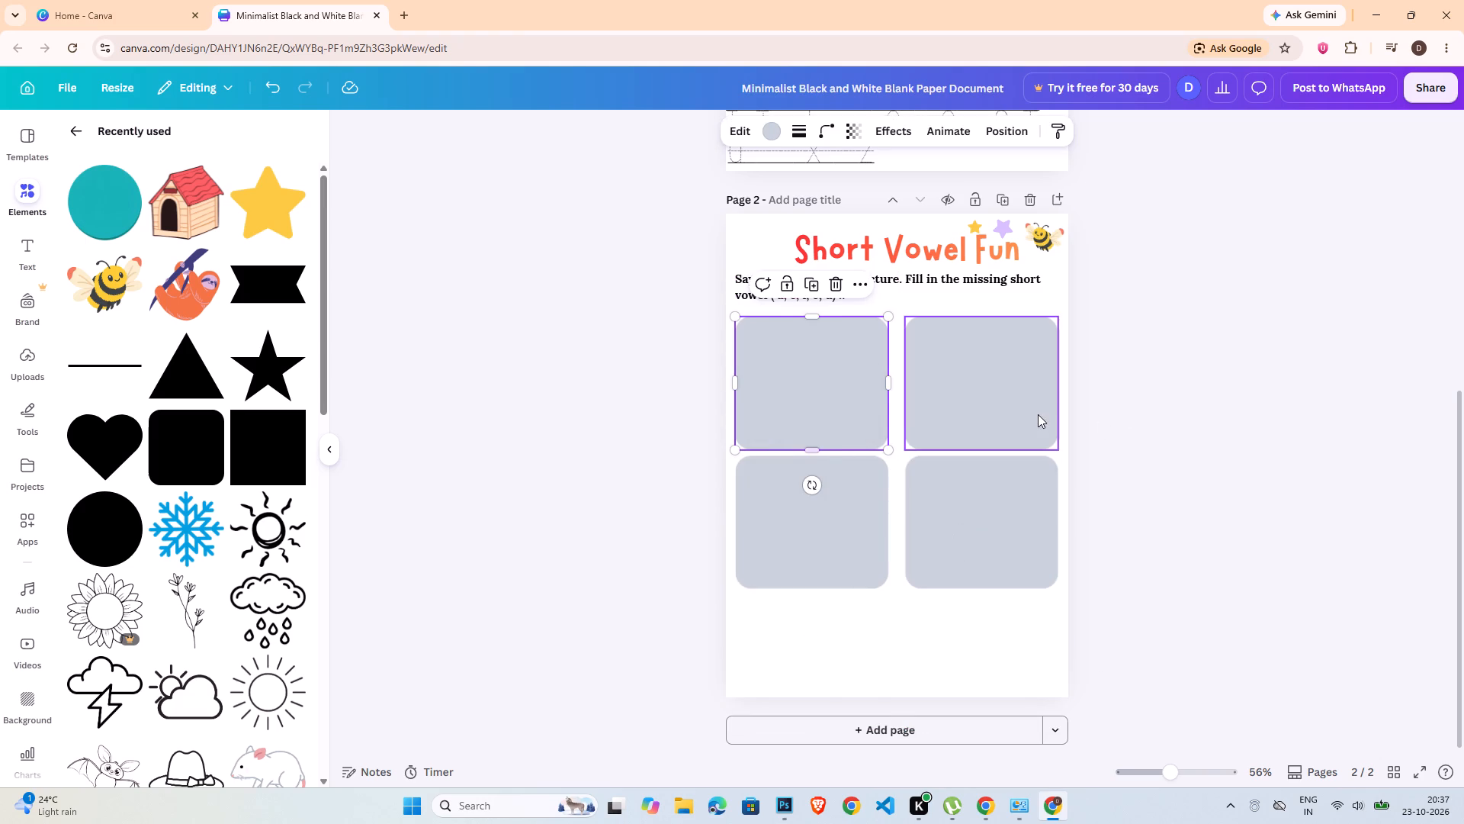
shift+click(1022, 405)
drag(892, 452, 892, 435)
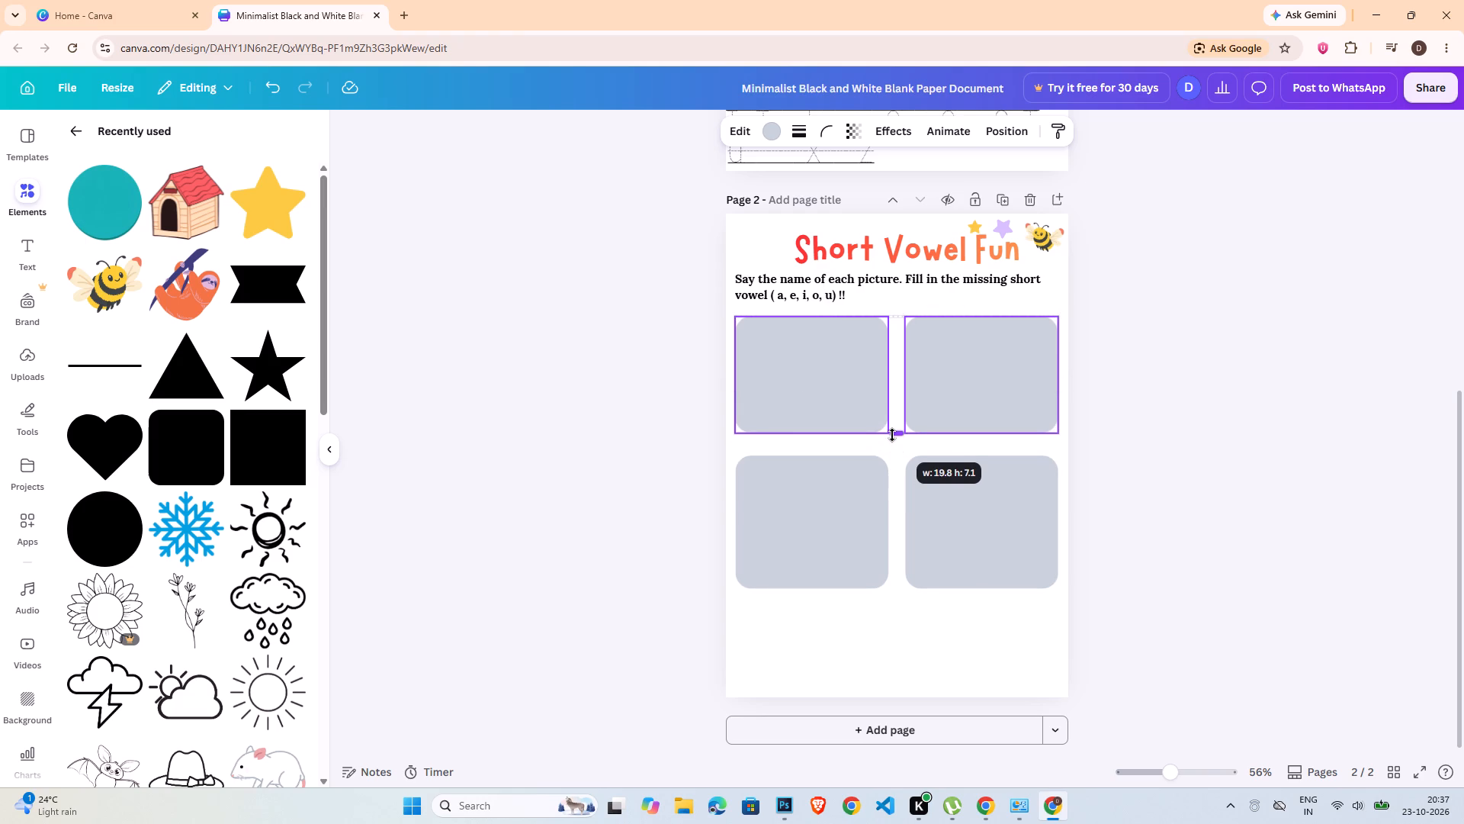
drag(892, 435, 892, 434)
click(1077, 464)
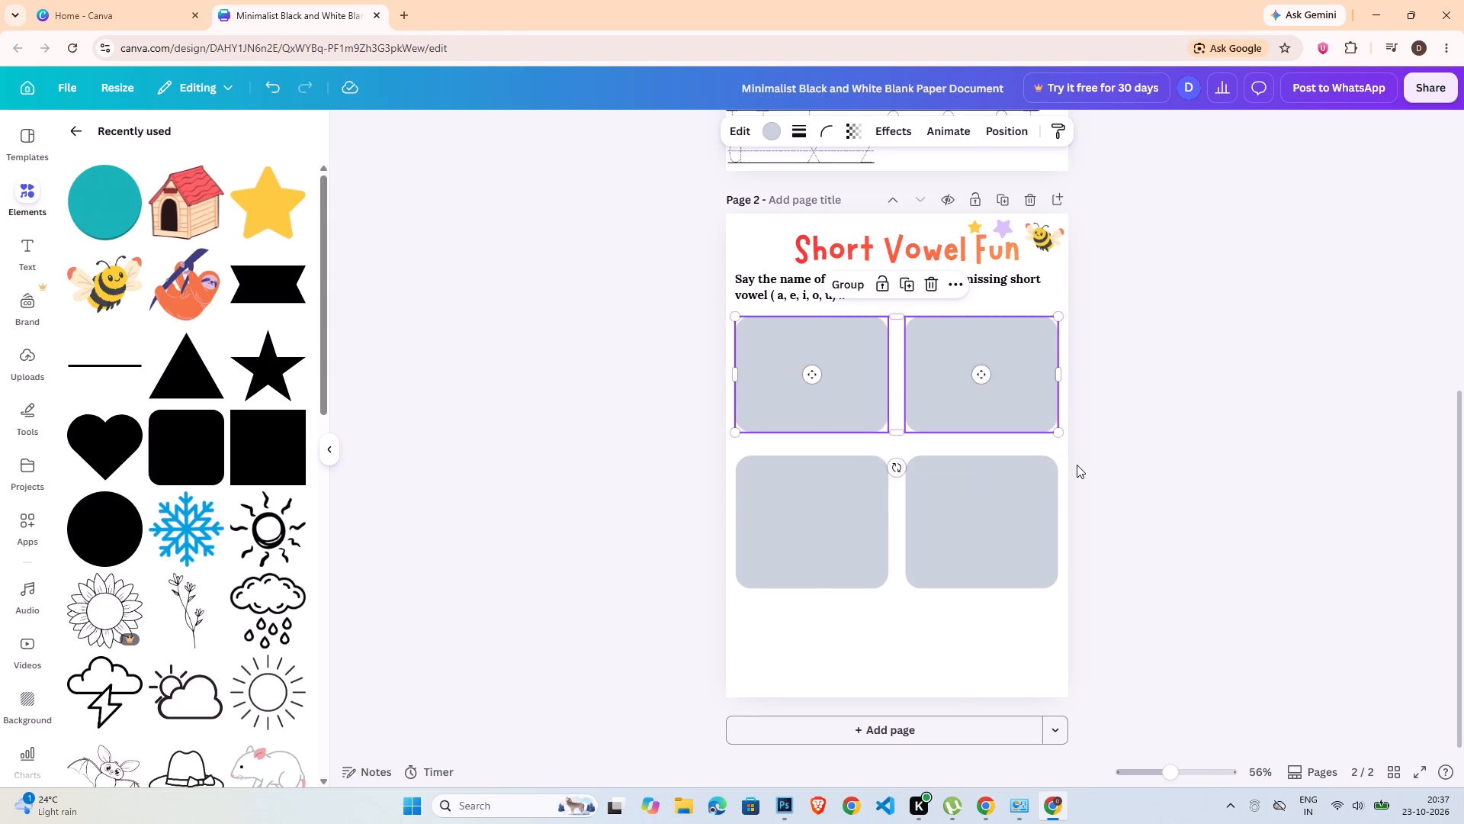
Delete both taller rounded rectangles in the second row, leaving only the resized first row.
click(814, 536)
click(942, 526)
key(Delete)
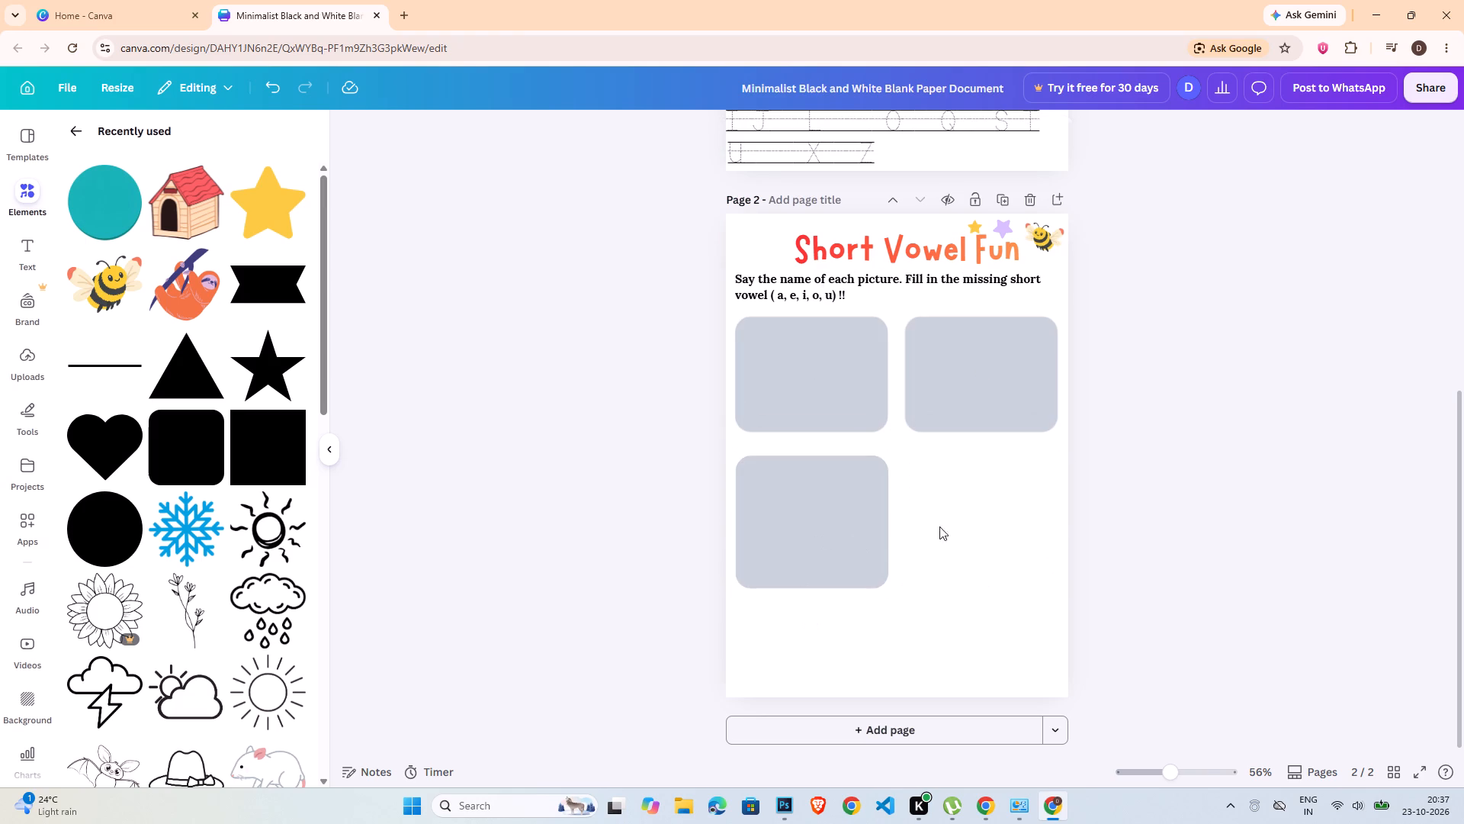
click(874, 538)
key(Delete)
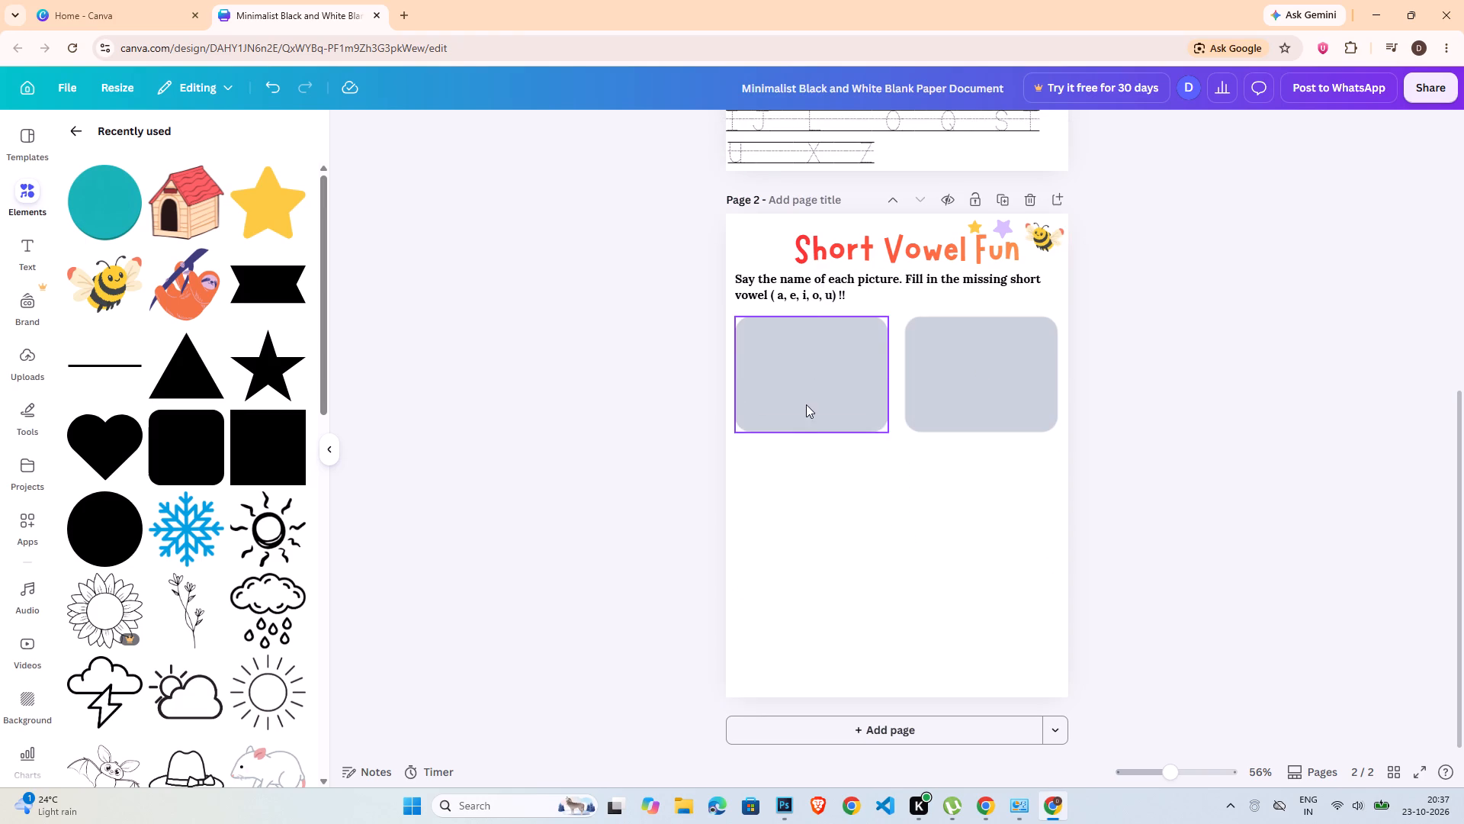
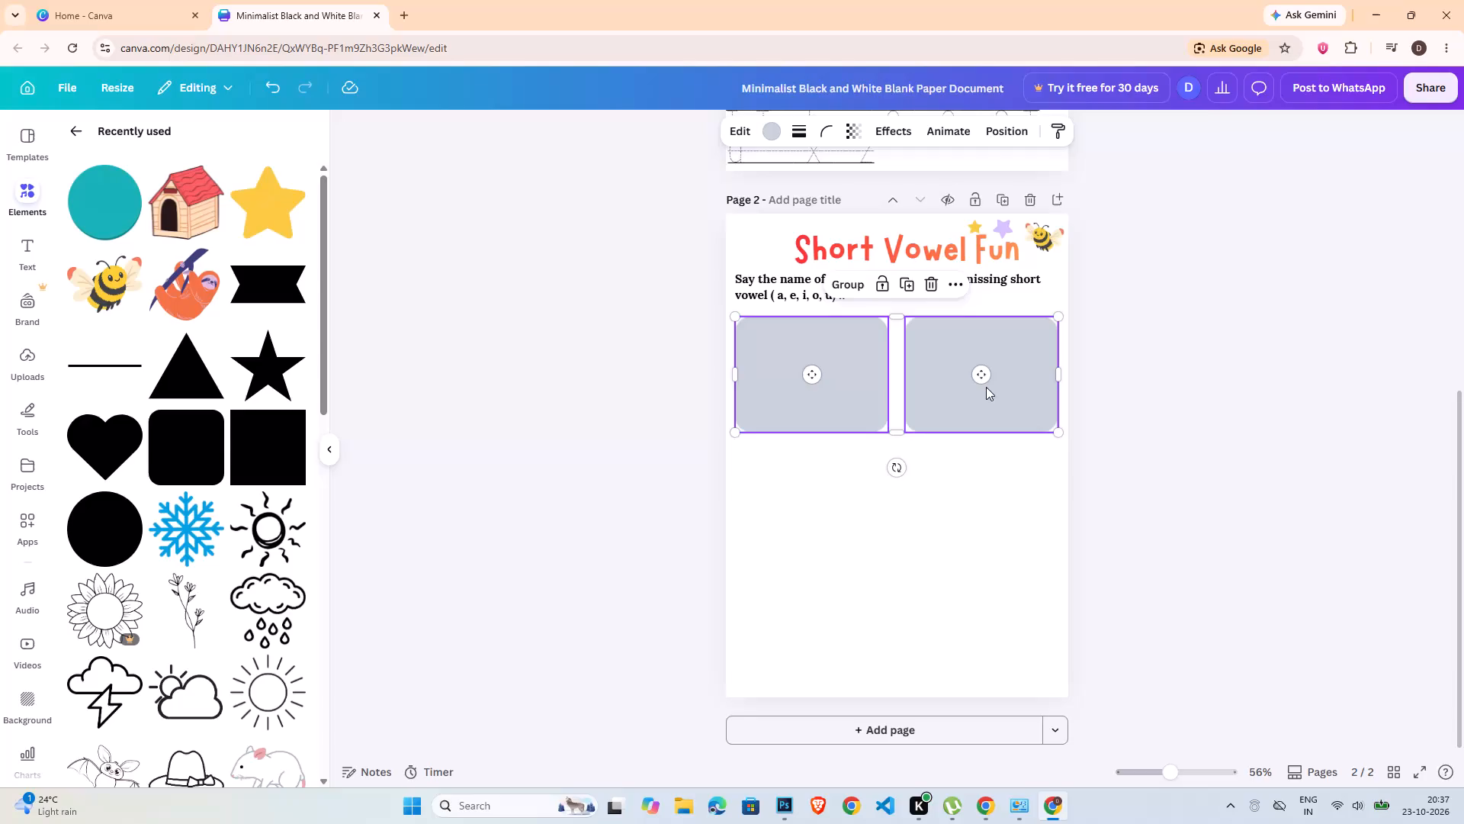
Duplicate the row of two rounded rectangles twice, aligning the copies below it as a closely spaced second and third row.
key(ctrl+c)
key(ctrl+v)
drag(952, 392, 947, 513)
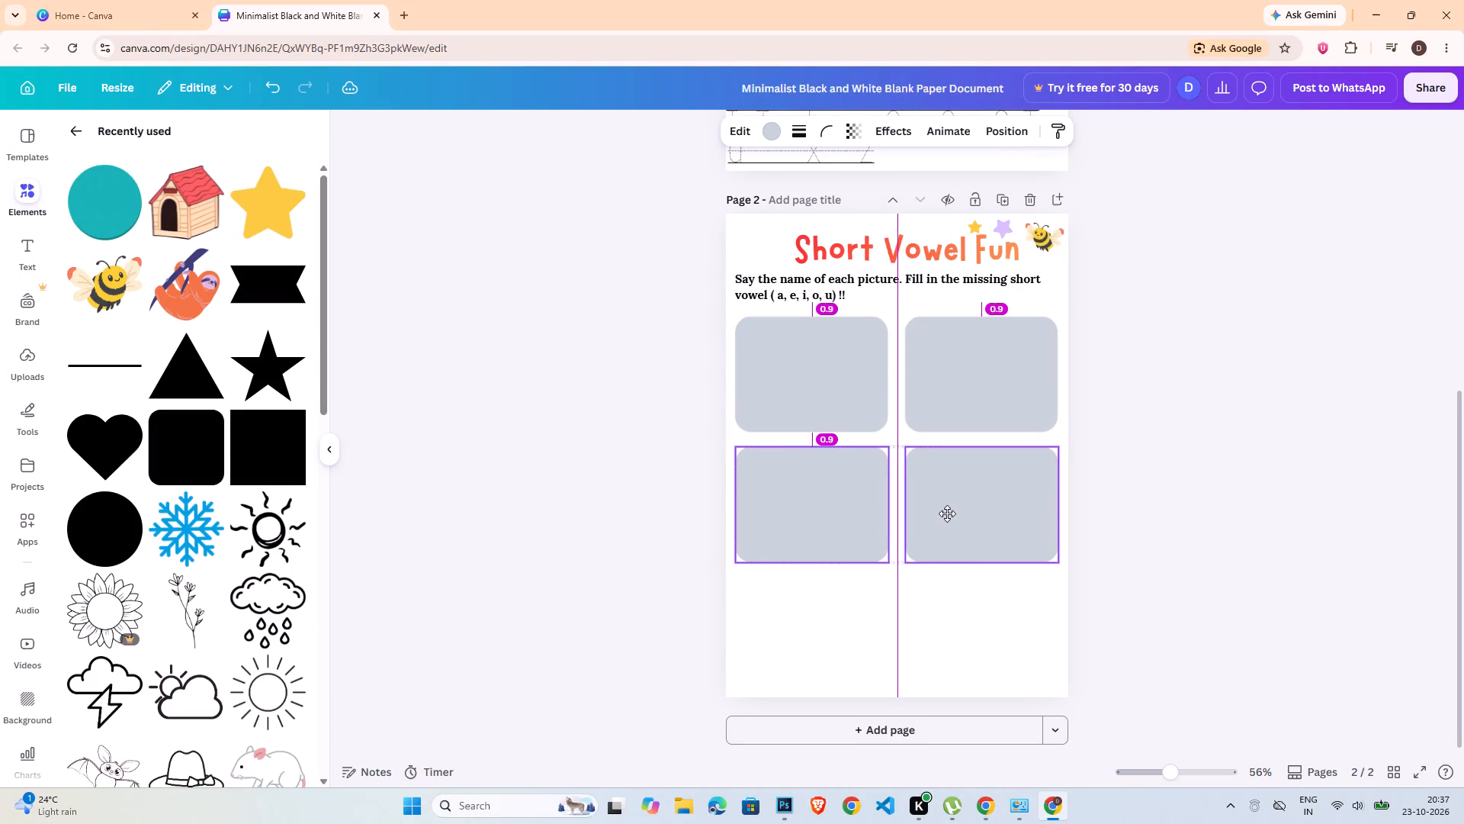
drag(947, 513, 946, 507)
key(ctrl+c)
key(ctrl+v)
drag(946, 507, 939, 583)
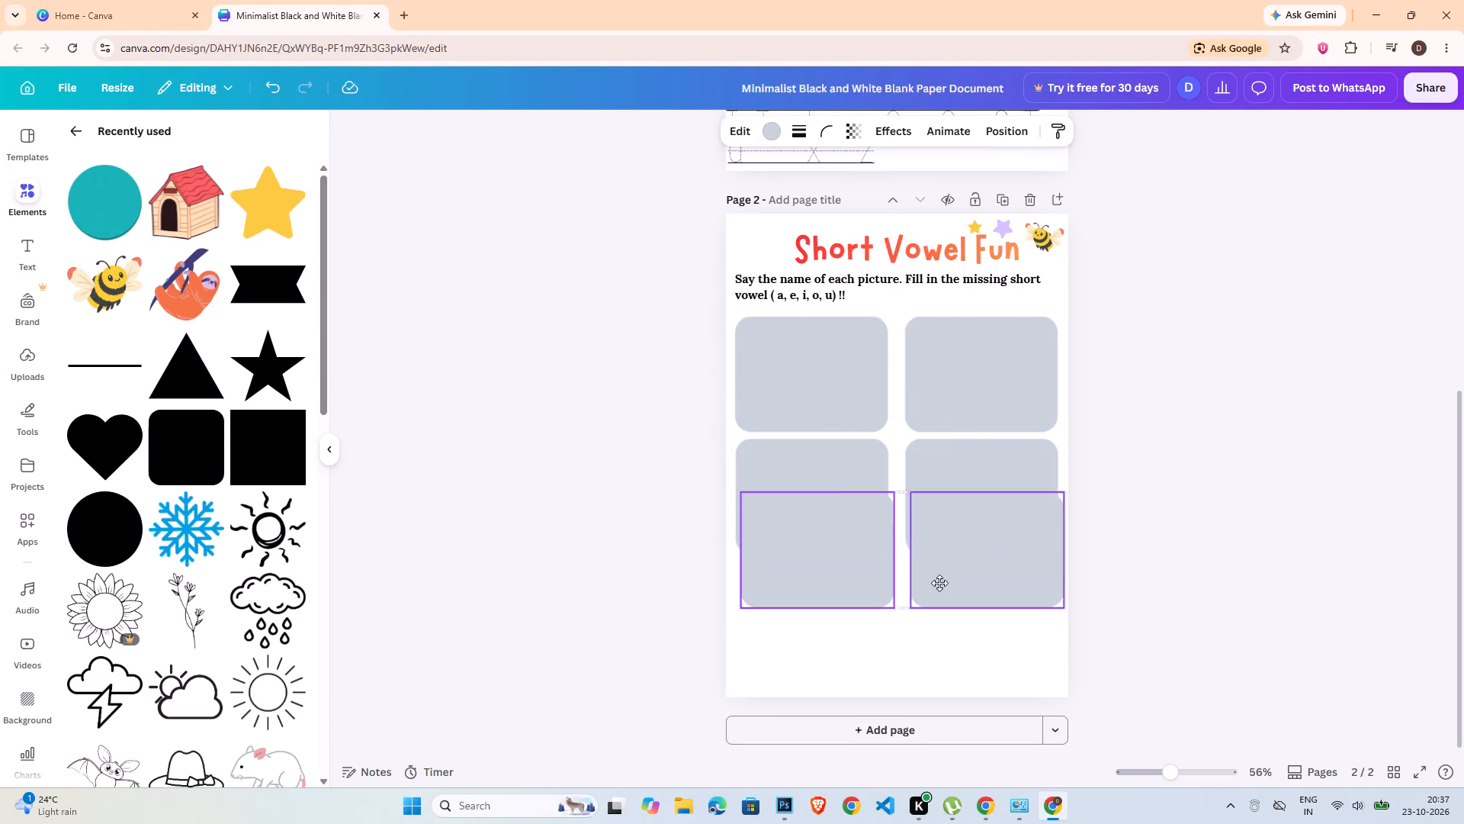
drag(939, 583, 940, 625)
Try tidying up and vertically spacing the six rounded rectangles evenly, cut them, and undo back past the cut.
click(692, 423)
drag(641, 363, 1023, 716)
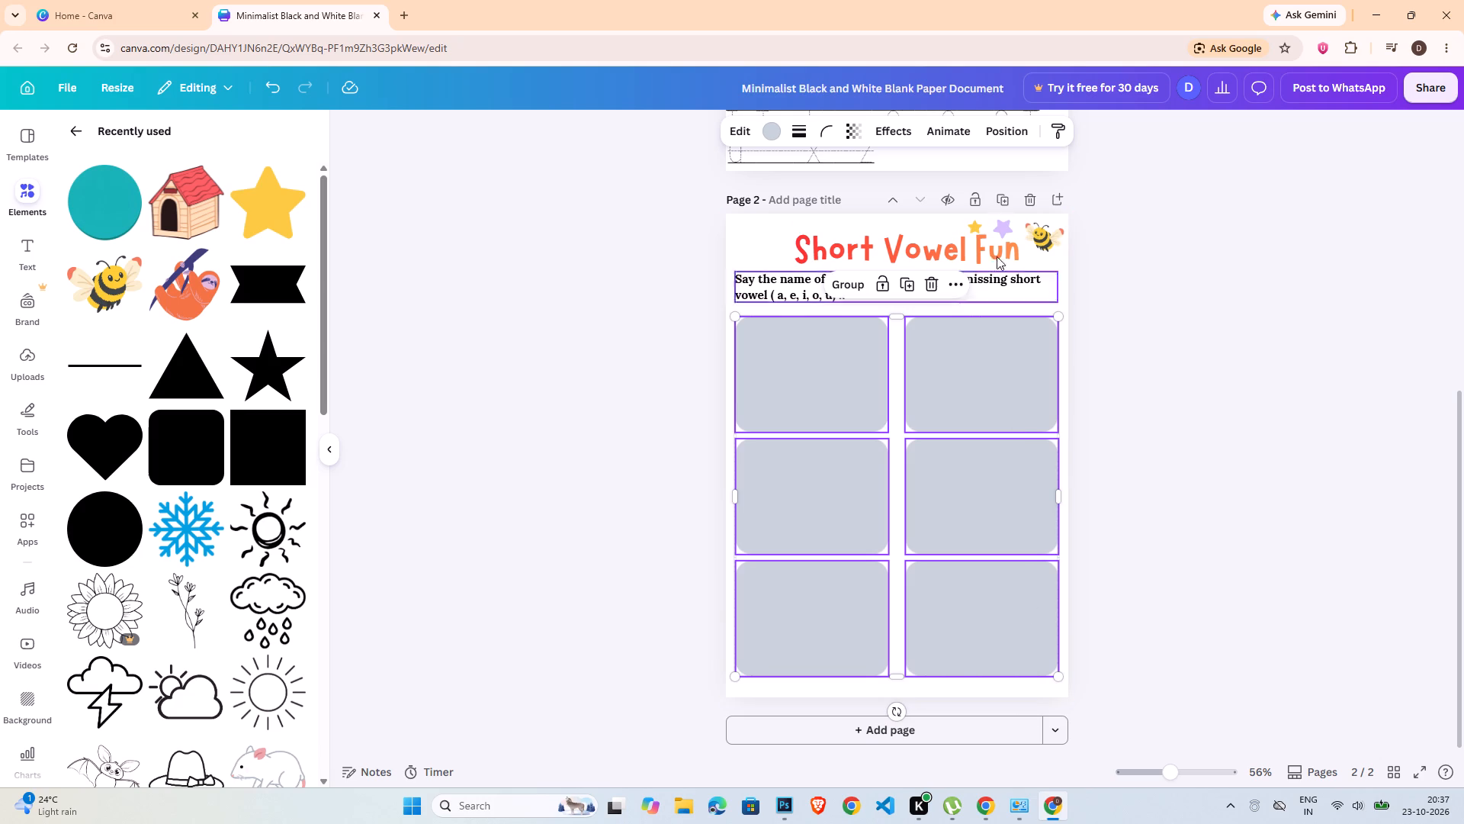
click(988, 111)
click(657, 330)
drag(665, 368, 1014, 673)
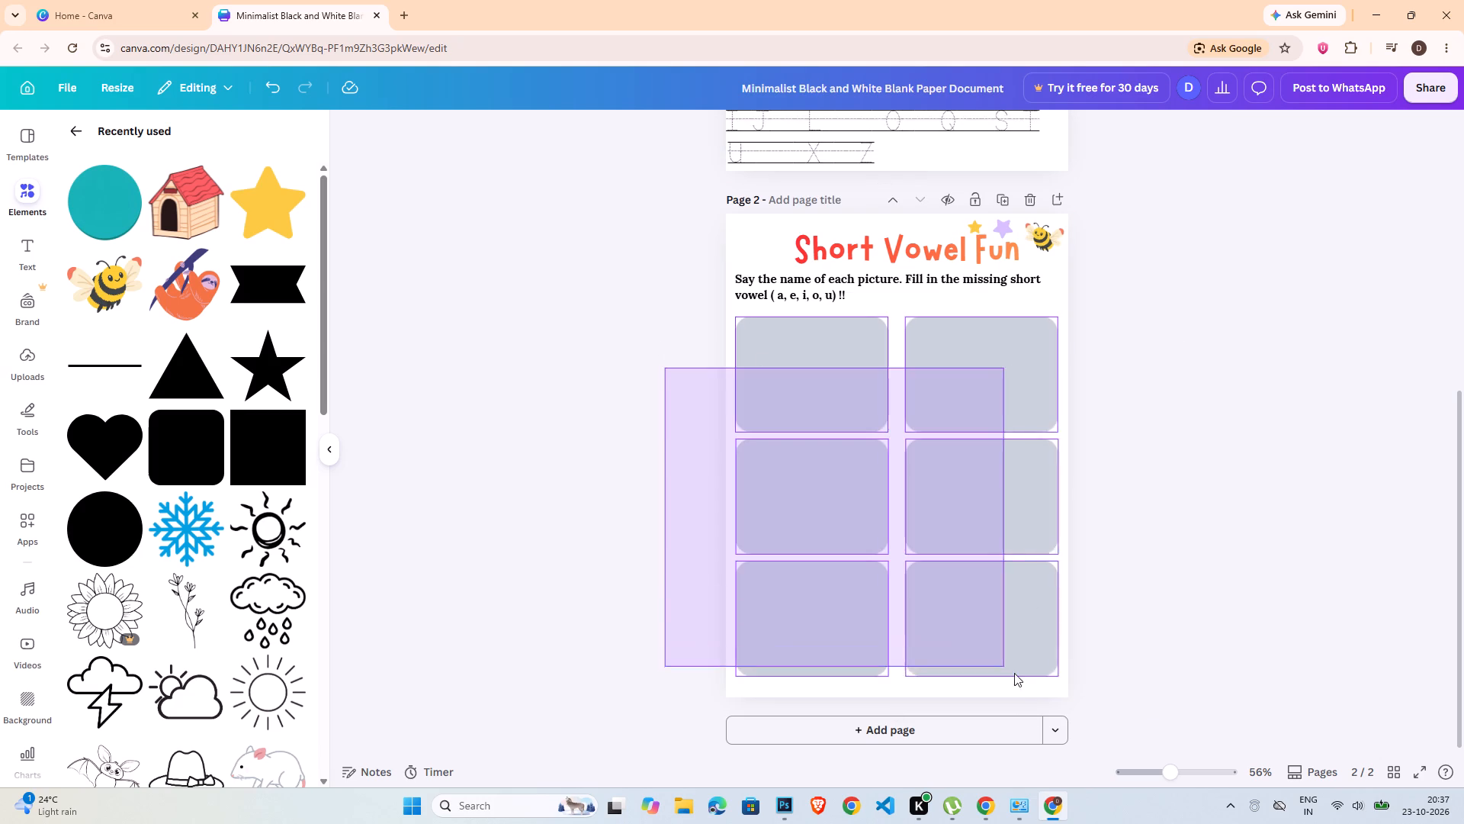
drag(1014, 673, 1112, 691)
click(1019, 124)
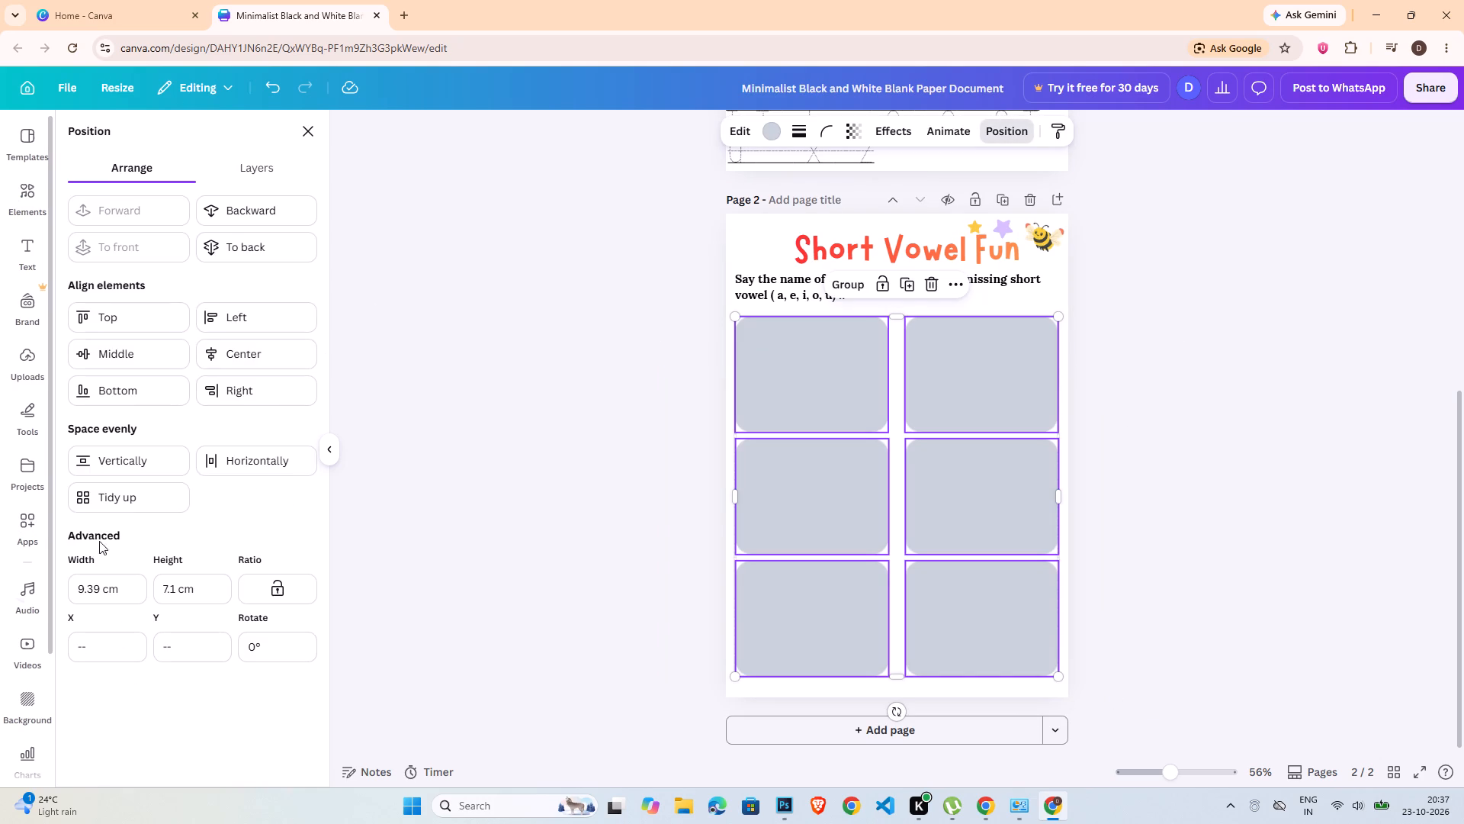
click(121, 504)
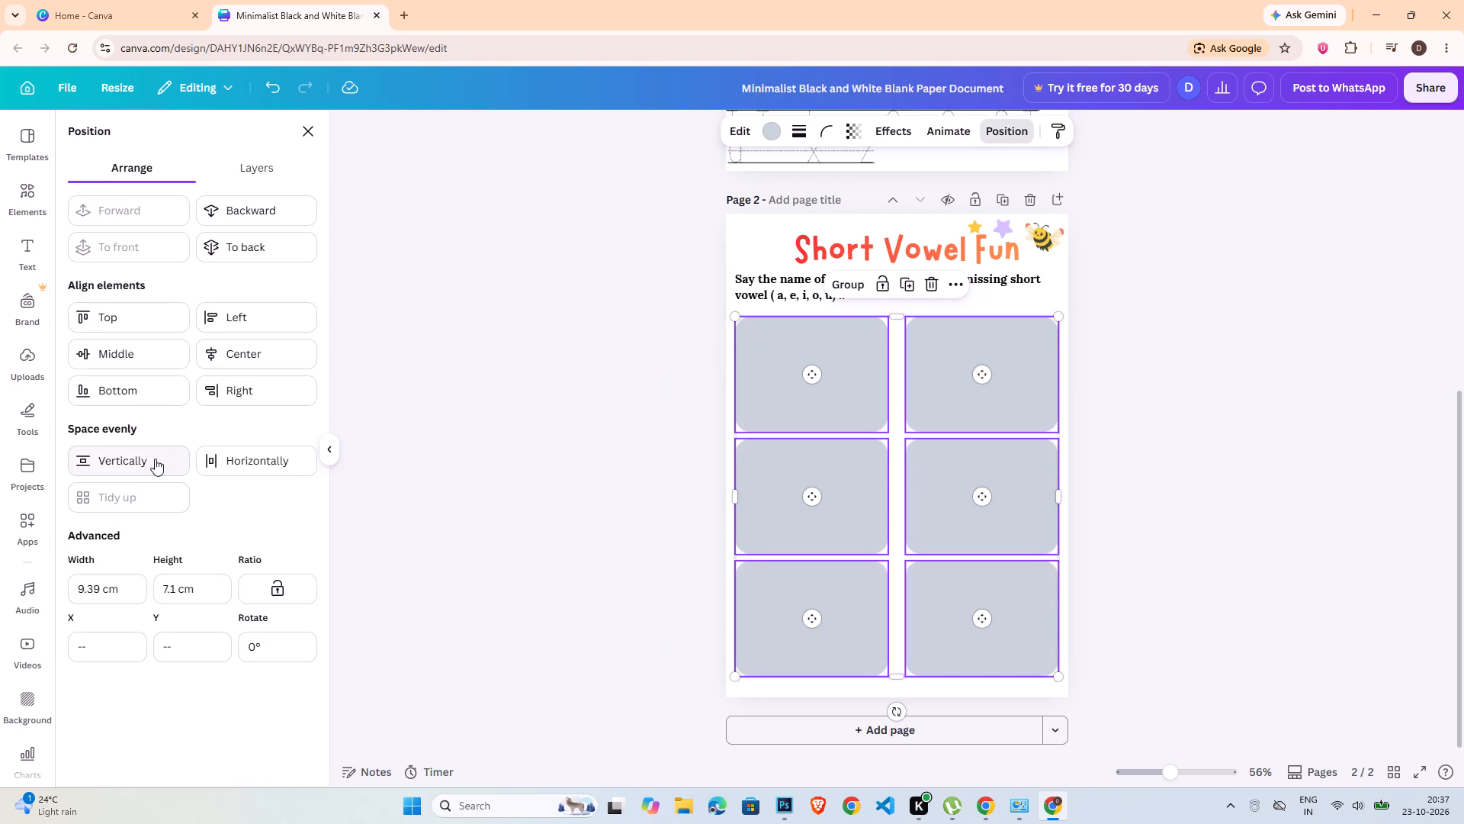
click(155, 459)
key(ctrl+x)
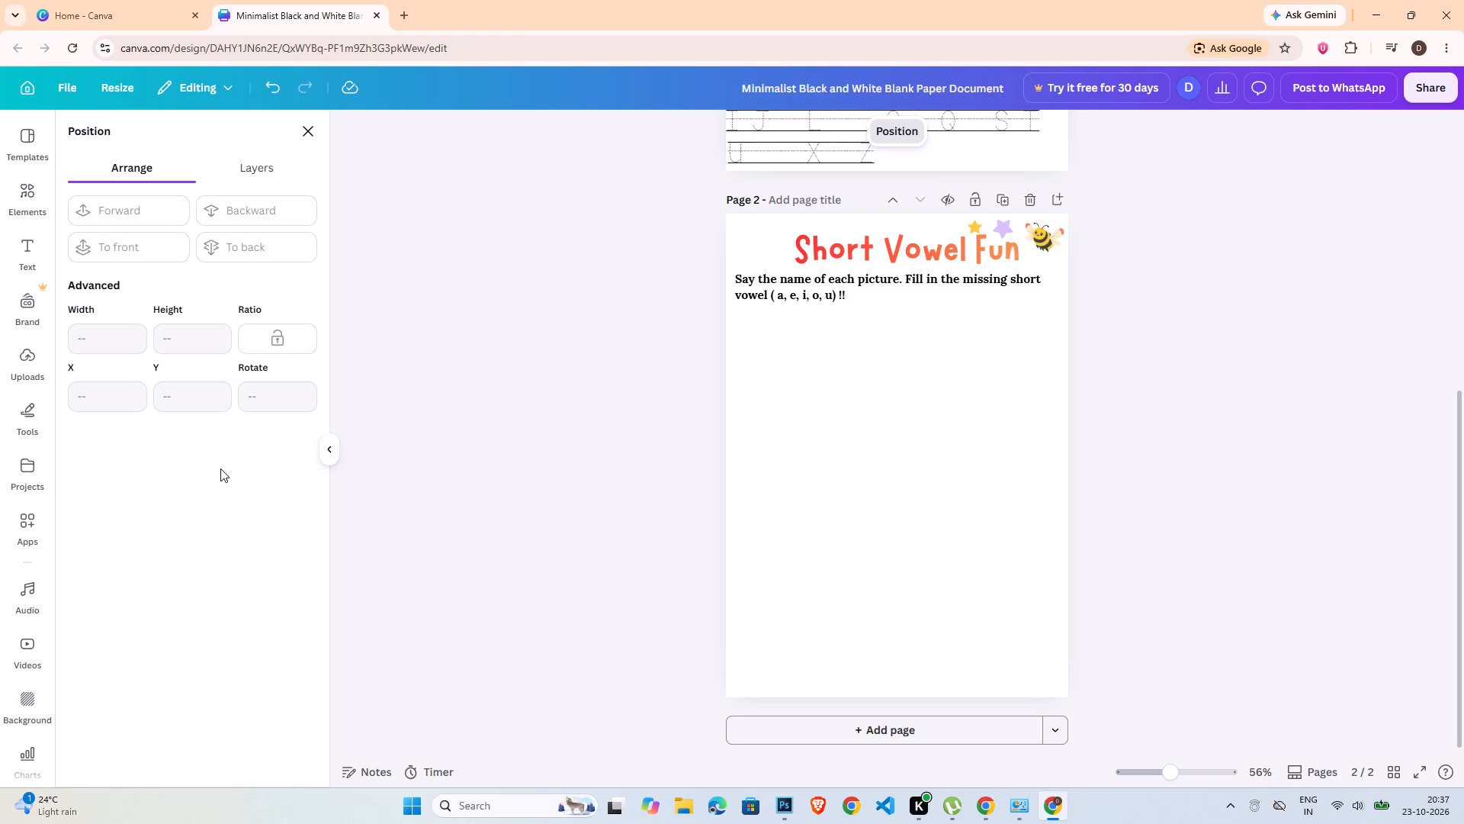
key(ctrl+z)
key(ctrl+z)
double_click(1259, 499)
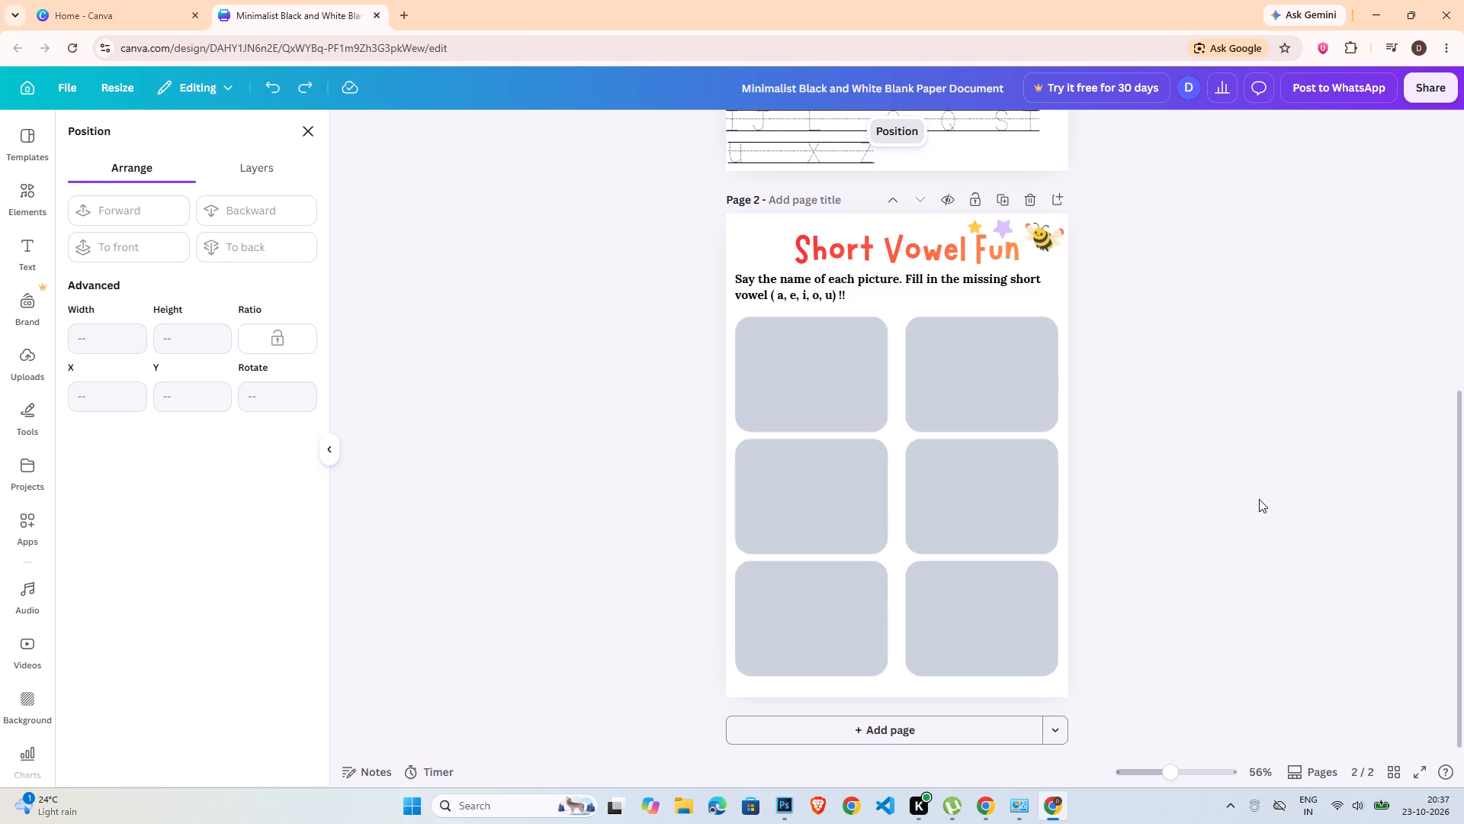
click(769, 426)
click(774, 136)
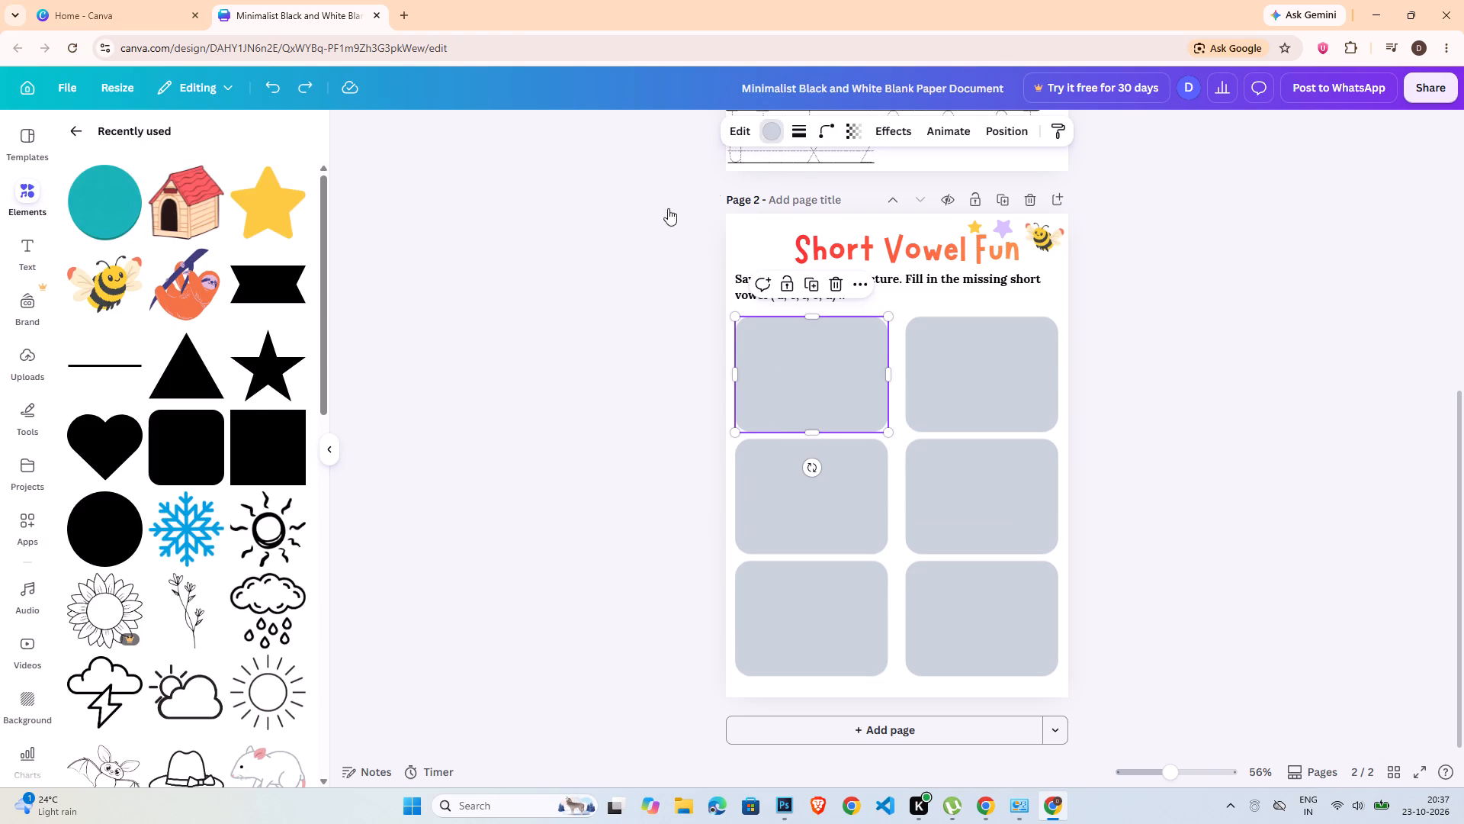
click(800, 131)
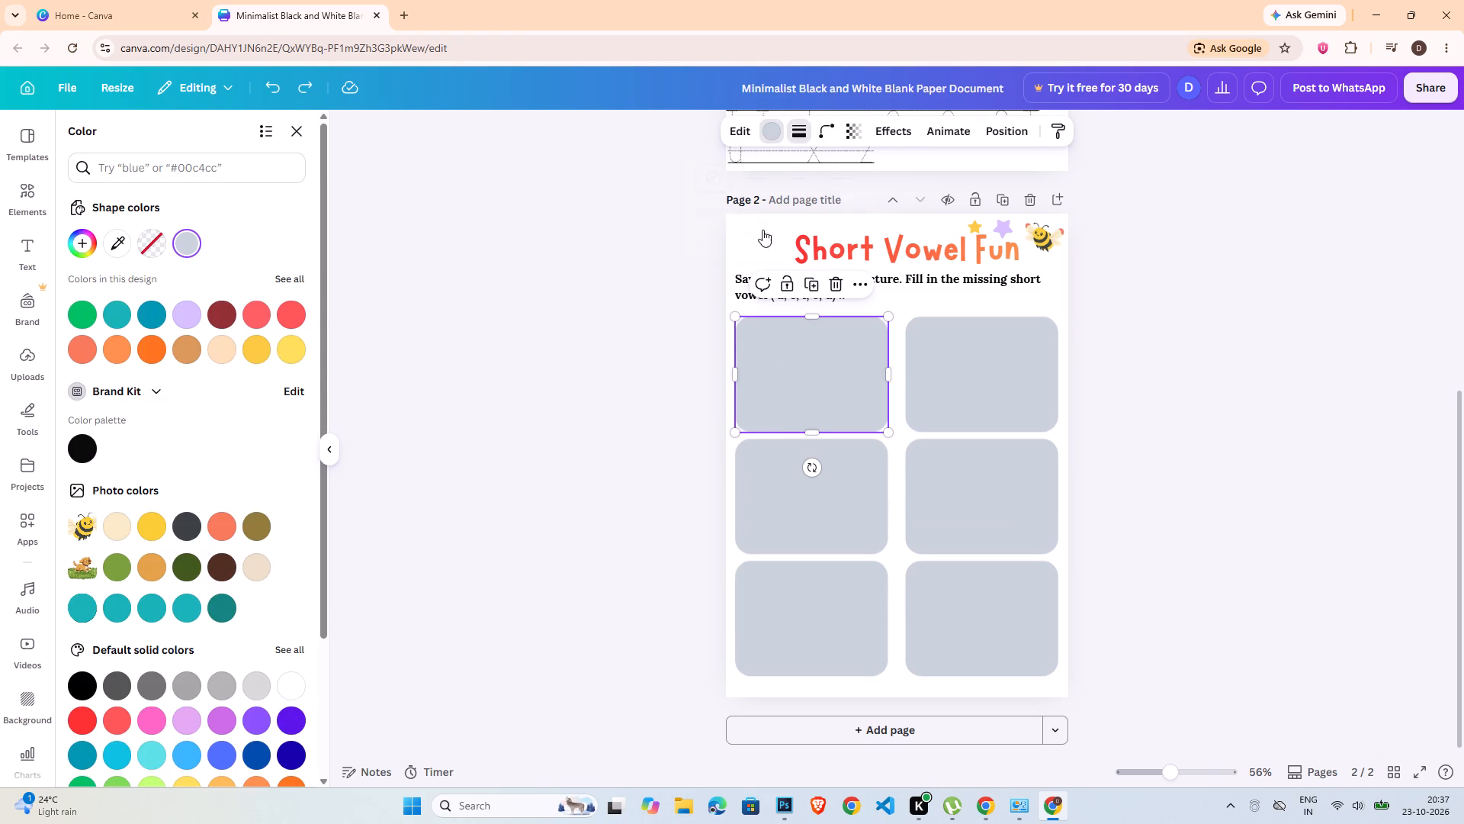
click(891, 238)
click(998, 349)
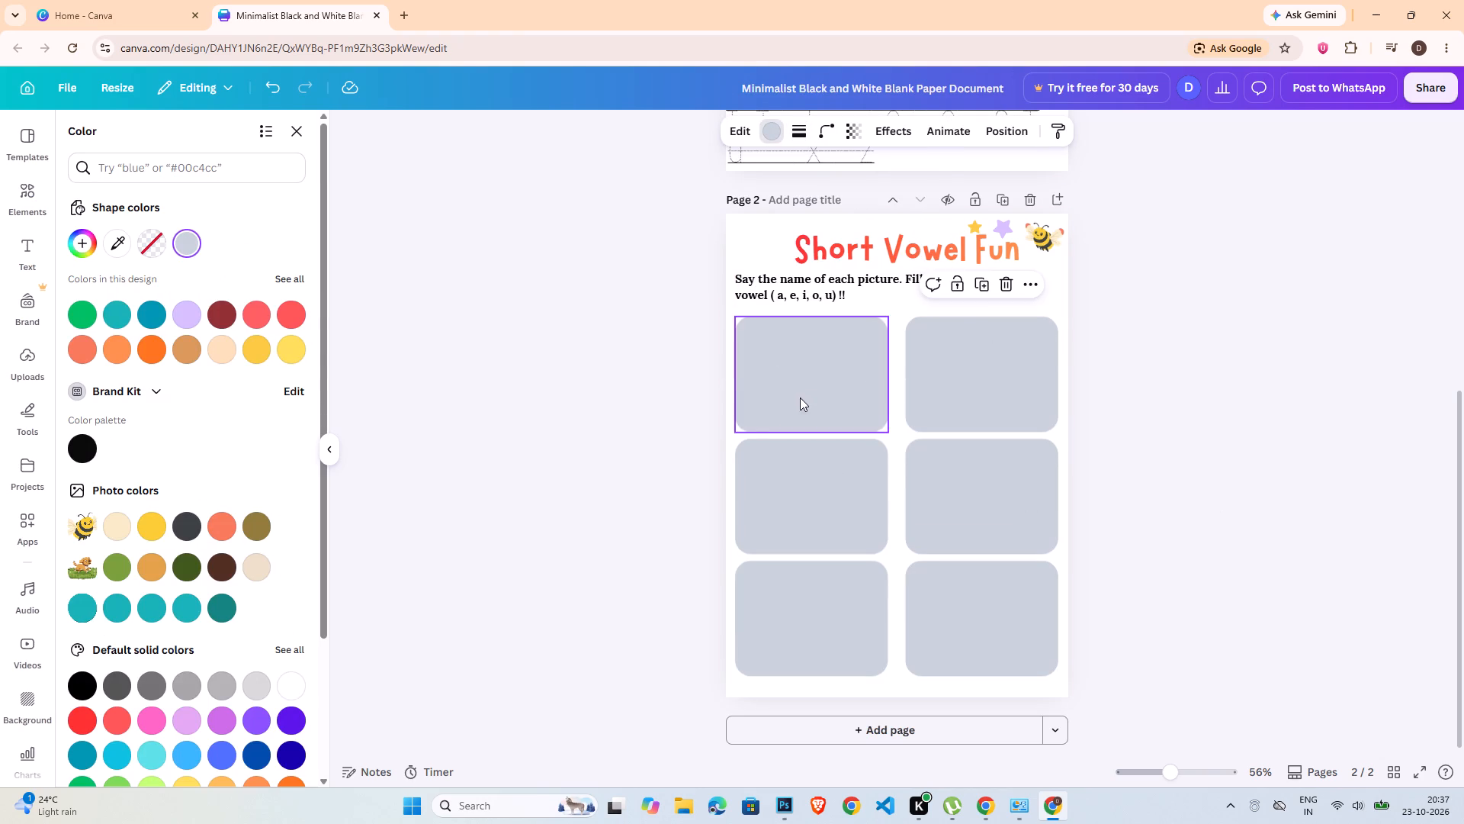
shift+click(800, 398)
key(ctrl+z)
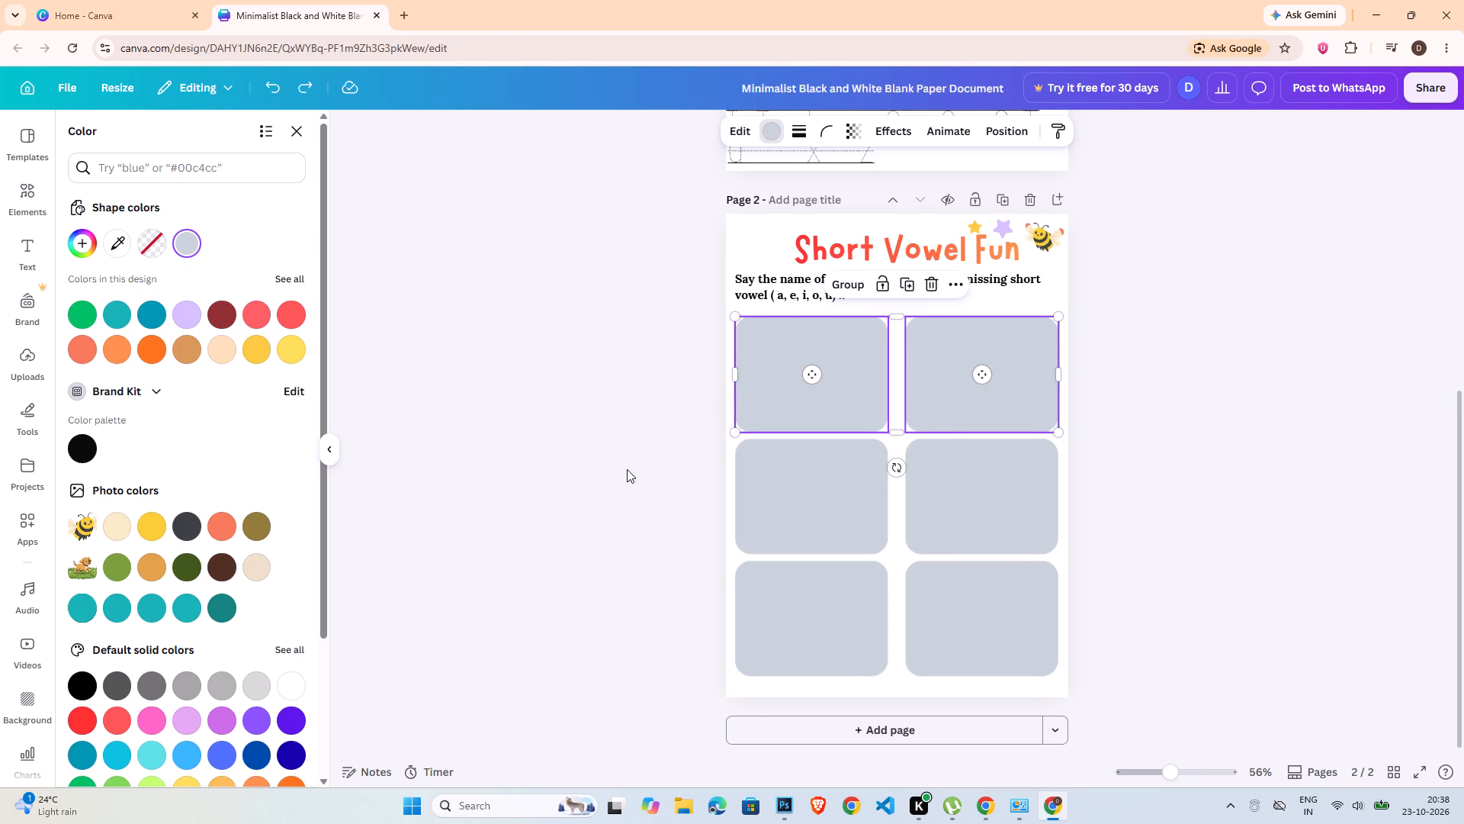
Give all six rounded rectangles an outline with a stroke weight of 2.
click(590, 439)
drag(628, 350, 1077, 639)
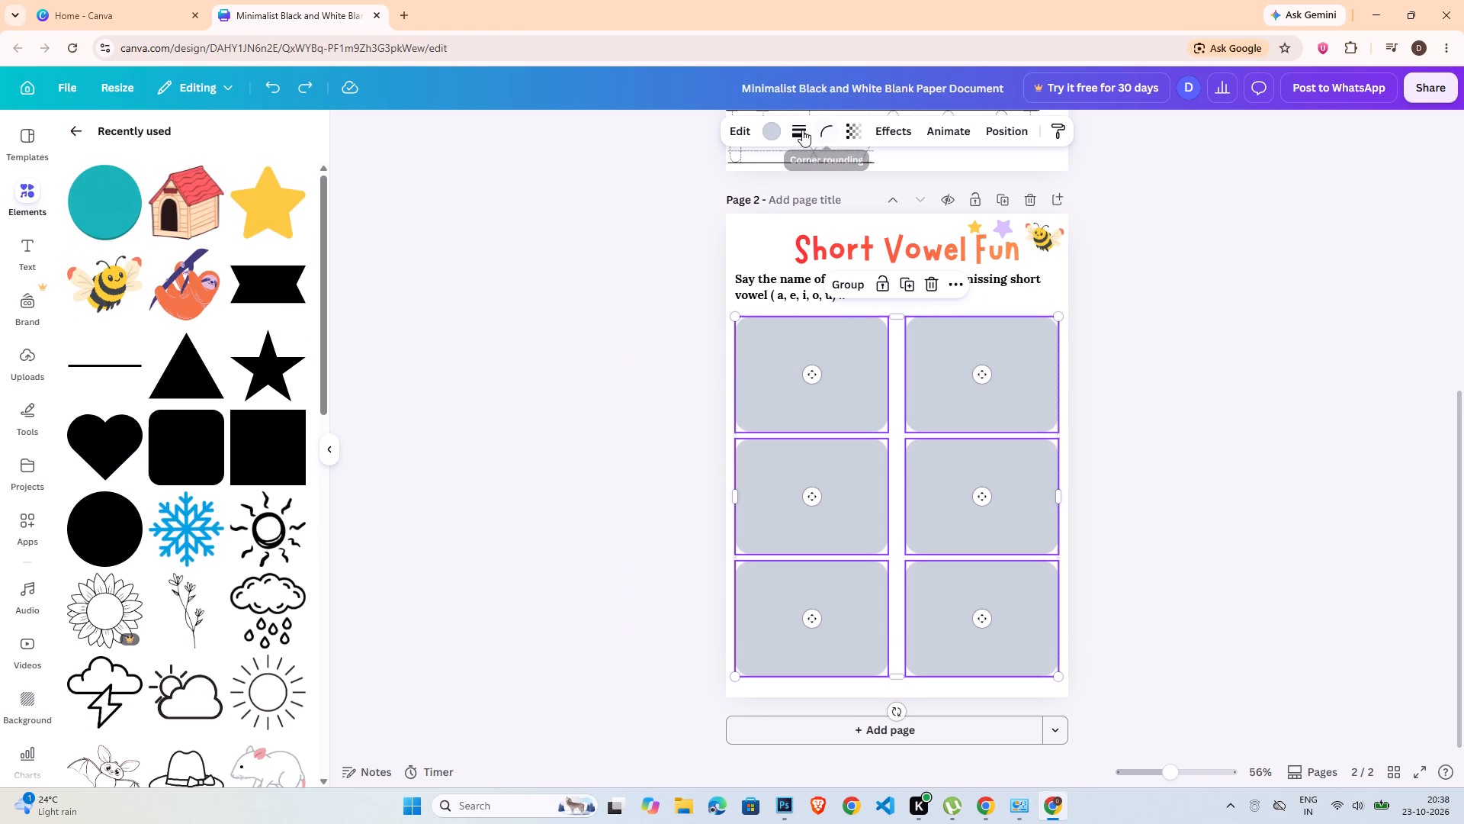
click(801, 130)
click(883, 246)
key(2)
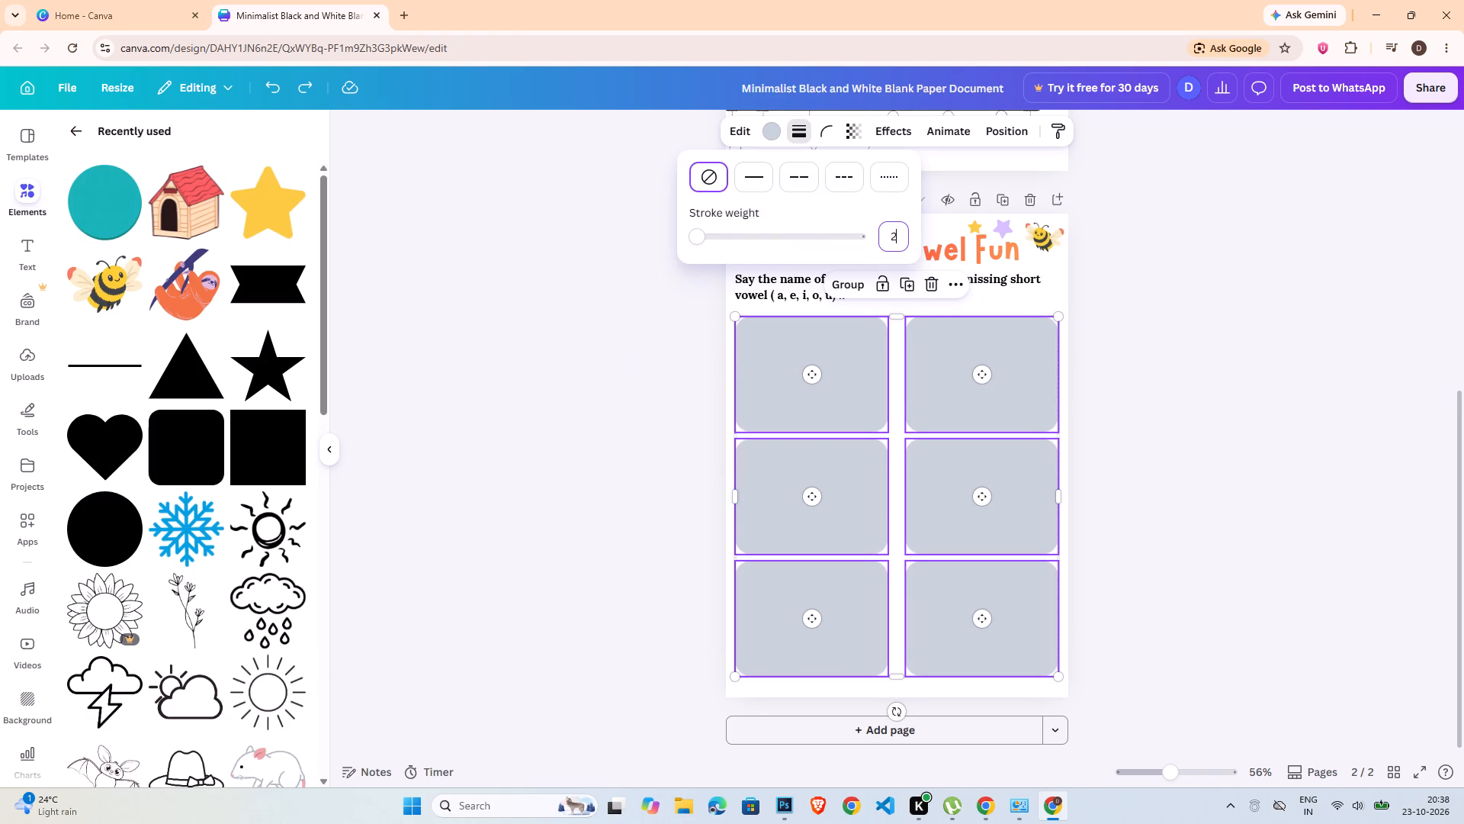
key(Return)
Fill all six rounded rectangles with white.
click(752, 124)
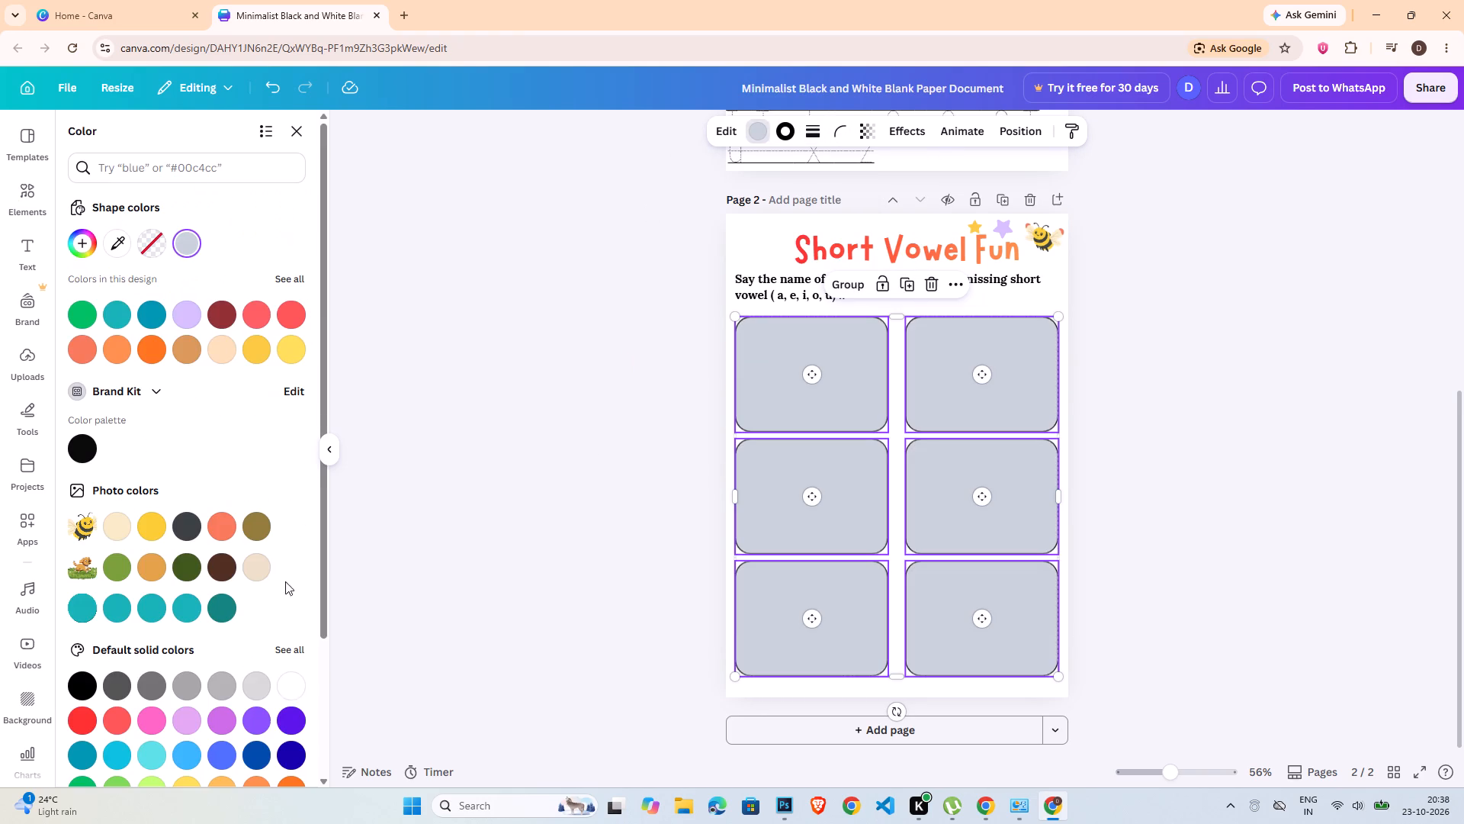
click(299, 687)
double_click(1174, 414)
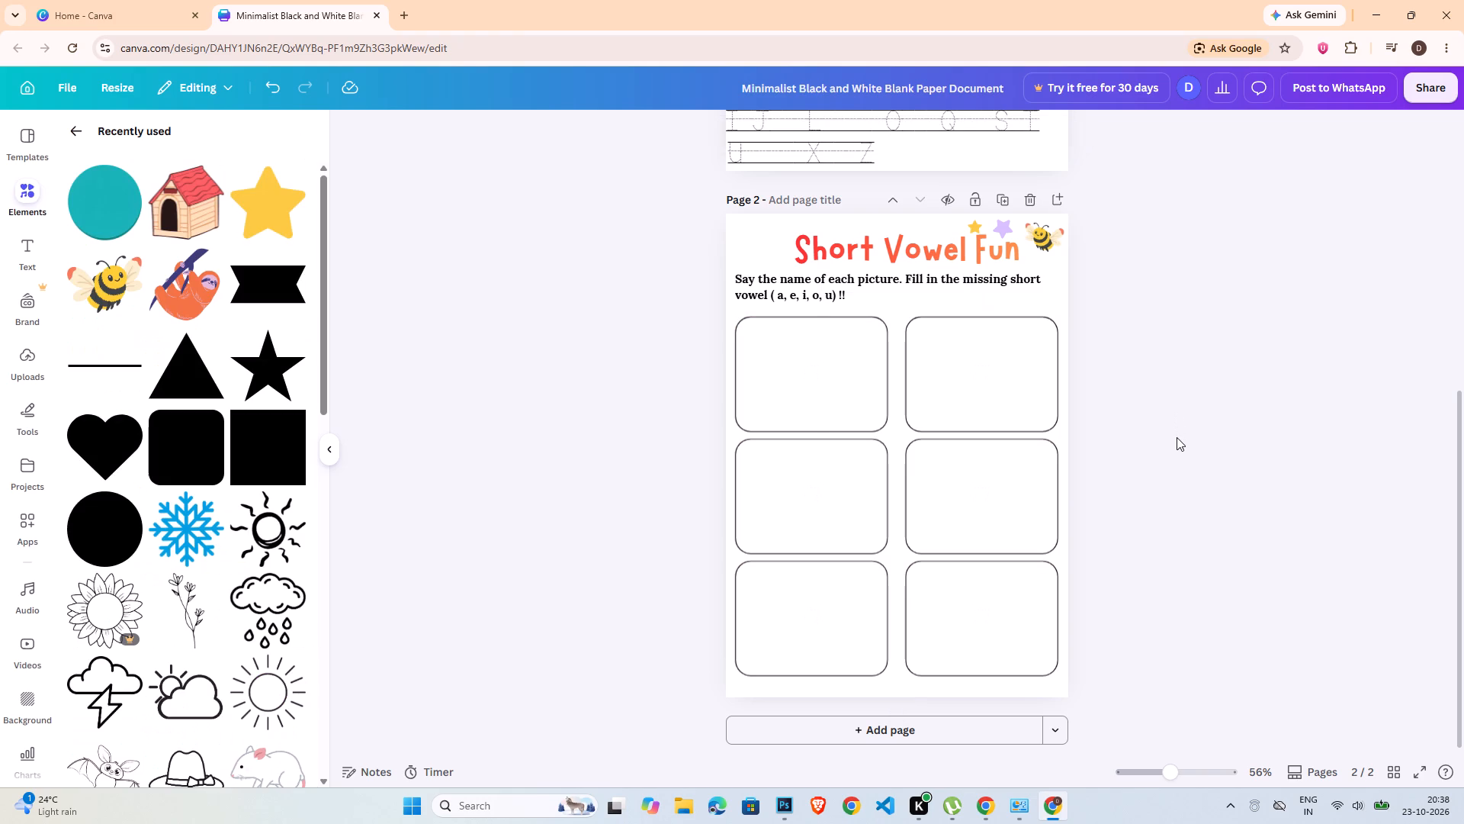
Change the outline colour of the first box in the first row to the design's golden yellow.
click(820, 330)
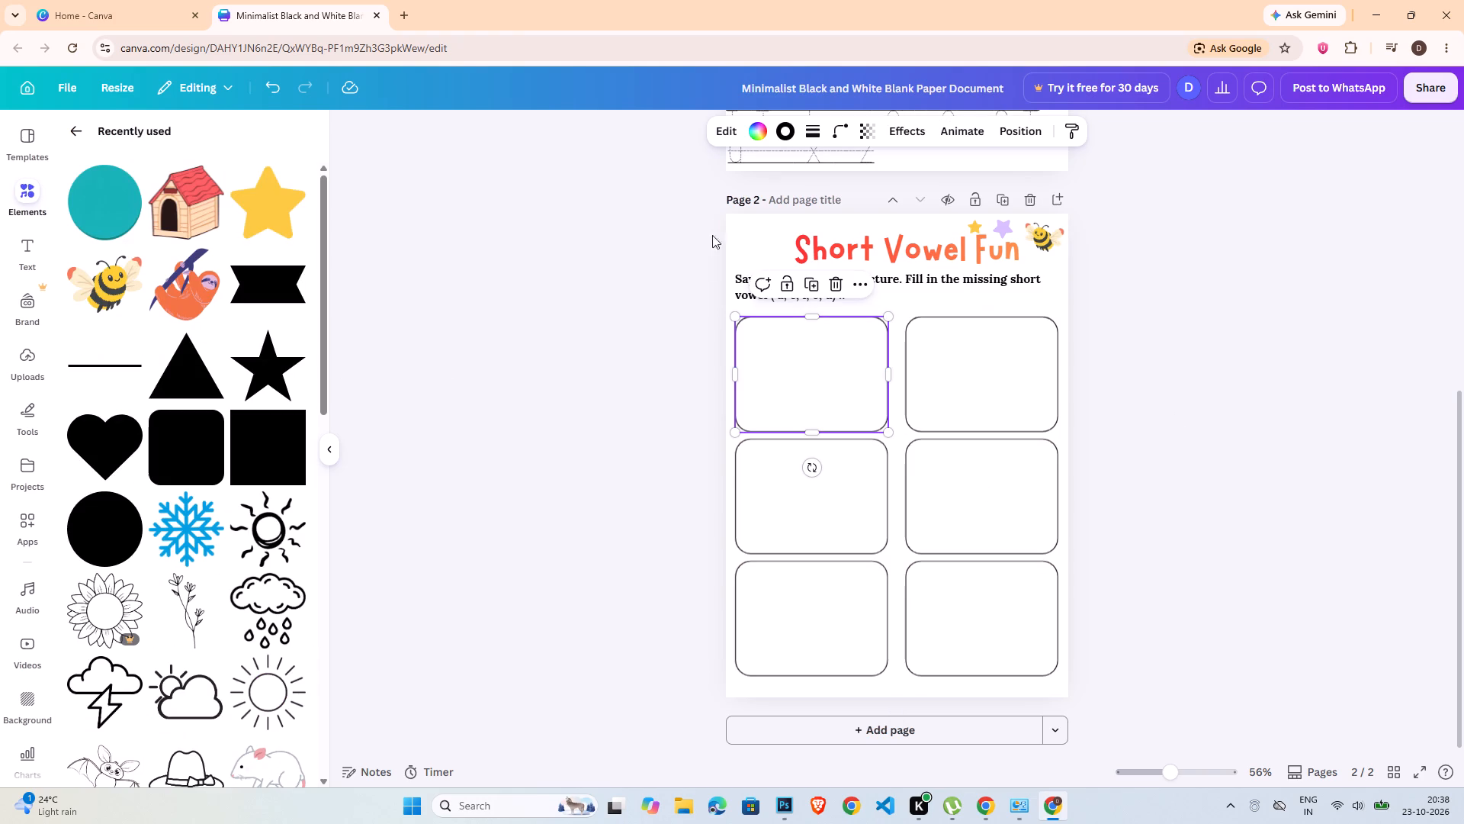
click(790, 137)
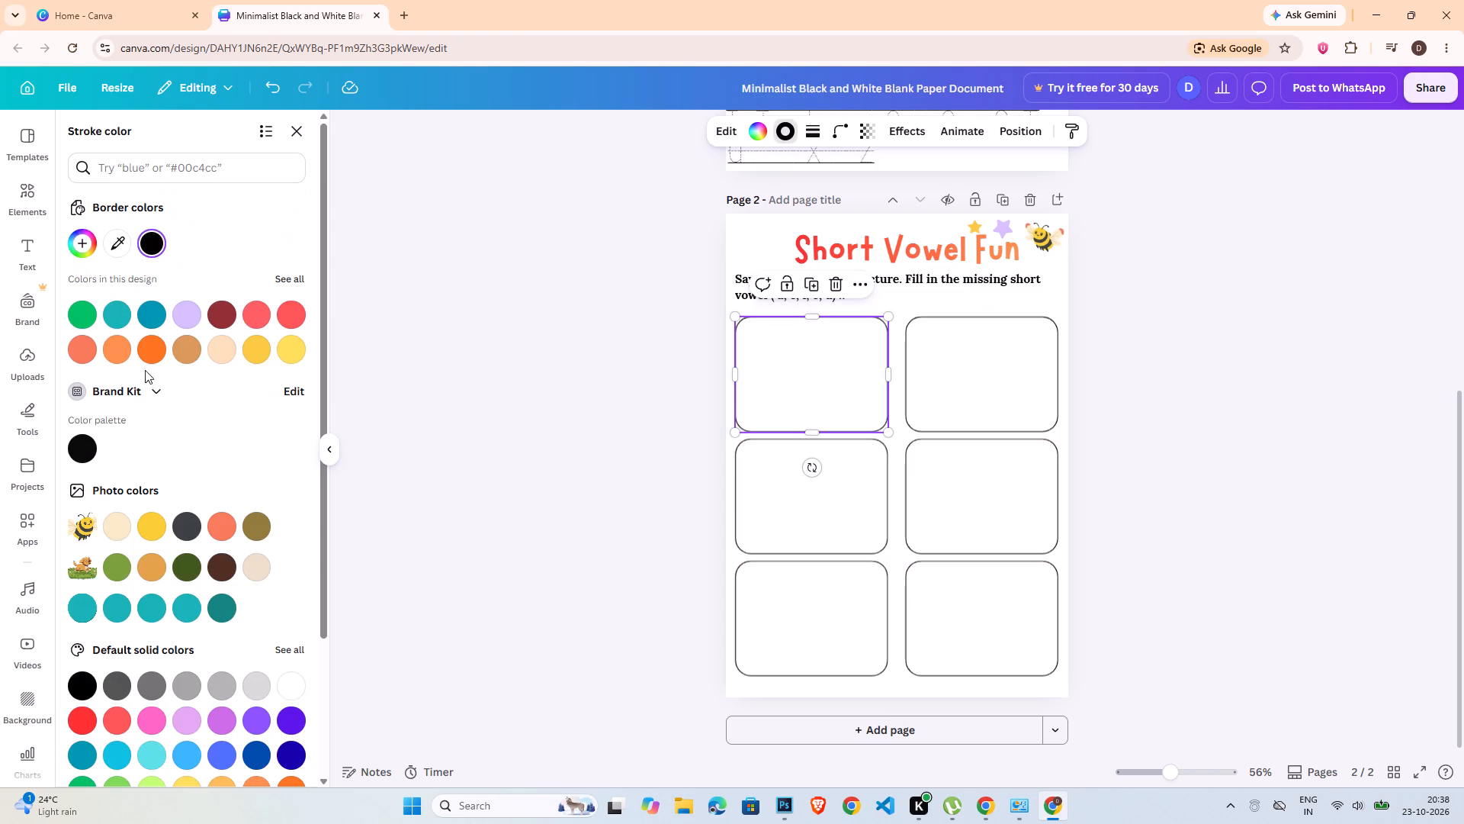
click(268, 344)
double_click(1212, 408)
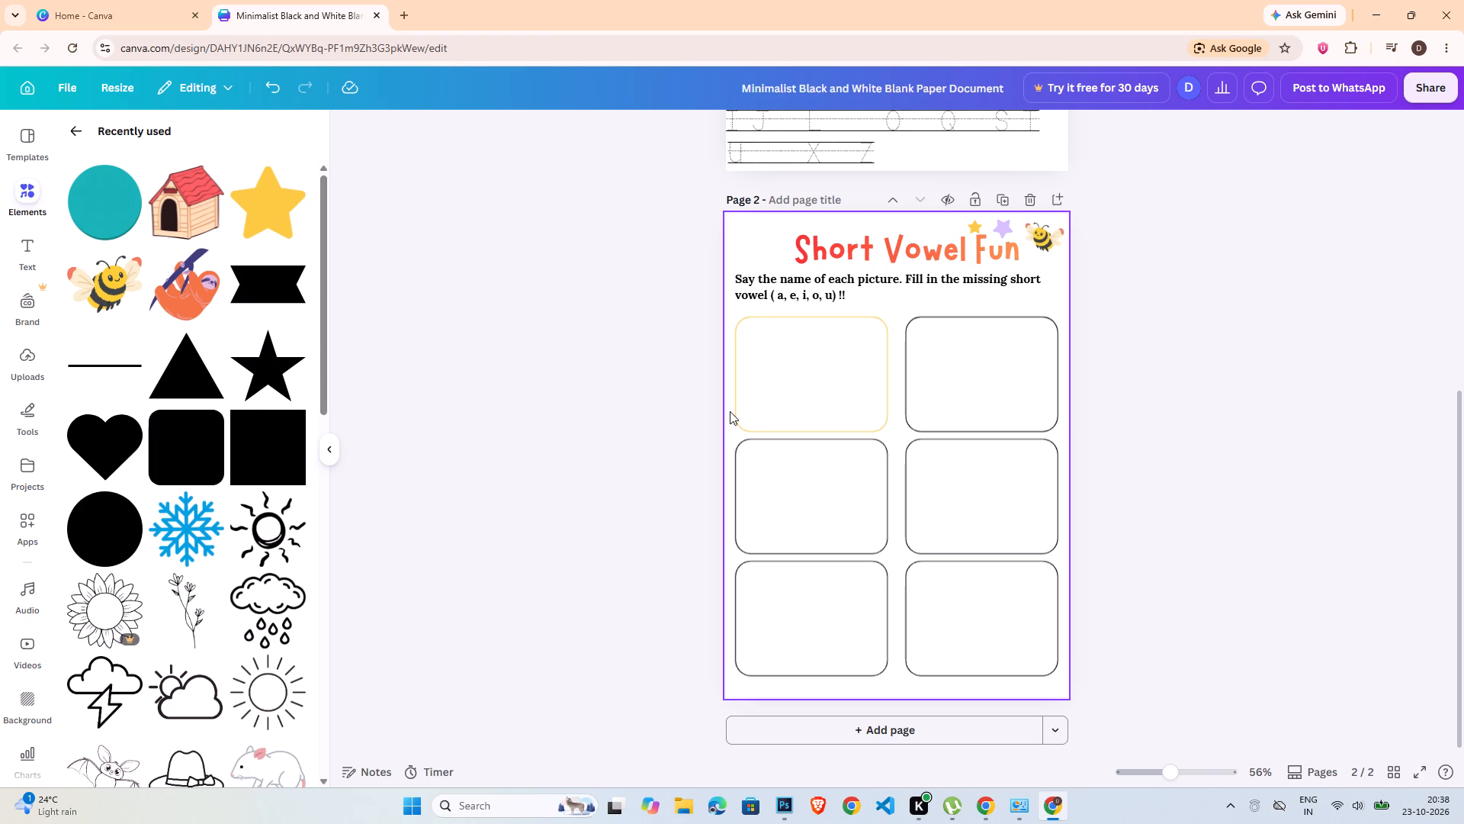
Add a rounded rectangle as a strip about 2 cm tall across the full width of the yellow-outlined box, aligned to its bottom edge.
click(36, 246)
click(33, 192)
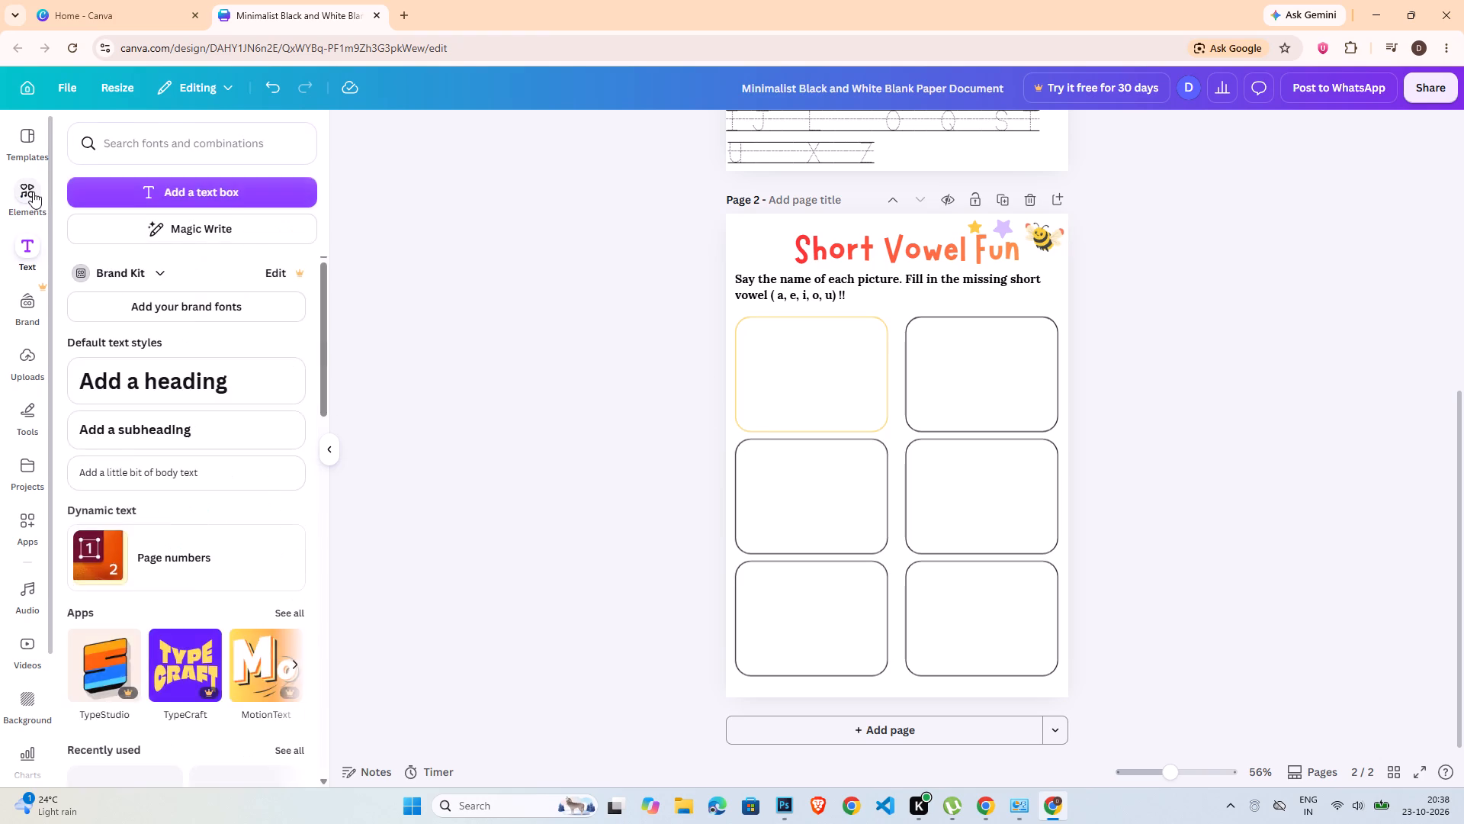
click(196, 465)
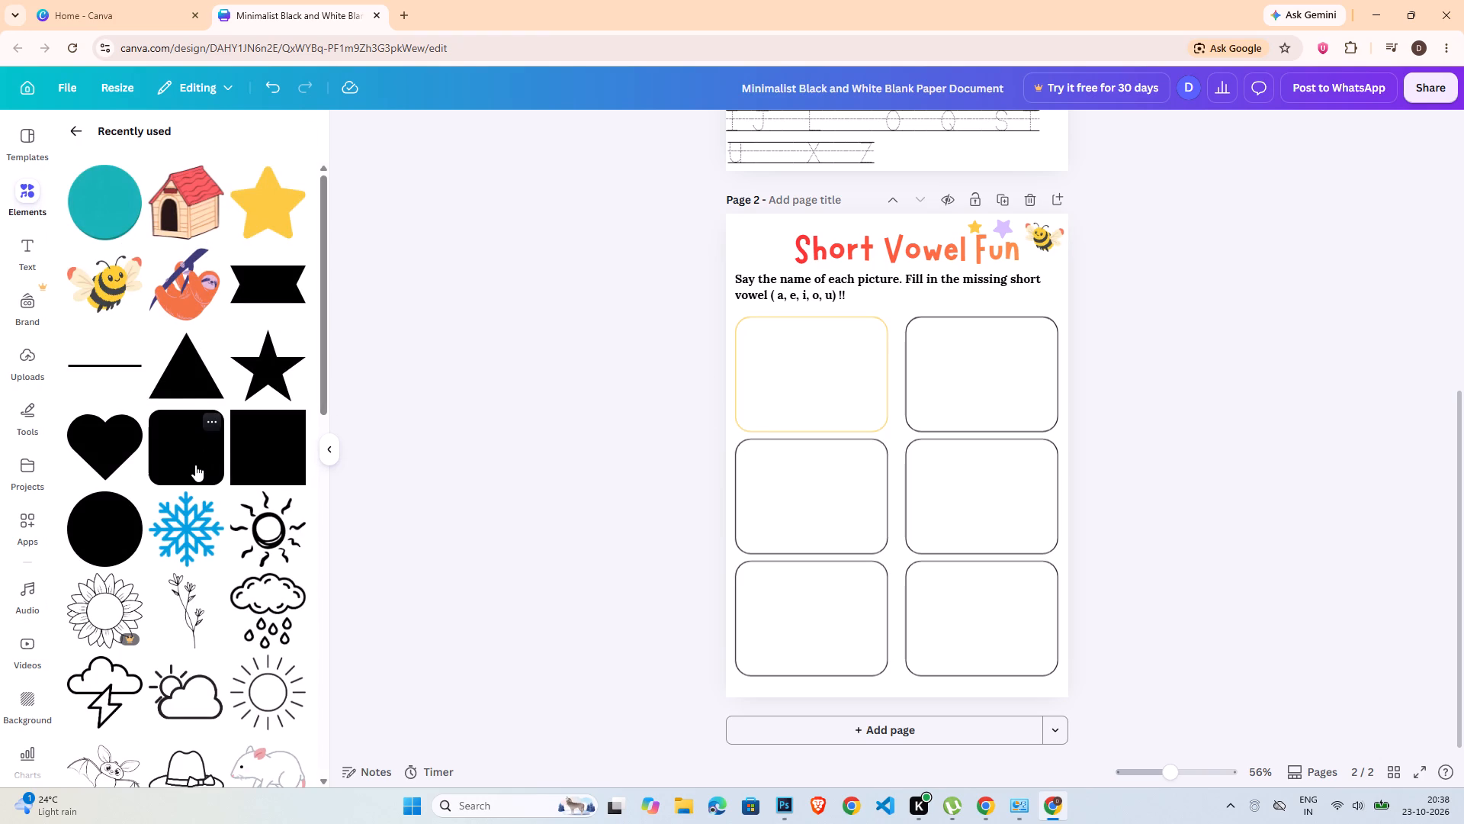
drag(915, 464, 811, 394)
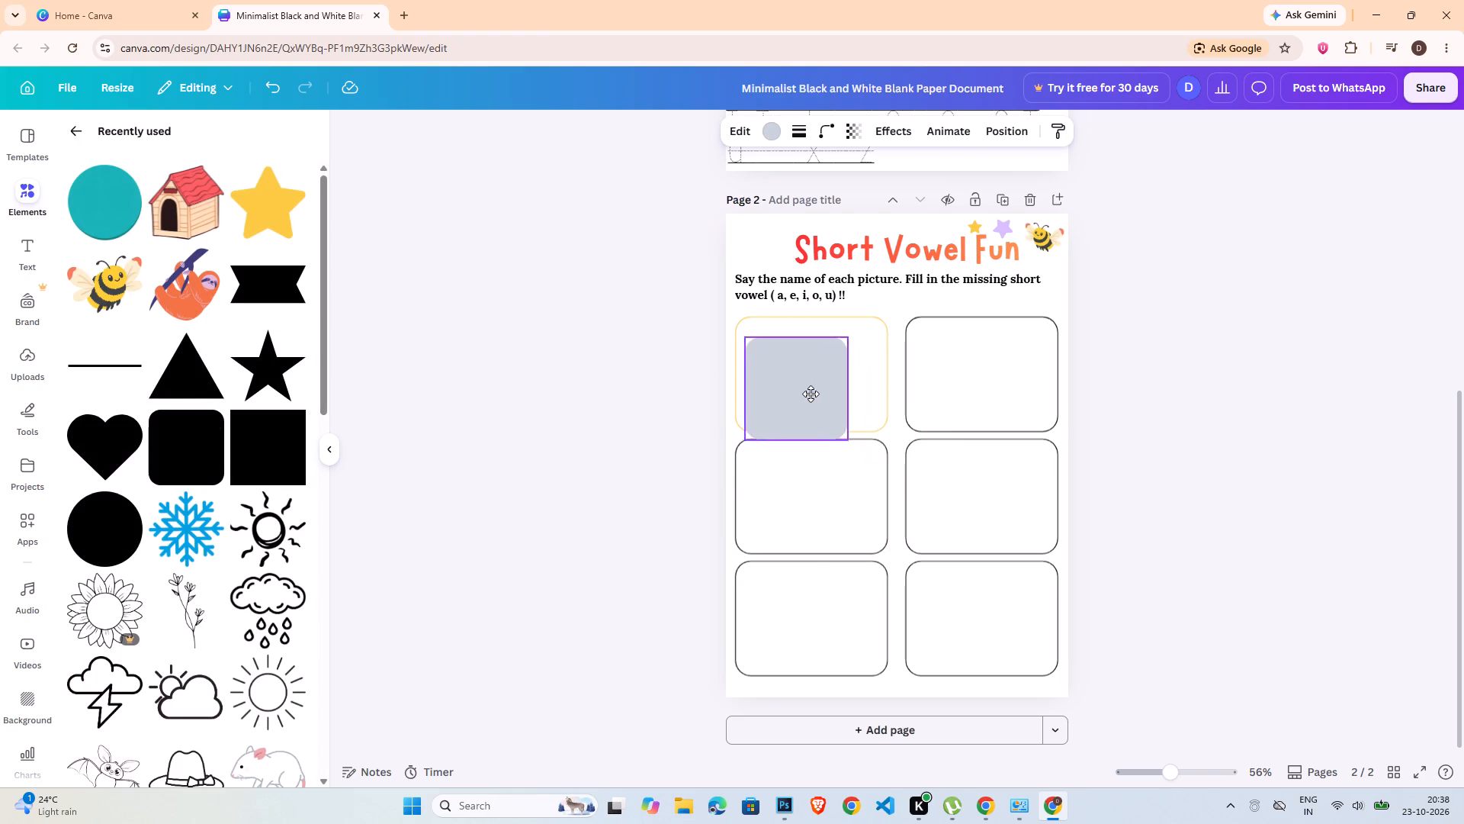
drag(811, 394, 804, 388)
drag(784, 327, 793, 392)
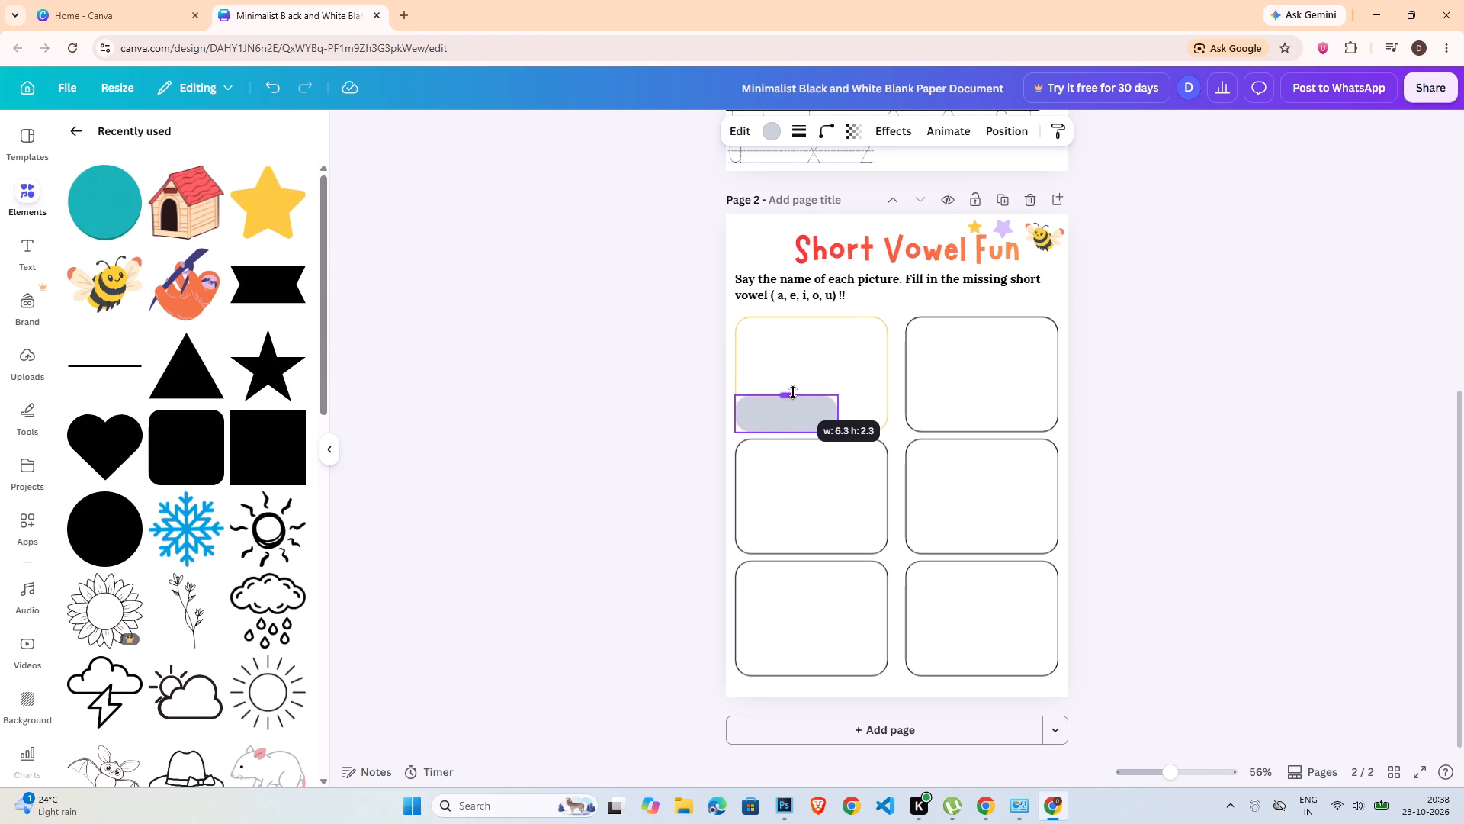
drag(793, 392, 790, 400)
click(790, 398)
drag(836, 417, 886, 419)
click(1238, 451)
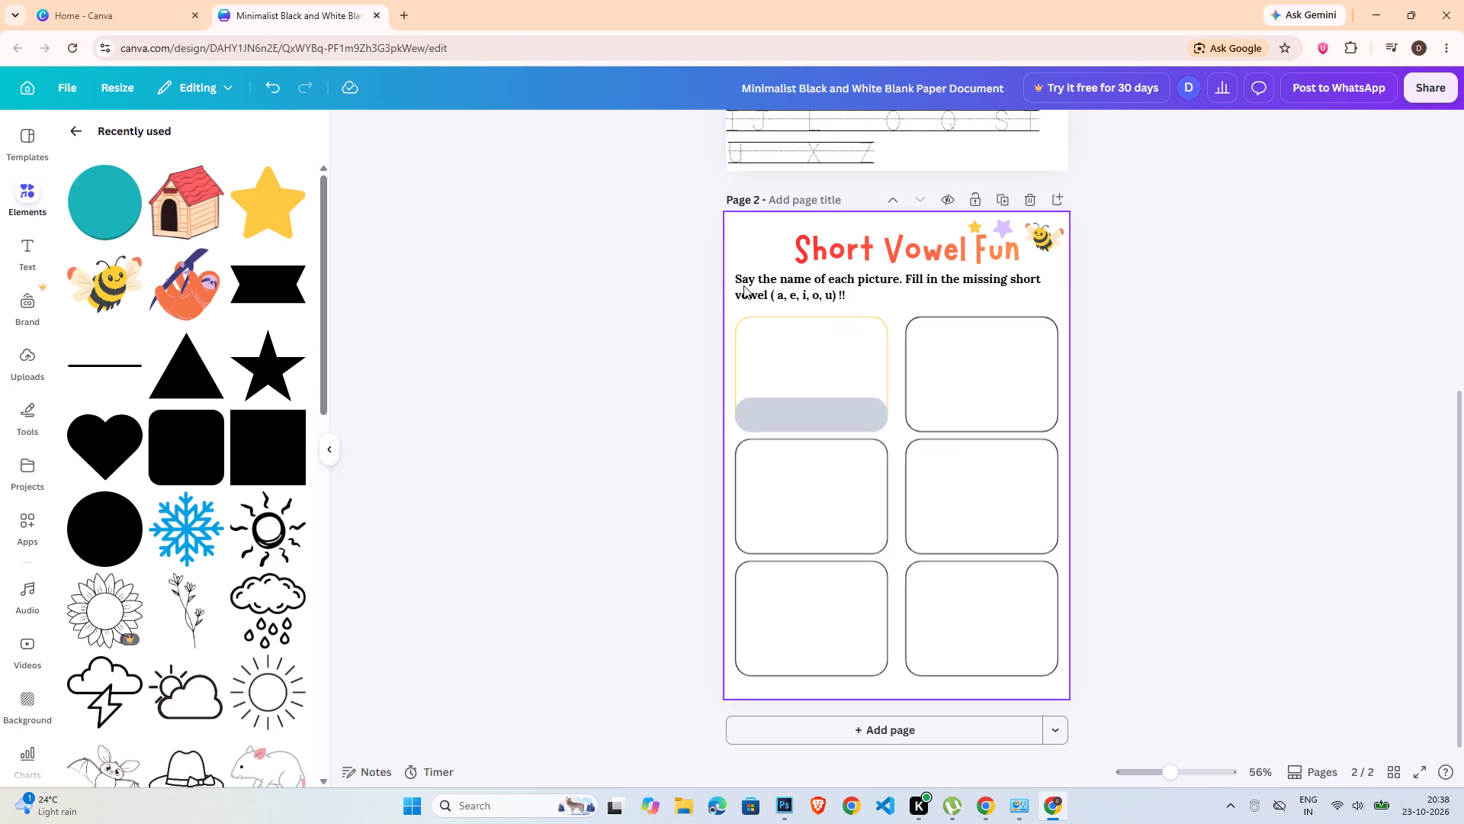
Fill the grey strip at the bottom of the first box with the same golden yellow as its outline.
click(818, 426)
click(773, 135)
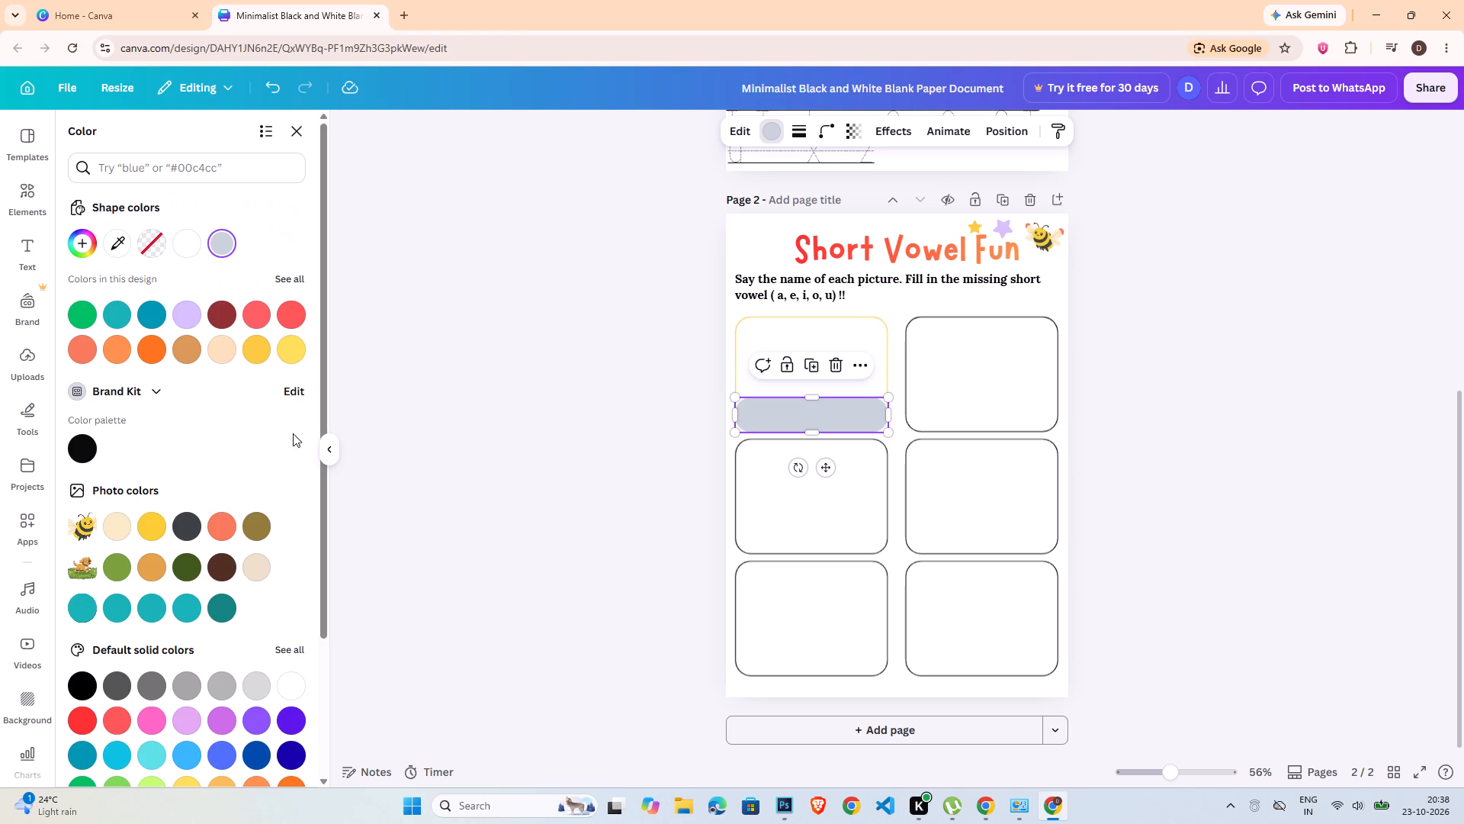
click(246, 359)
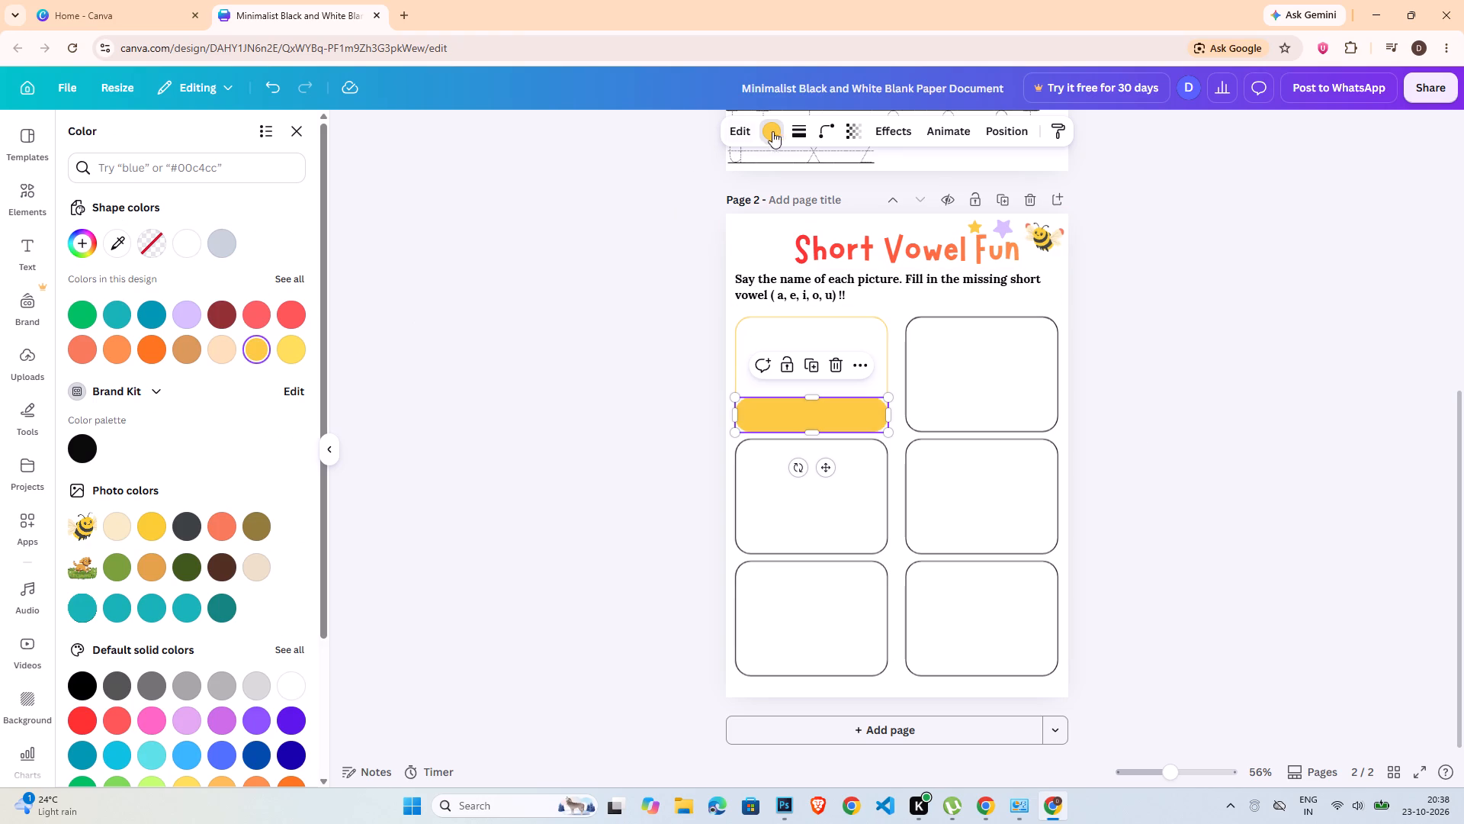
Lower the yellow strip's transparency value to somewhat below half, giving it a pale yellow tint.
click(861, 127)
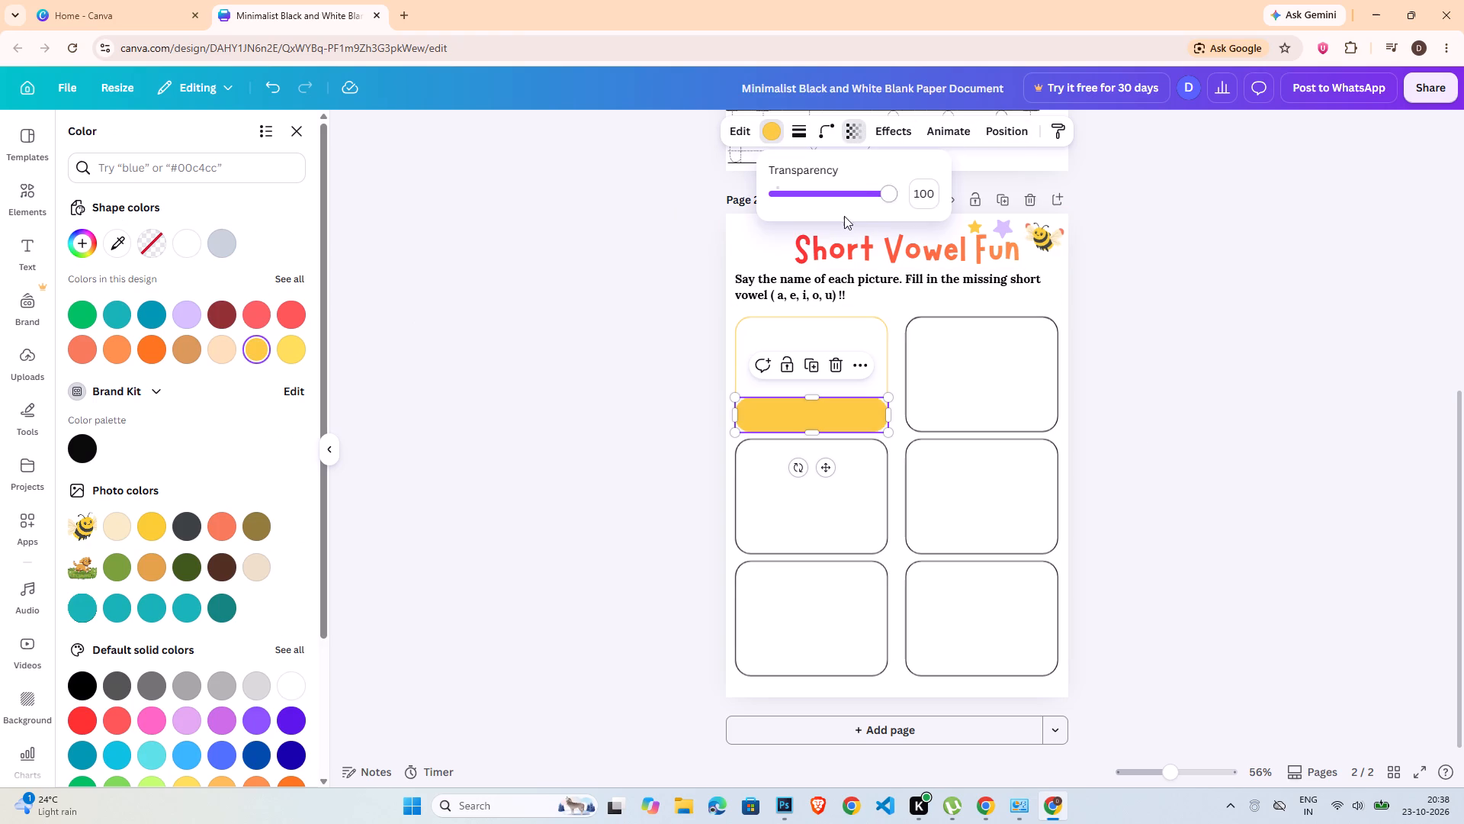
drag(889, 193, 840, 193)
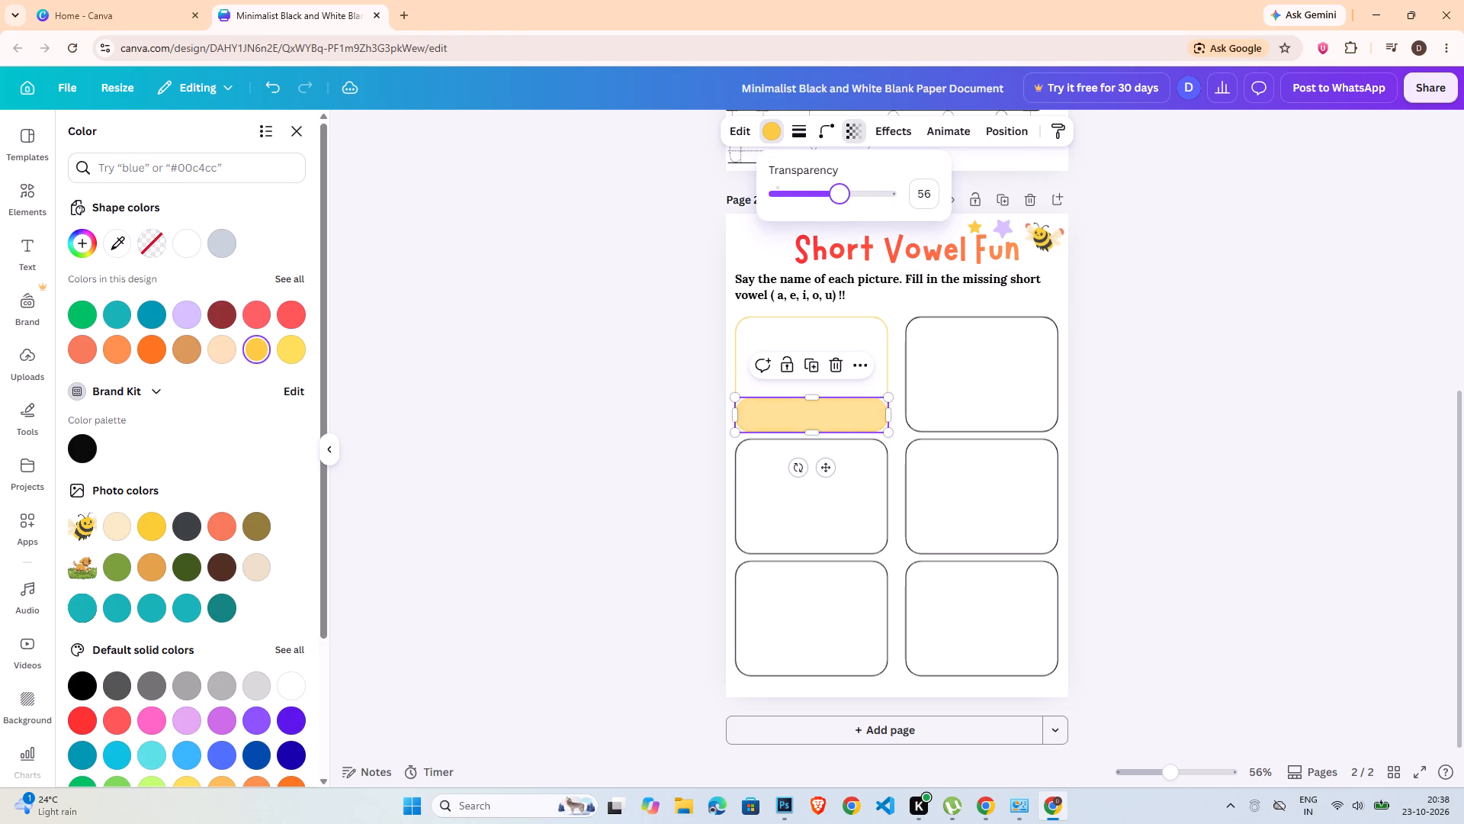
drag(840, 193, 825, 195)
double_click(1106, 340)
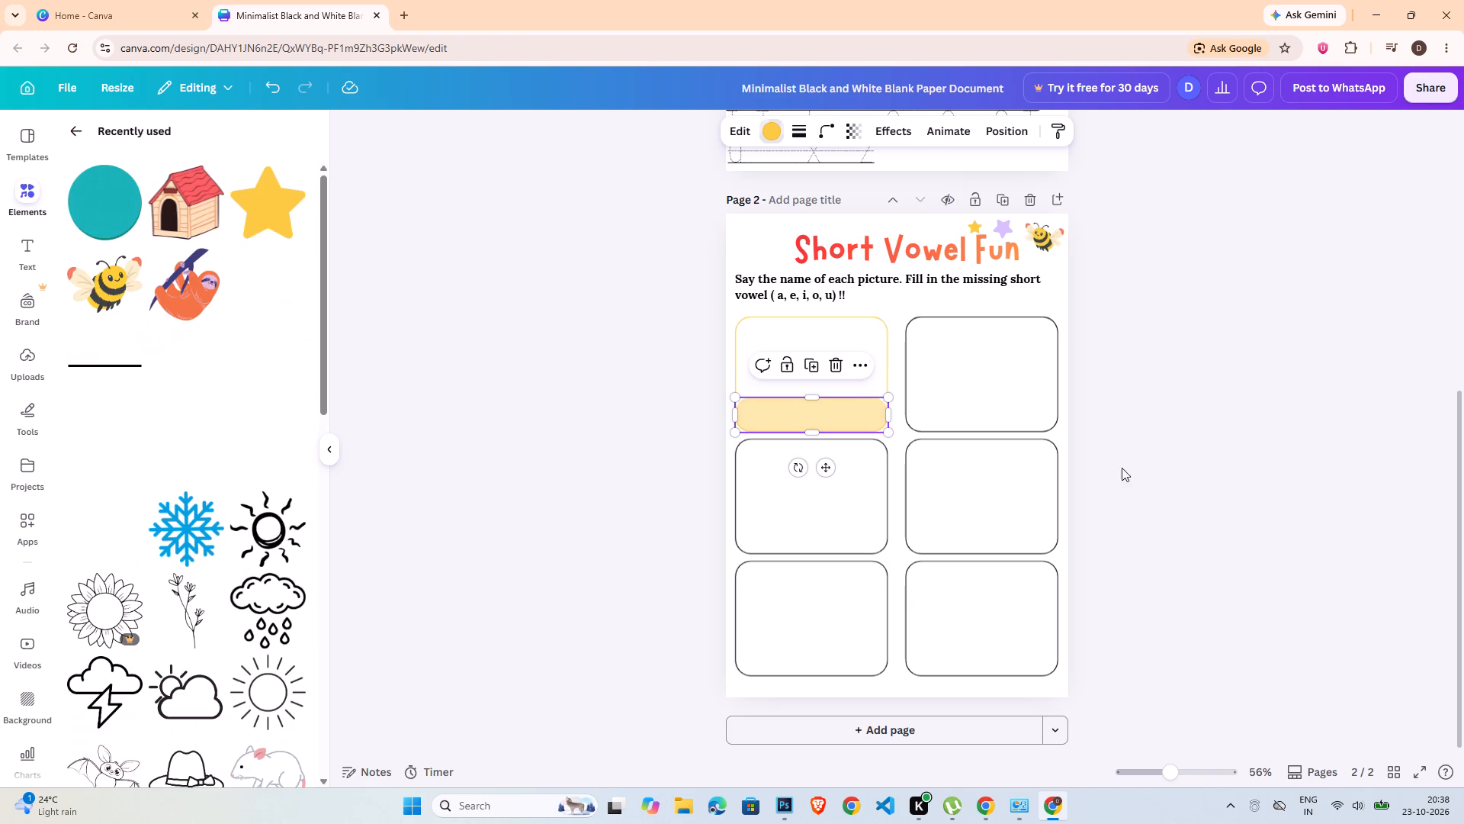
click(1125, 485)
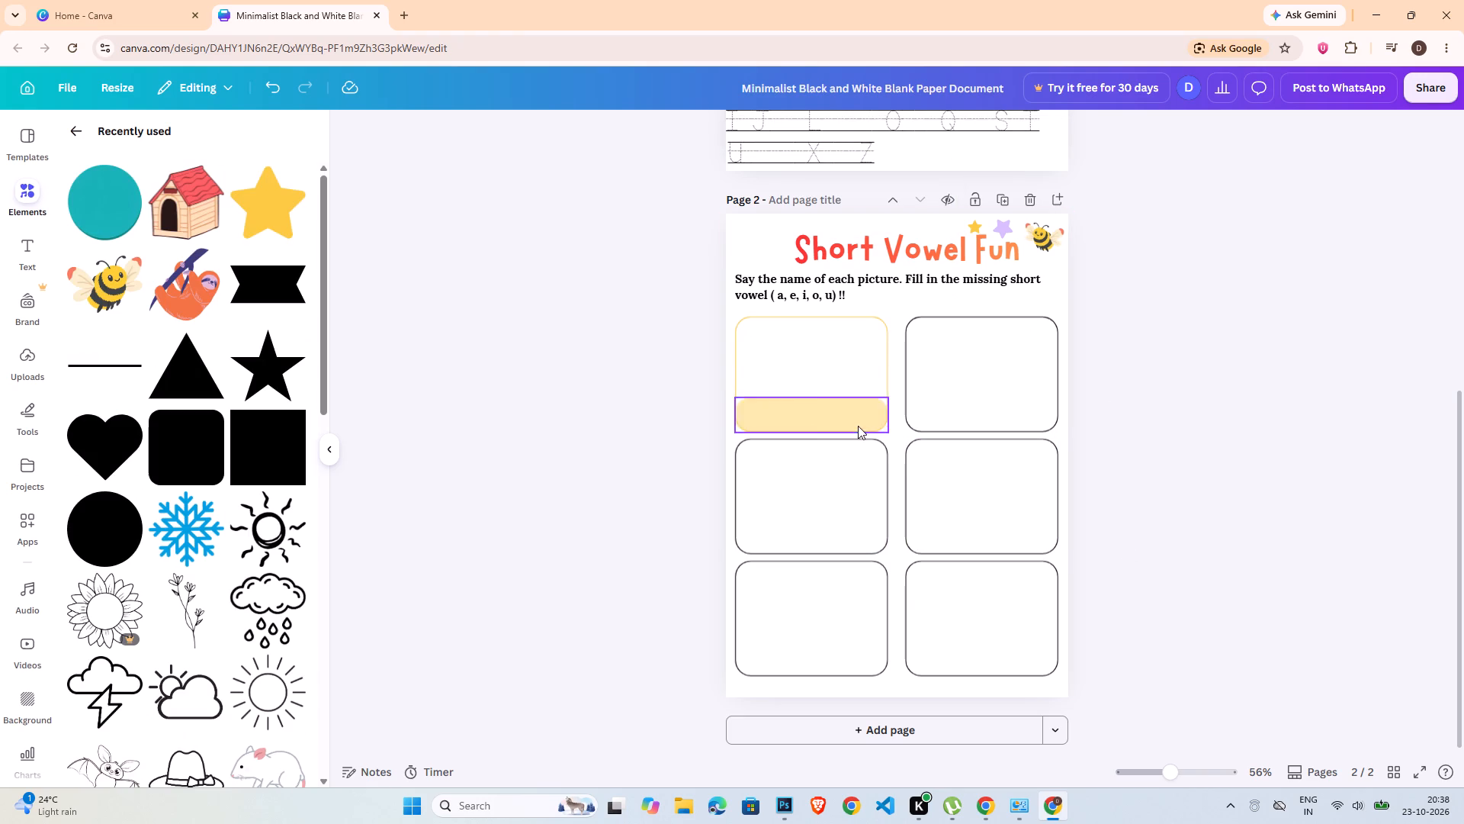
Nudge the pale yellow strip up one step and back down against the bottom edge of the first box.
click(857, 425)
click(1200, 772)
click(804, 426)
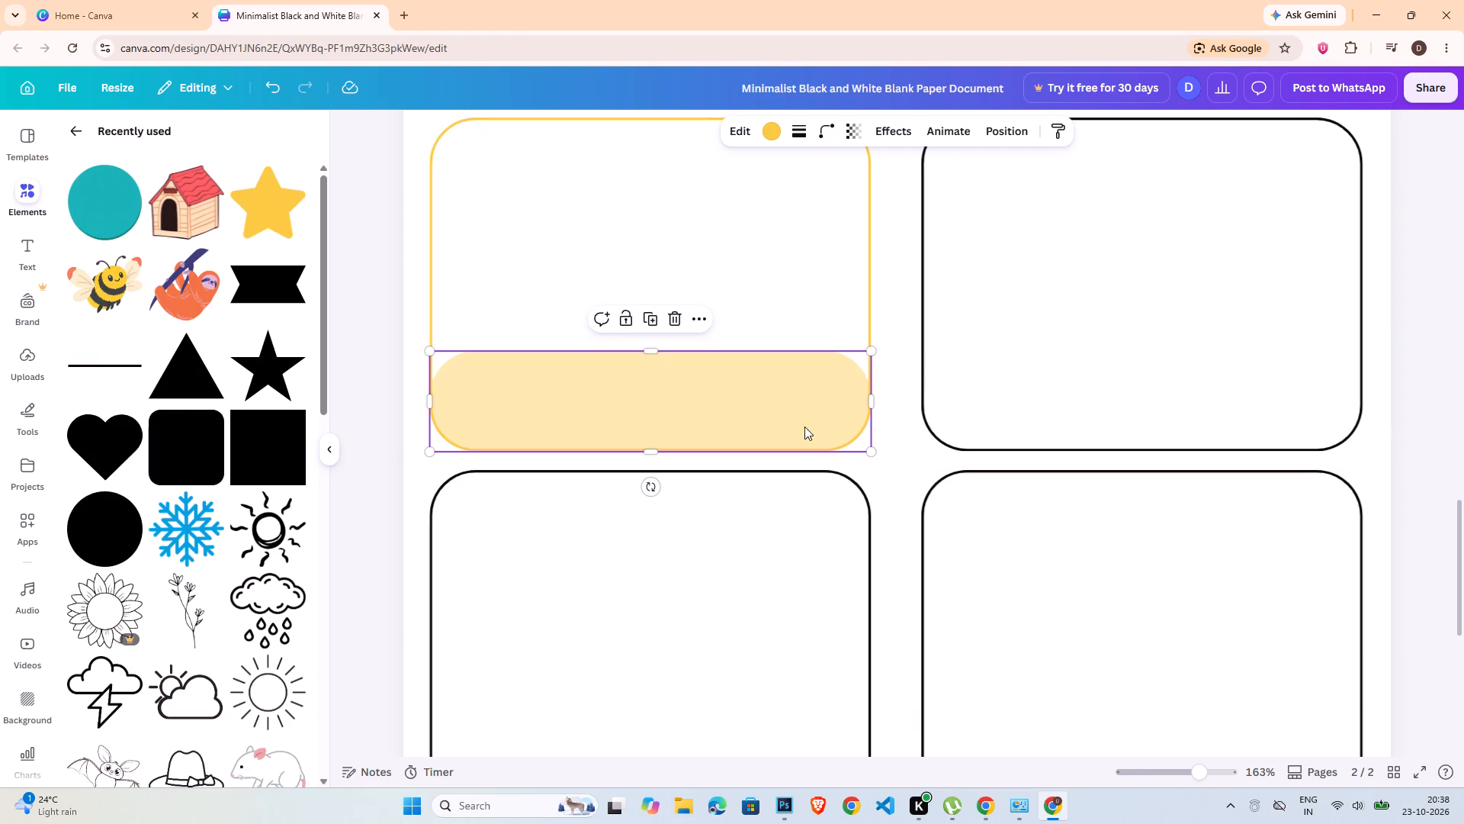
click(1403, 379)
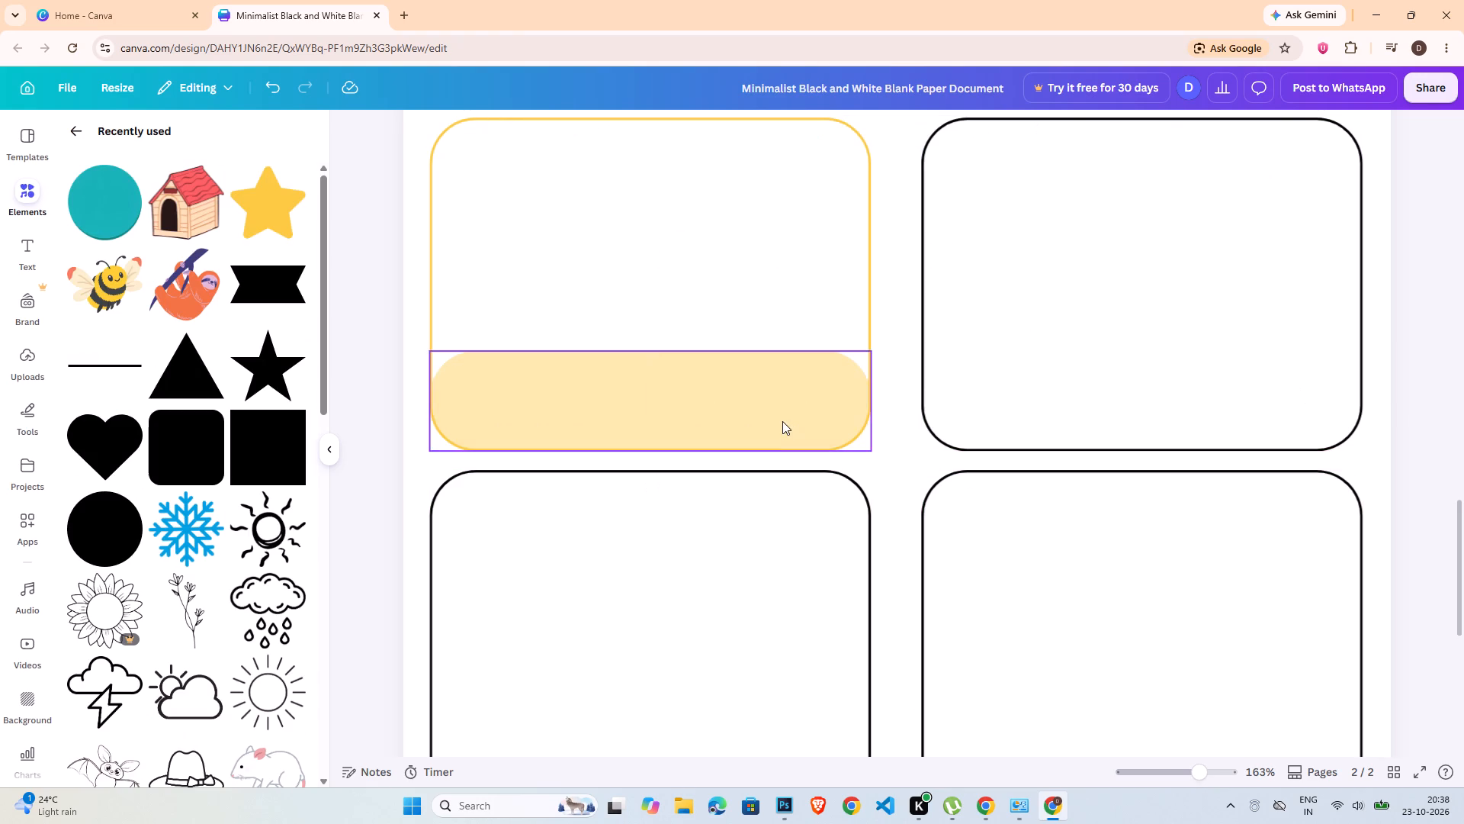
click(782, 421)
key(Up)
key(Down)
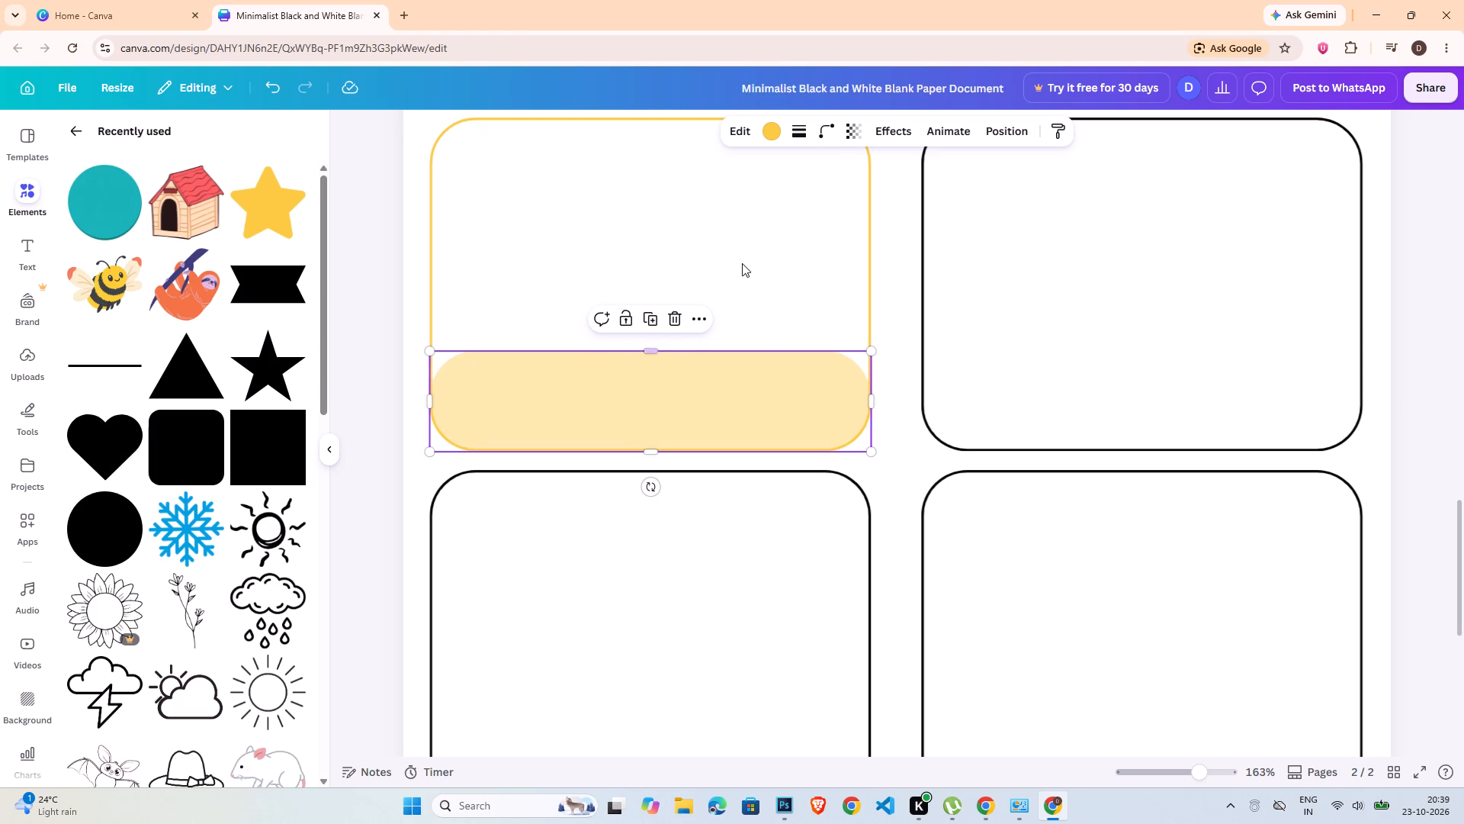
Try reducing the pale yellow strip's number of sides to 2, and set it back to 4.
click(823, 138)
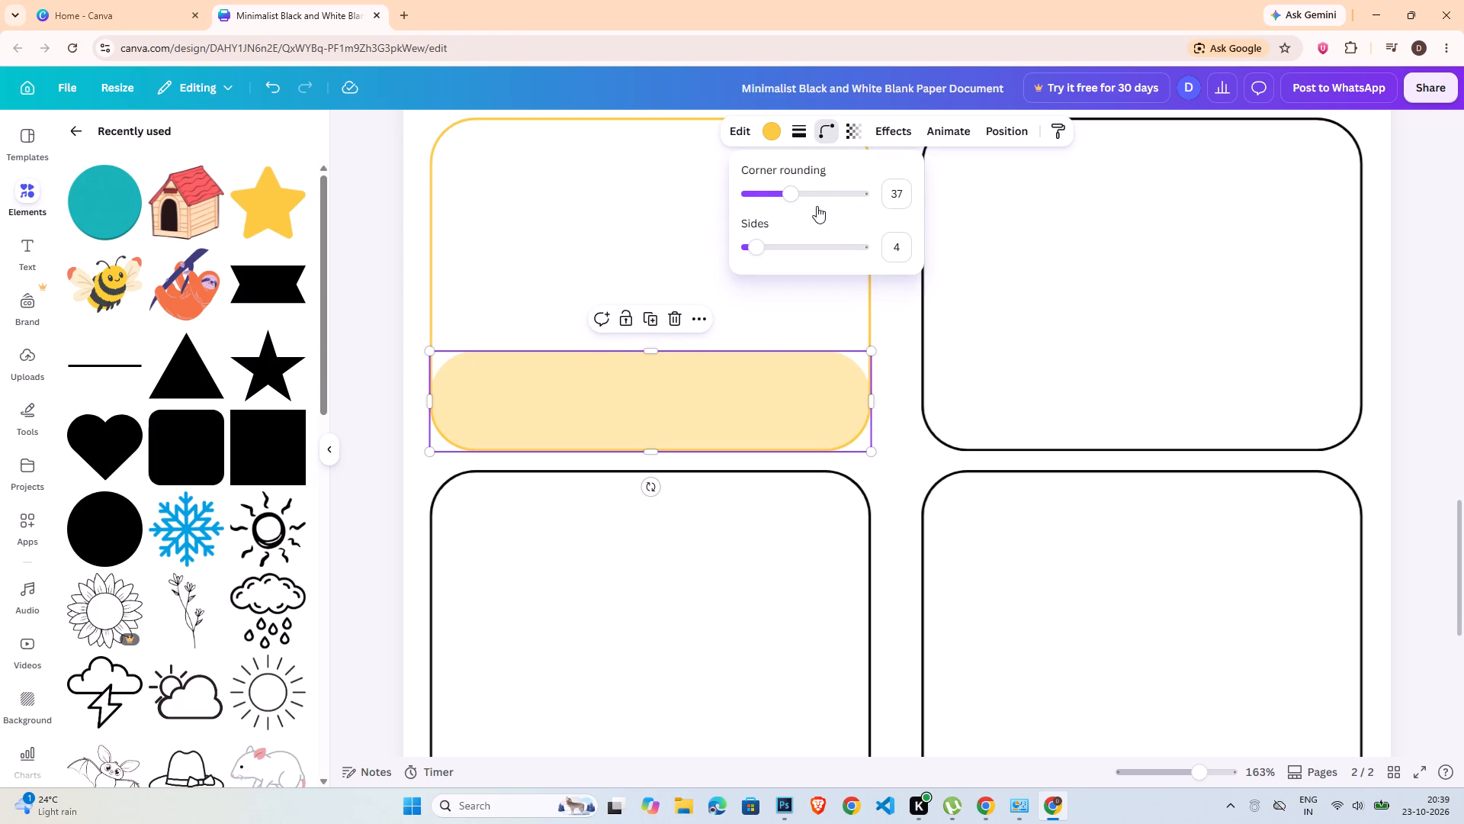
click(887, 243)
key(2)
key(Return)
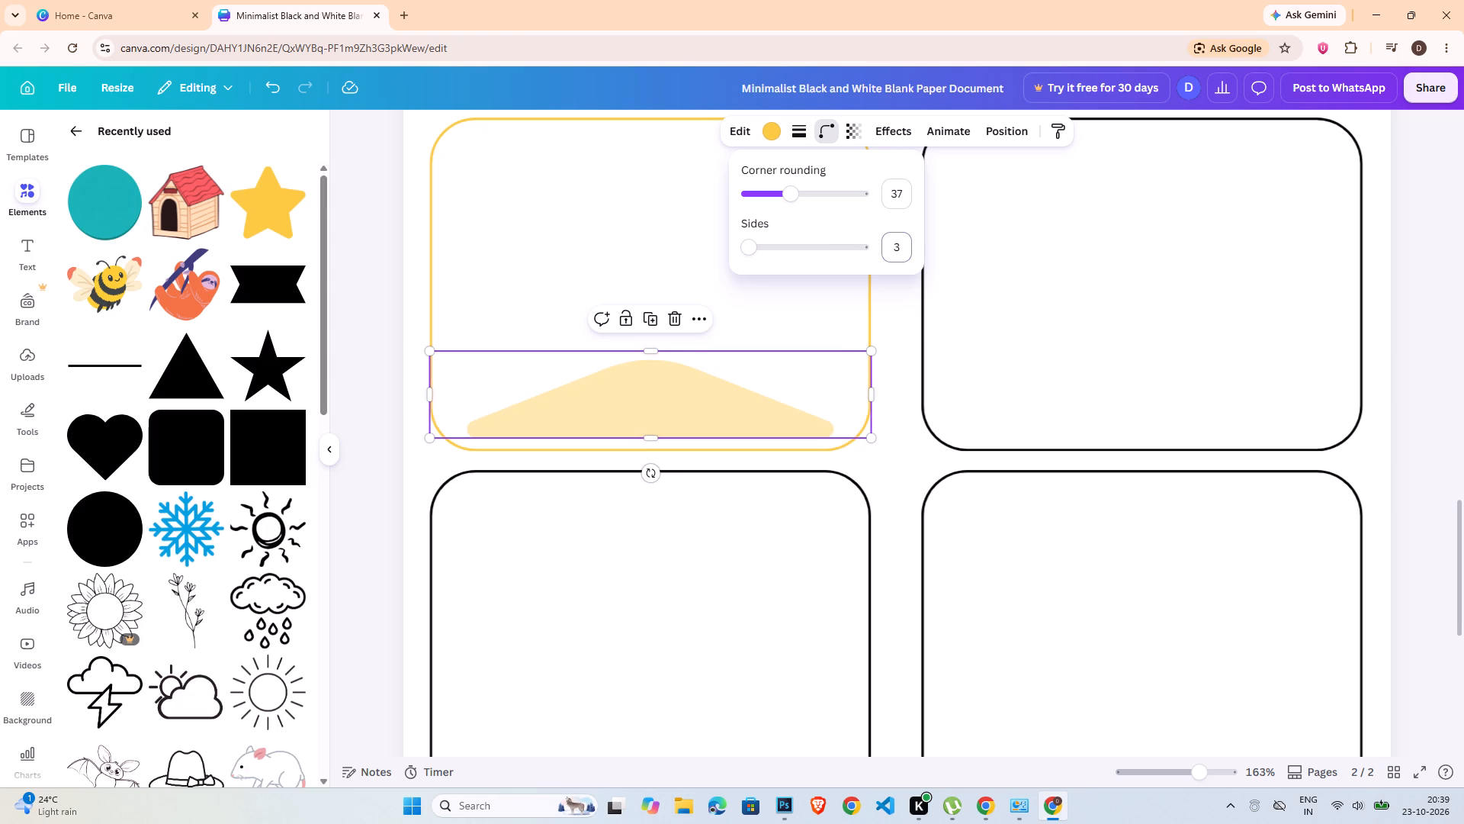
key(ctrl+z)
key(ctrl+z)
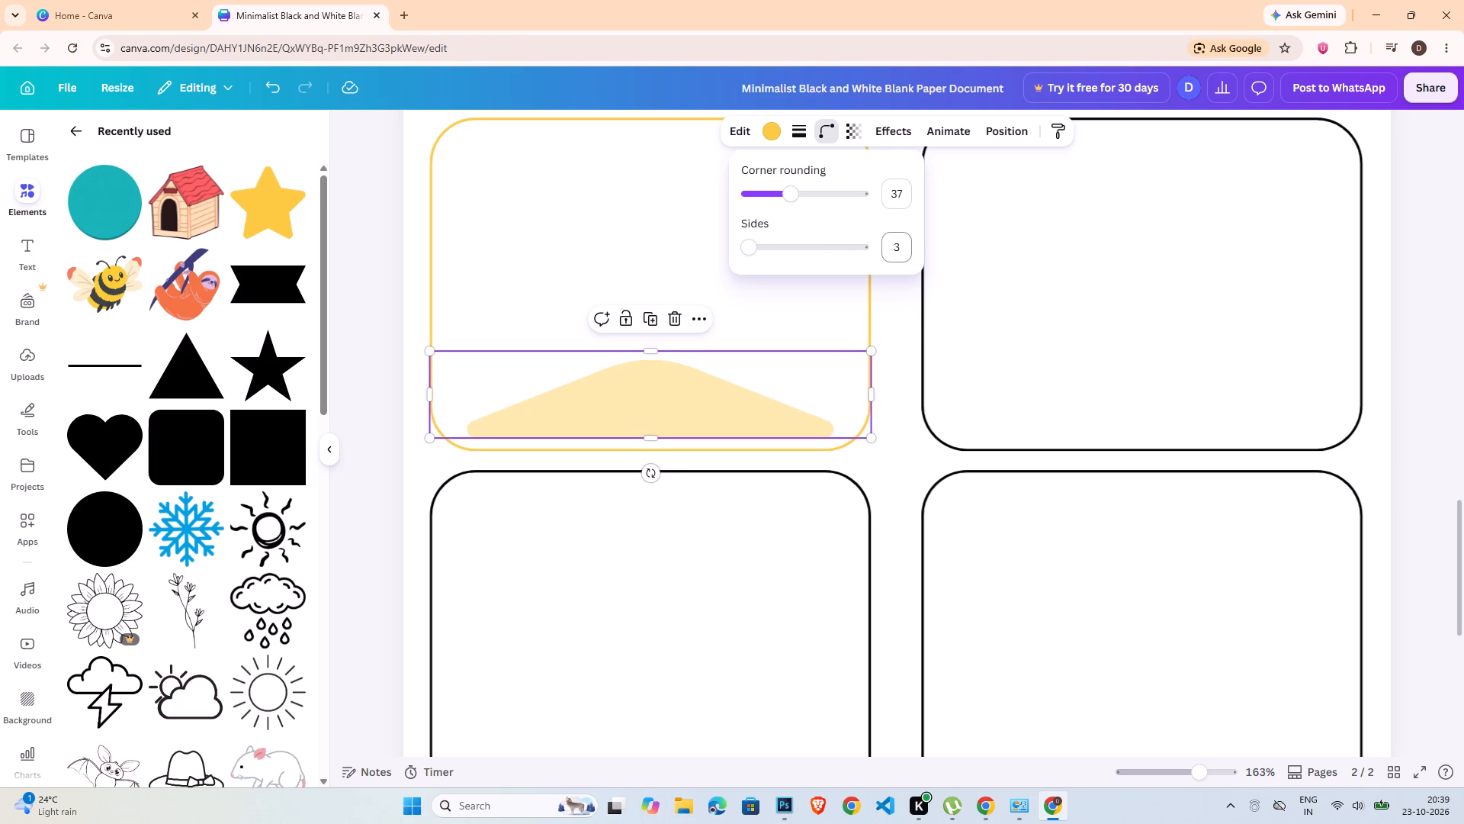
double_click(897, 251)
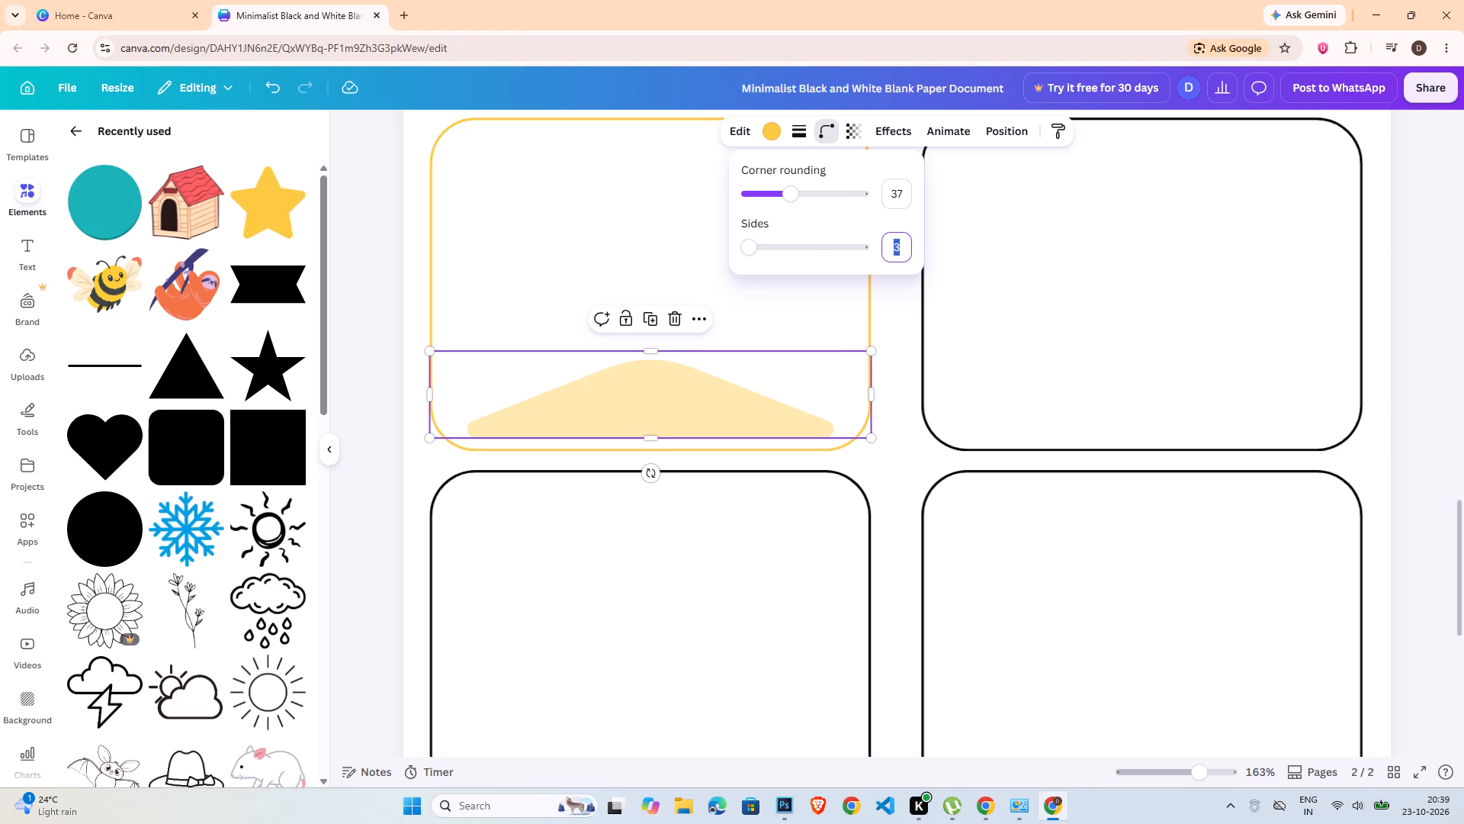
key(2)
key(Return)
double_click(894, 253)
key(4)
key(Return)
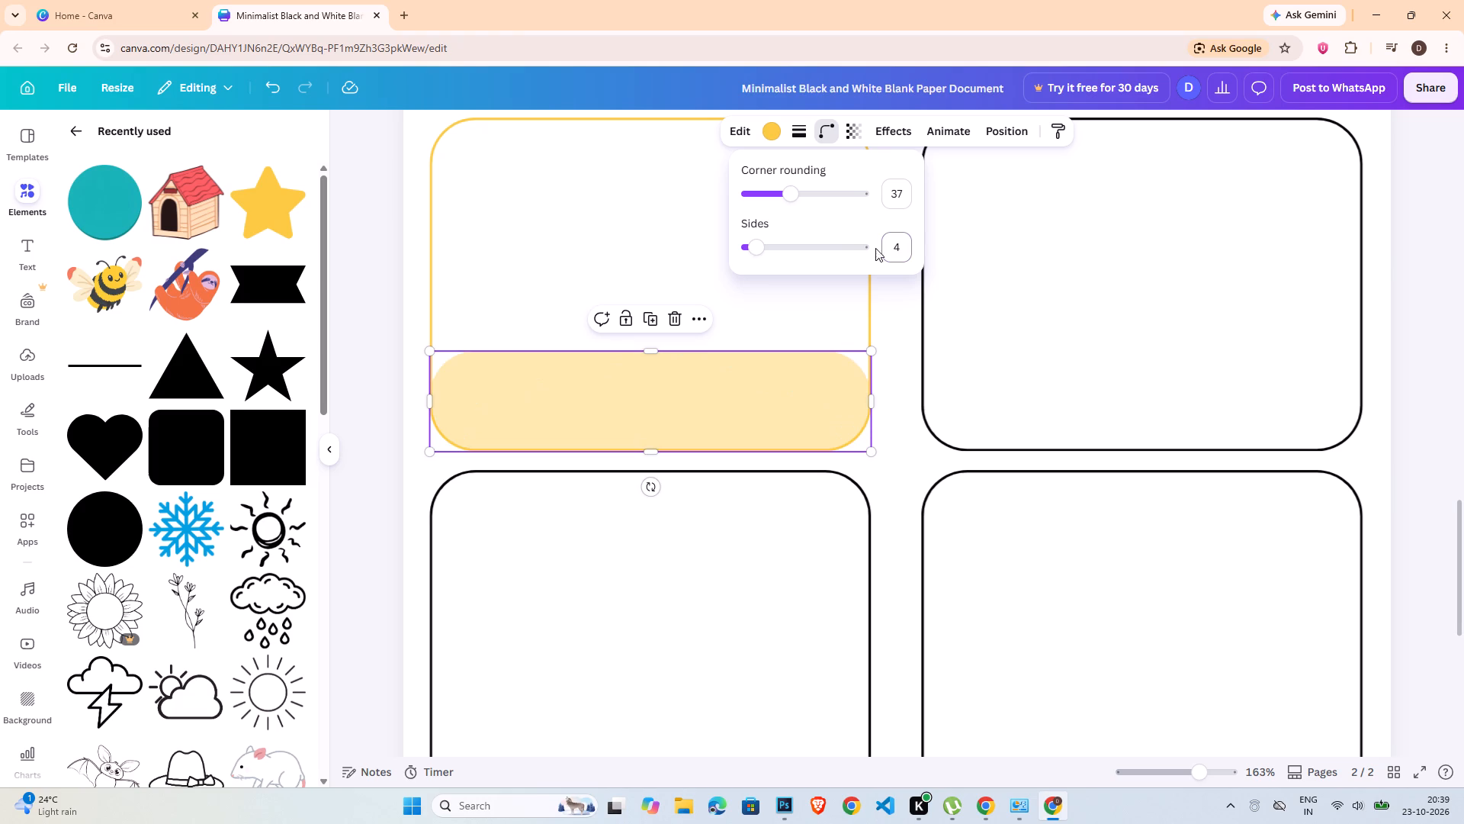
Set the pale yellow strip's corner rounding to 36 so its corners follow the first box's outline.
click(788, 192)
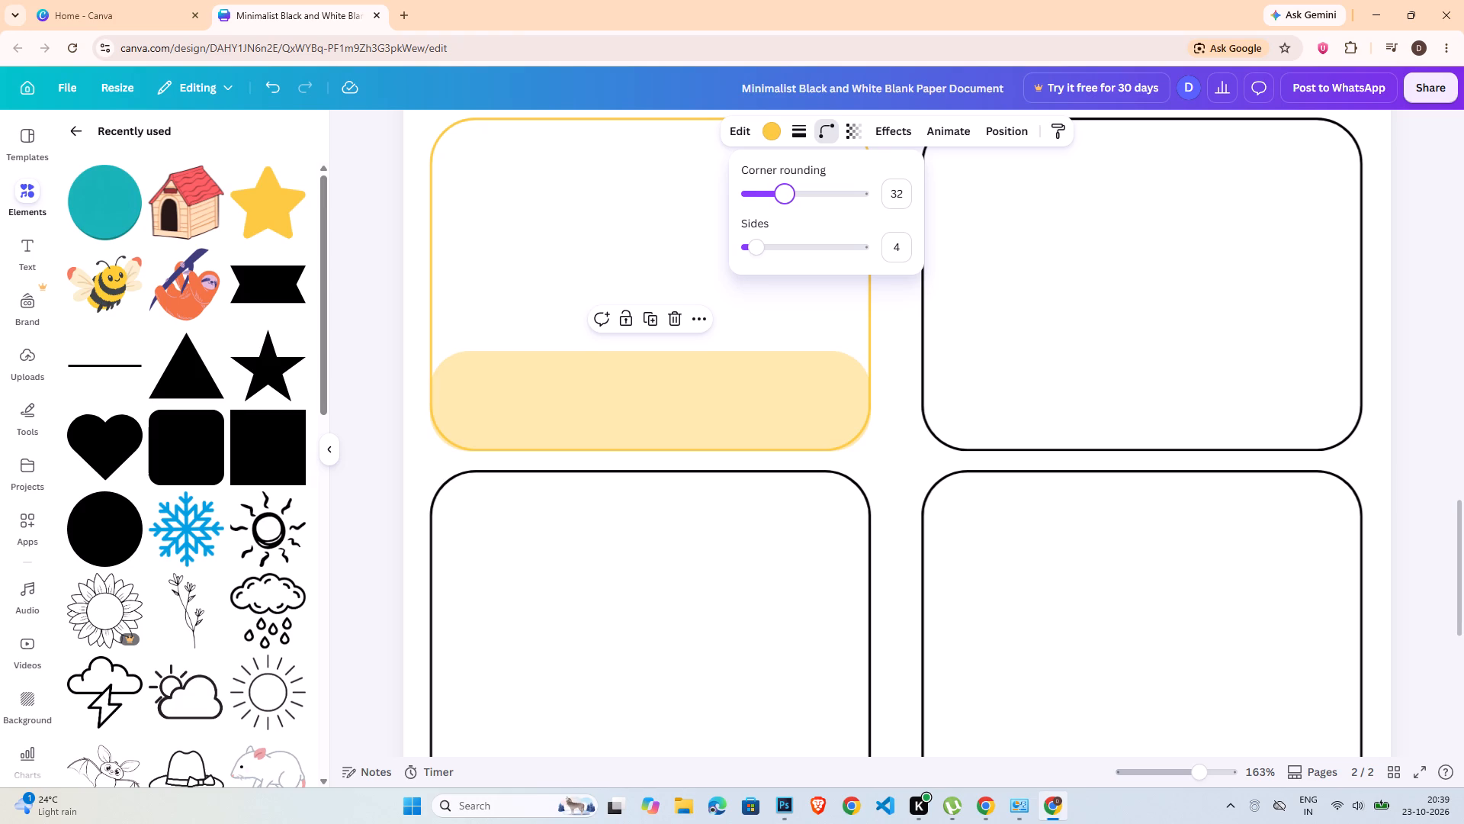
click(788, 198)
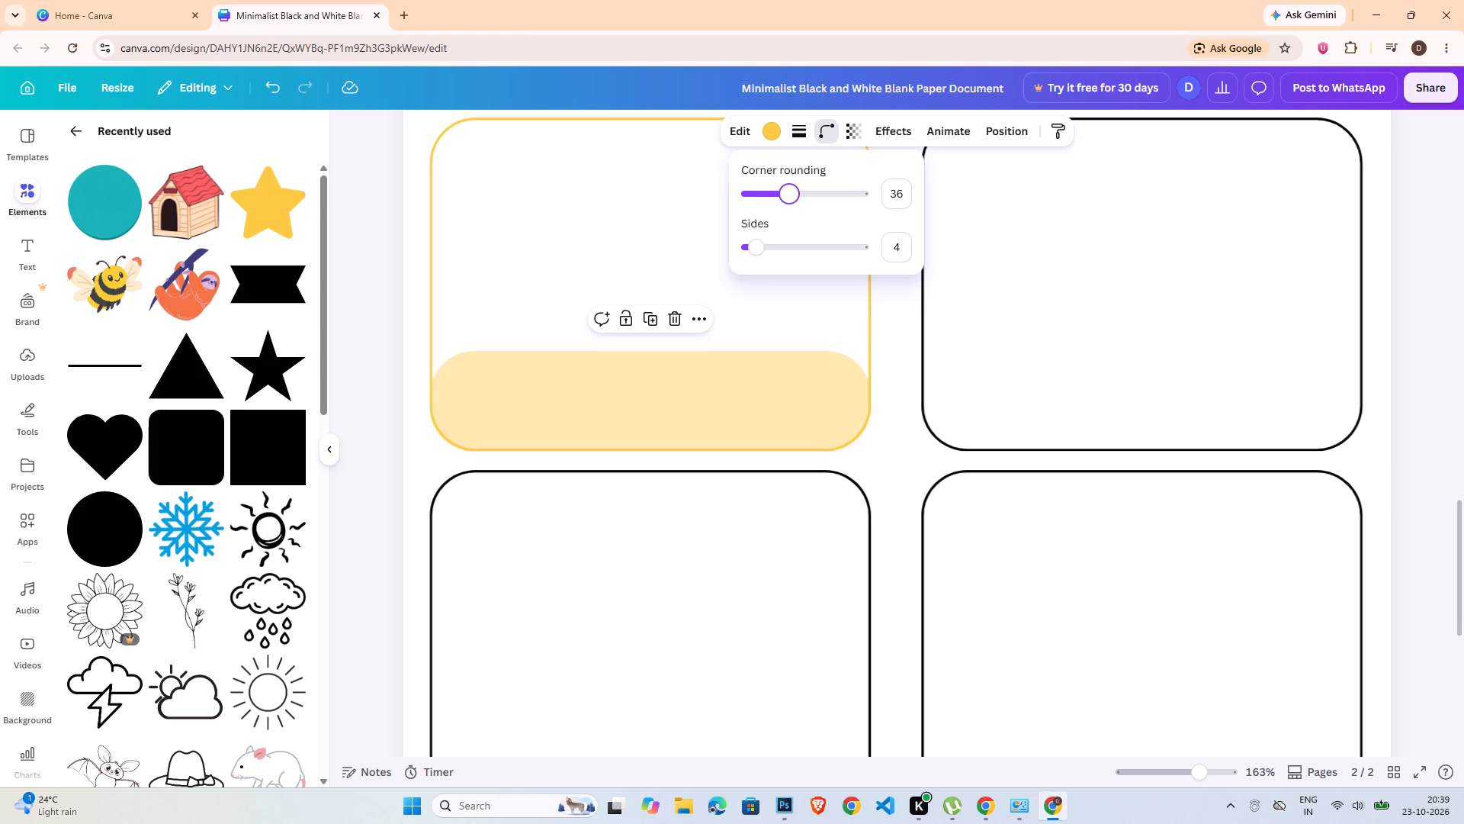
click(1423, 287)
click(1395, 297)
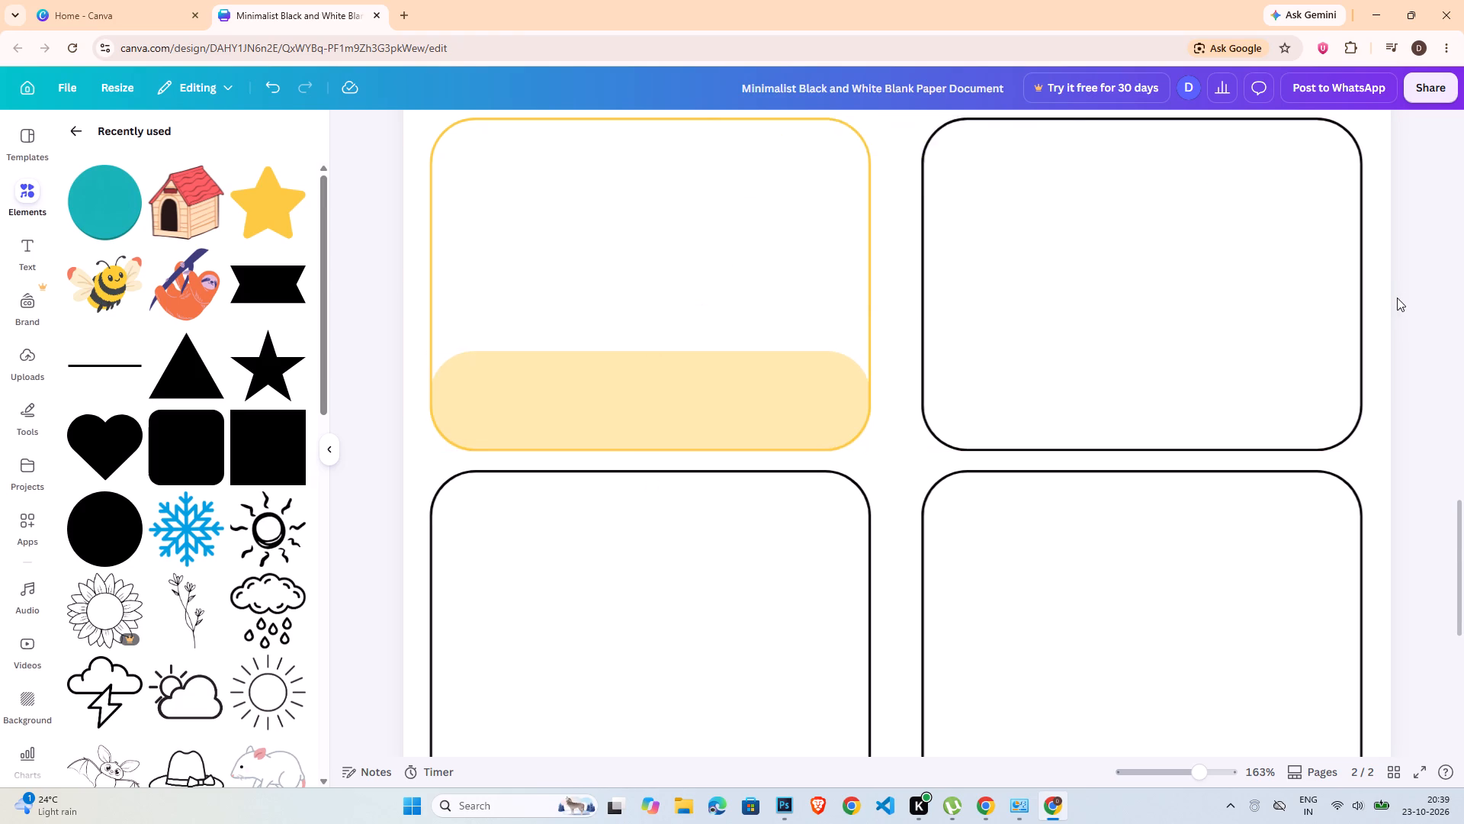
Add a heading reading "C" and place it on the left part of the first box's yellow strip.
scroll(1378, 333, down, 3)
scroll(1163, 337, up, 3)
click(1189, 774)
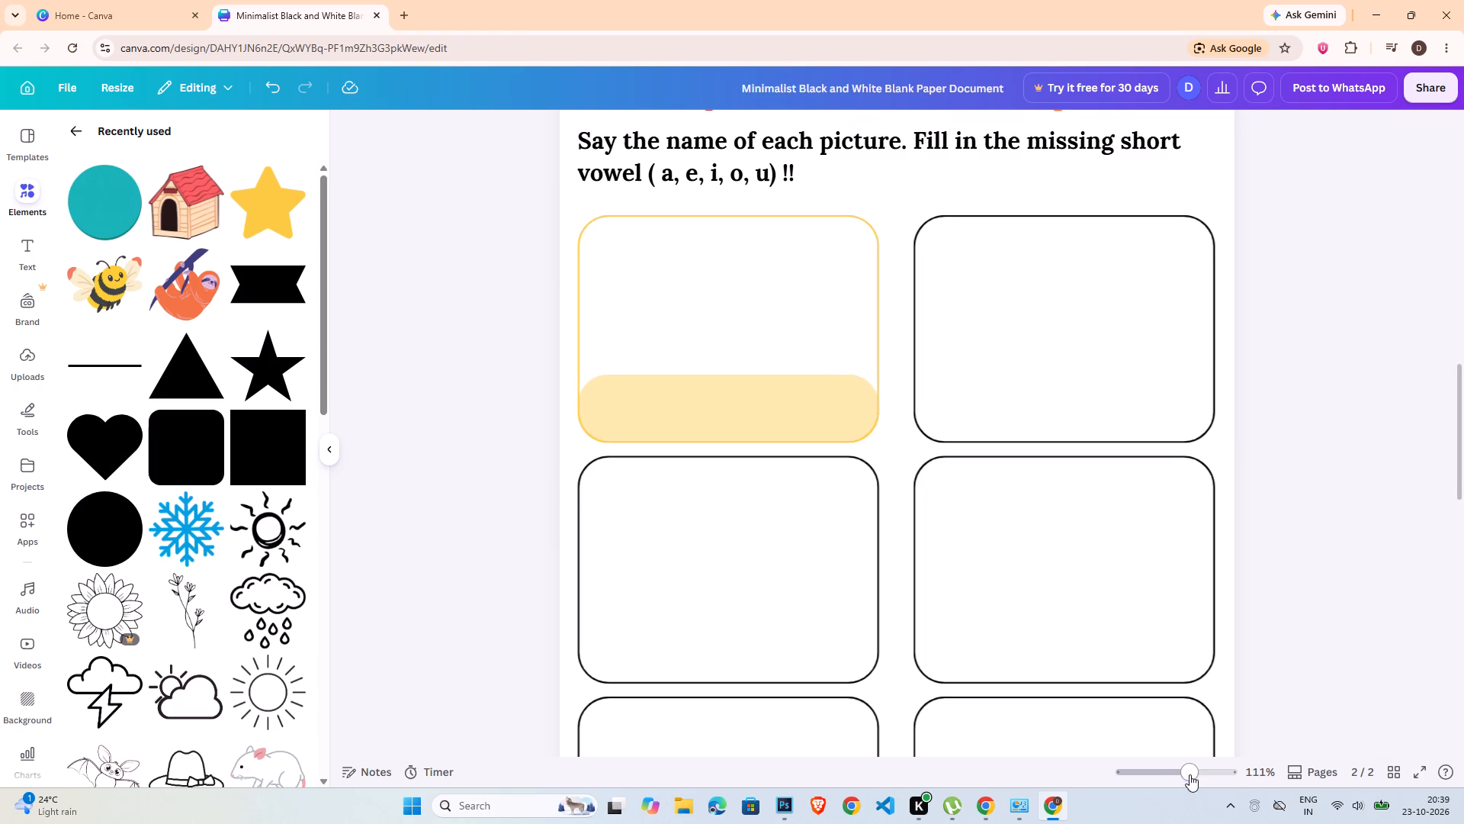
click(1304, 575)
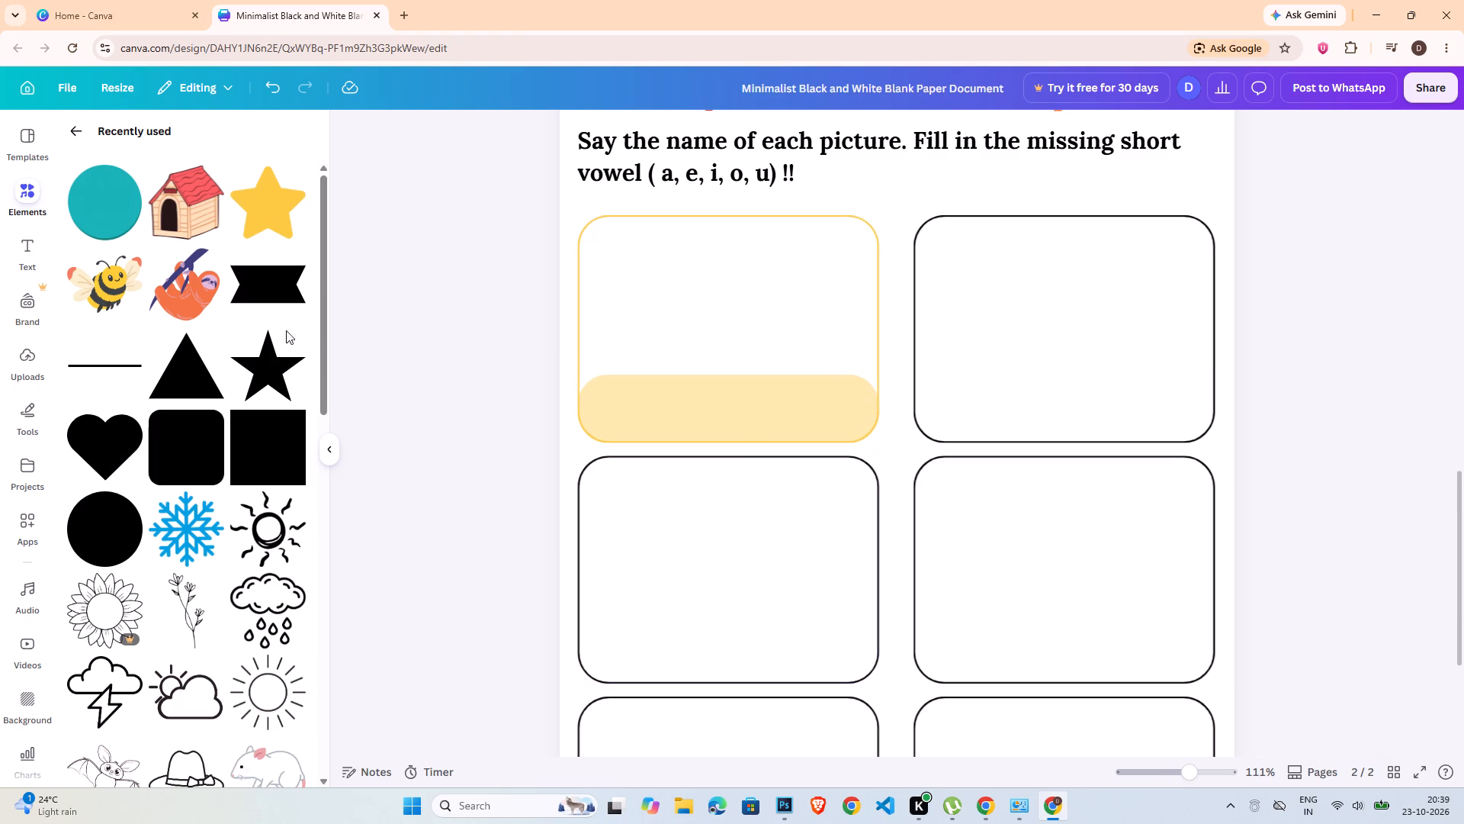
click(32, 249)
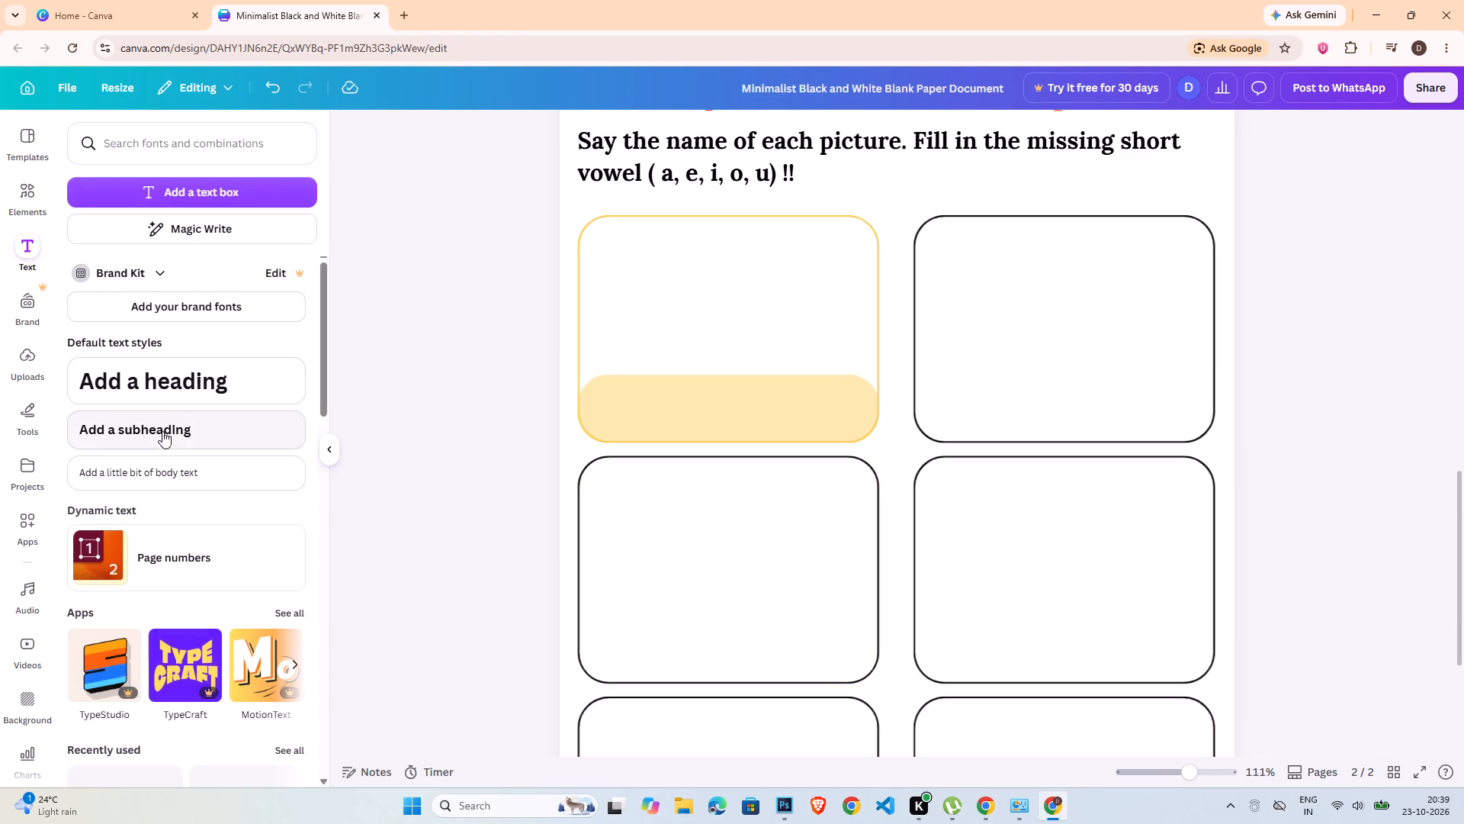
click(168, 389)
double_click(914, 444)
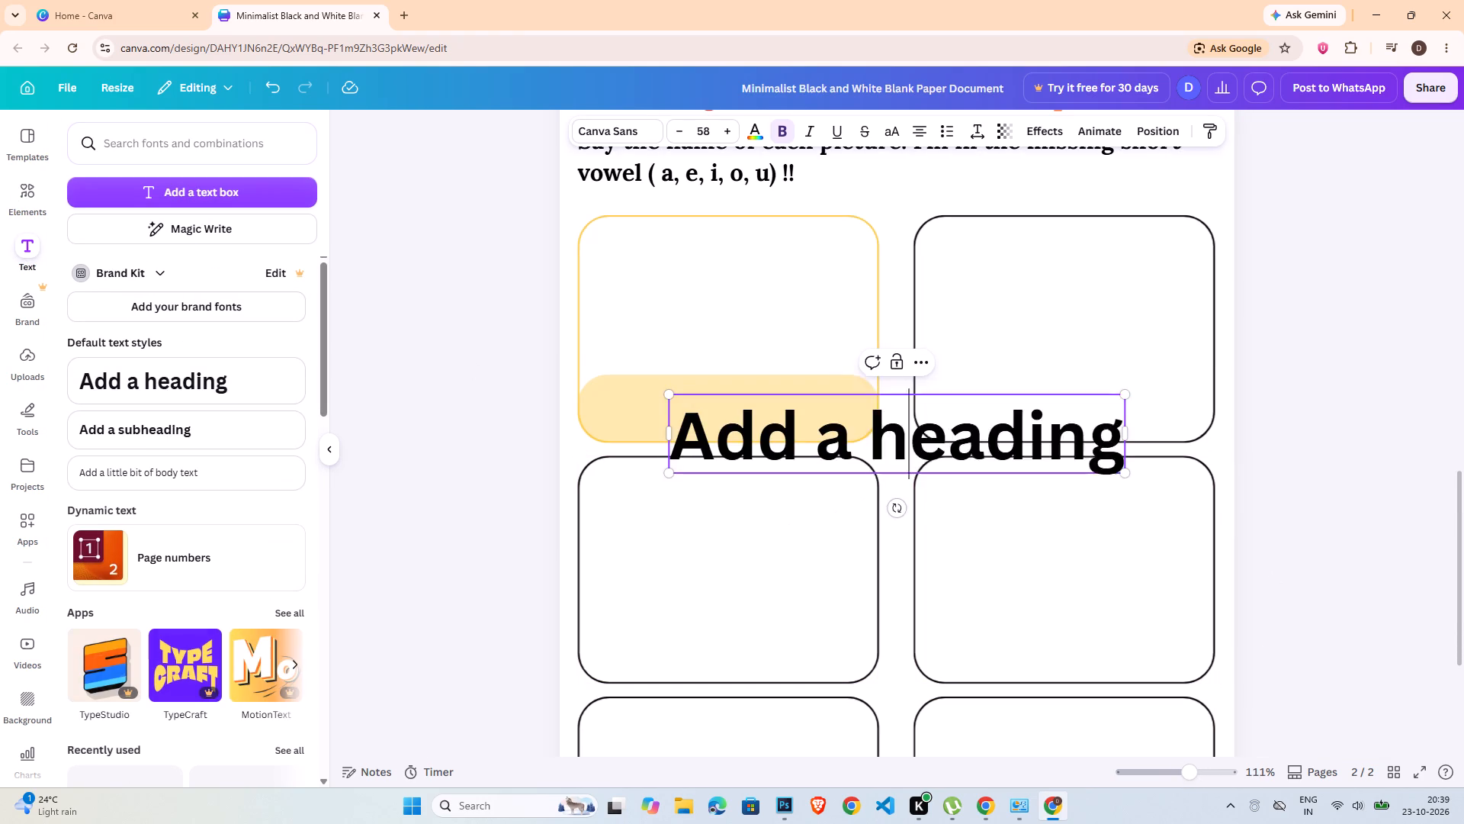
click(914, 444)
key(shift+c)
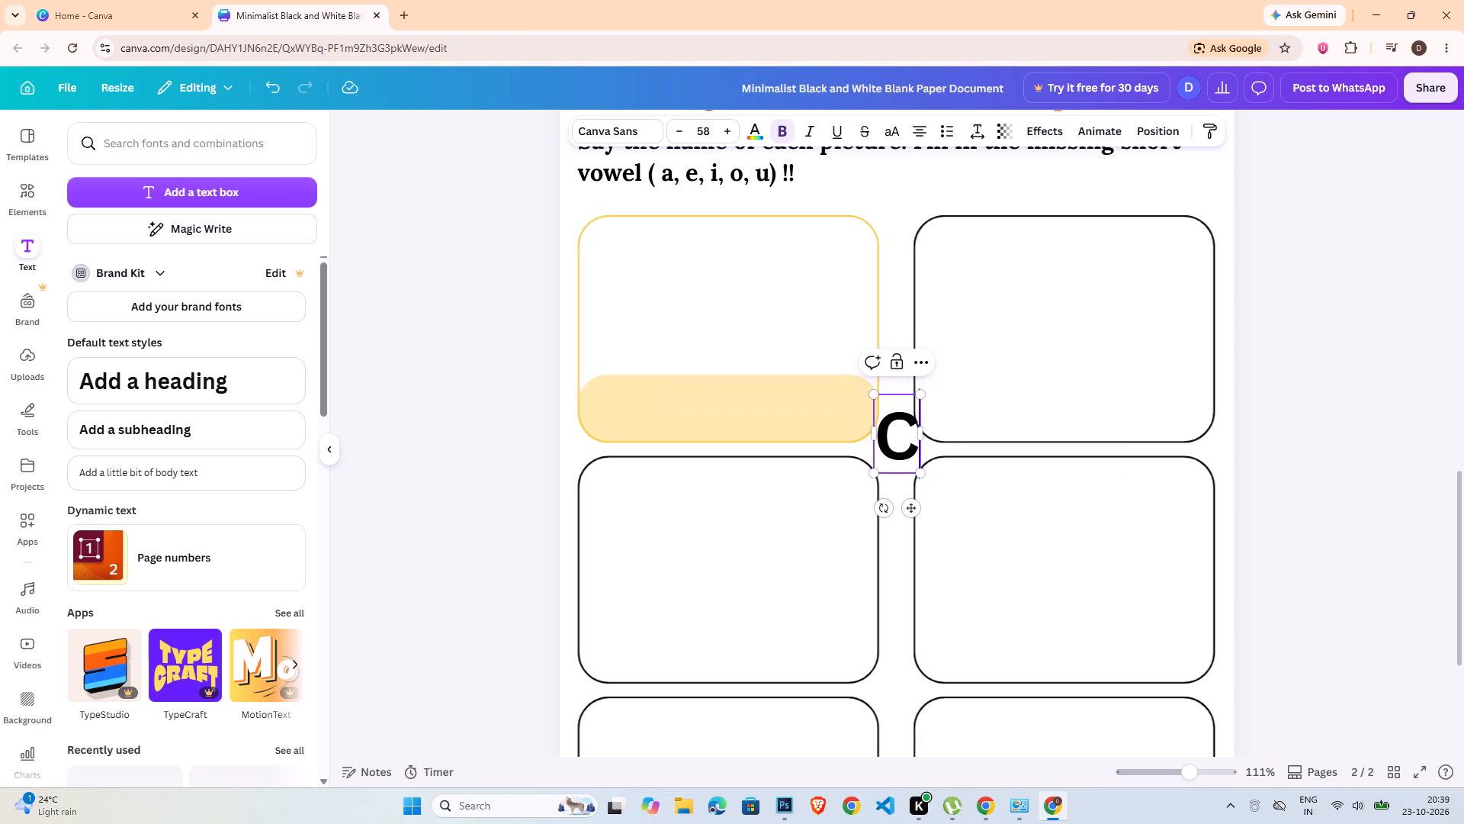
key(shift+underscore)
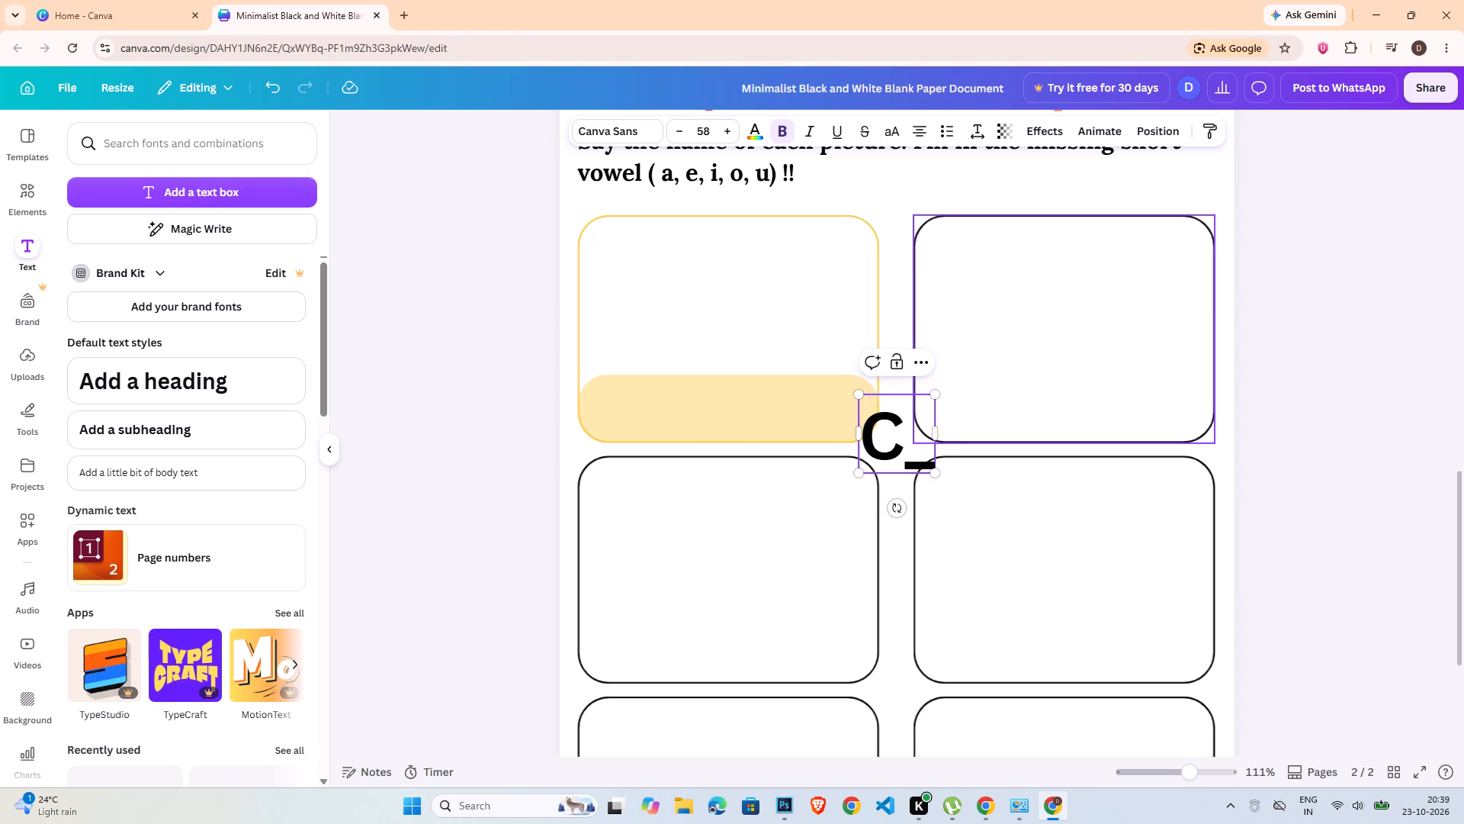
key(BackSpace)
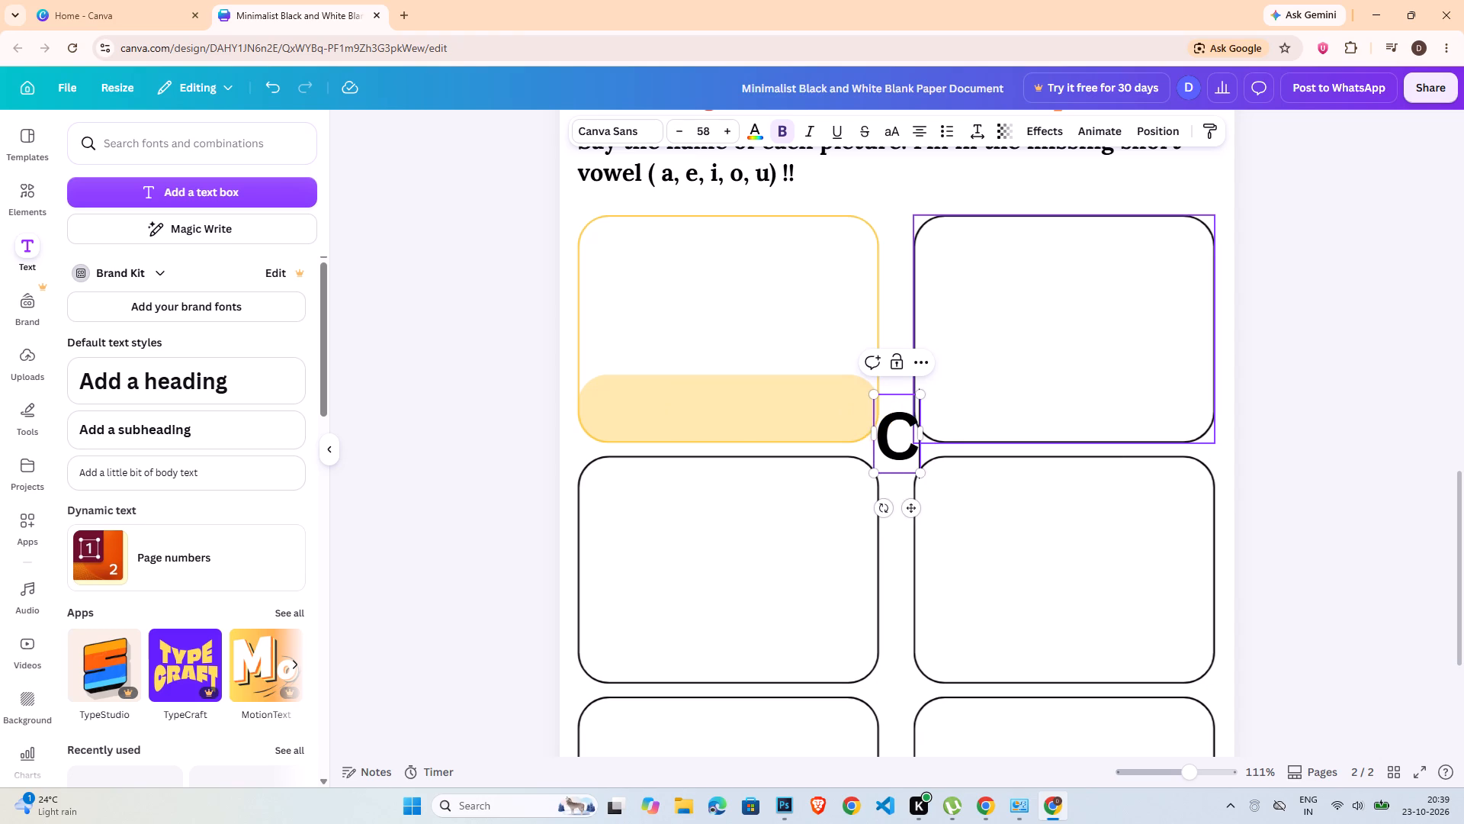
click(1360, 362)
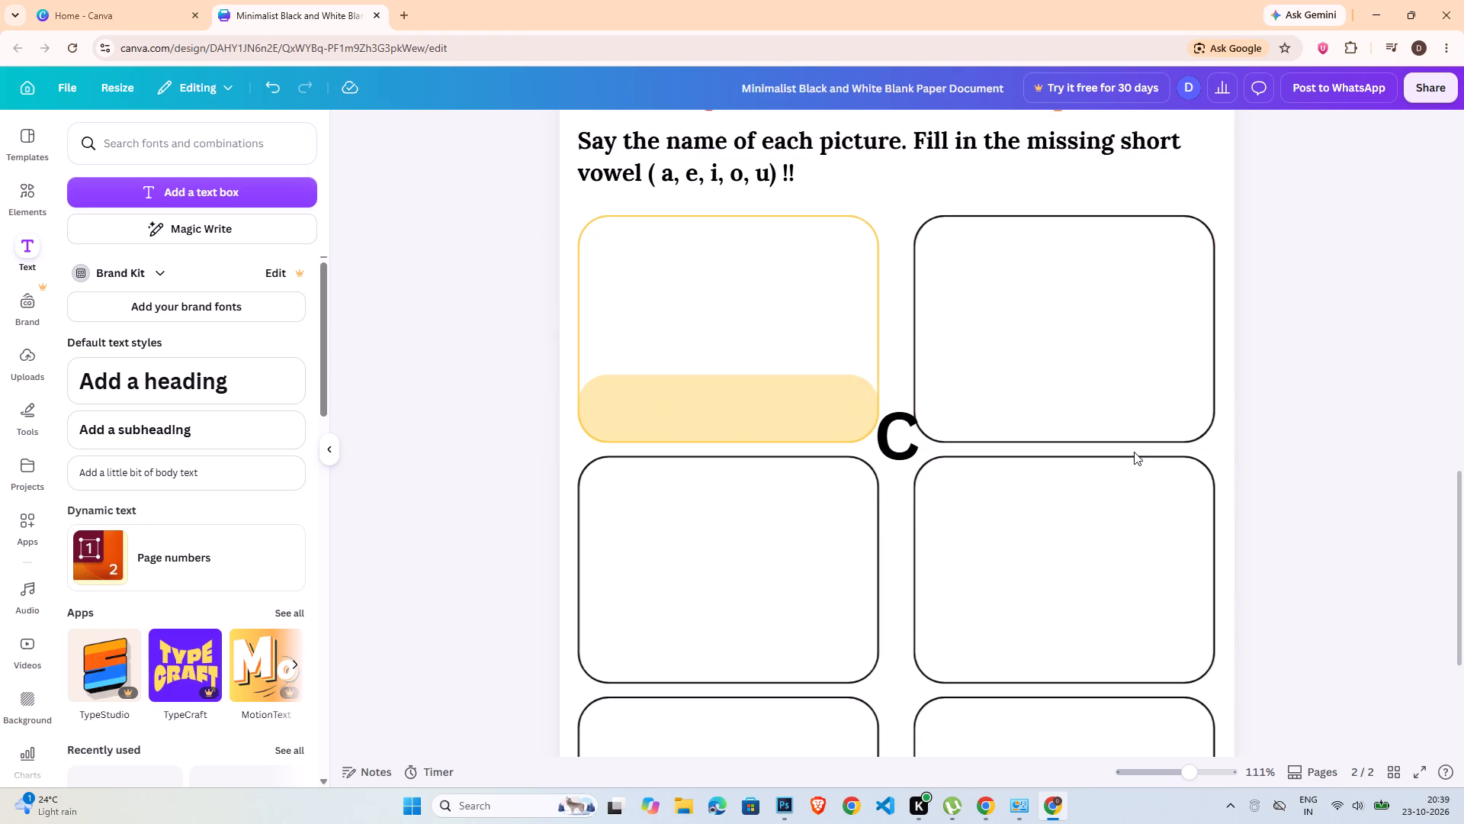
drag(899, 451, 650, 423)
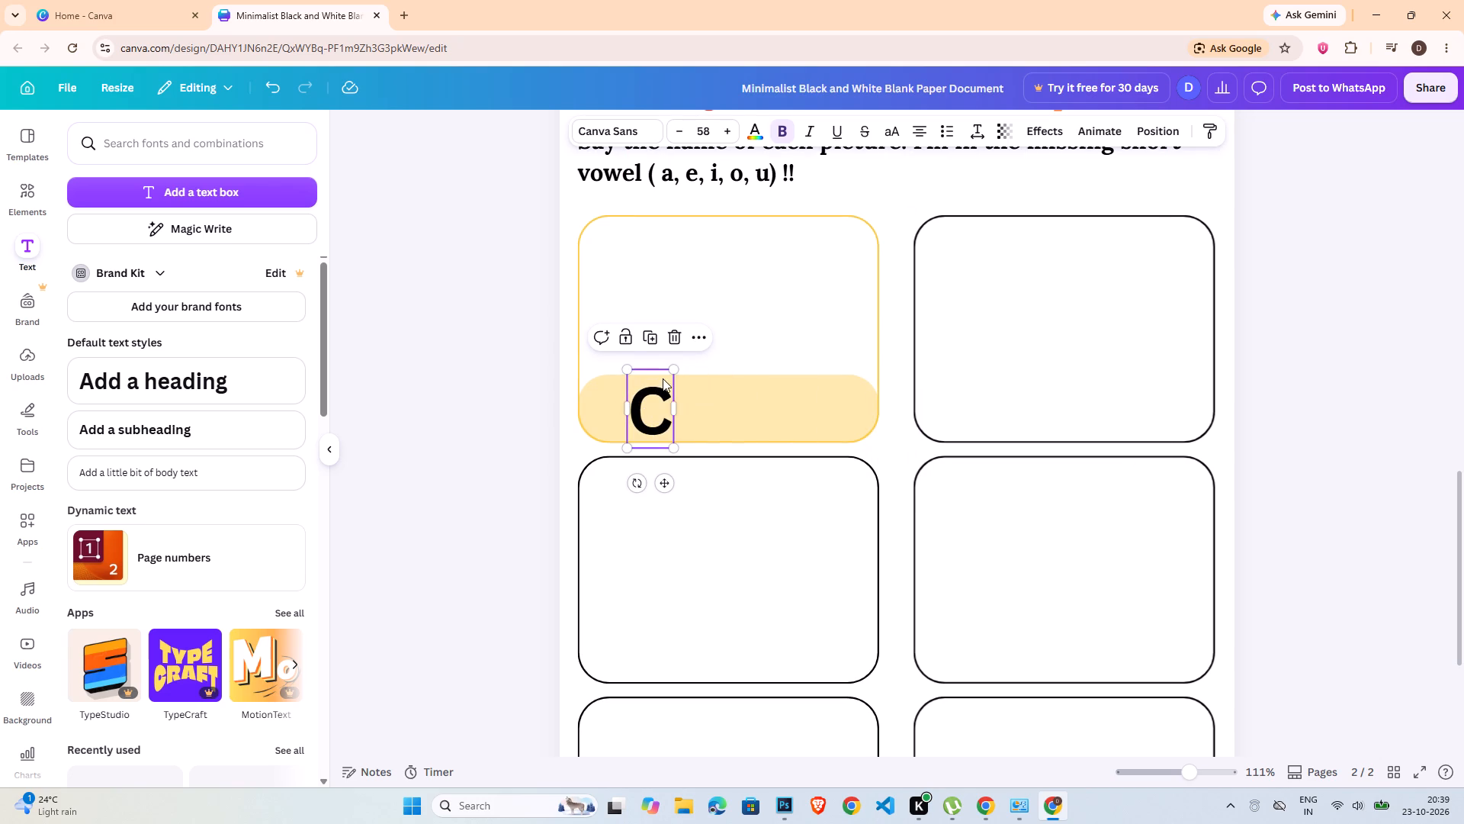
Change the letter on the yellow strip to a lowercase "c".
double_click(645, 424)
key(c)
click(1237, 401)
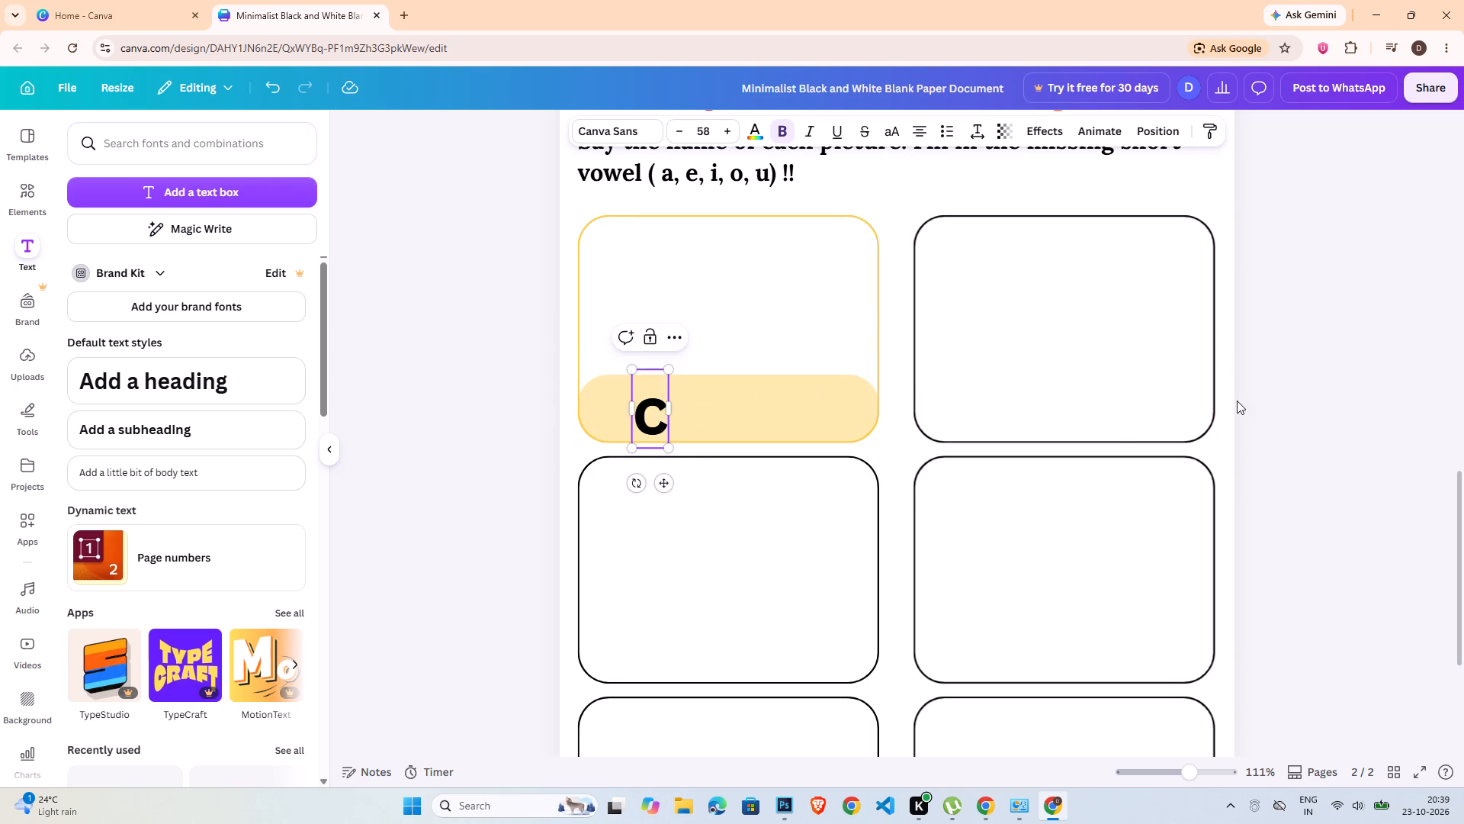
Add a black line as the missing-vowel blank just after the c, shortened to about 1.6 cm and kept horizontal at the letter's base.
click(40, 199)
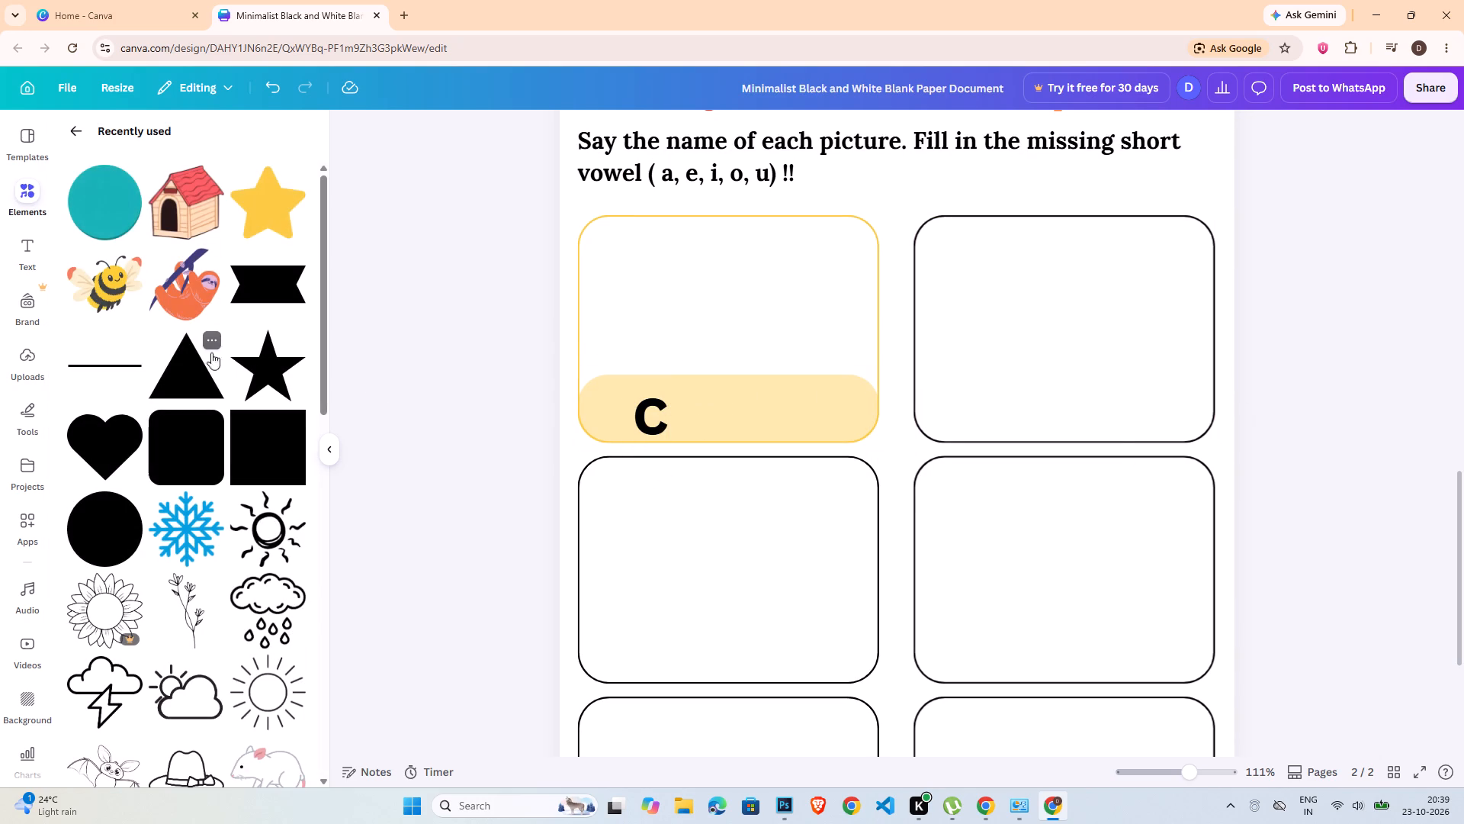
click(131, 359)
click(916, 534)
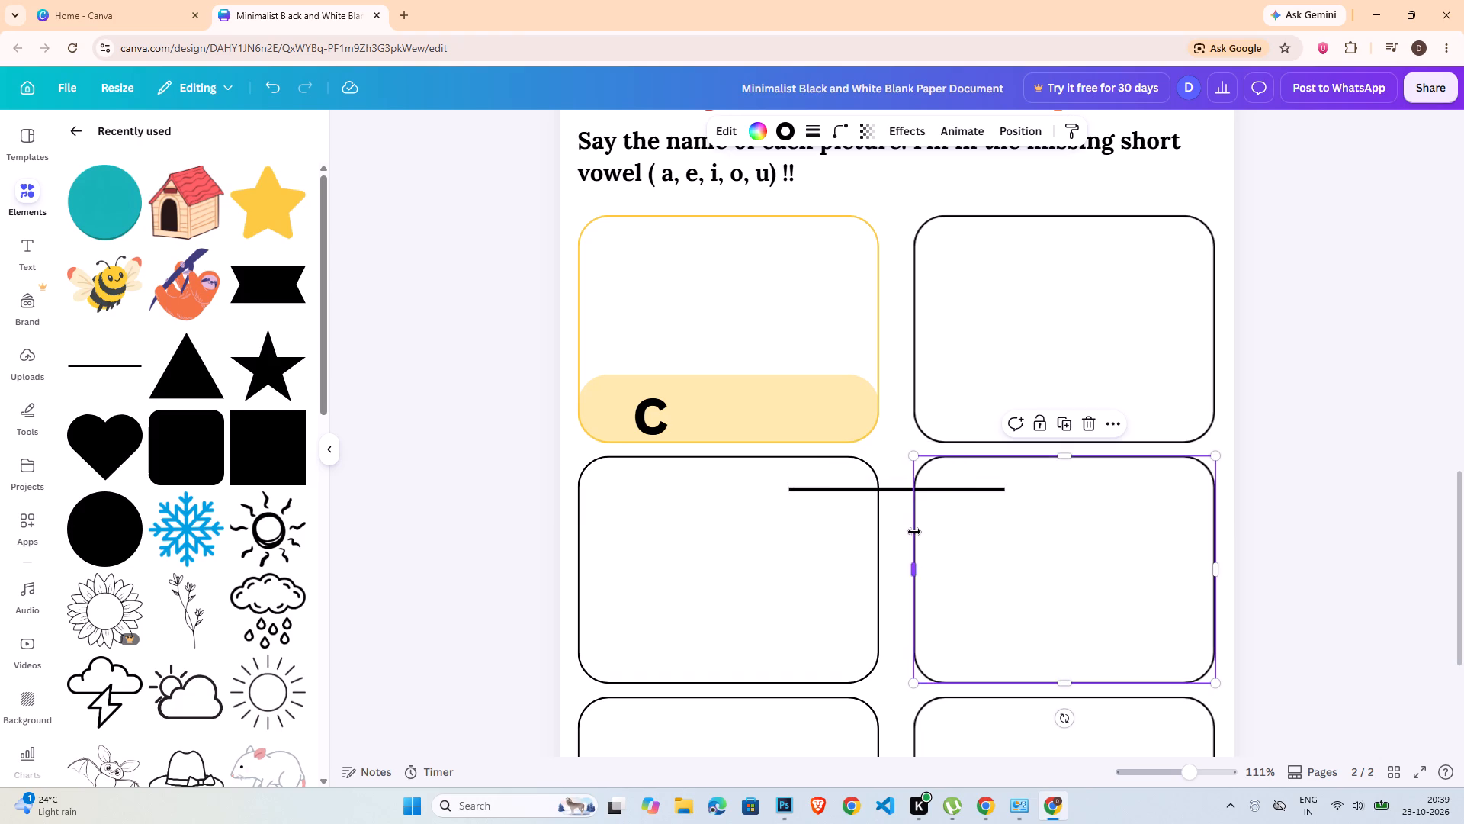
click(900, 489)
drag(913, 530, 791, 480)
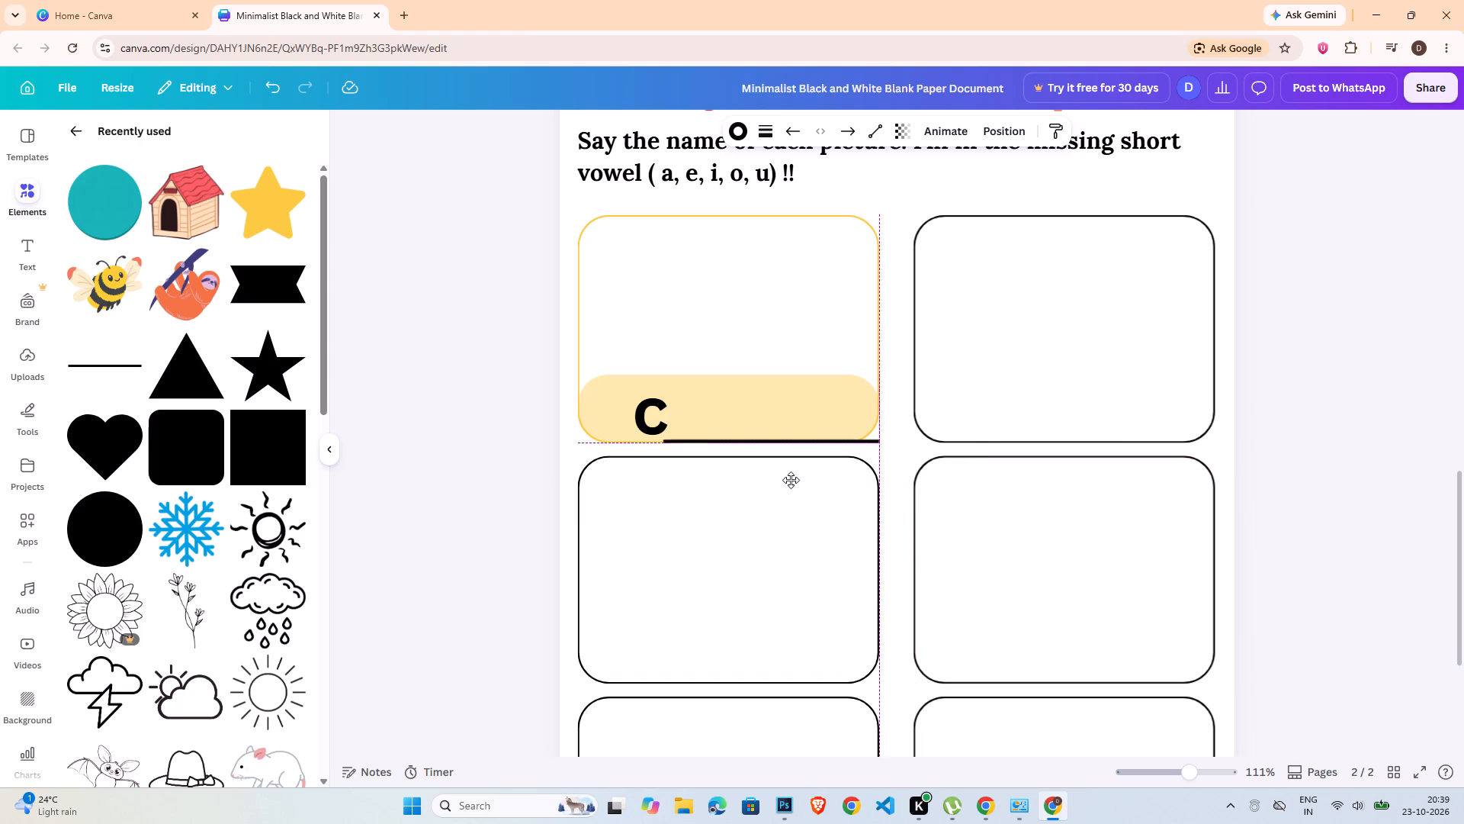
drag(791, 480, 792, 476)
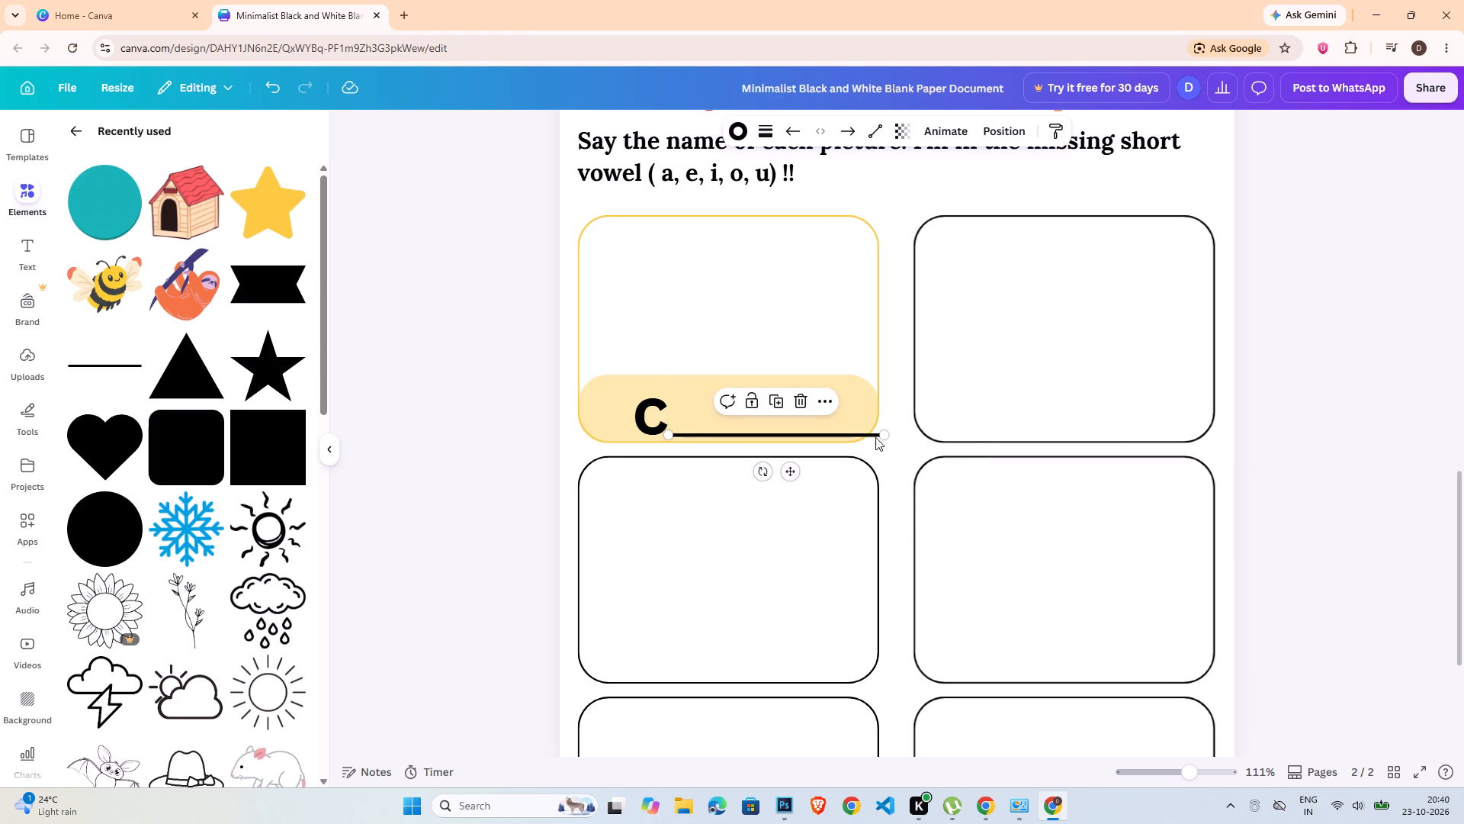
drag(881, 432, 746, 430)
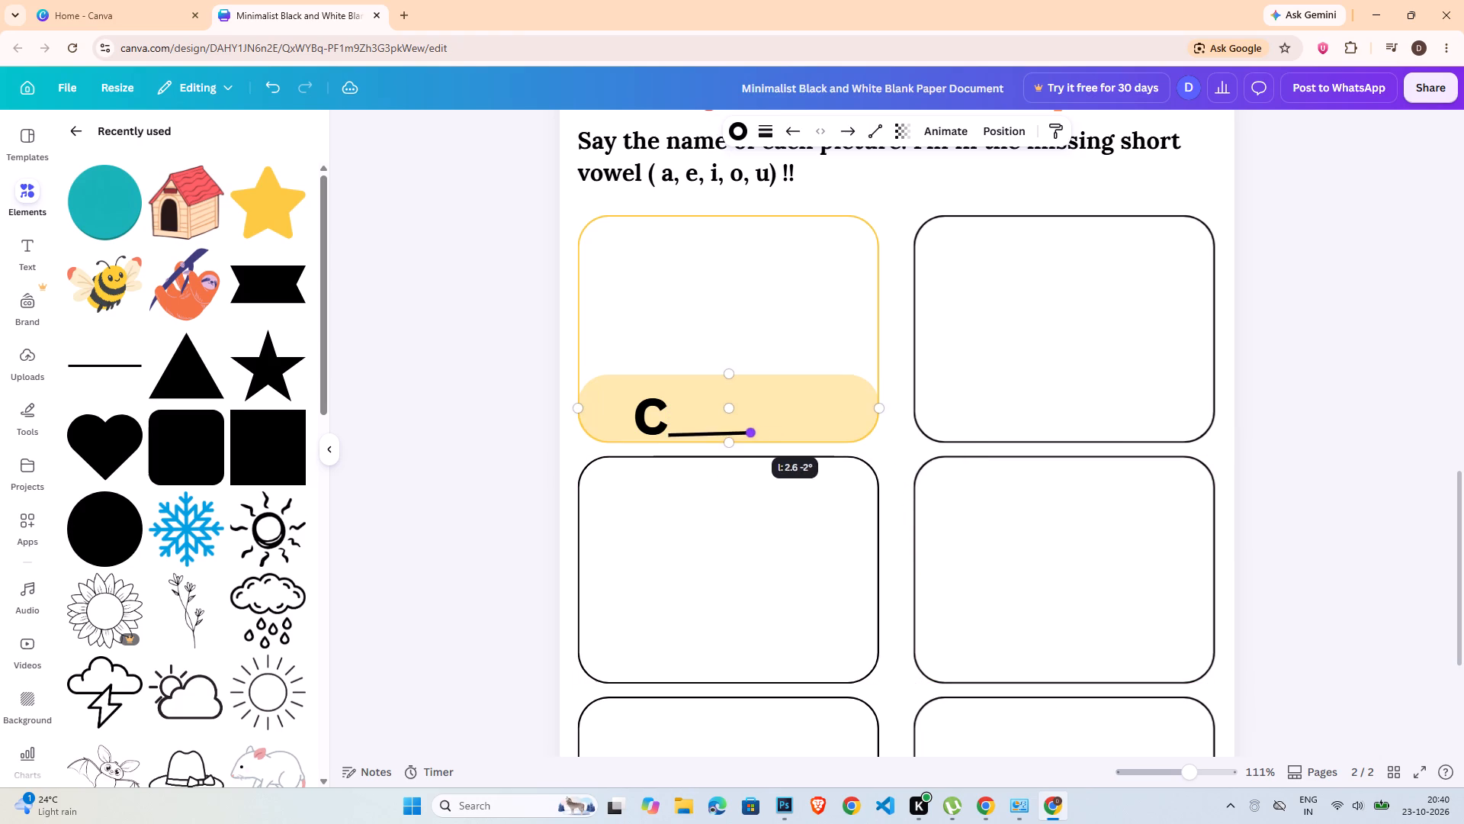
drag(746, 430, 717, 430)
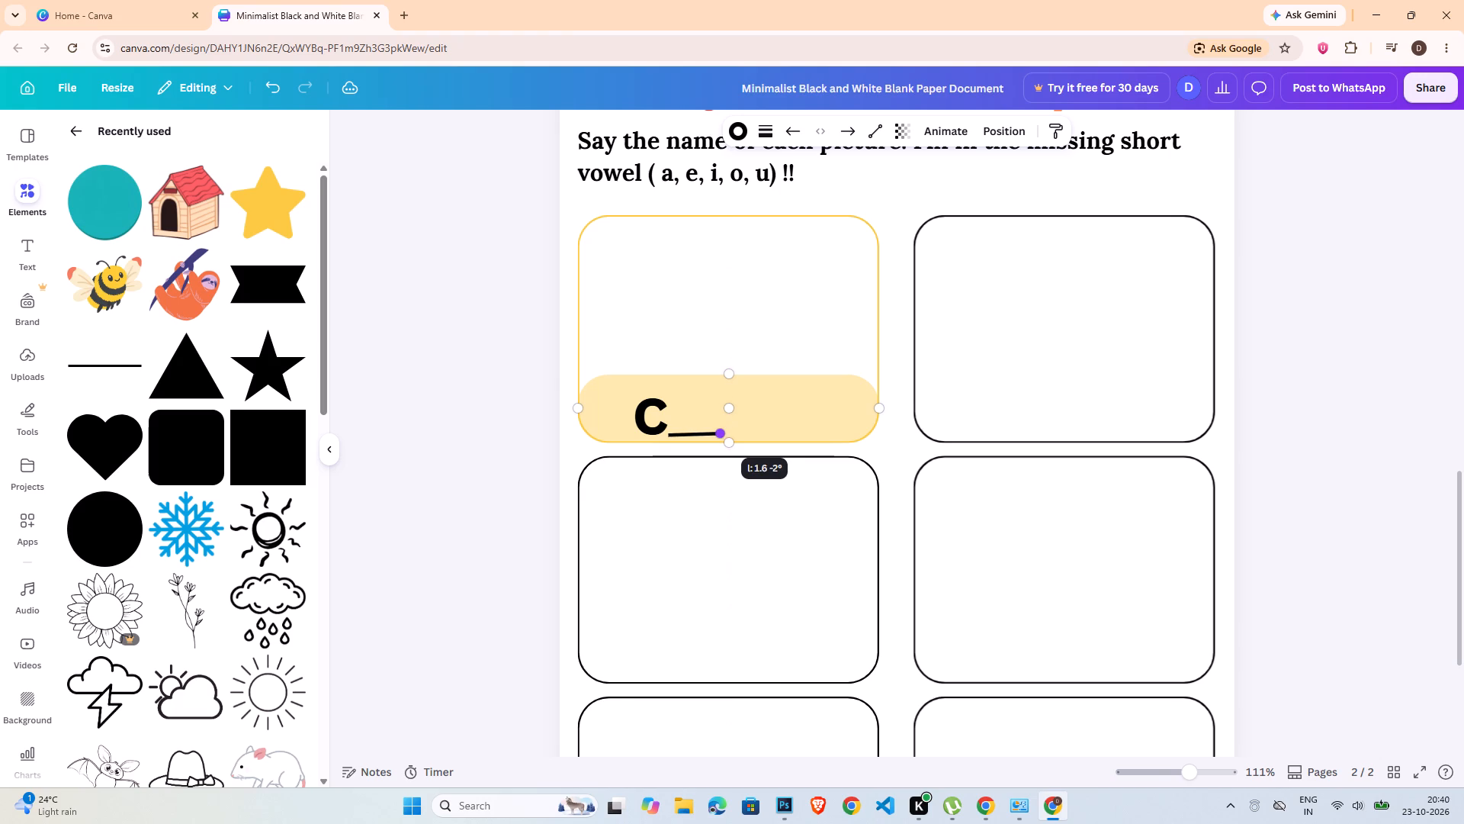
drag(717, 430, 714, 431)
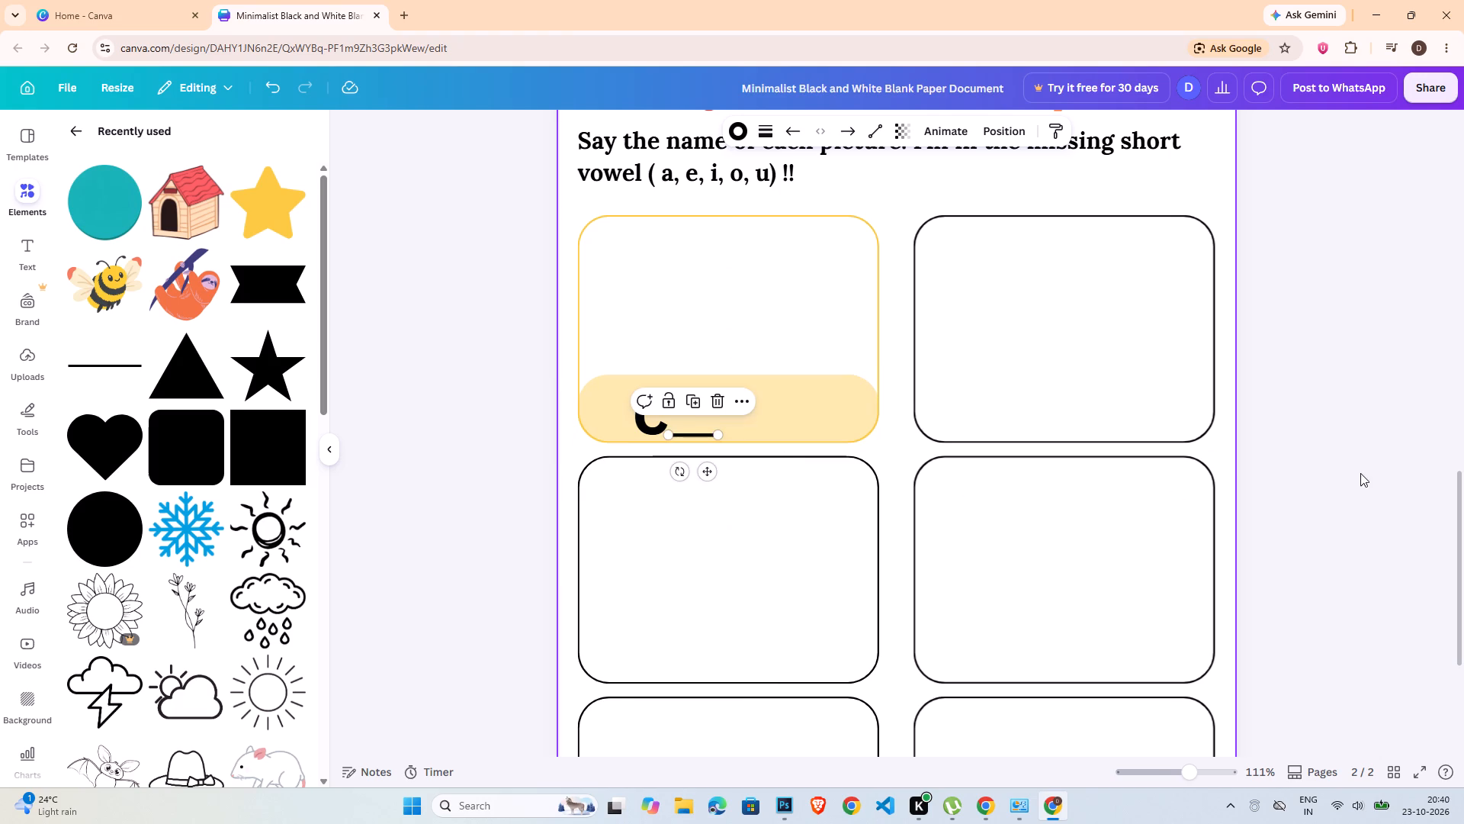
click(1359, 473)
click(700, 435)
Move the letter c slightly left to leave a small gap before the blank line.
click(647, 429)
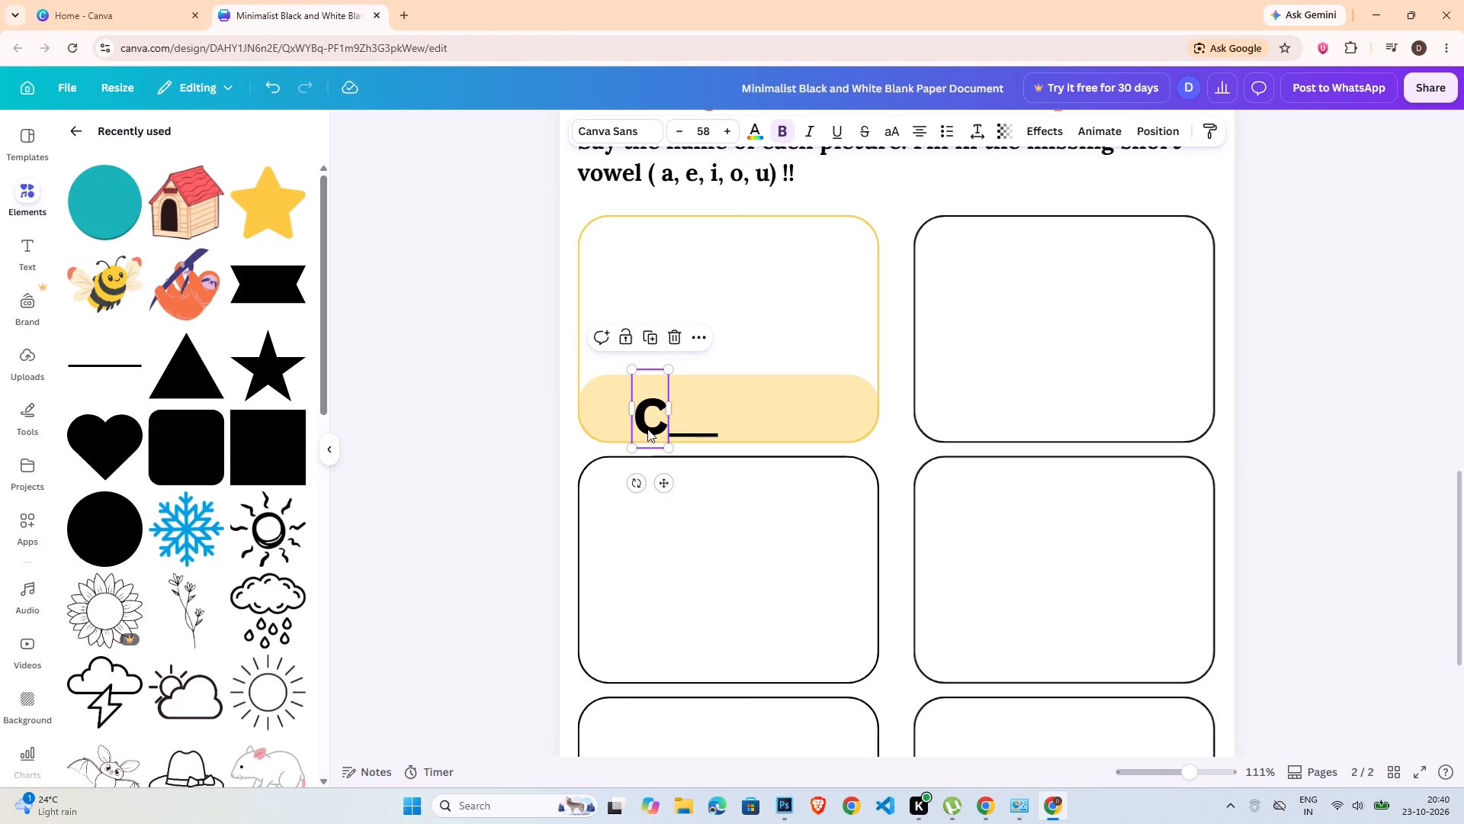
key(shift+c)
key(shift+v)
key(shift+v)
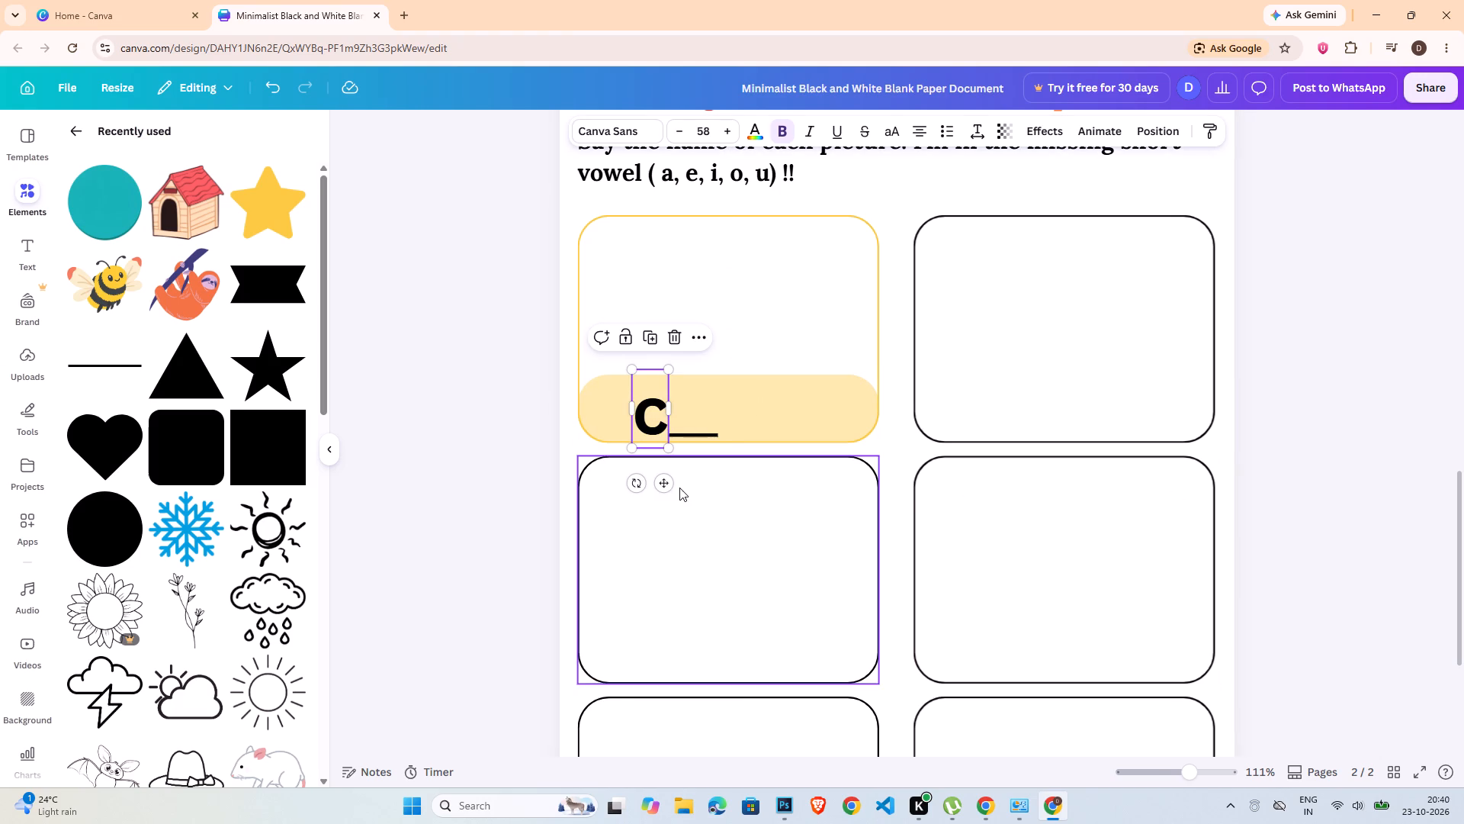
click(656, 488)
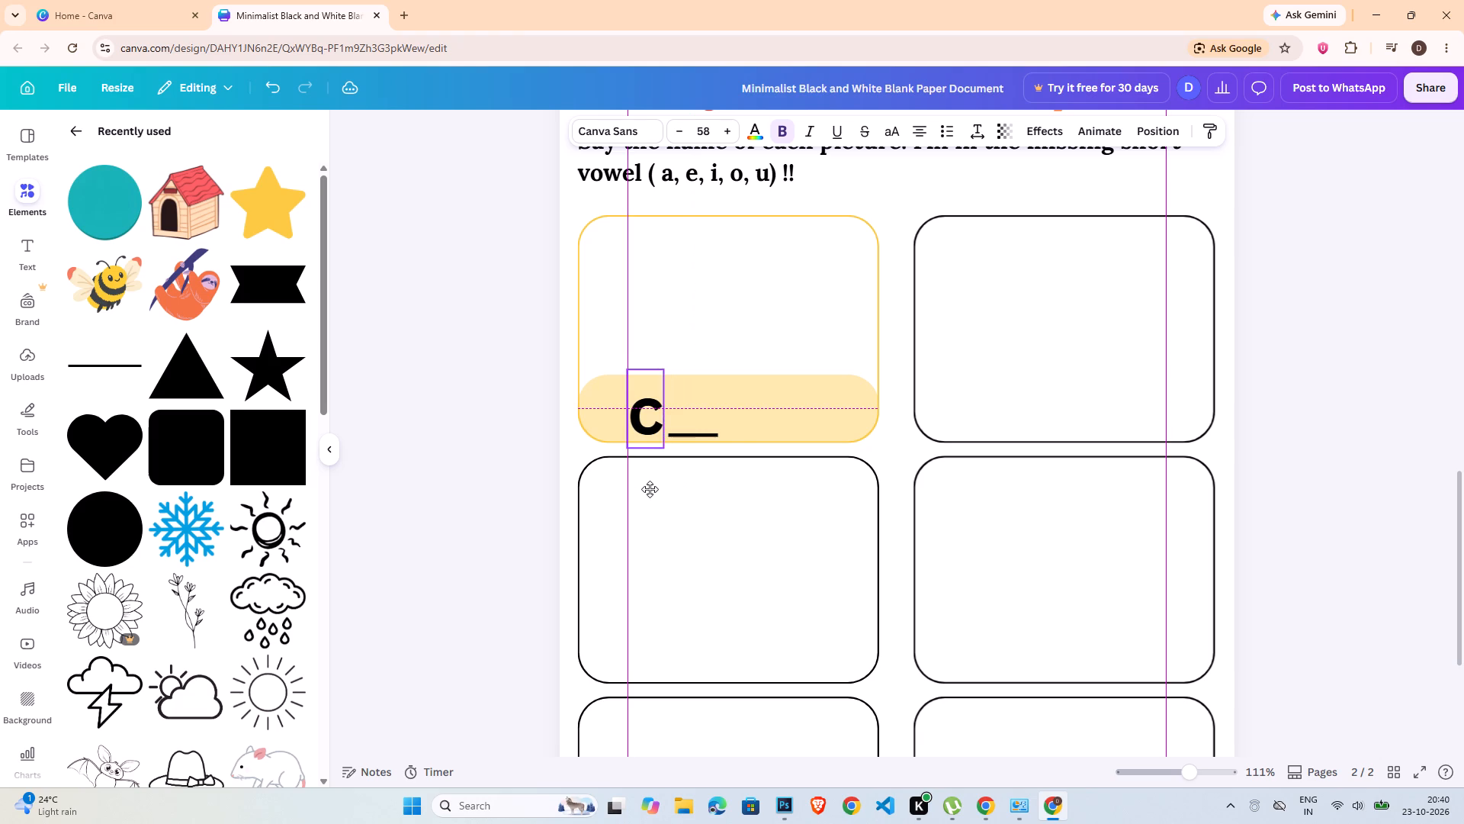
Duplicate the letter c and place the copy just after the blank line, level with the original.
key(ctrl+c)
key(ctrl+v)
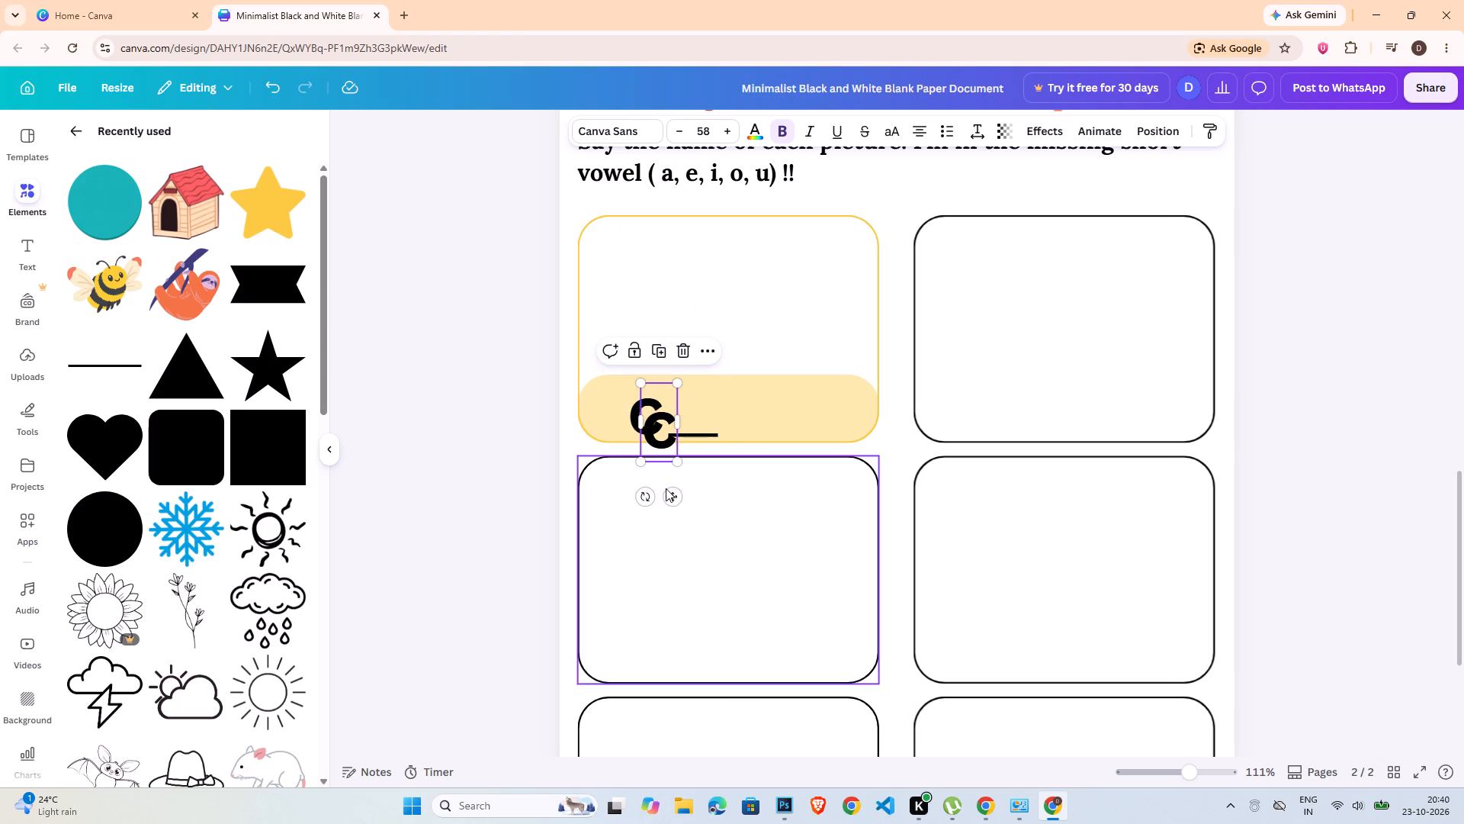
drag(673, 494, 753, 480)
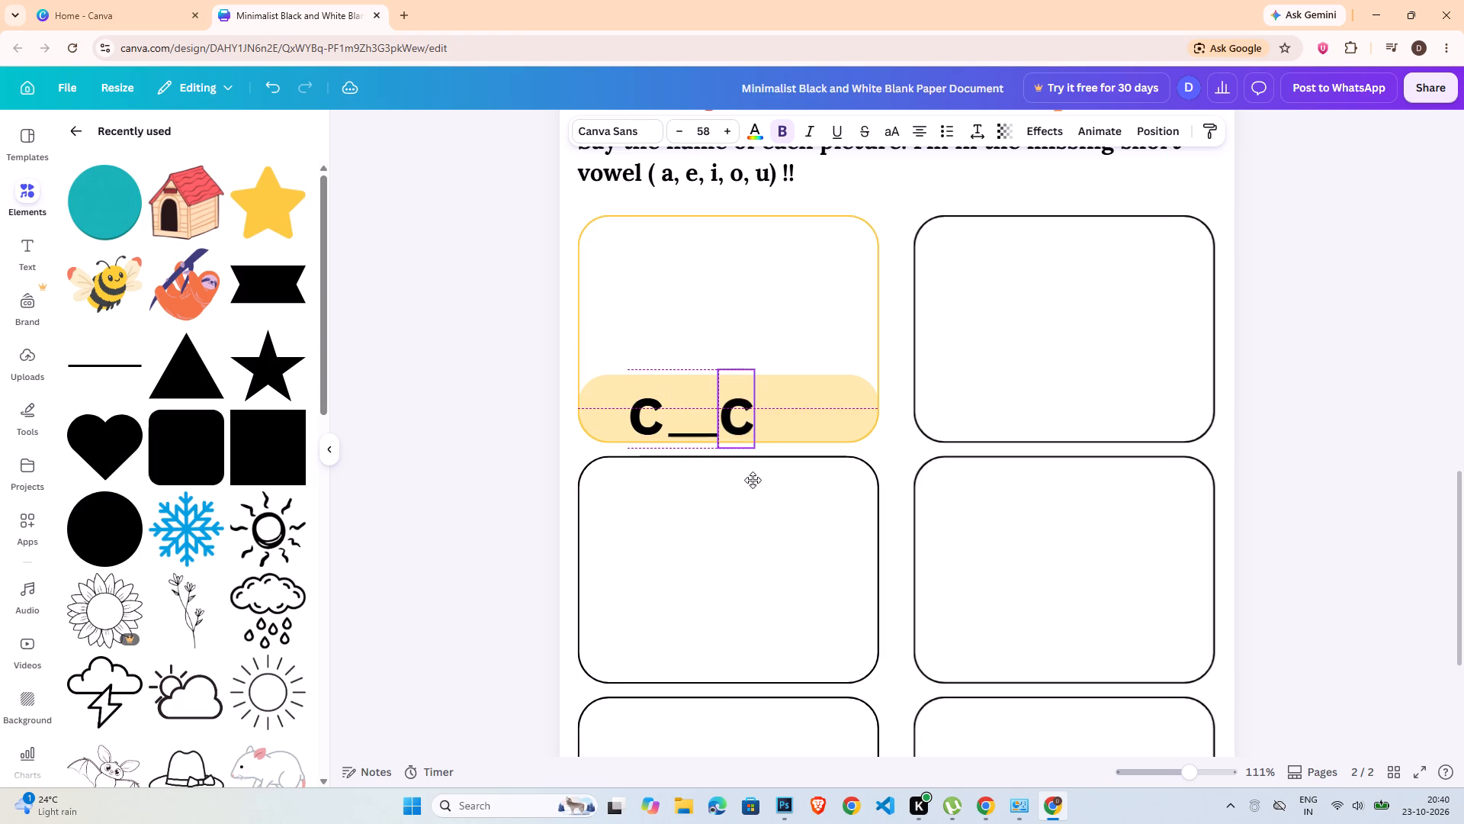
drag(753, 480, 750, 480)
Replace the copied letter after the blank line with "t" so the strip shows c__t.
double_click(732, 435)
click(733, 433)
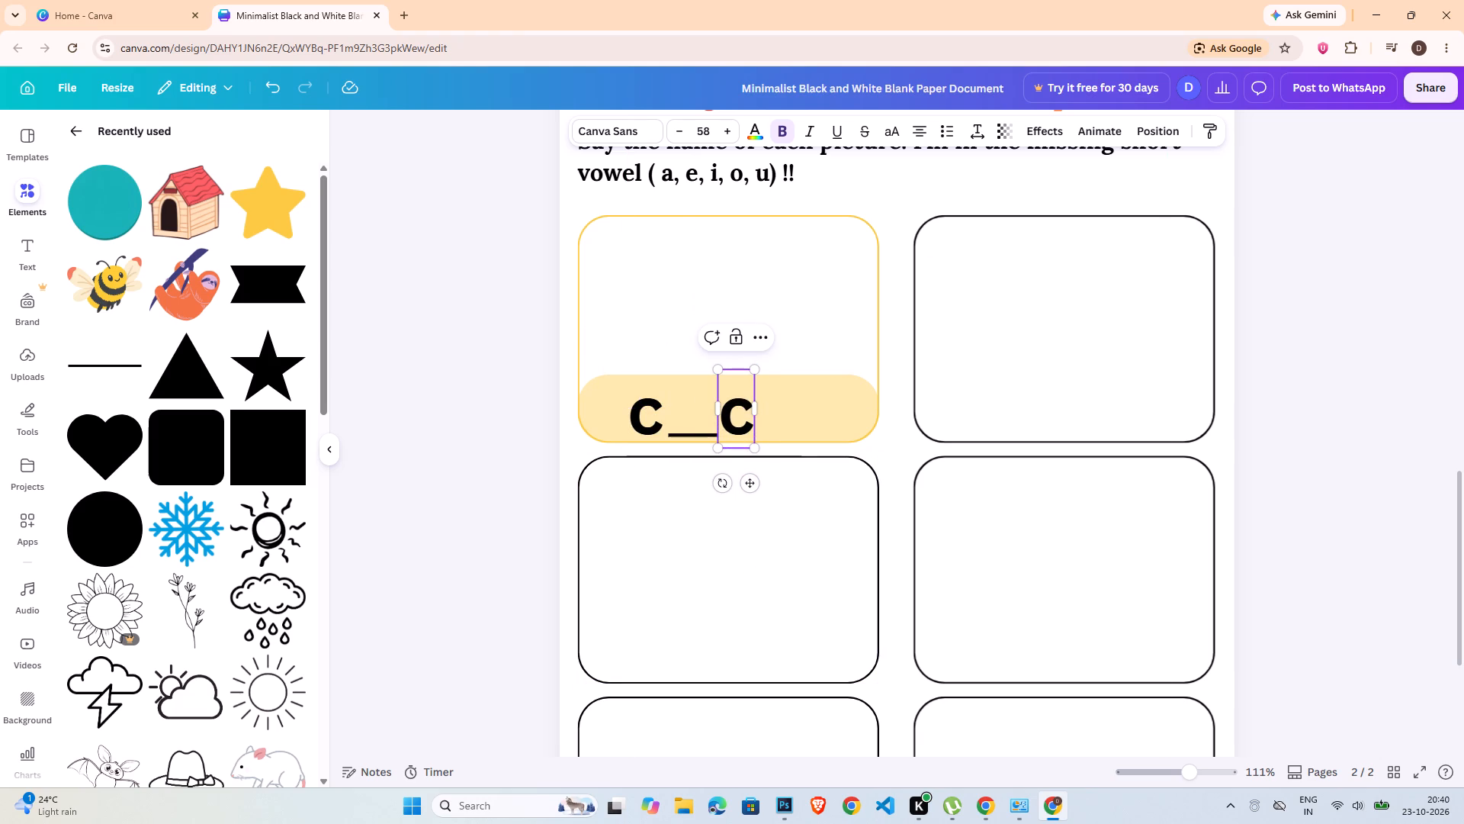
key(t)
key(ctrl+z)
double_click(738, 435)
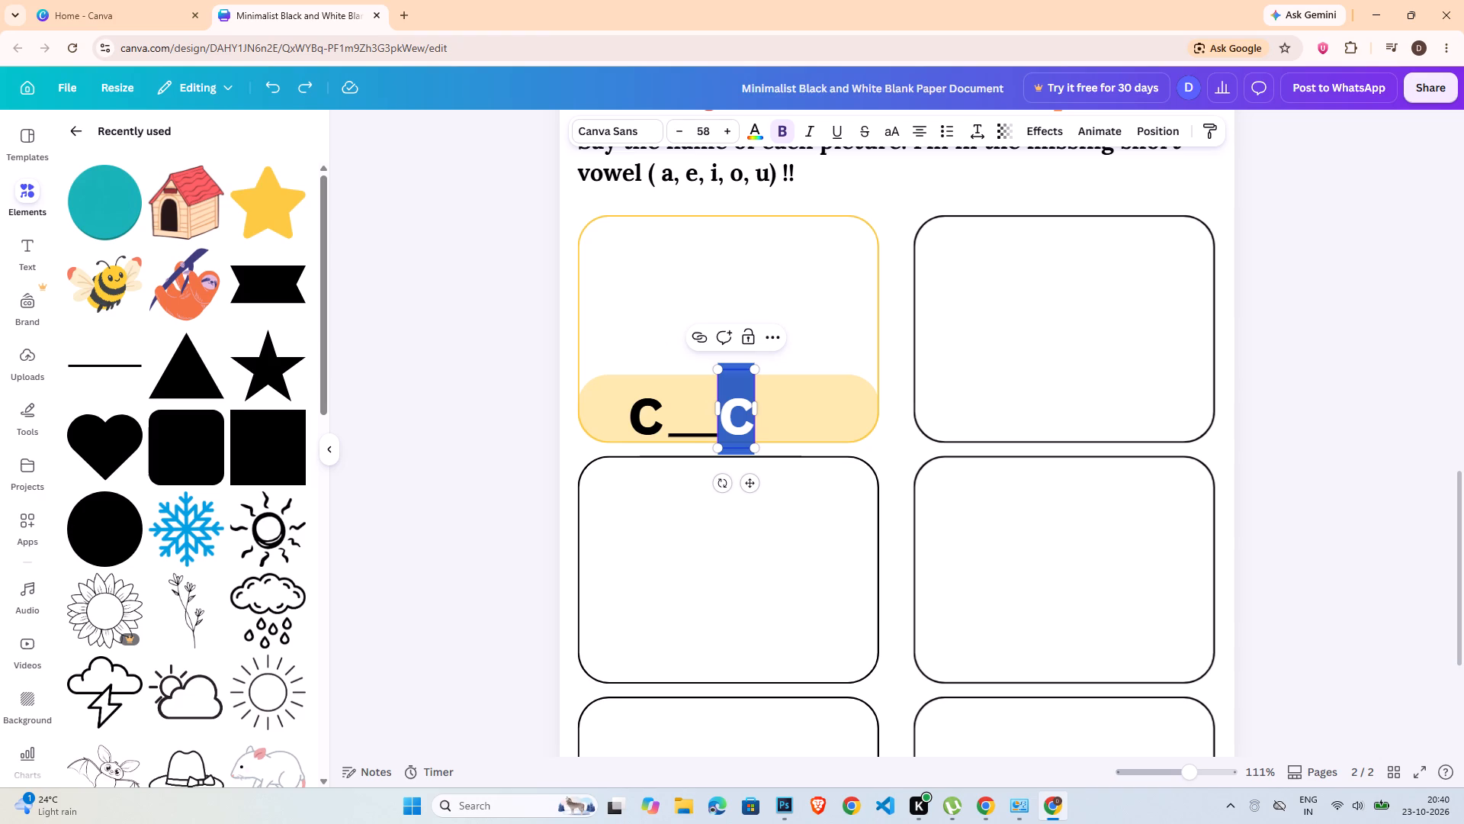
key(t)
click(1311, 430)
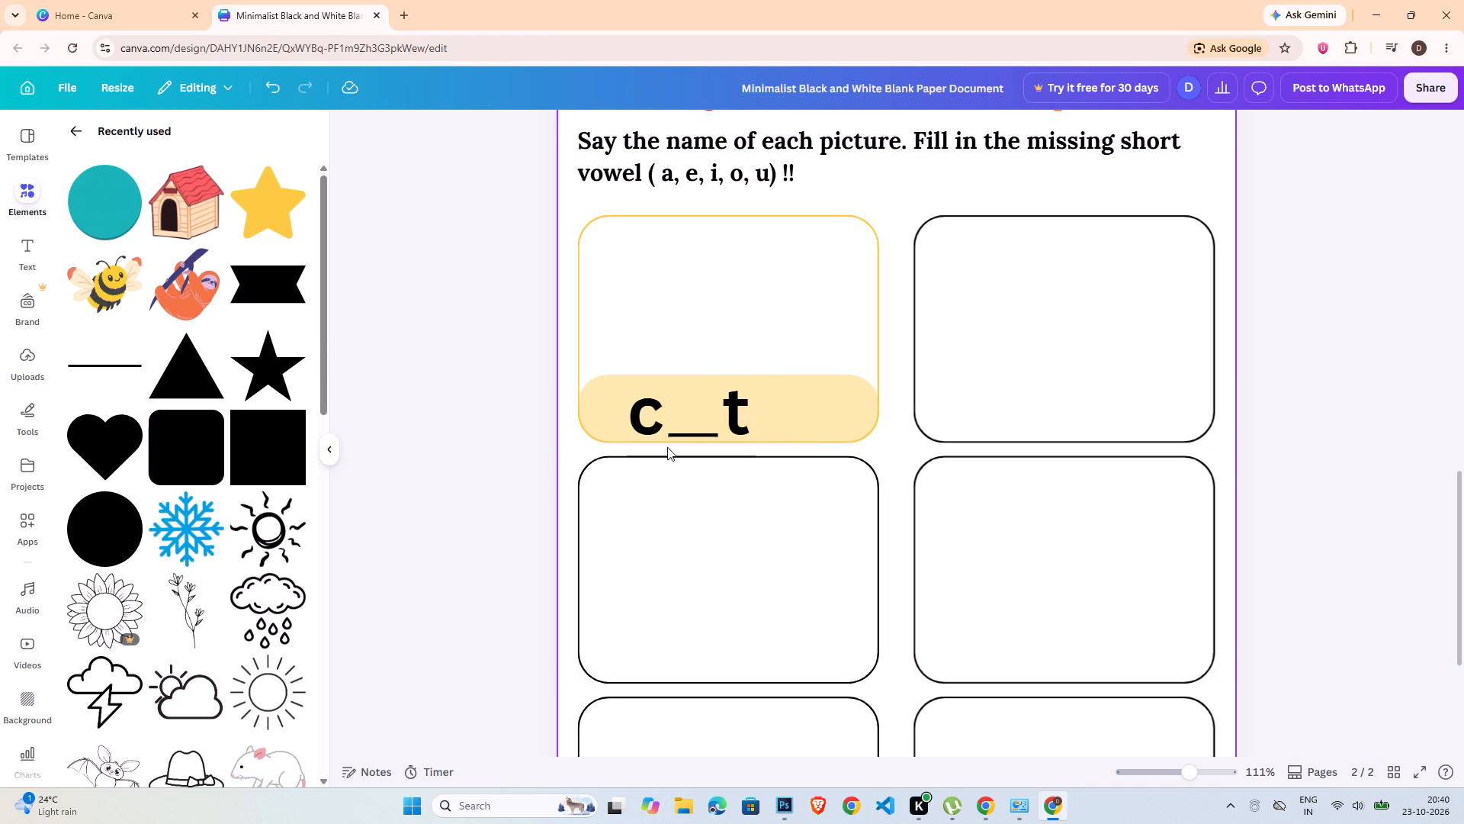
Group the letter c, the blank line and the letter t into one c__t word element.
click(650, 410)
shift+click(695, 432)
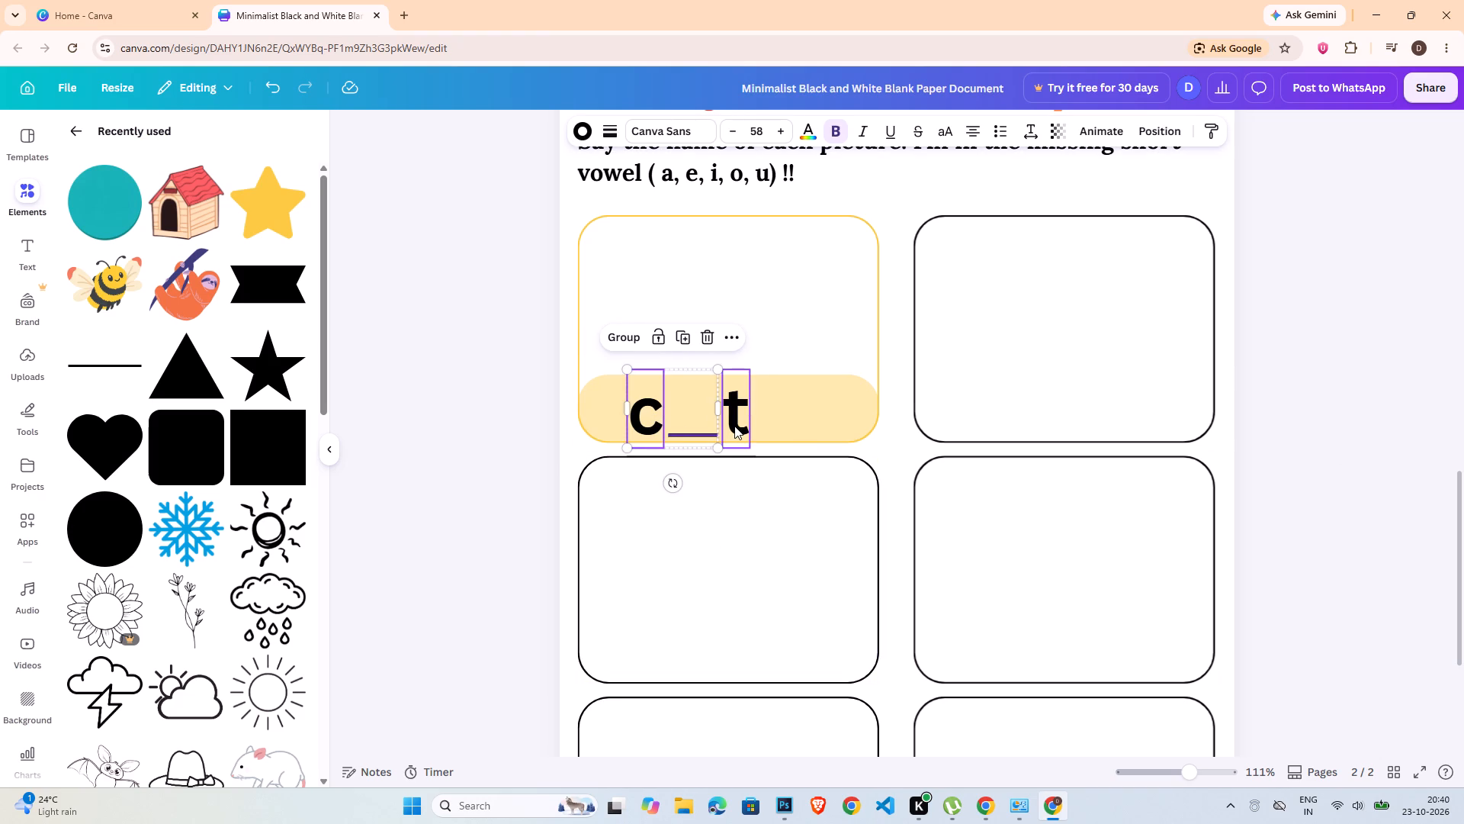
shift+click(734, 426)
shift+click(645, 336)
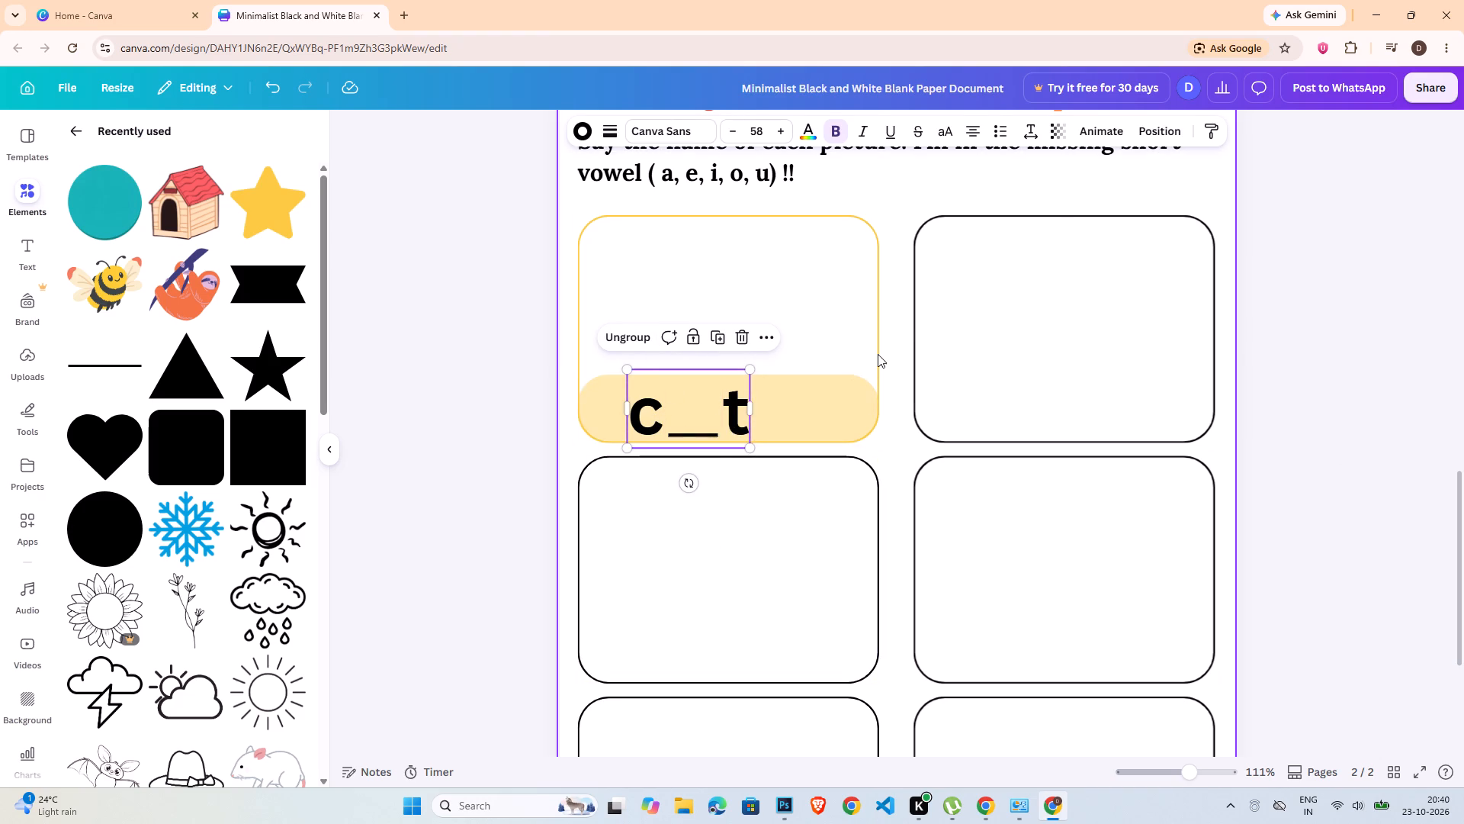
Centre the grouped c__t word horizontally within the yellow-outlined picture box.
click(878, 354)
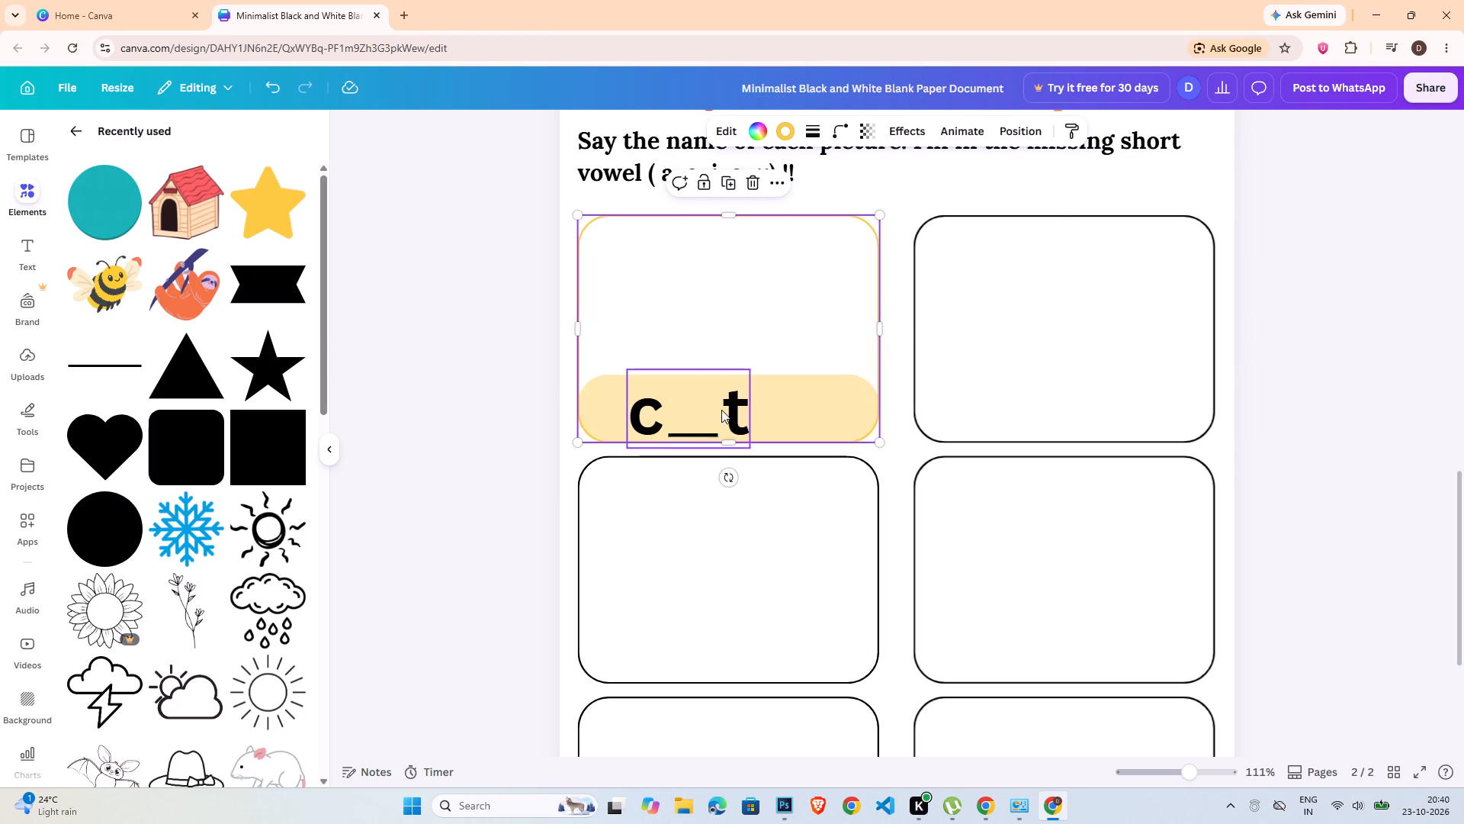
shift+click(721, 410)
click(1170, 129)
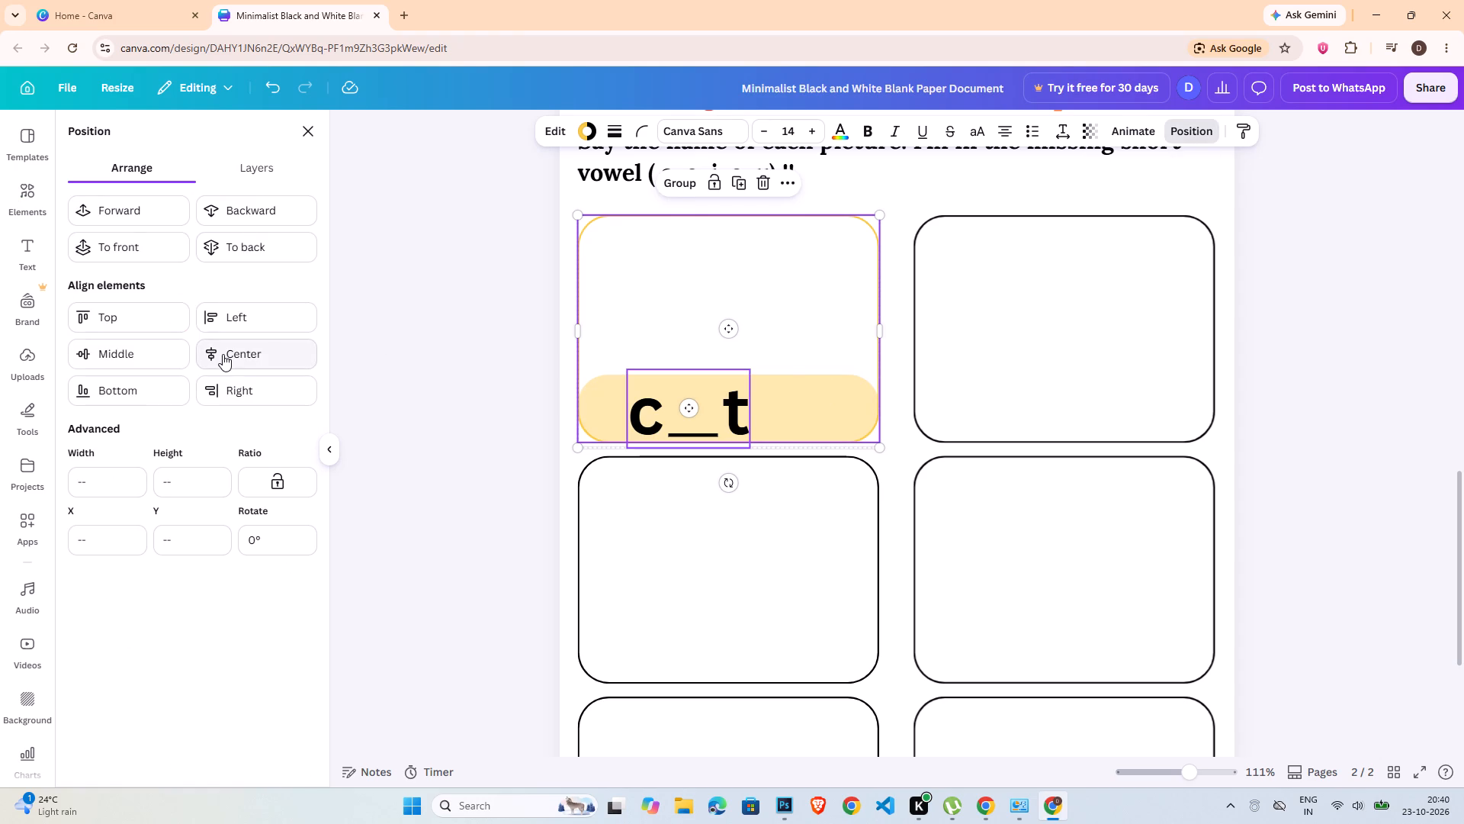
click(223, 354)
double_click(1244, 391)
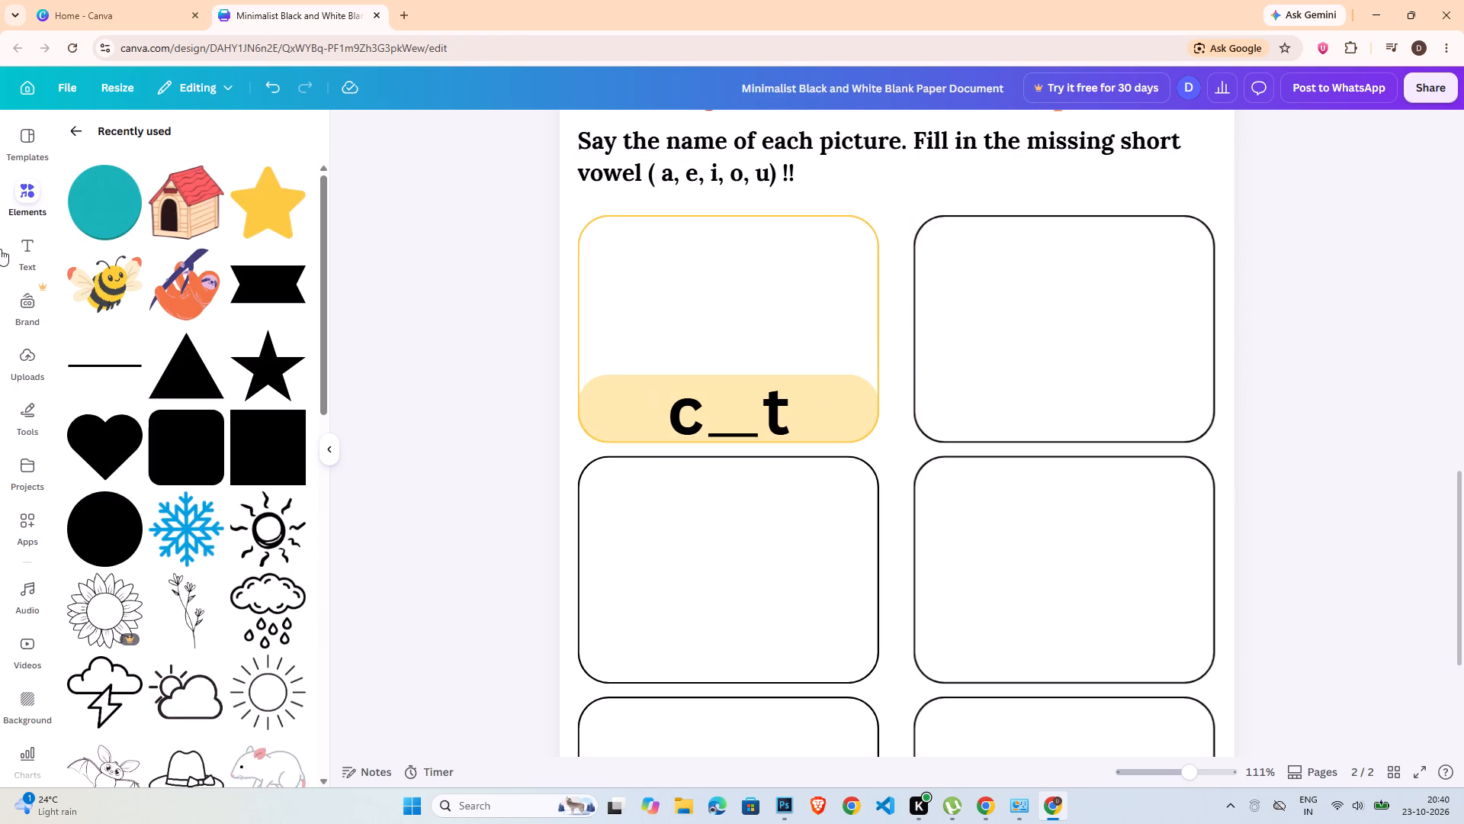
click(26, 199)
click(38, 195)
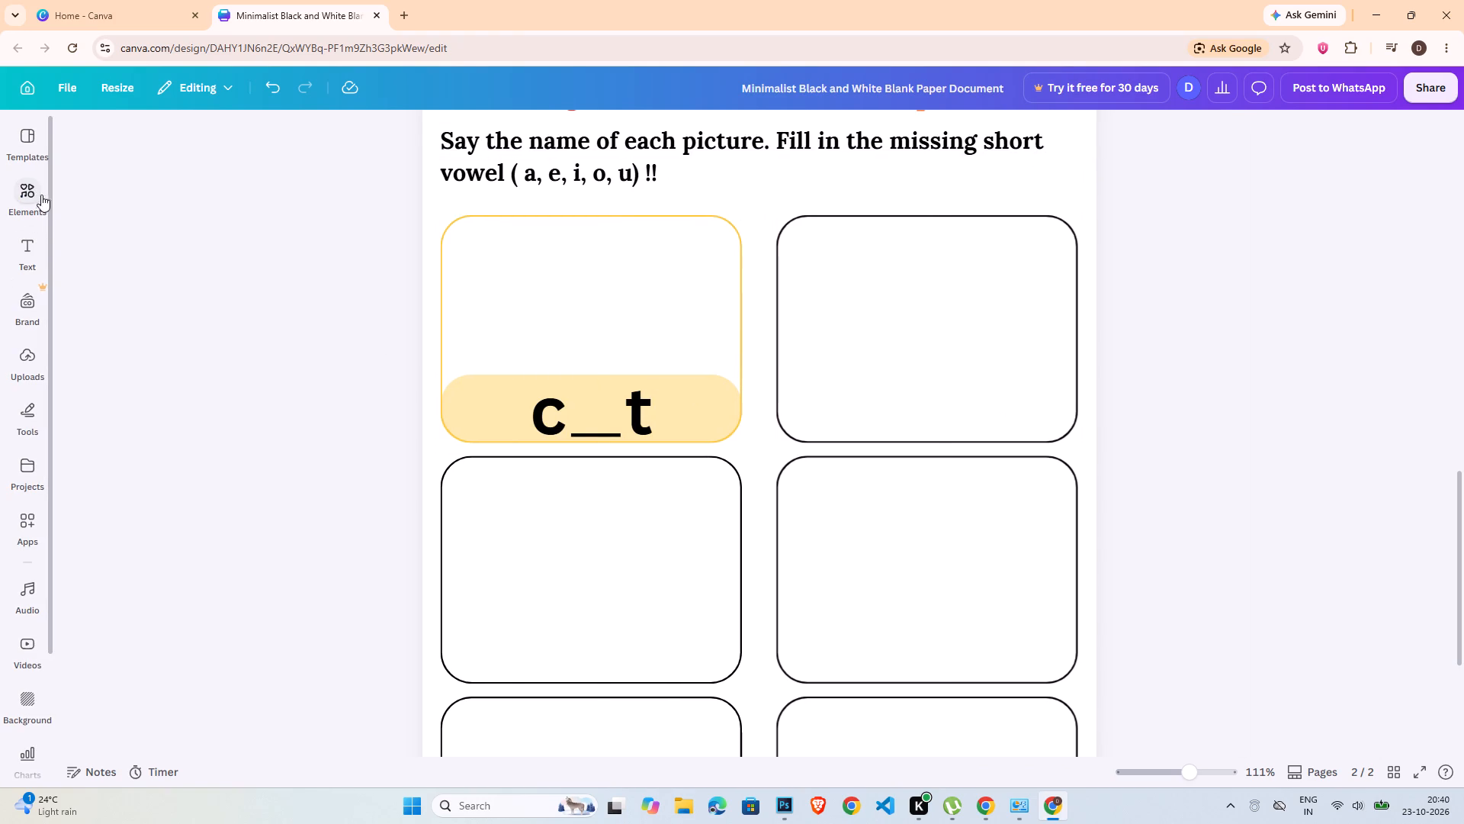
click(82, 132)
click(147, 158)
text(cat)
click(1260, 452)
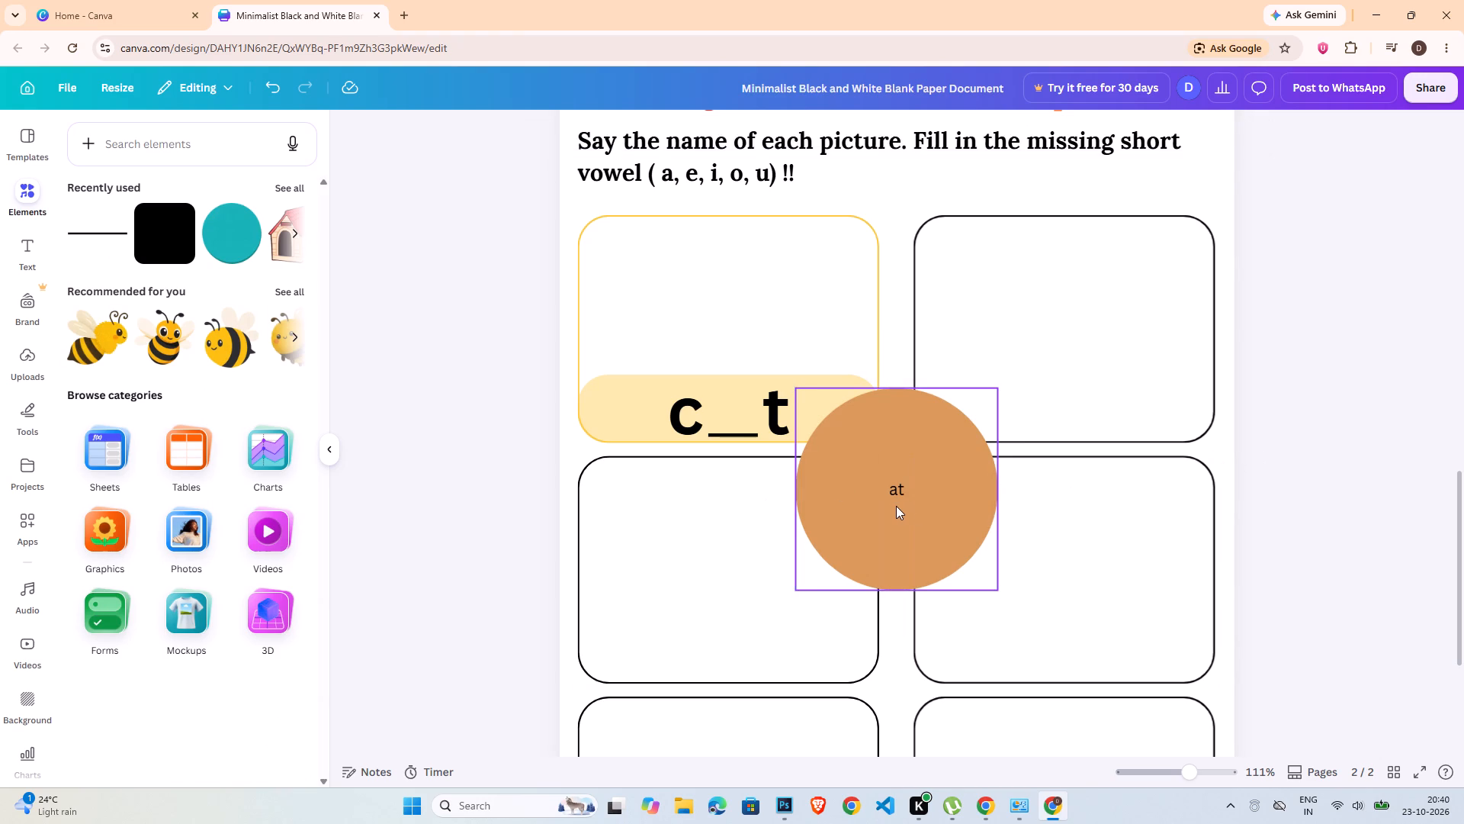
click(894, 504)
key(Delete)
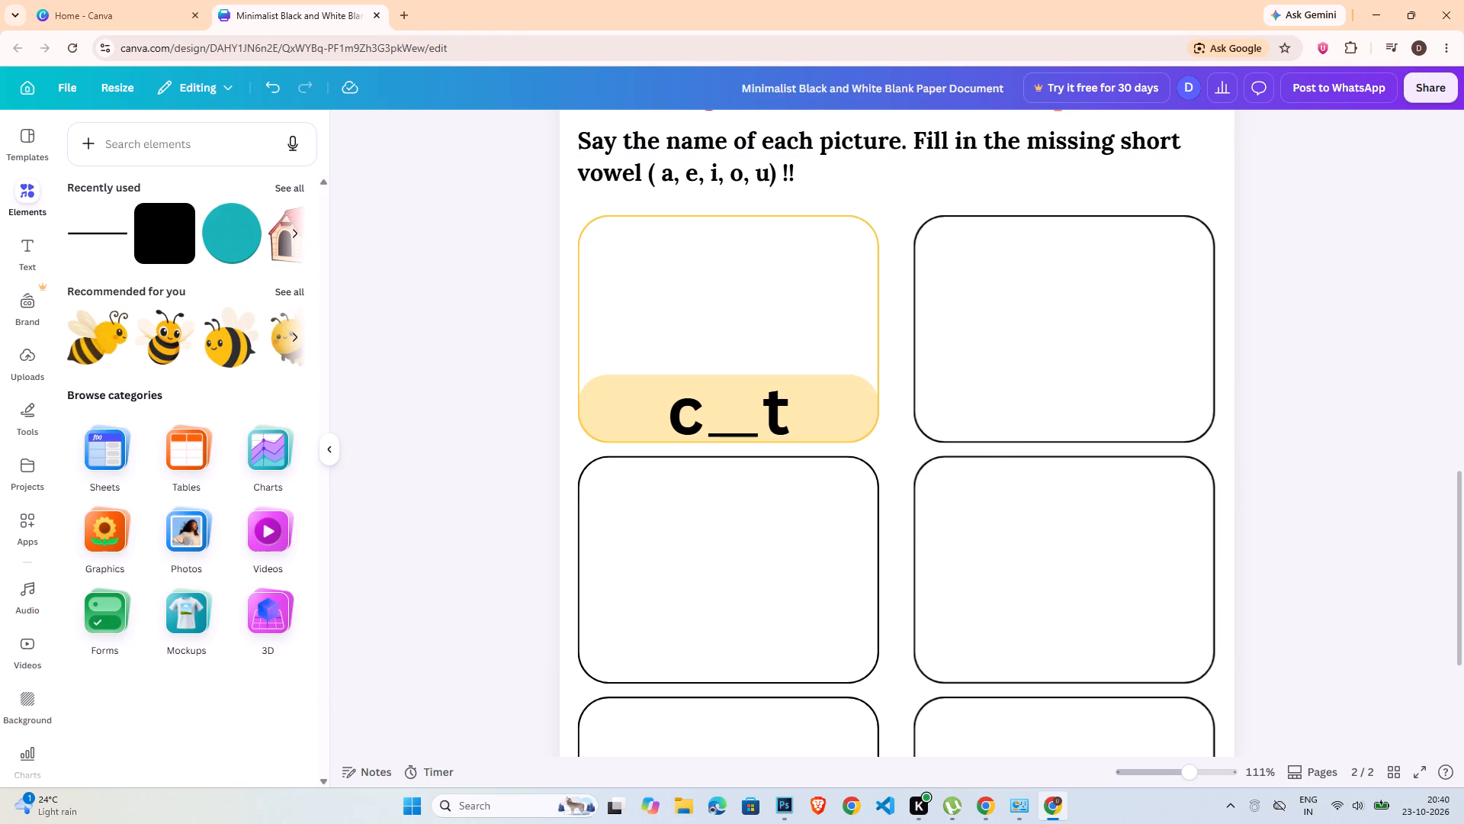
Search the elements for "cat" and show all the matching graphics.
click(135, 132)
drag(140, 149, 133, 152)
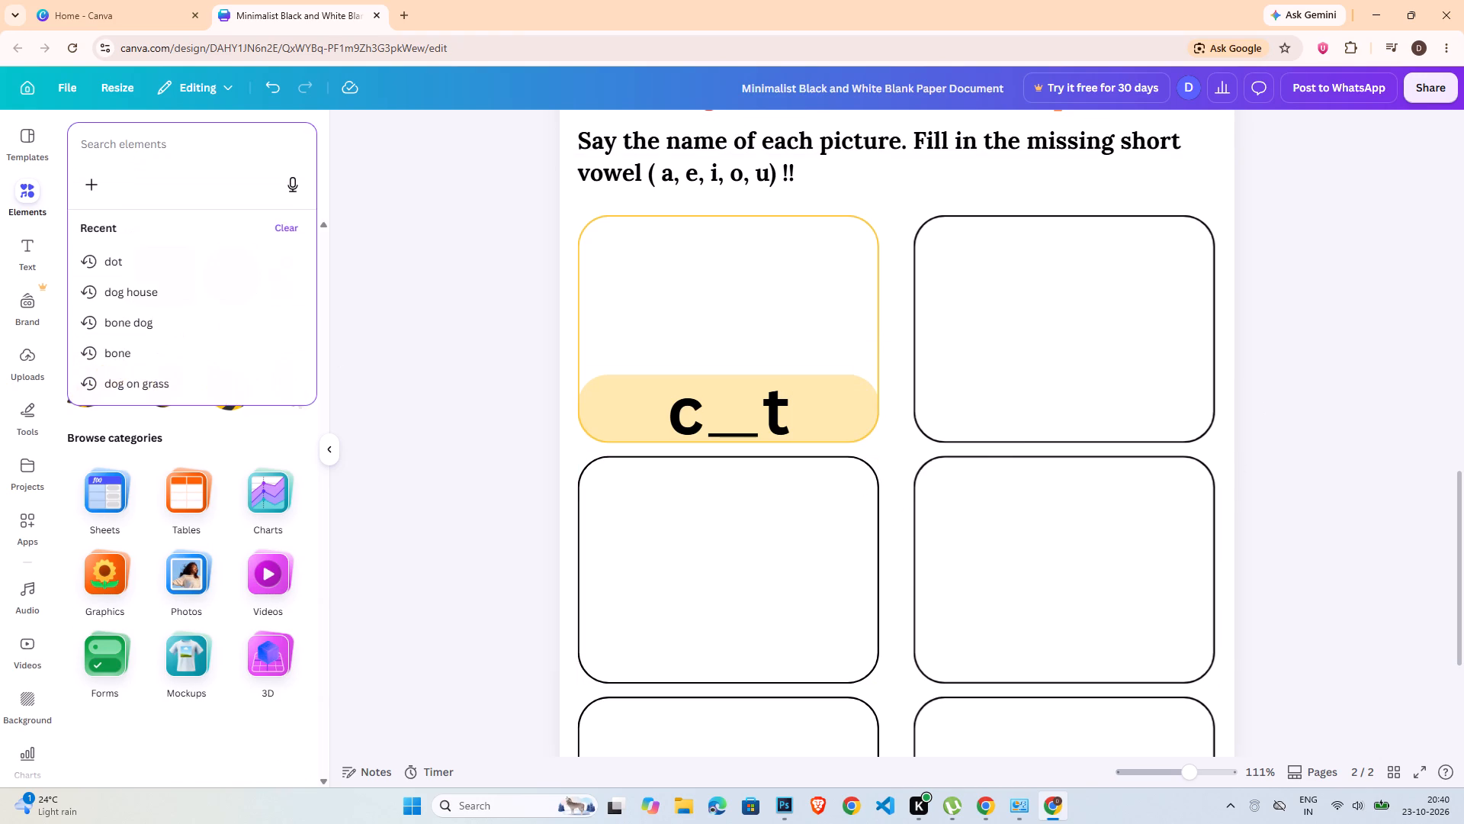
text(cat)
key(Return)
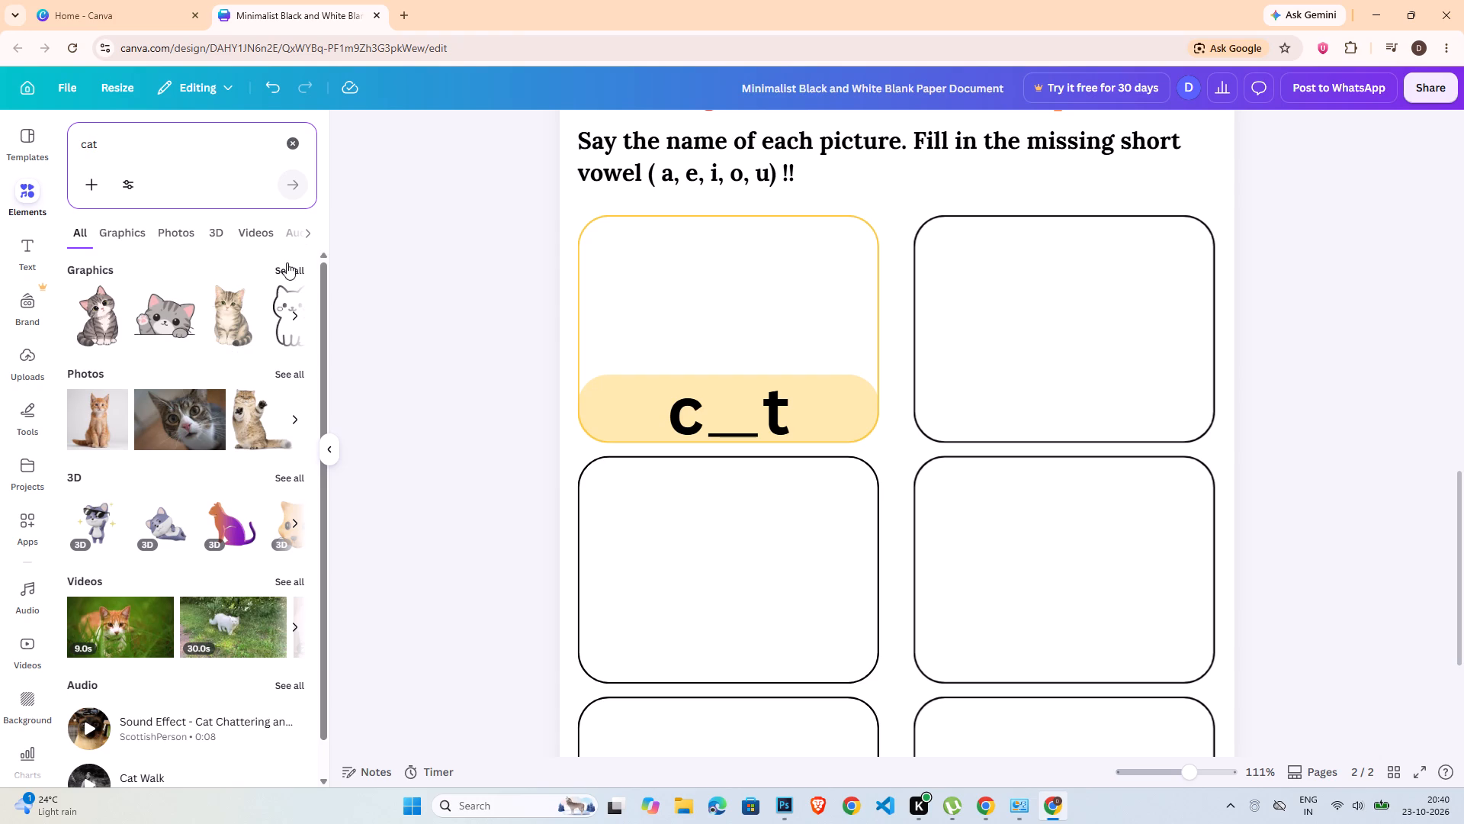
click(287, 262)
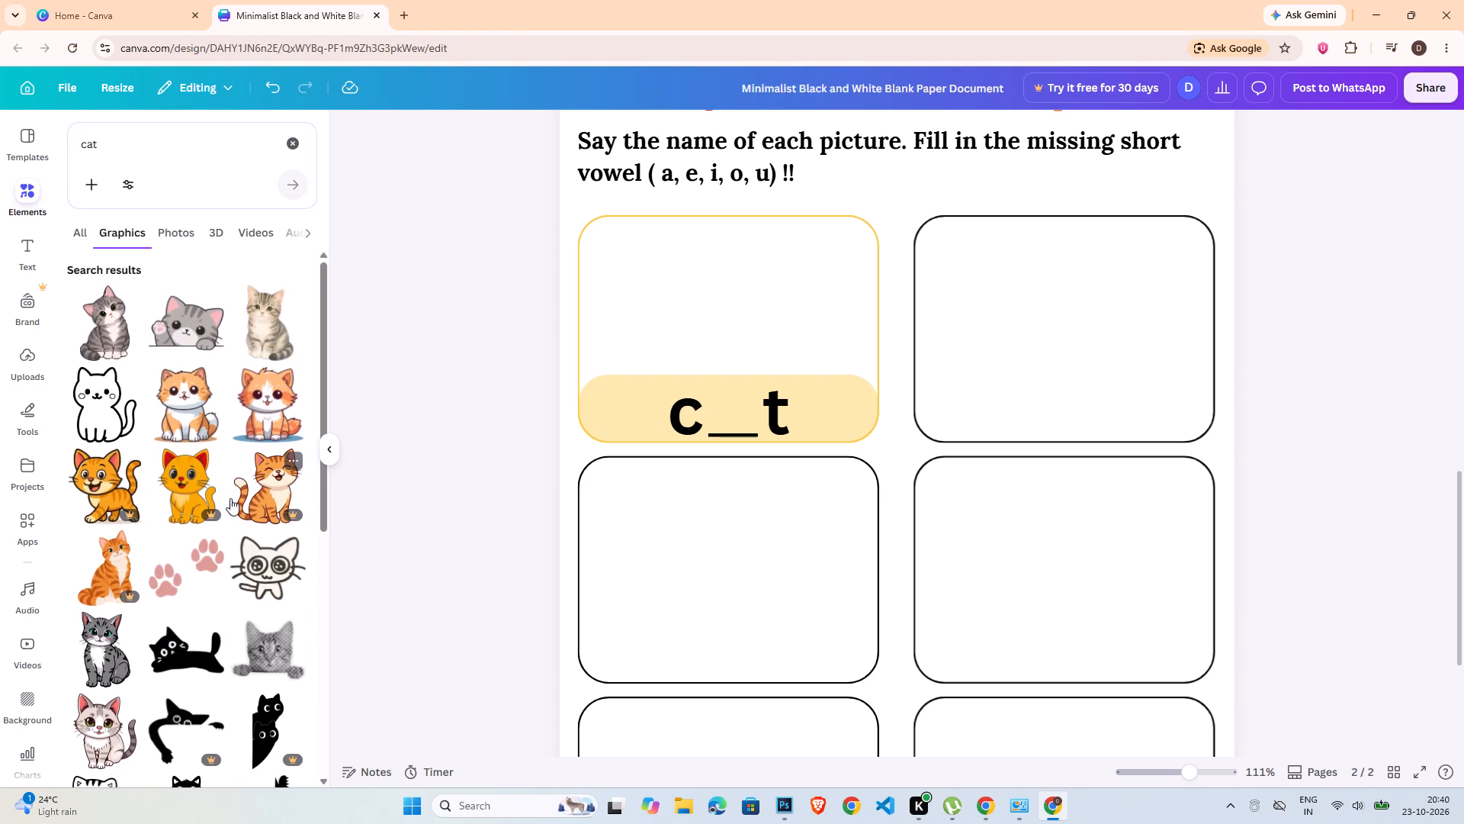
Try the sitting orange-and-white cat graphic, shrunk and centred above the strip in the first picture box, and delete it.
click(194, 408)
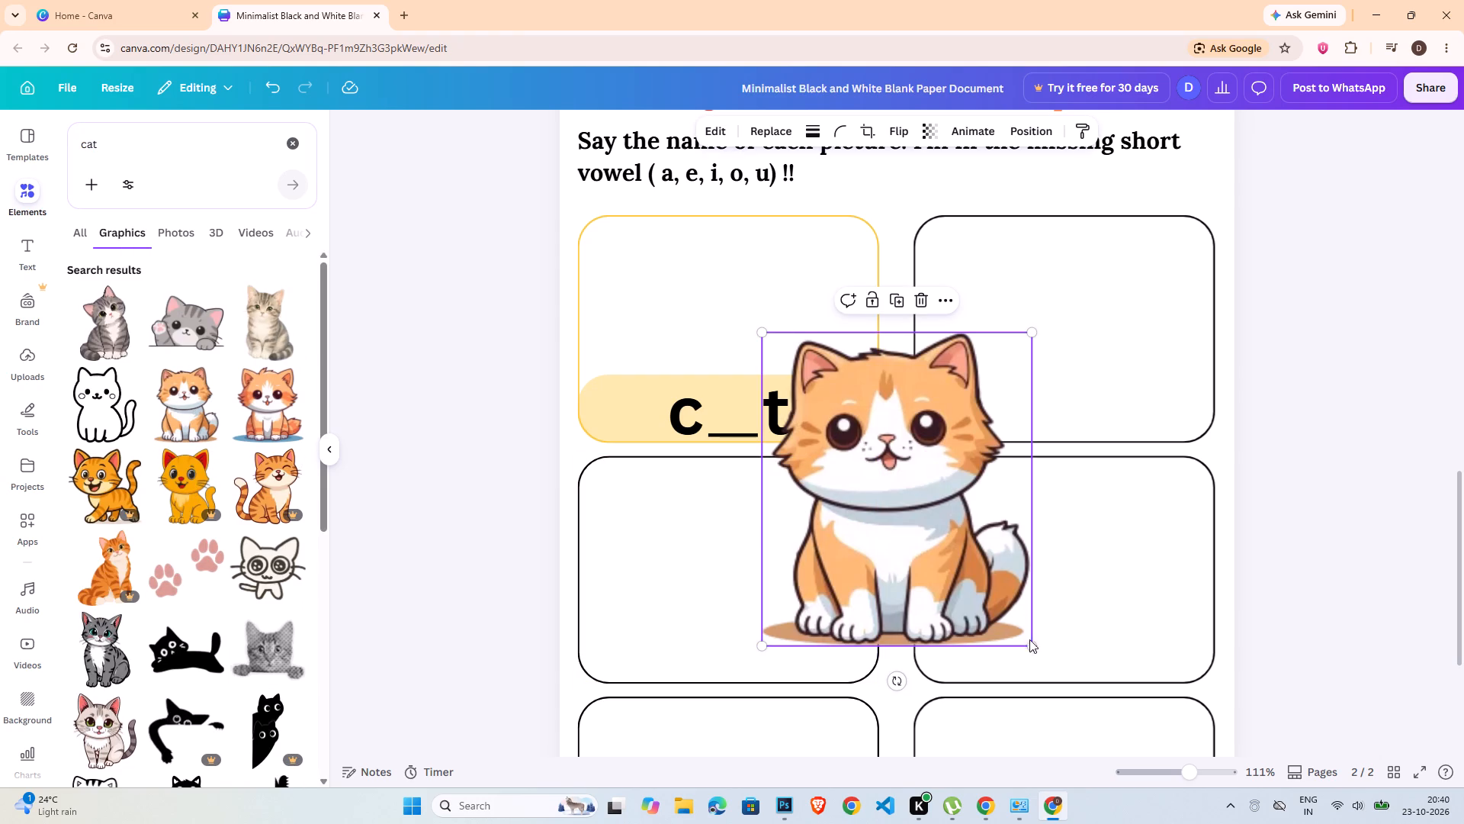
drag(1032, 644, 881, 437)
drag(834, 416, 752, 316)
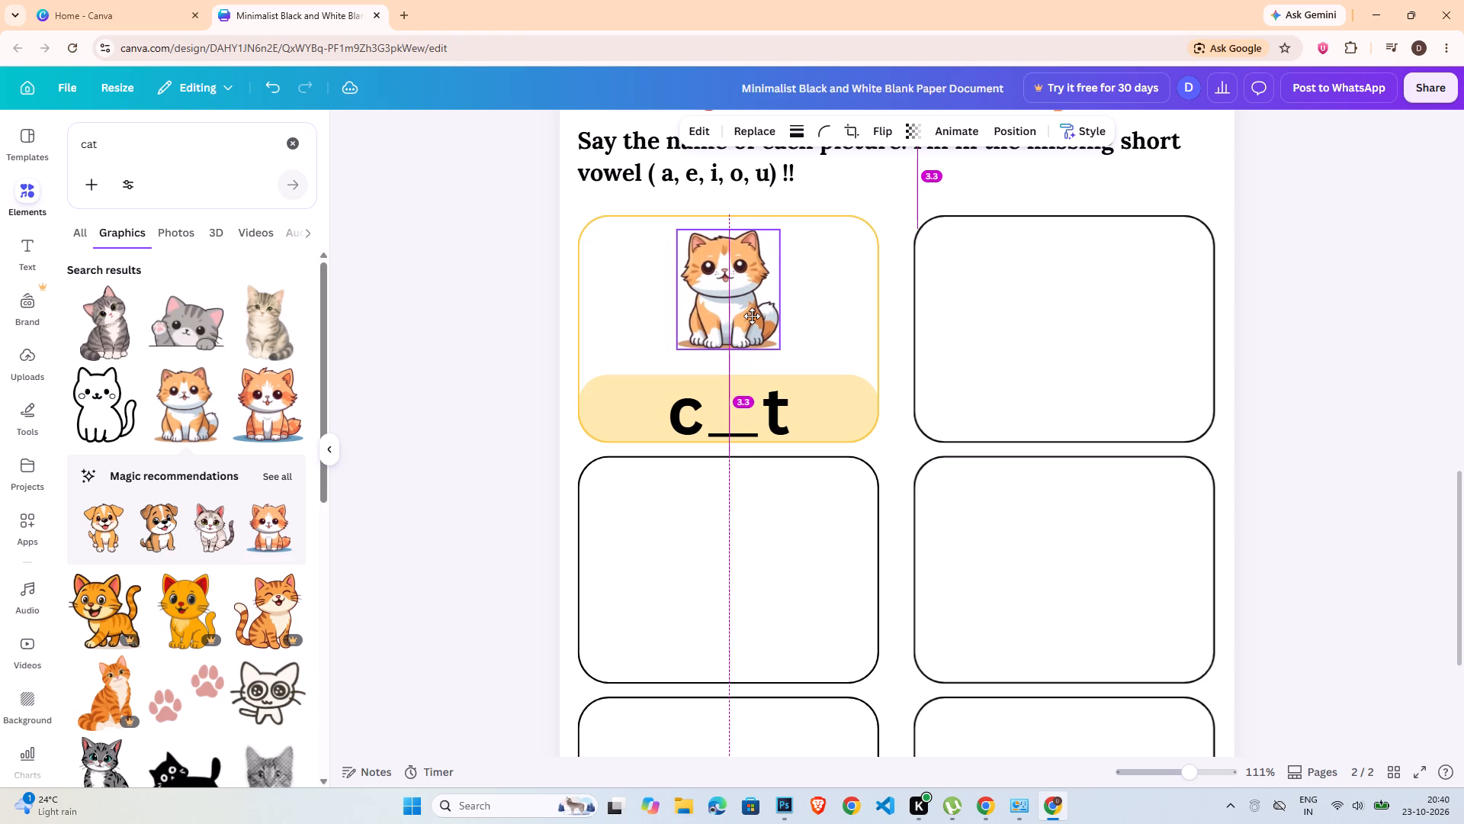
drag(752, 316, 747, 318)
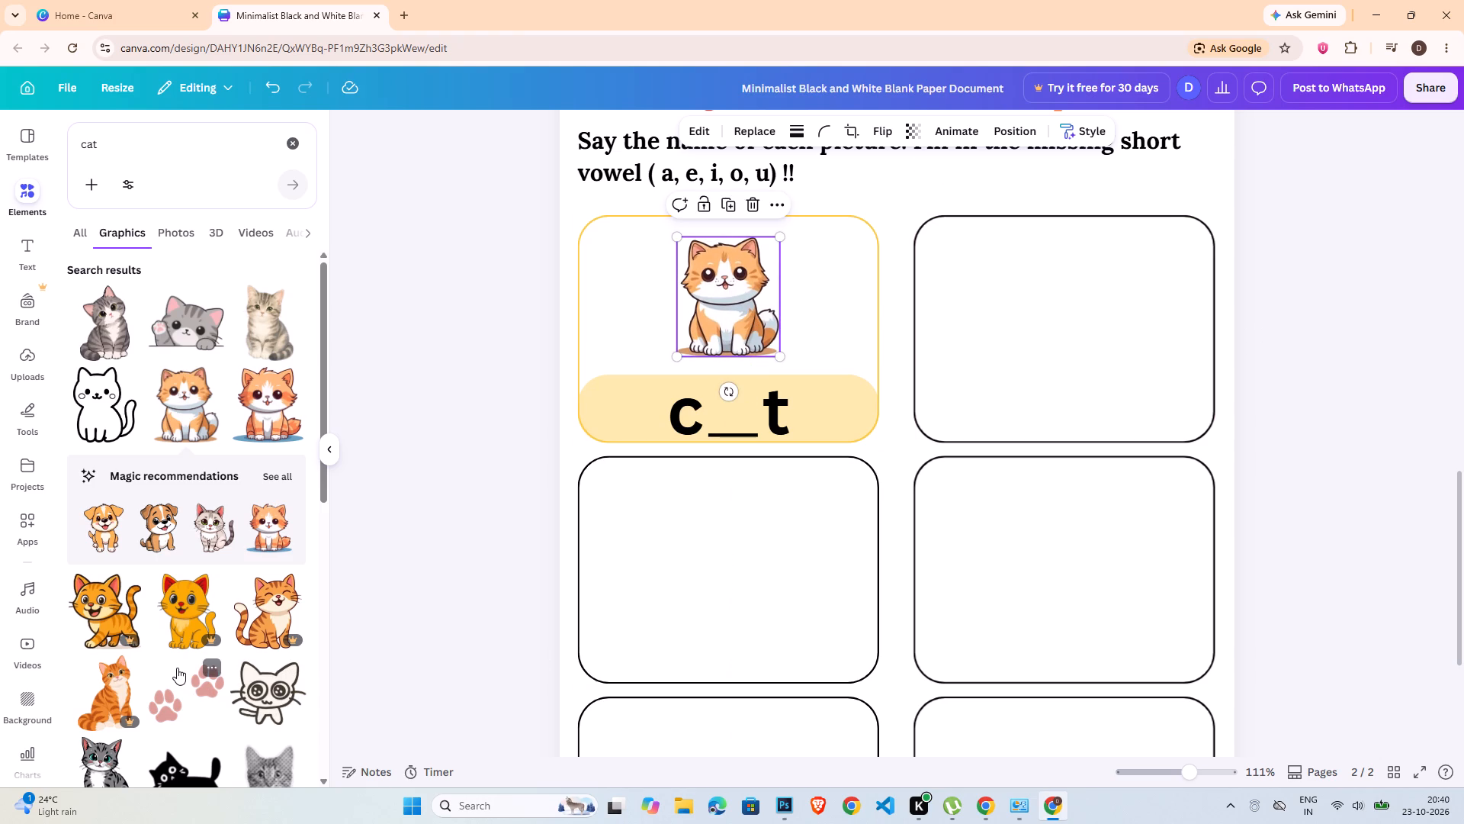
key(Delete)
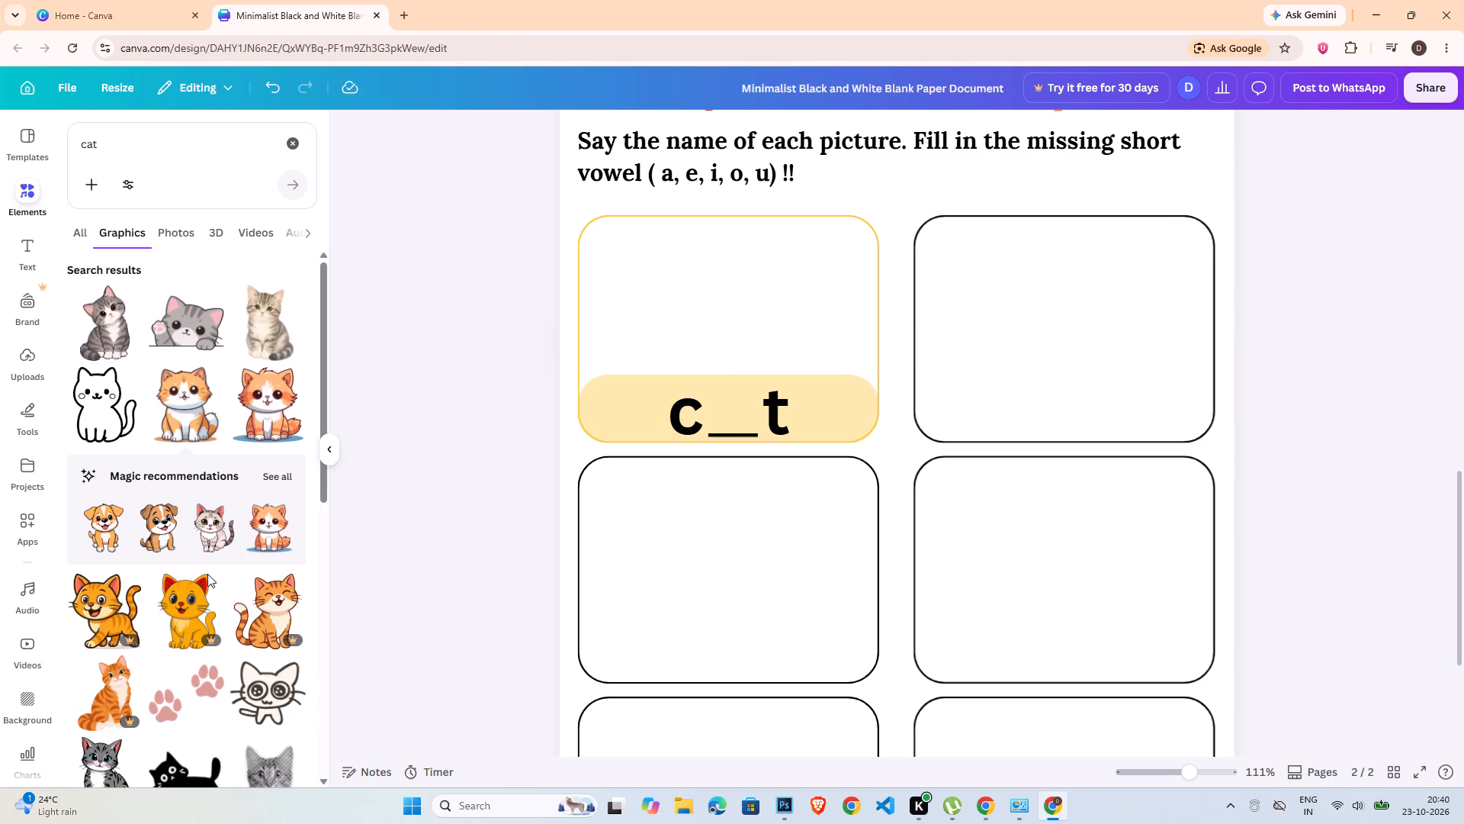
click(134, 584)
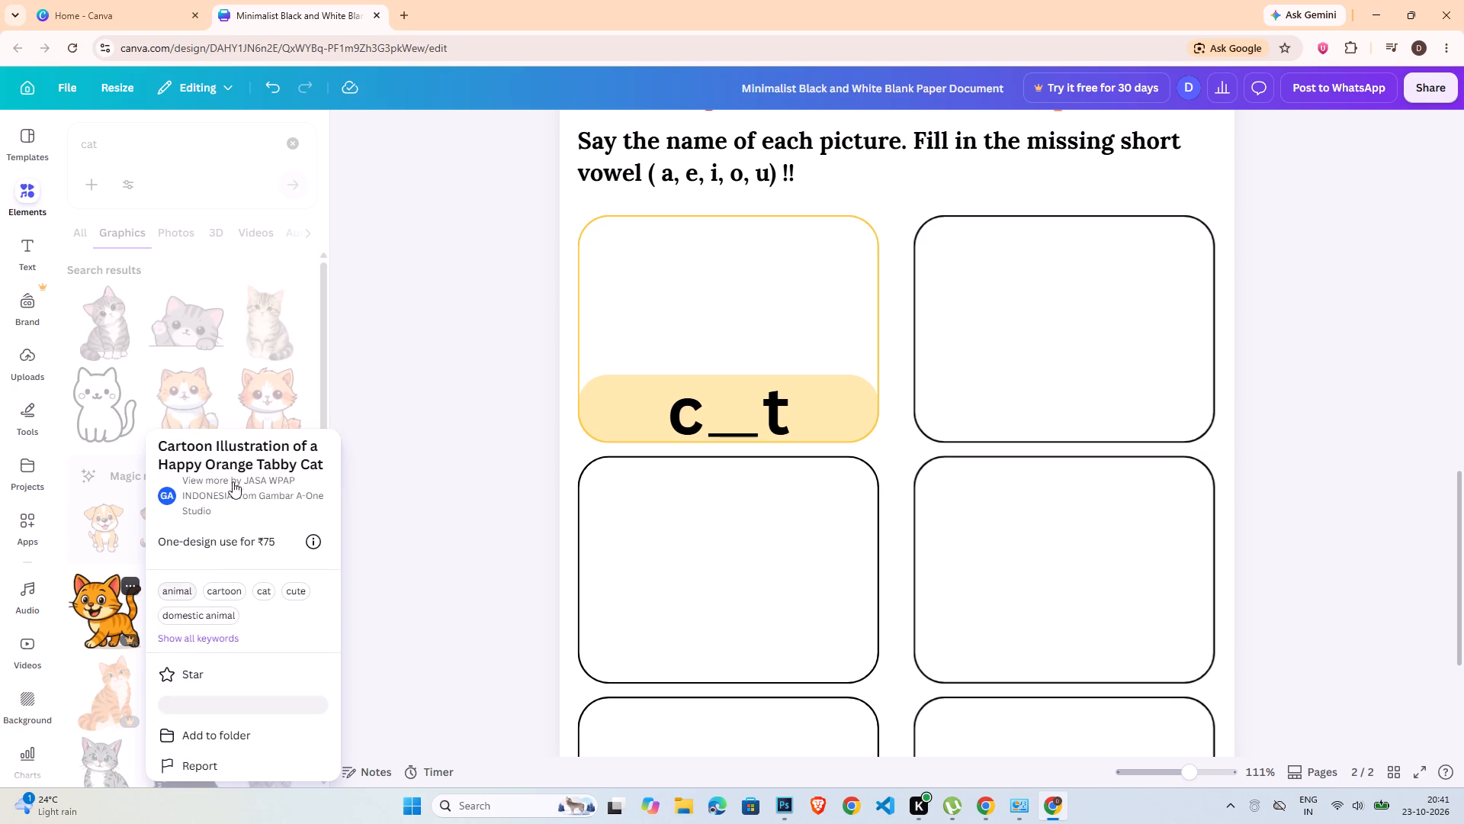
click(246, 451)
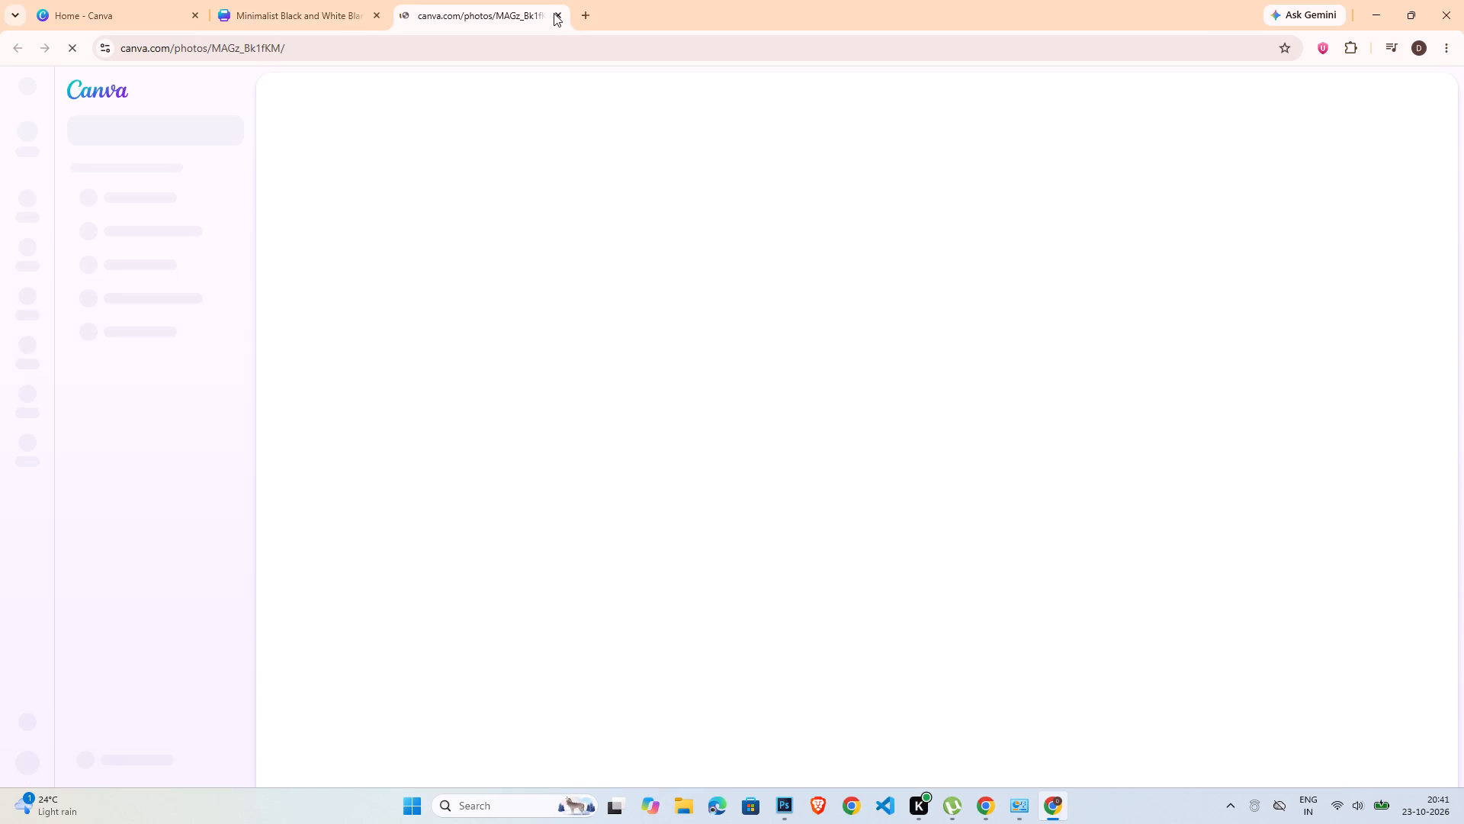
click(556, 14)
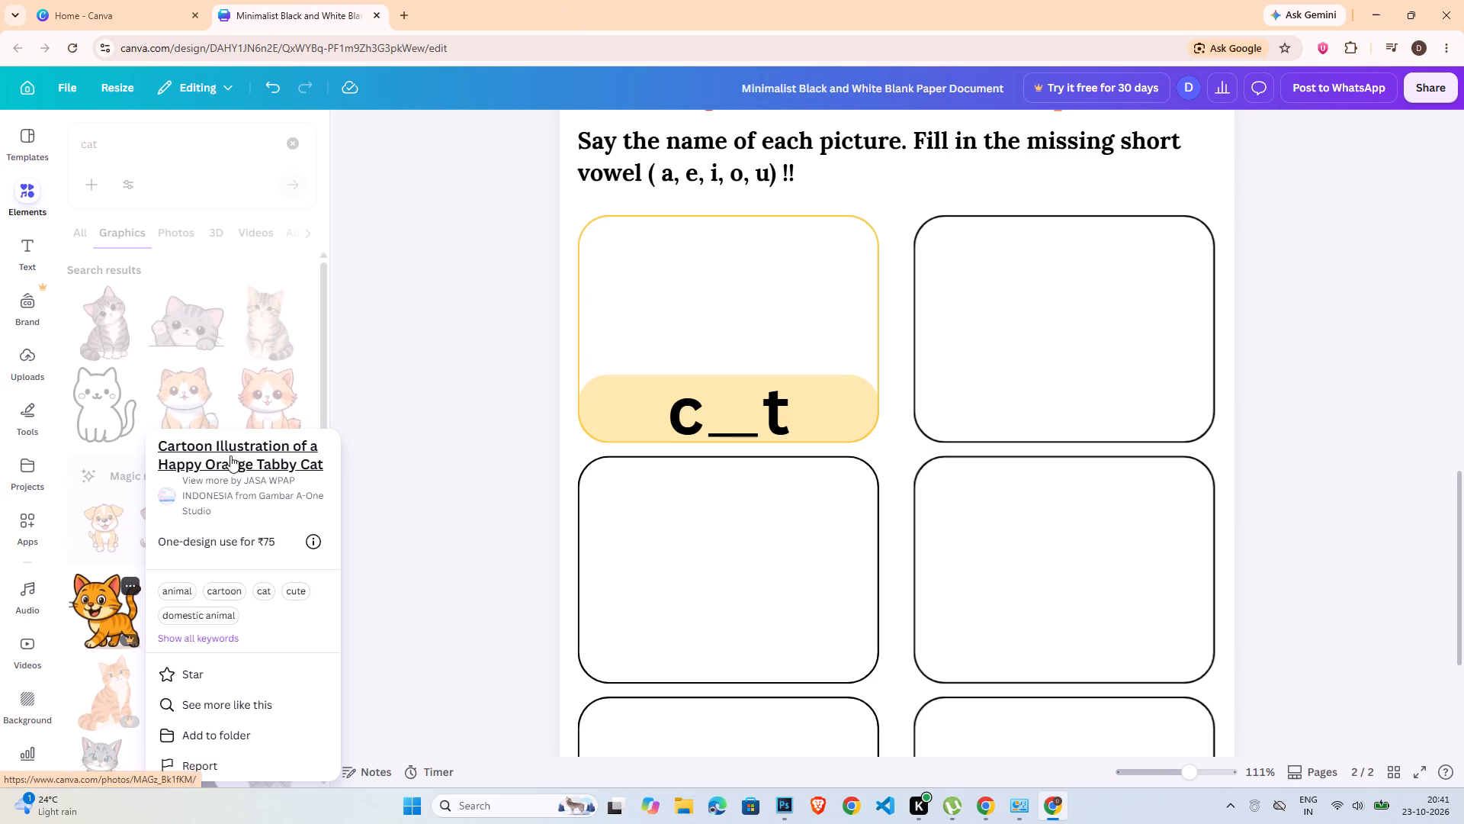
drag(334, 463, 157, 444)
drag(153, 441, 154, 441)
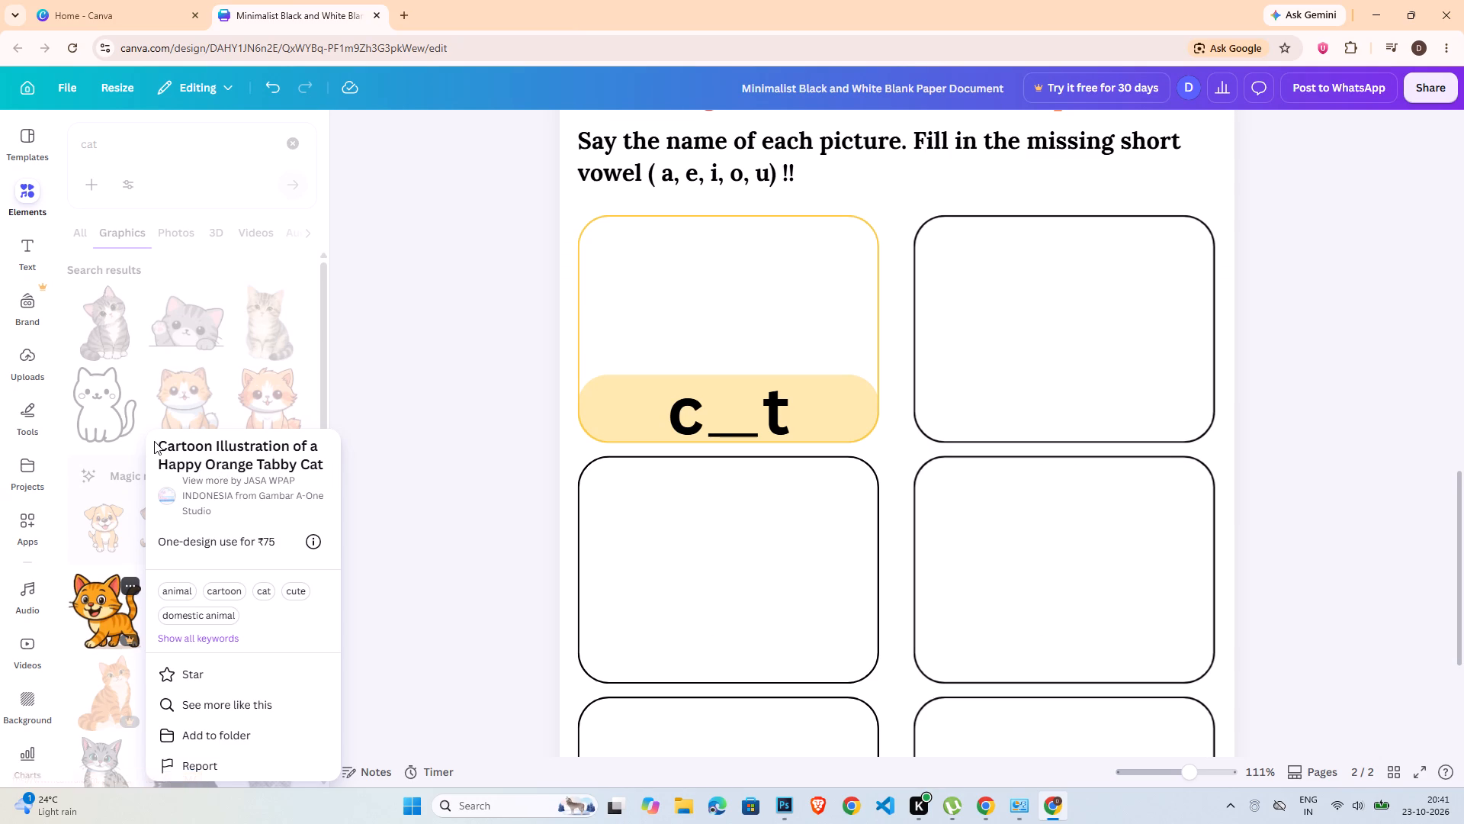
drag(154, 441, 272, 460)
right_click(303, 459)
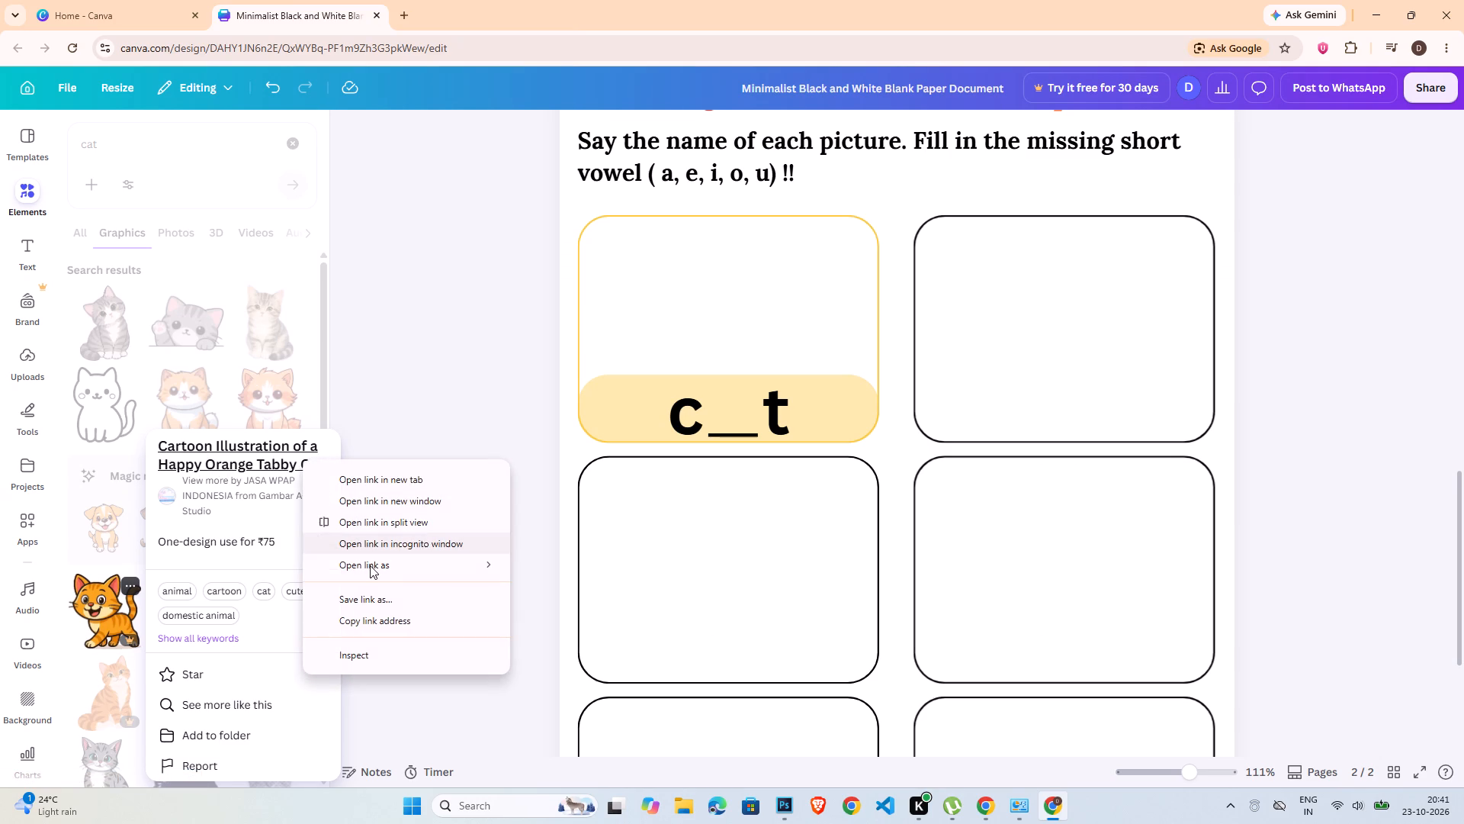
click(150, 450)
drag(156, 441, 177, 451)
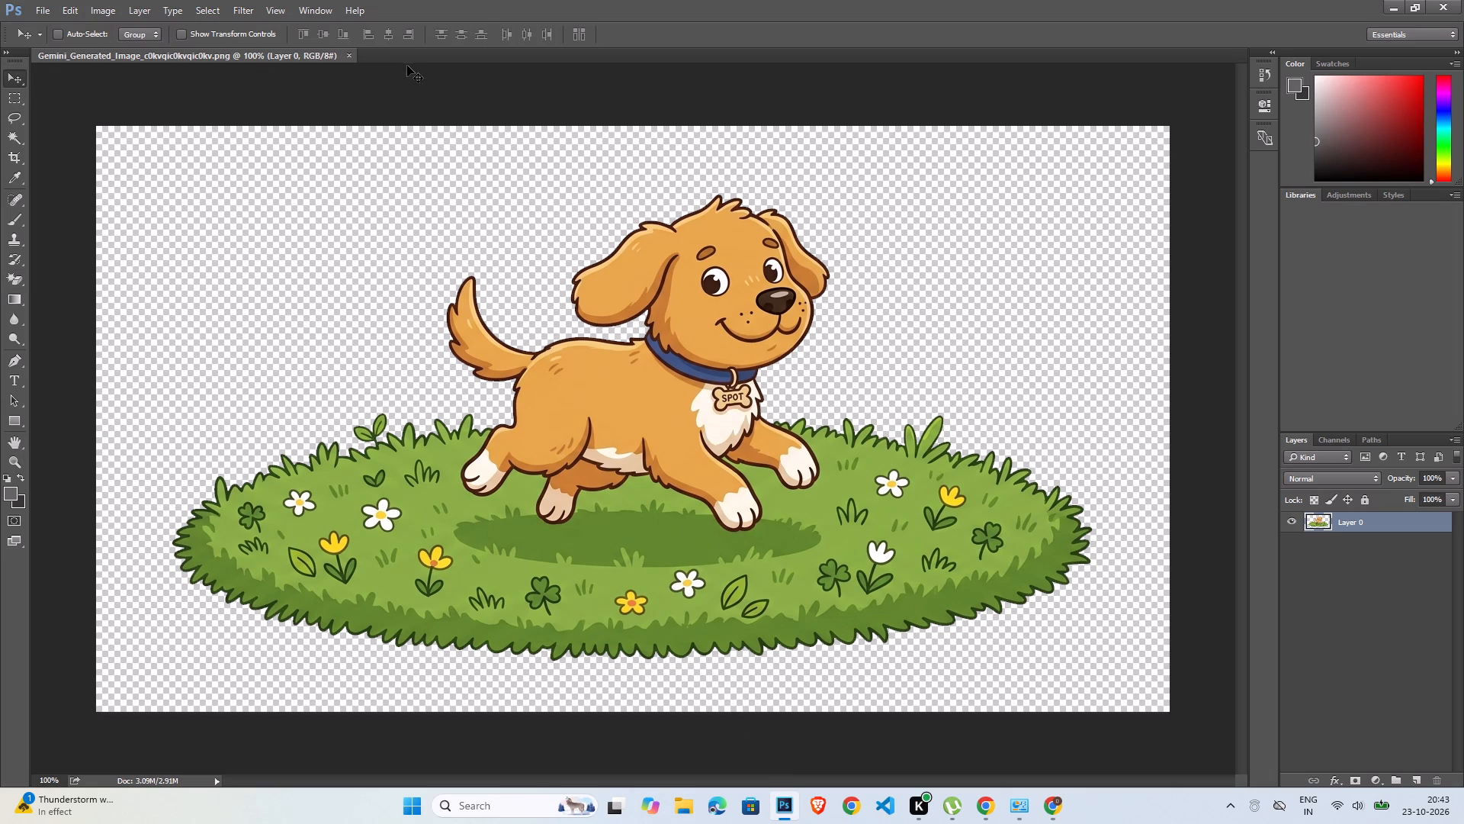
click(352, 50)
click(349, 56)
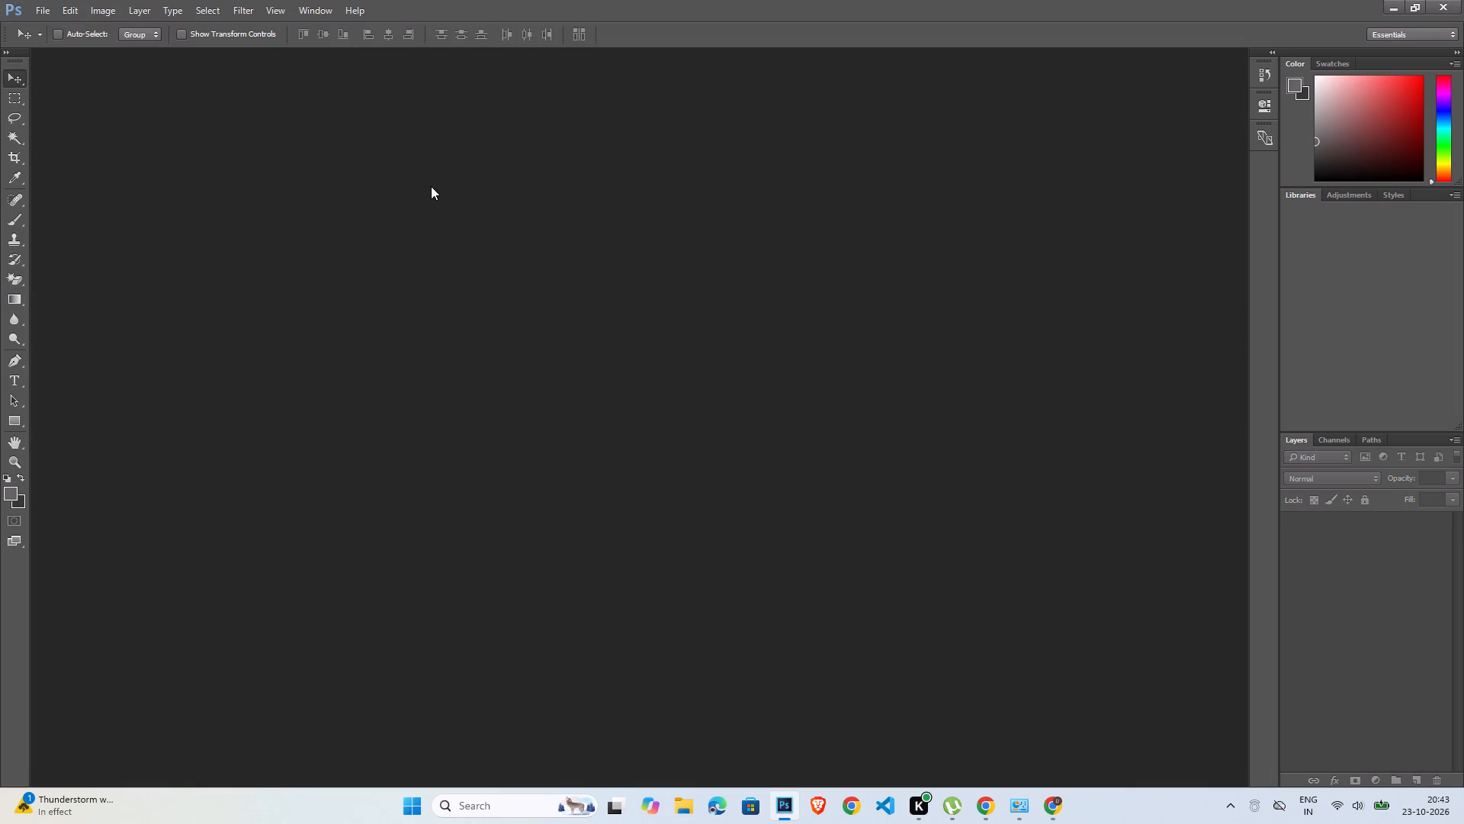
Open the downloaded cat image Gemini_Generated_Image_3dayot3dayot3day from the Downloads folder.
key(ctrl+o)
double_click(178, 161)
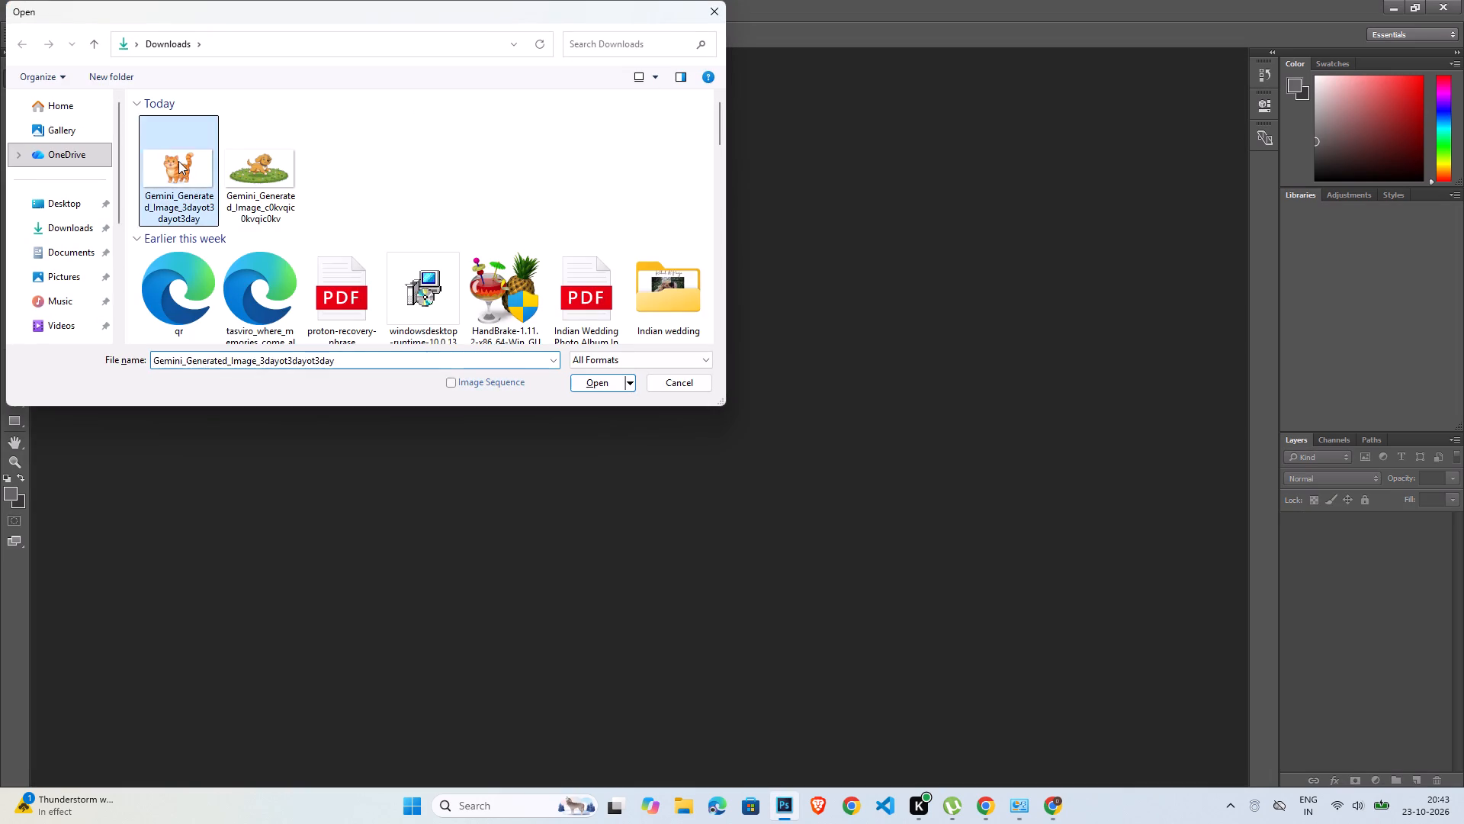
click(265, 256)
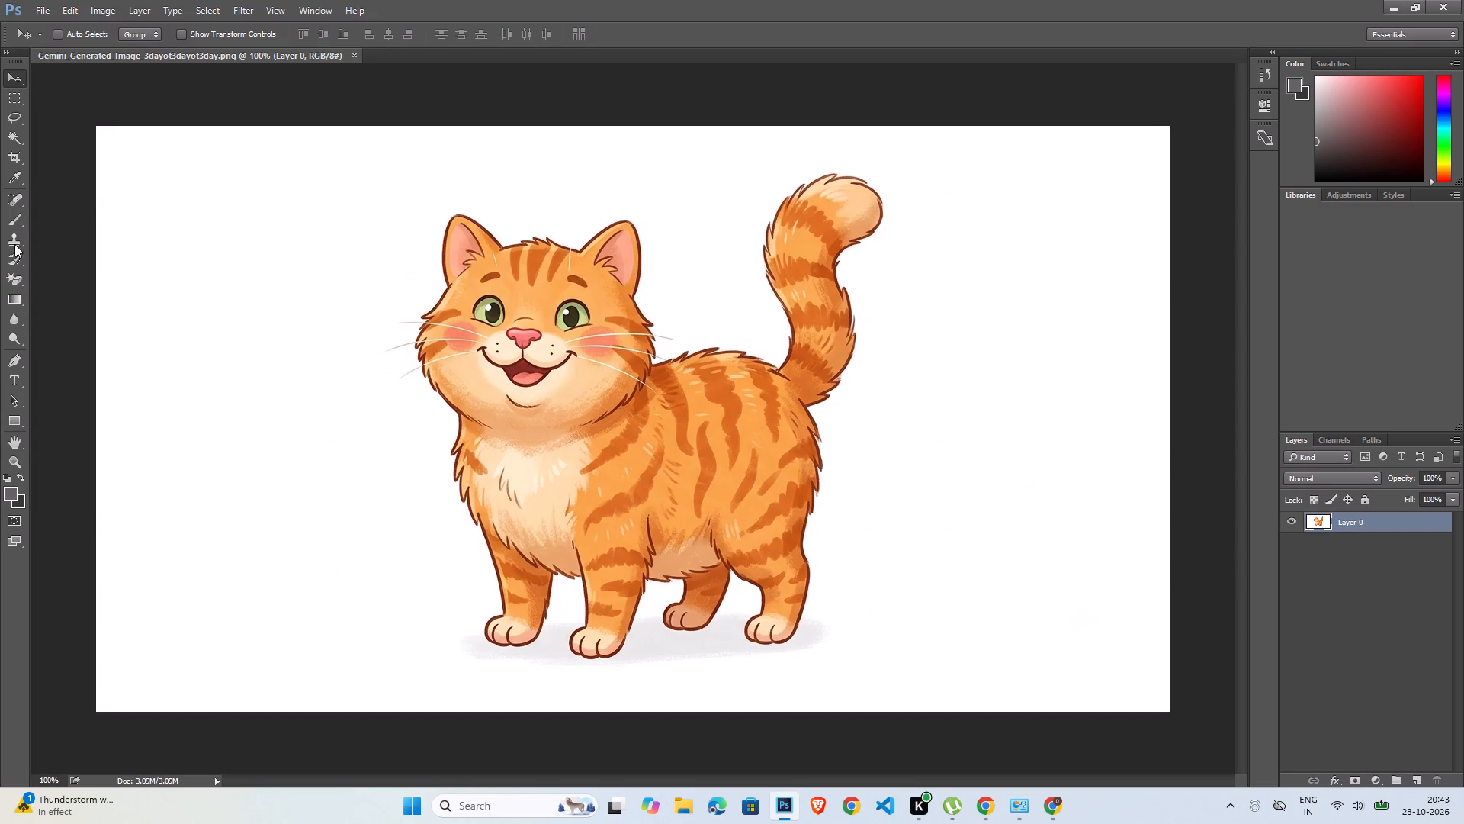
Erase the white background around the cat with the Magic Eraser tool.
click(16, 273)
click(191, 259)
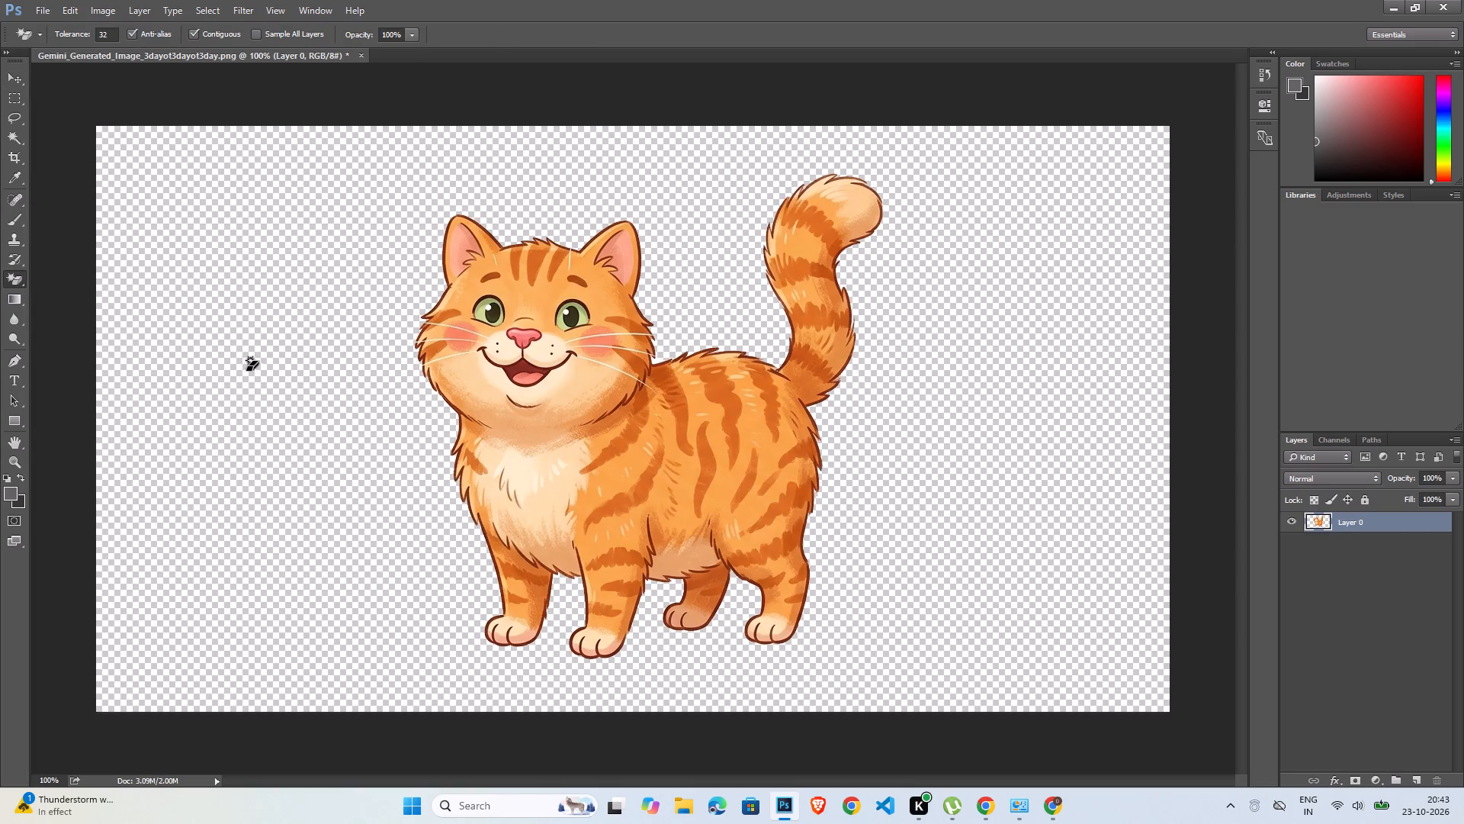
Crop the cat image closely around the cat on all four sides and save the file.
key(c)
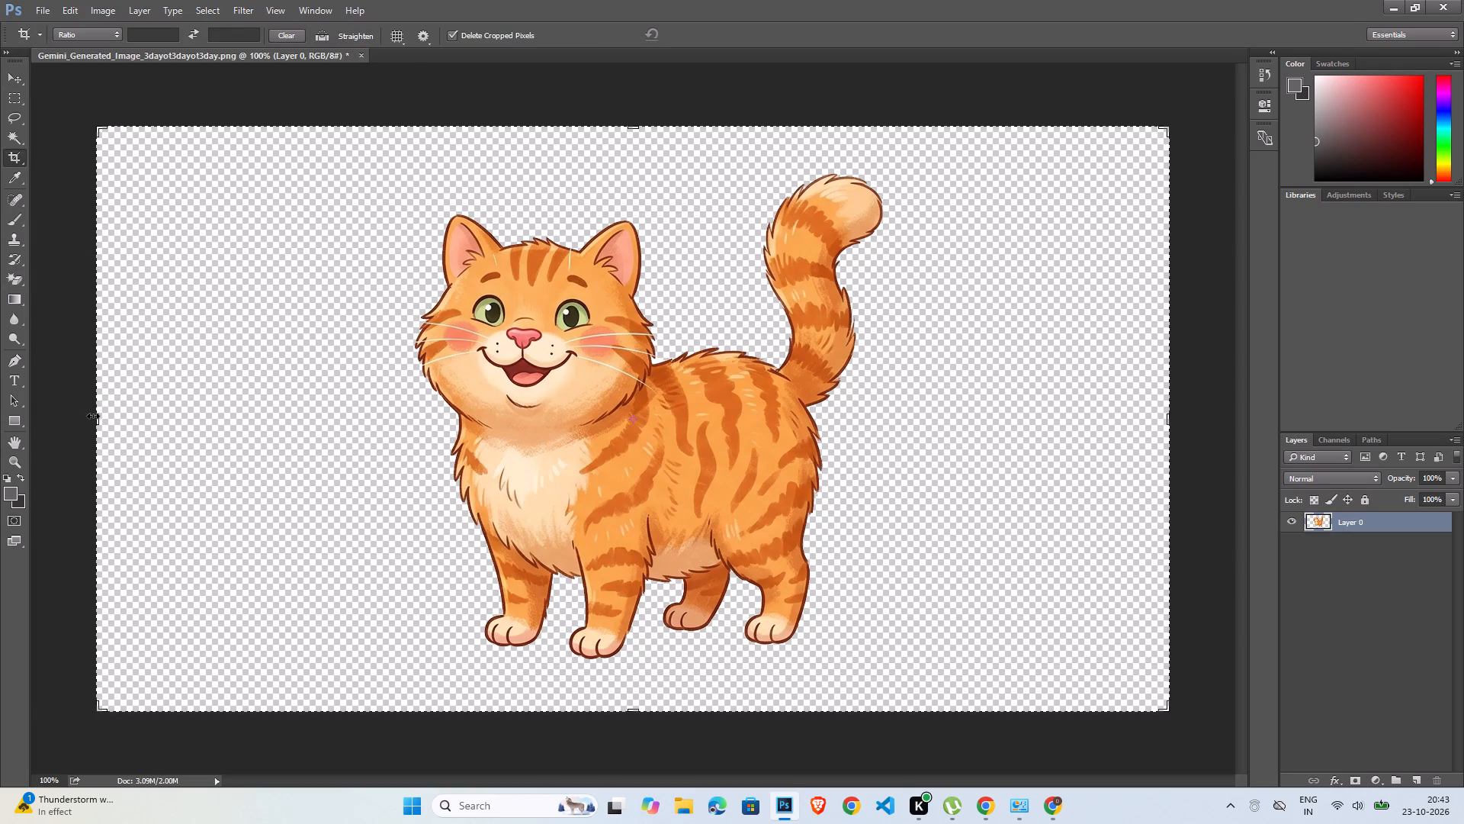
drag(94, 417, 249, 444)
drag(1018, 424, 886, 435)
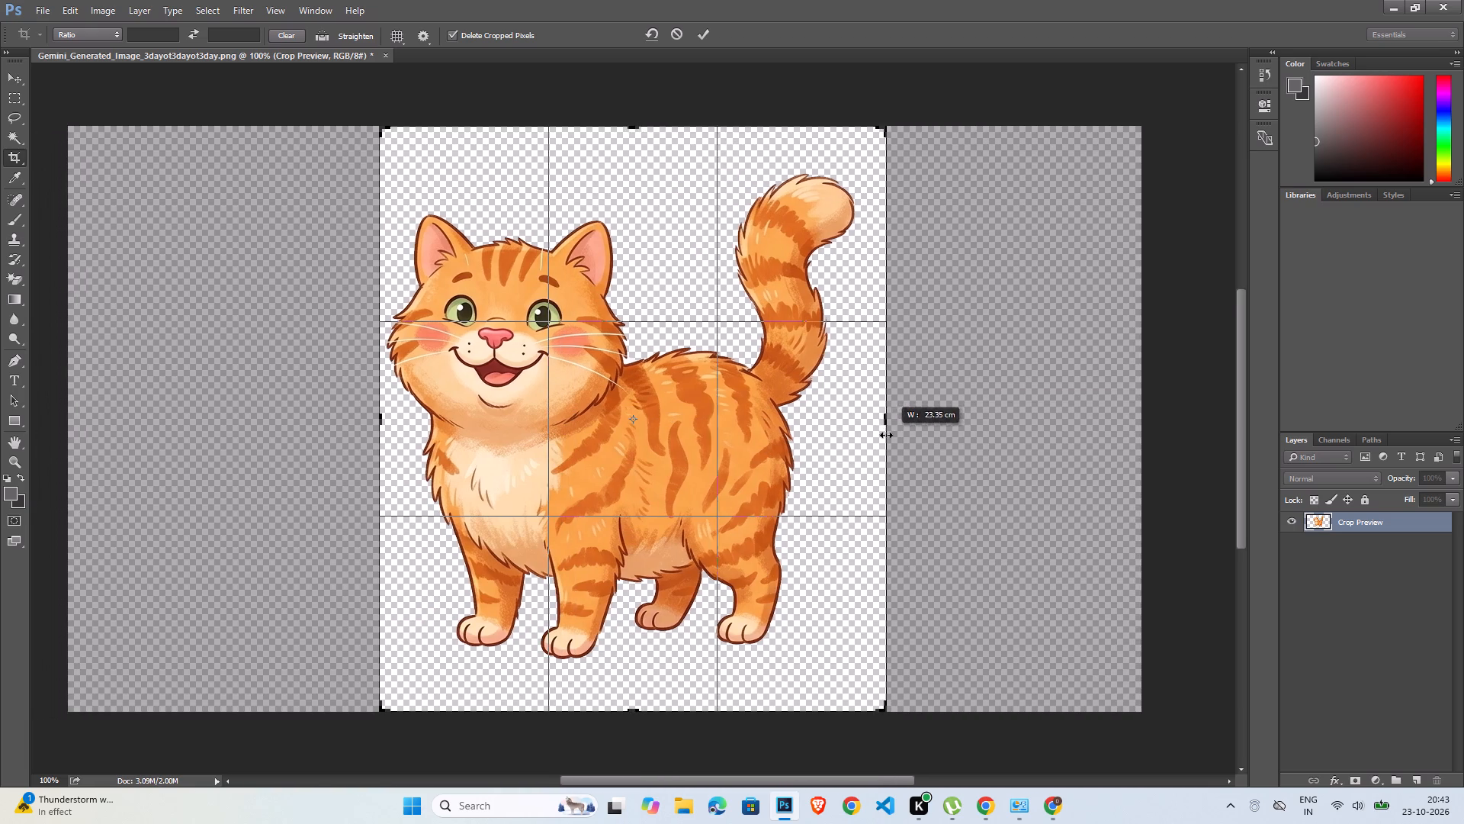
drag(886, 435, 879, 437)
click(641, 707)
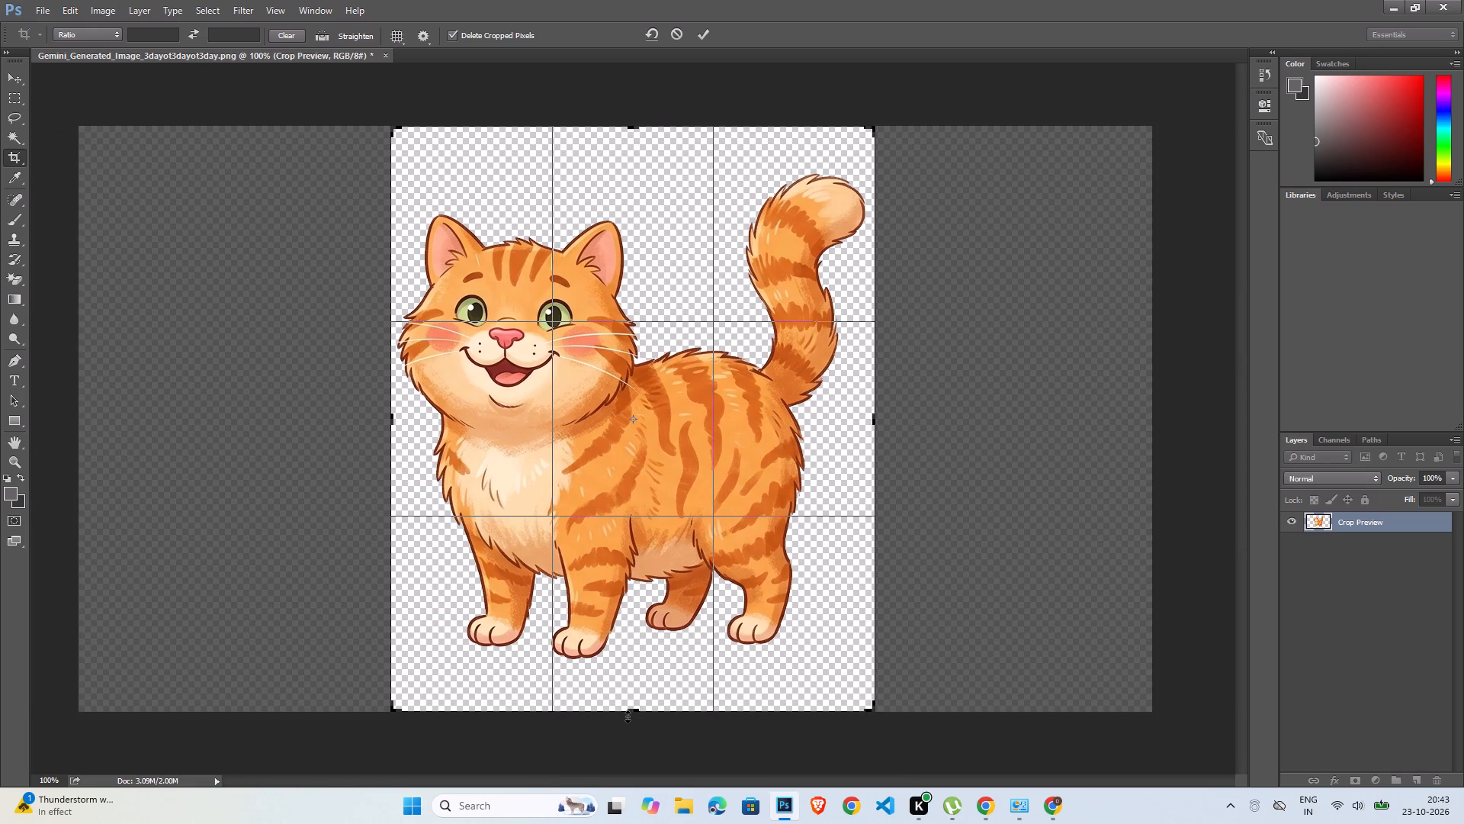
drag(627, 716, 631, 690)
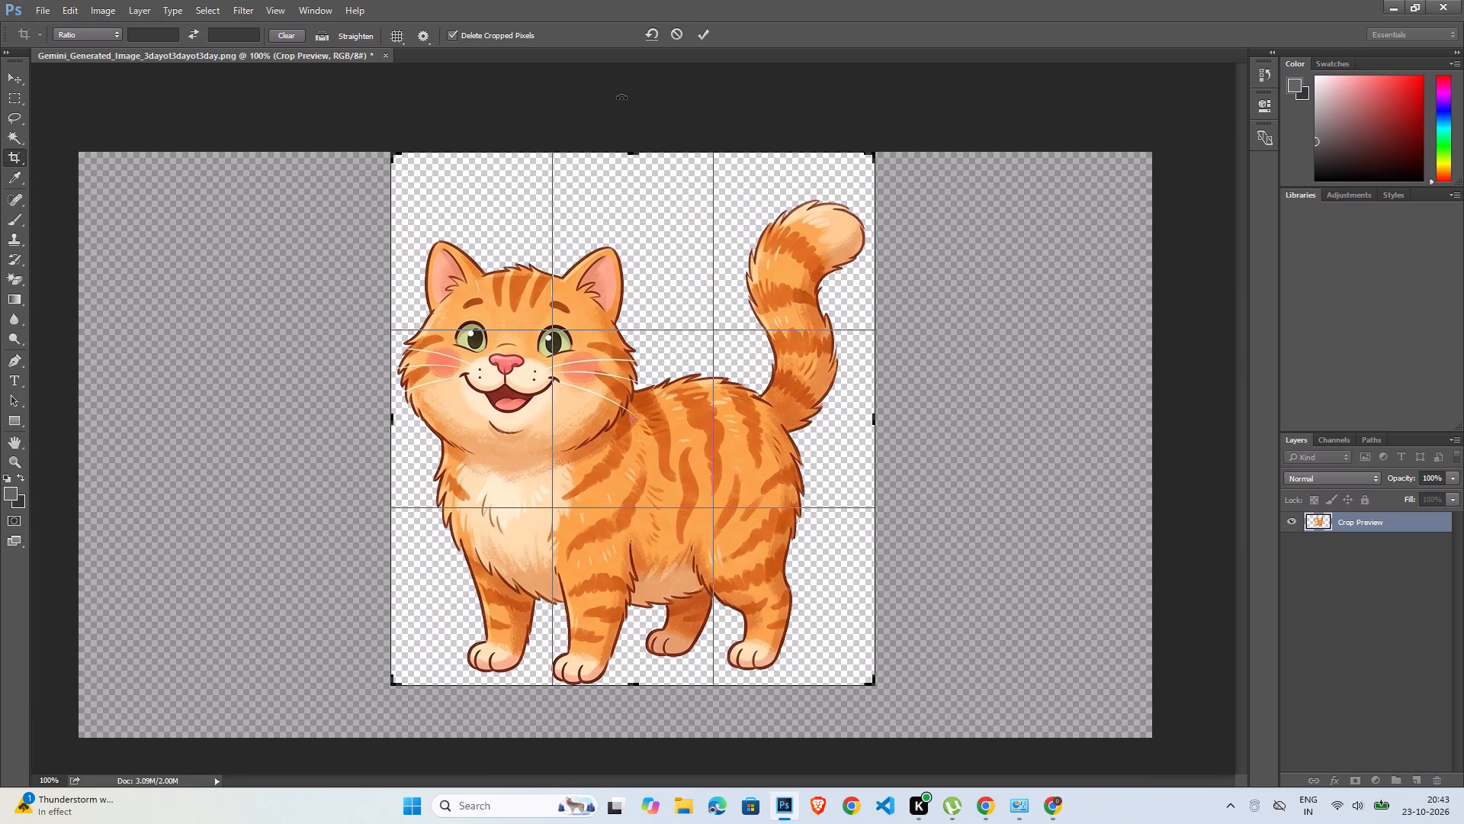
drag(634, 153, 636, 174)
click(387, 414)
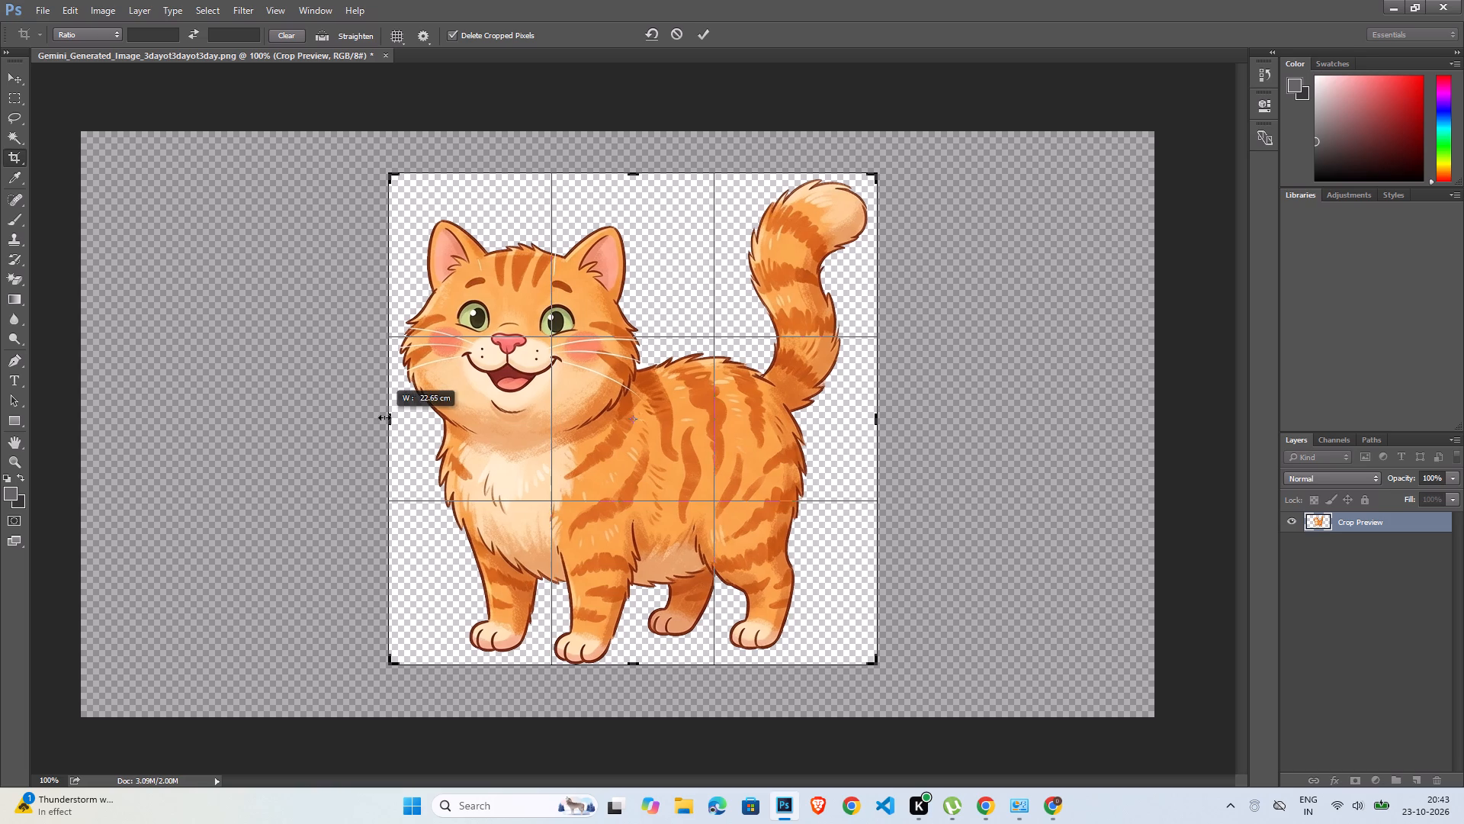
key(ctrl+s)
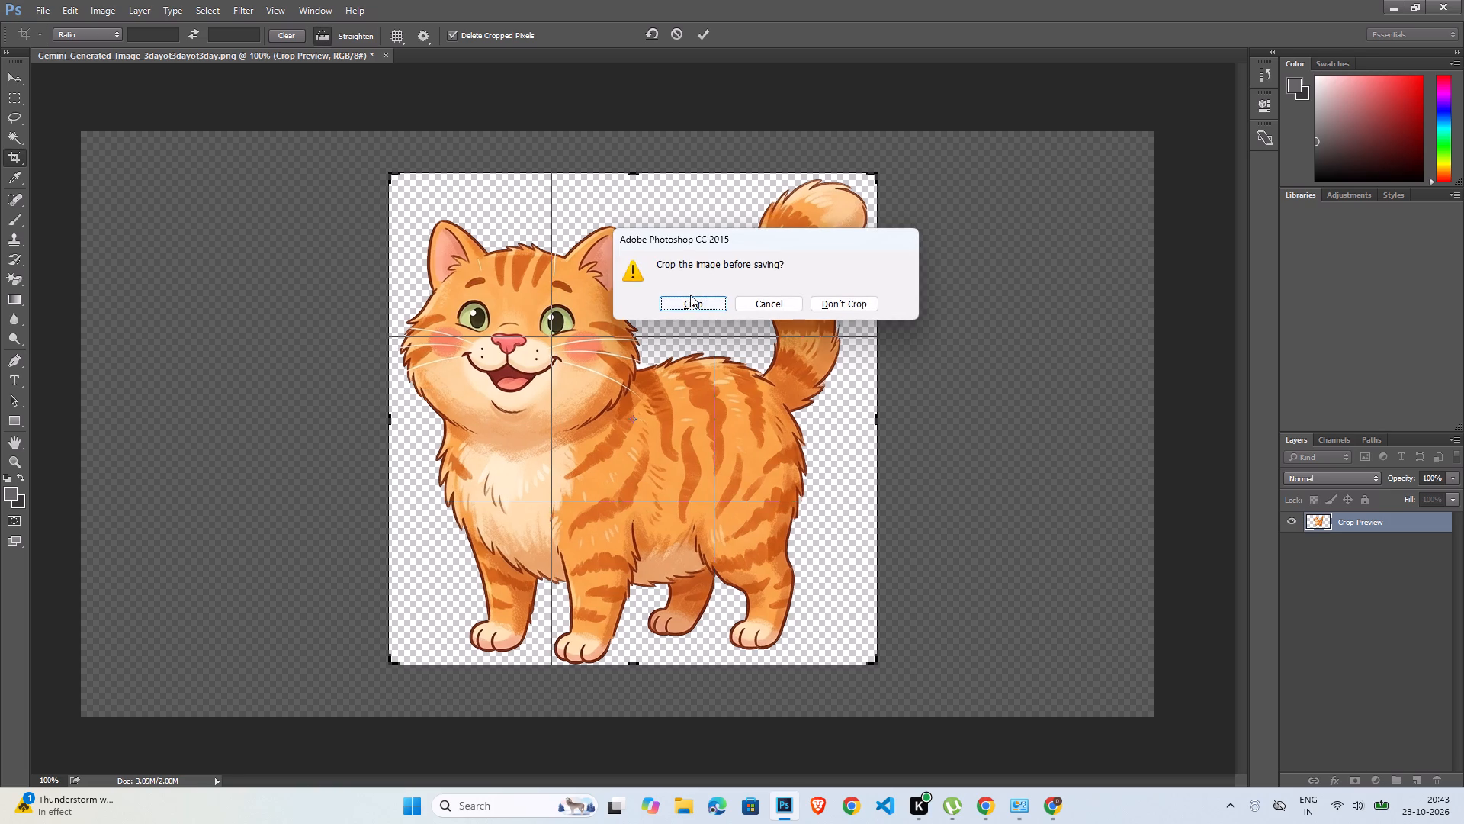
click(692, 306)
key(ctrl+s)
key(ctrl+s)
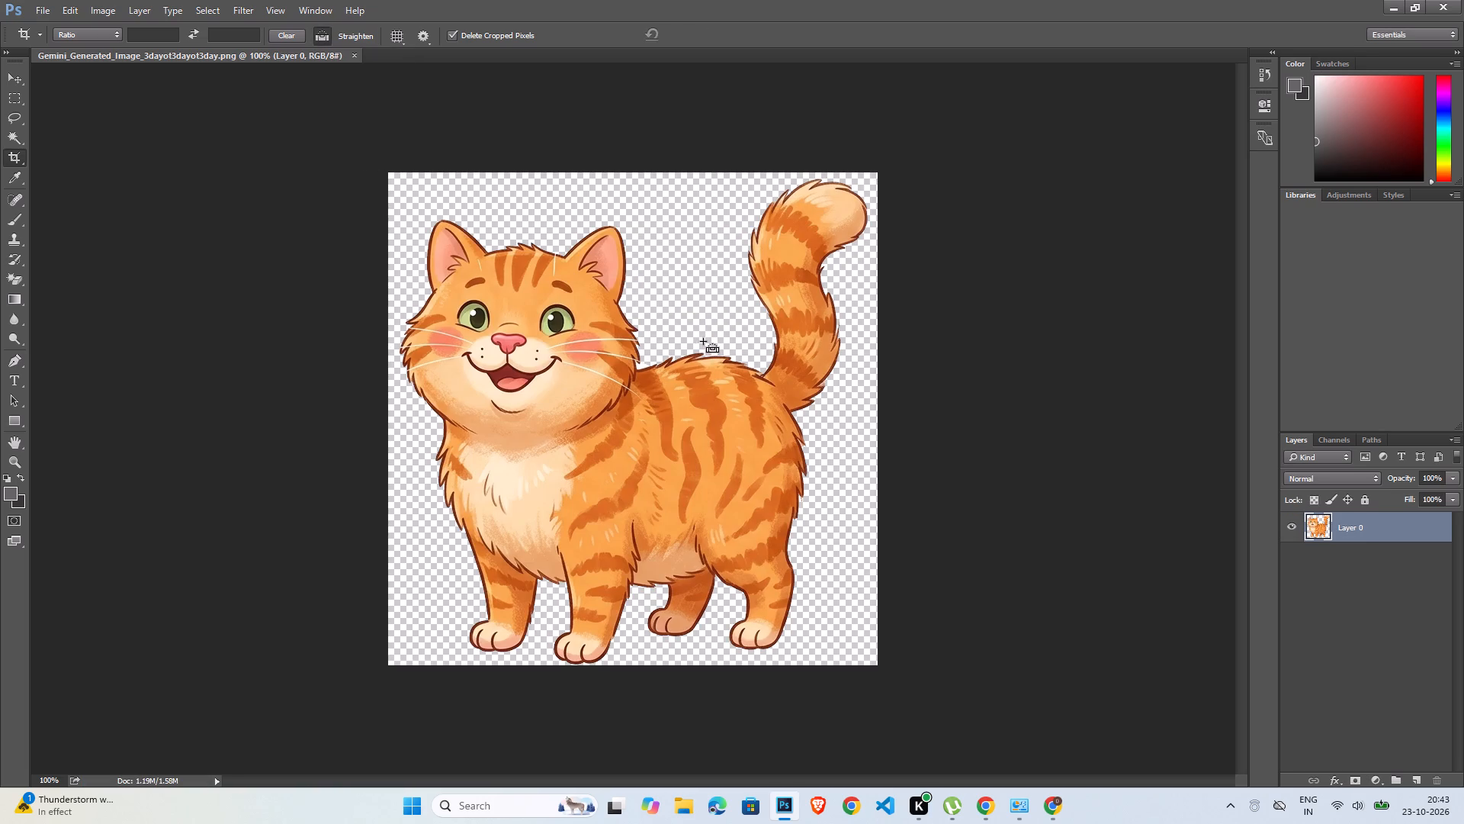
Switch to the Canva worksheet in Chrome and upload the cropped cat image Gemini_Generated_Image_3dayot3dayot3day from Downloads.
click(1046, 805)
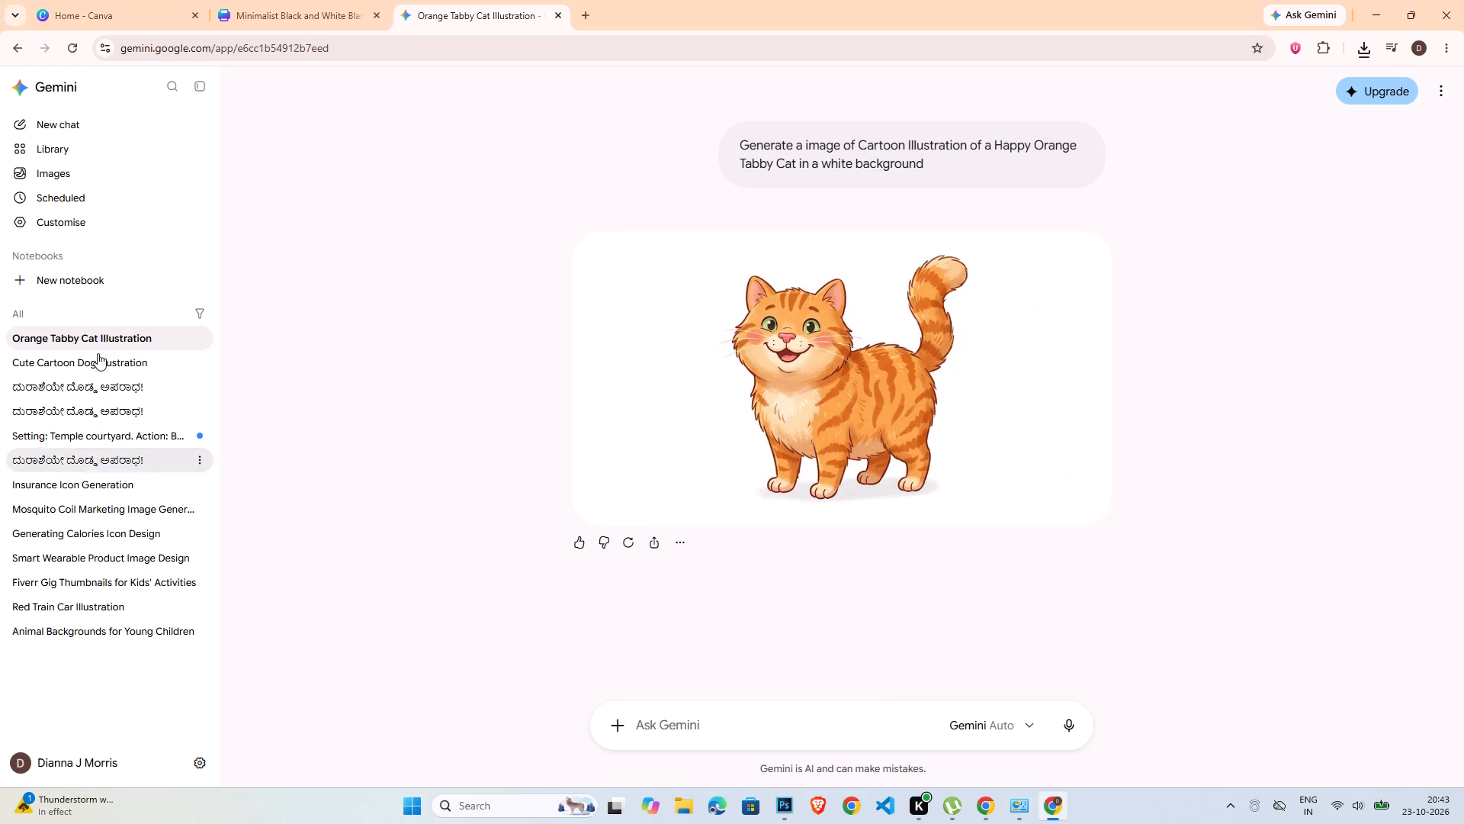
click(307, 0)
click(29, 359)
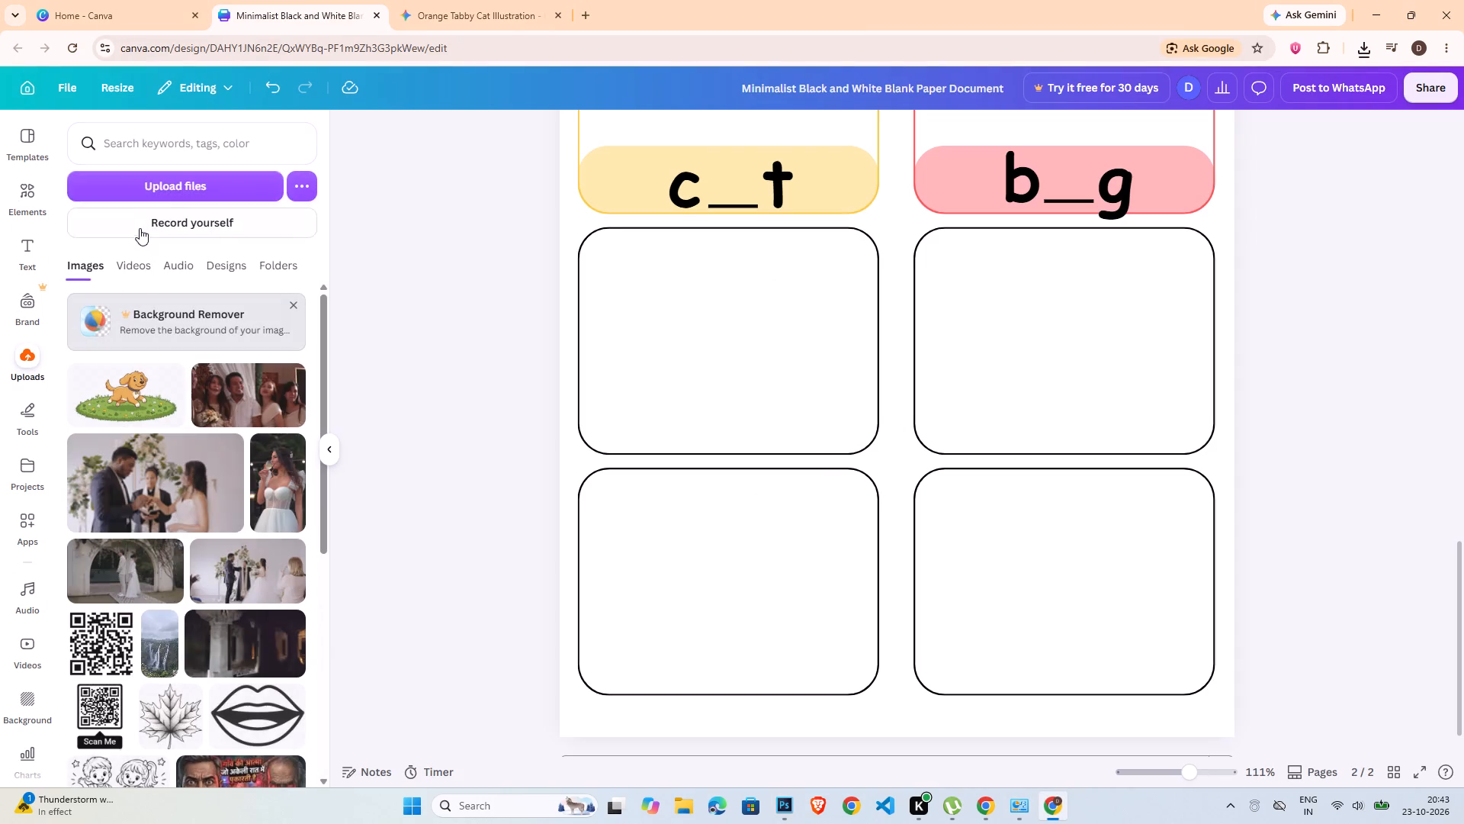
click(169, 185)
double_click(175, 167)
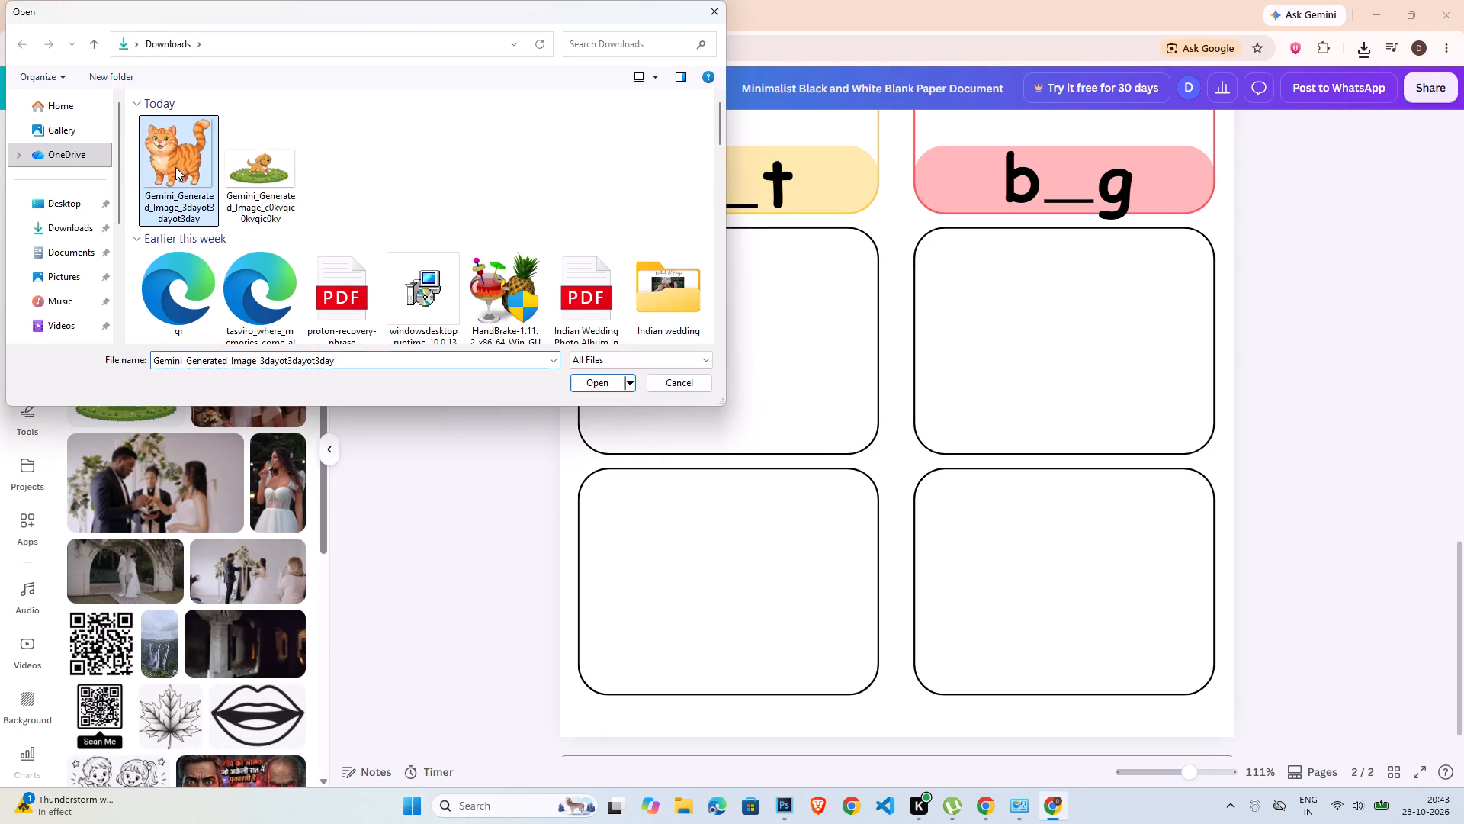
Add the uploaded cat to the page, shrink it and fit it above the word c__t in the yellow box.
click(133, 402)
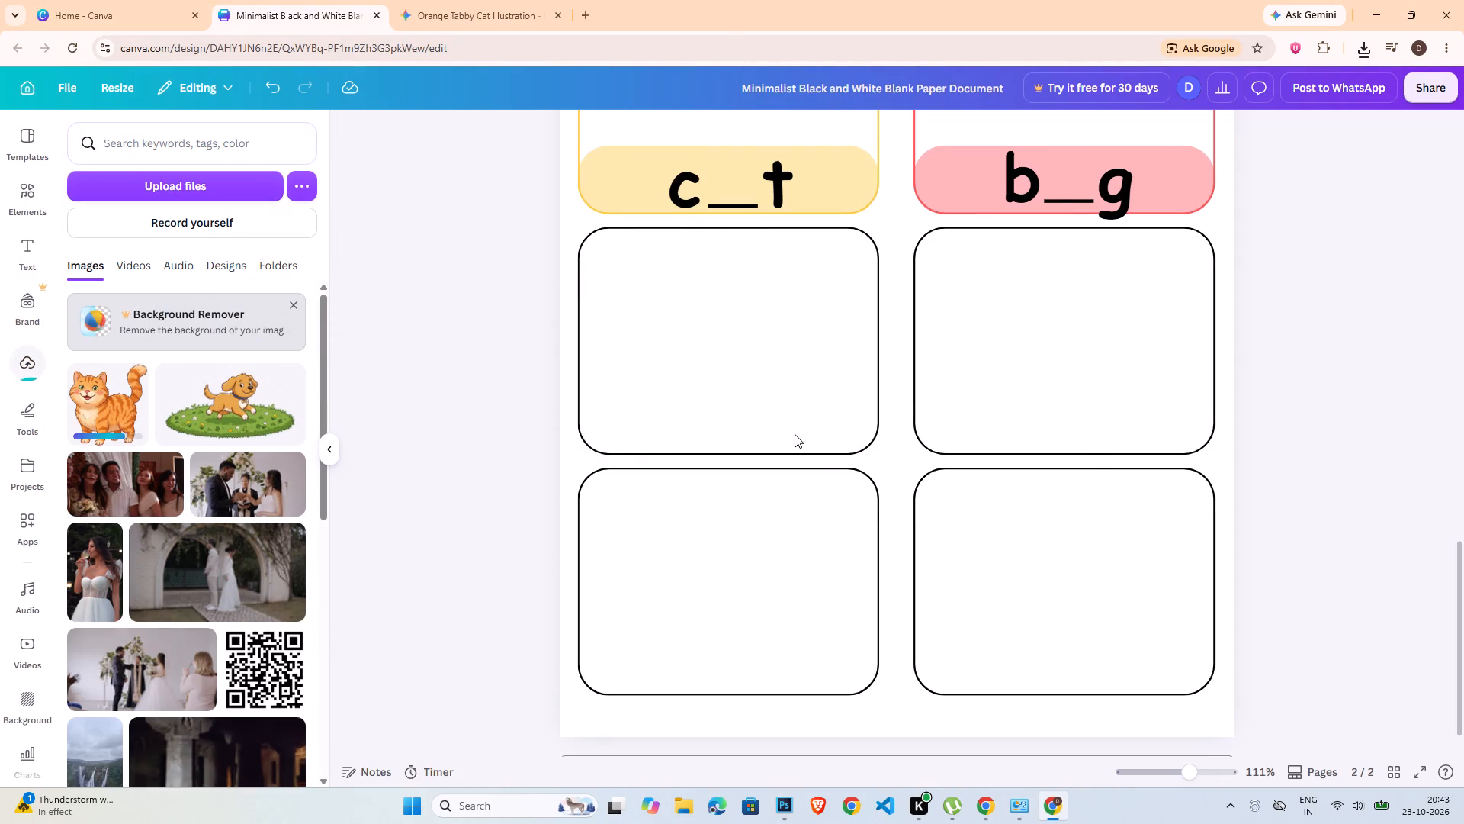
drag(913, 368, 892, 457)
drag(1074, 552, 1058, 535)
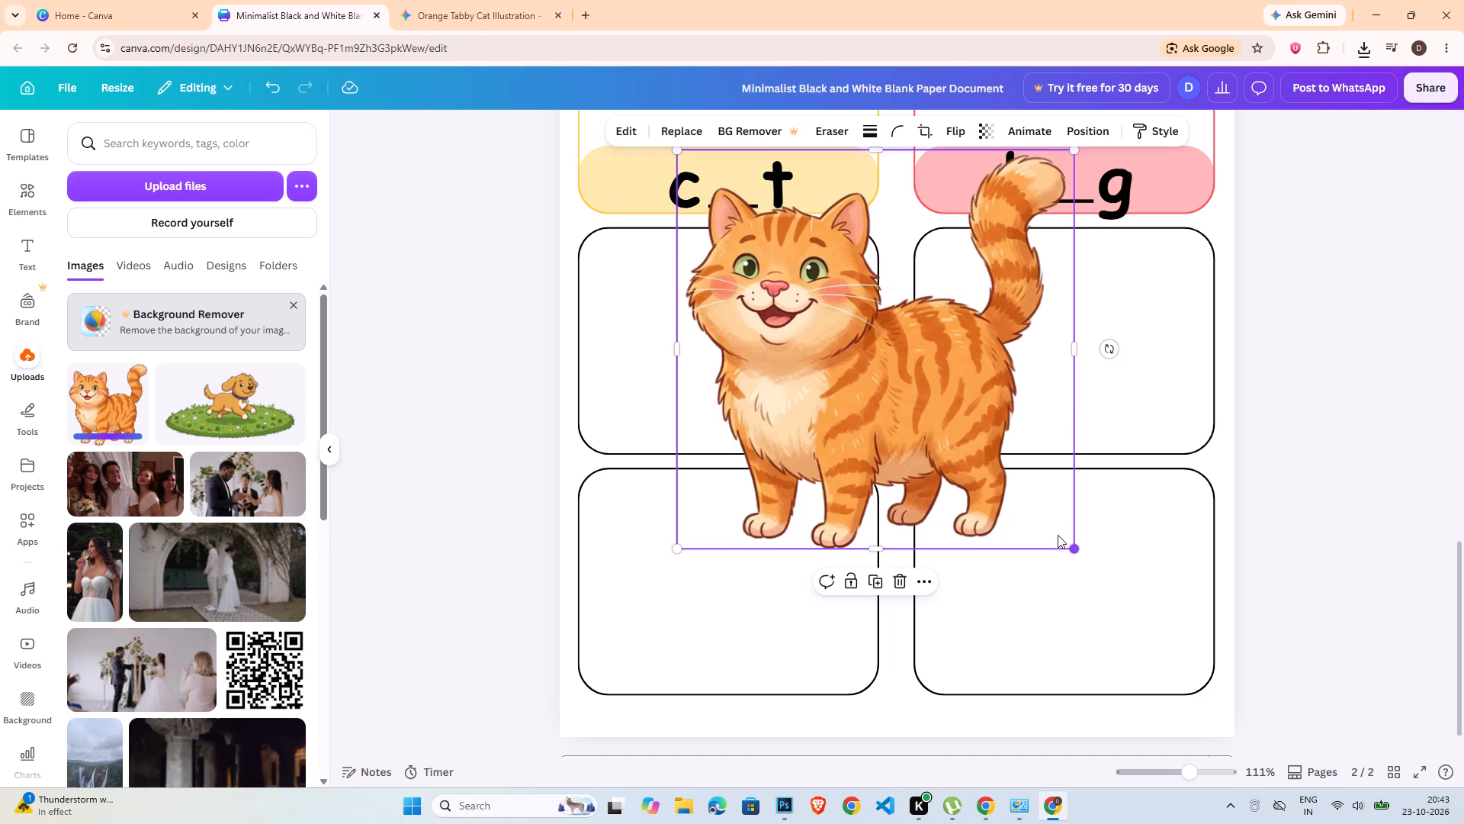
drag(1058, 535, 935, 394)
scroll(978, 450, up, 4)
drag(833, 627, 741, 445)
drag(831, 525, 760, 430)
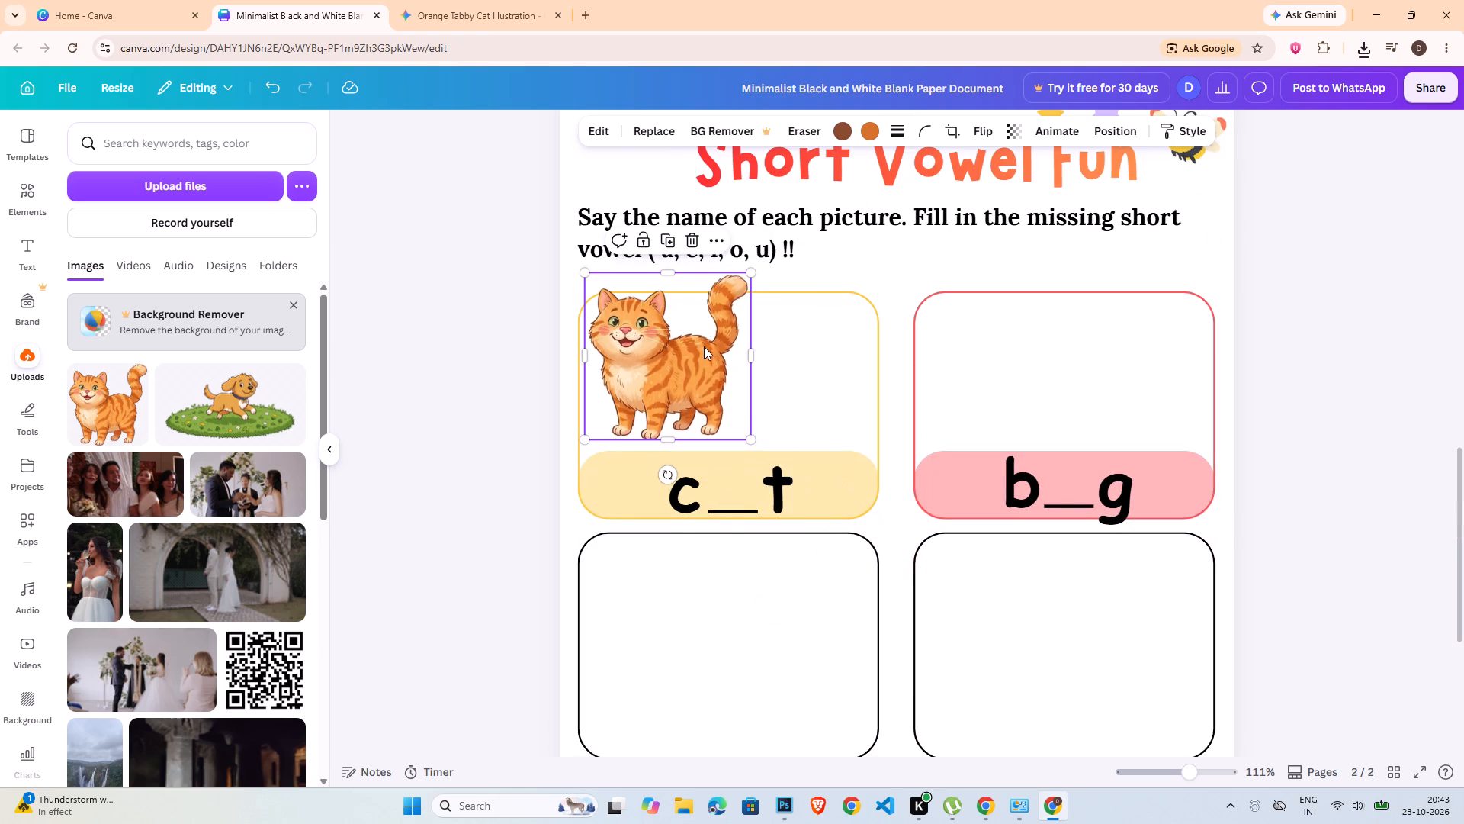
drag(702, 346, 743, 348)
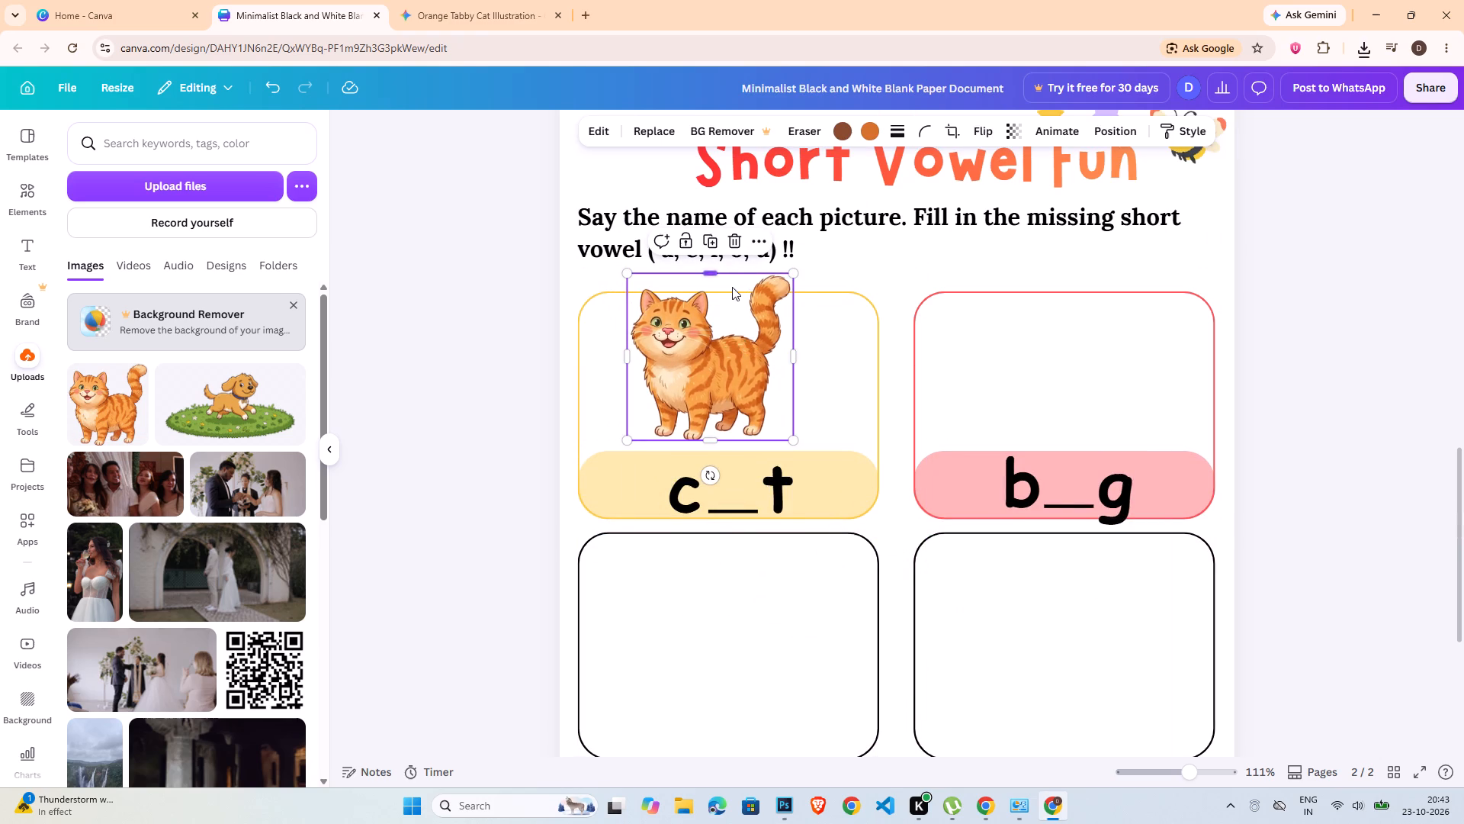
drag(722, 327, 740, 349)
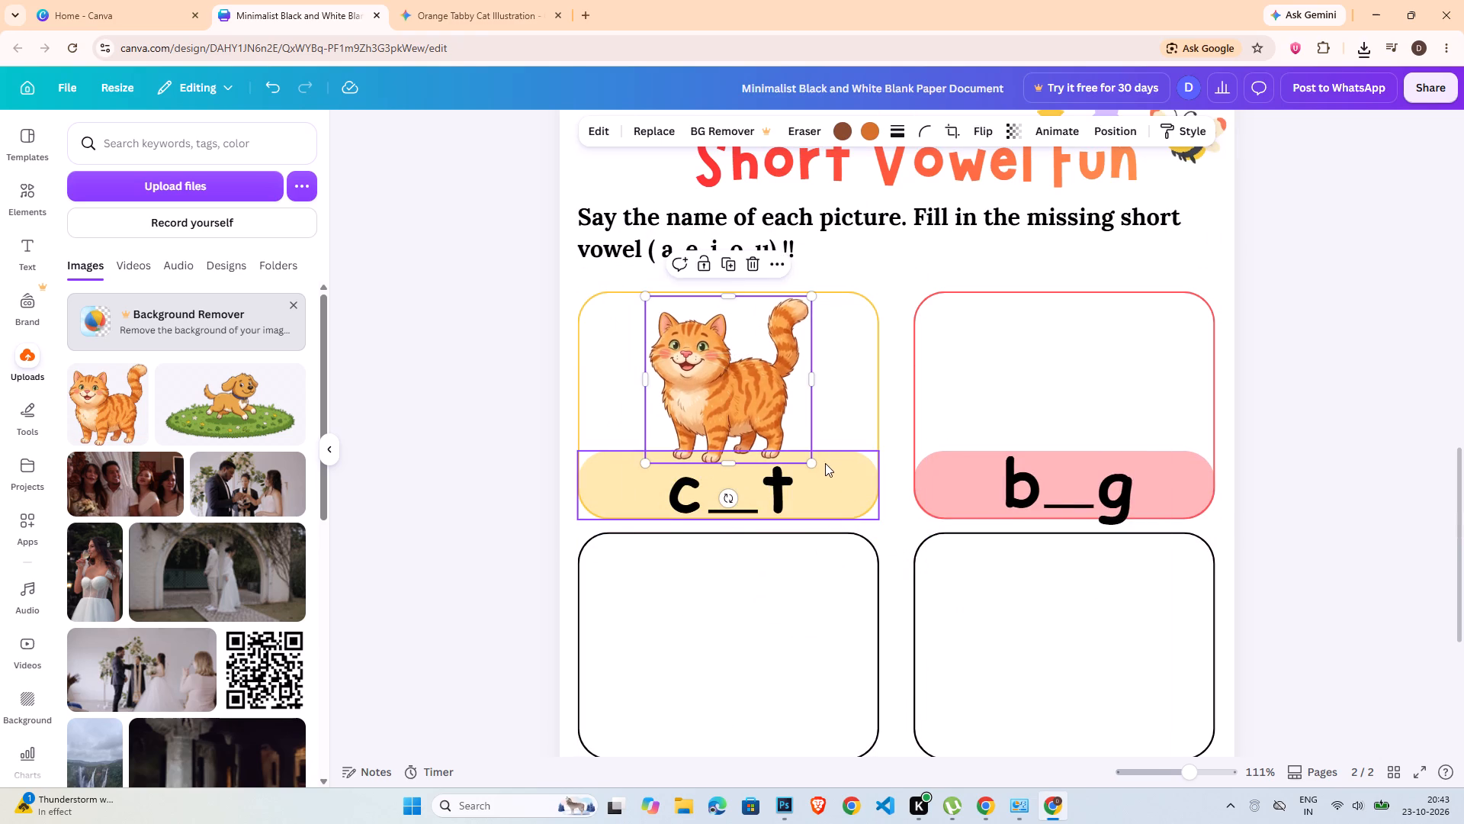
drag(812, 465, 796, 443)
click(734, 385)
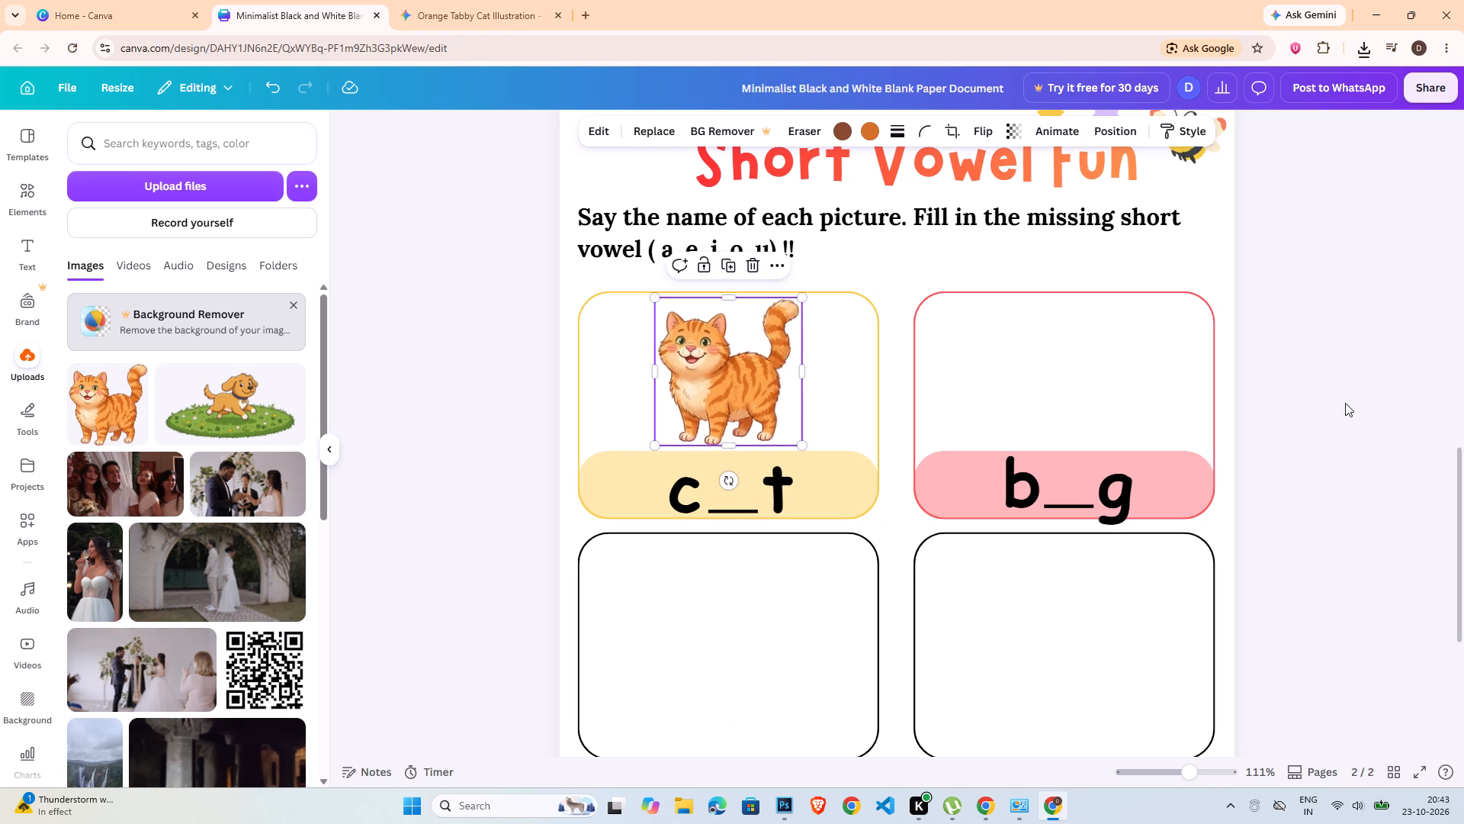
Check the cat picture's alignment with its yellow box in the position options.
click(1390, 380)
click(782, 393)
click(834, 383)
shift+click(737, 366)
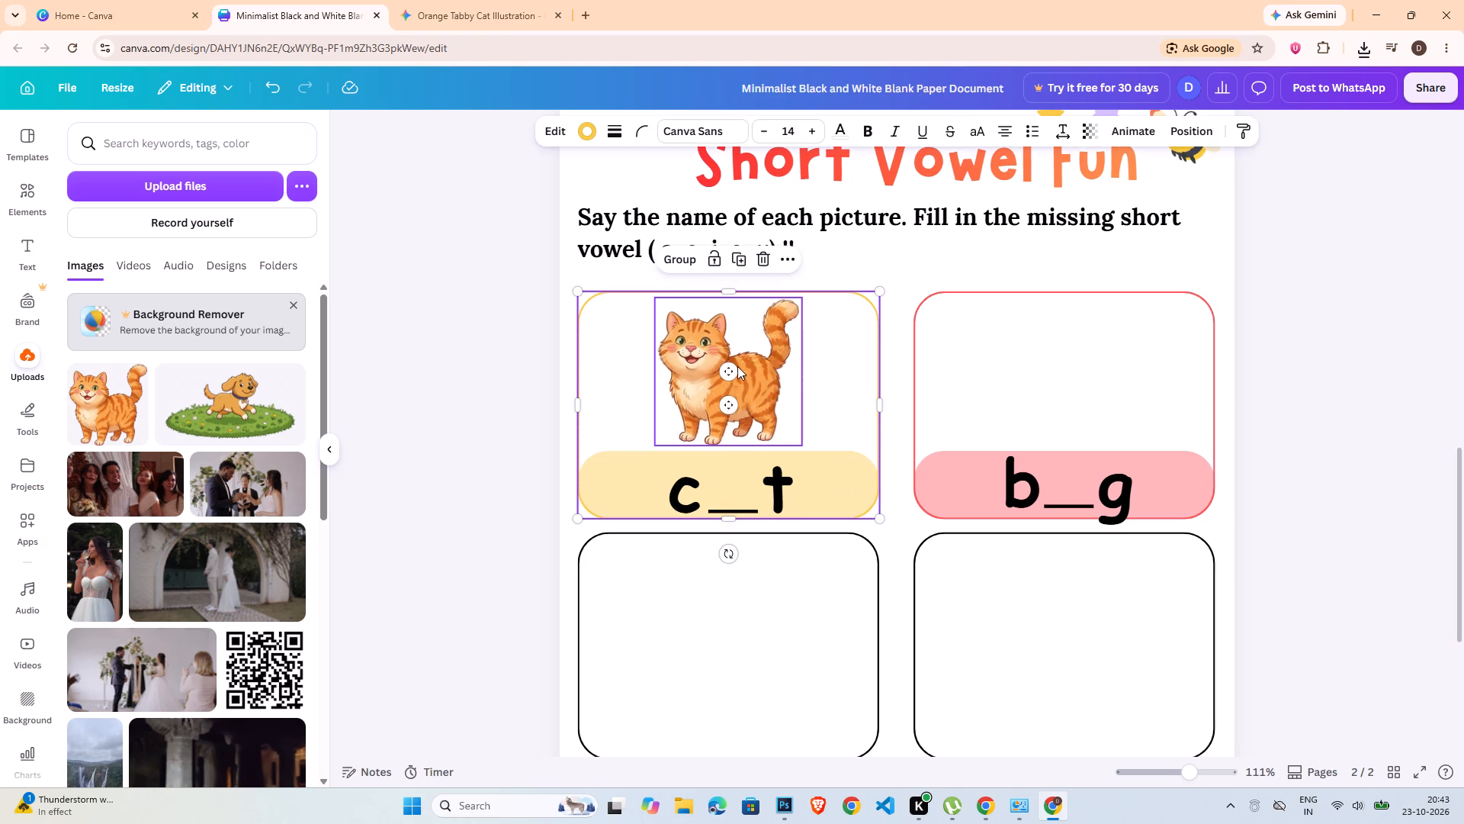
click(1175, 122)
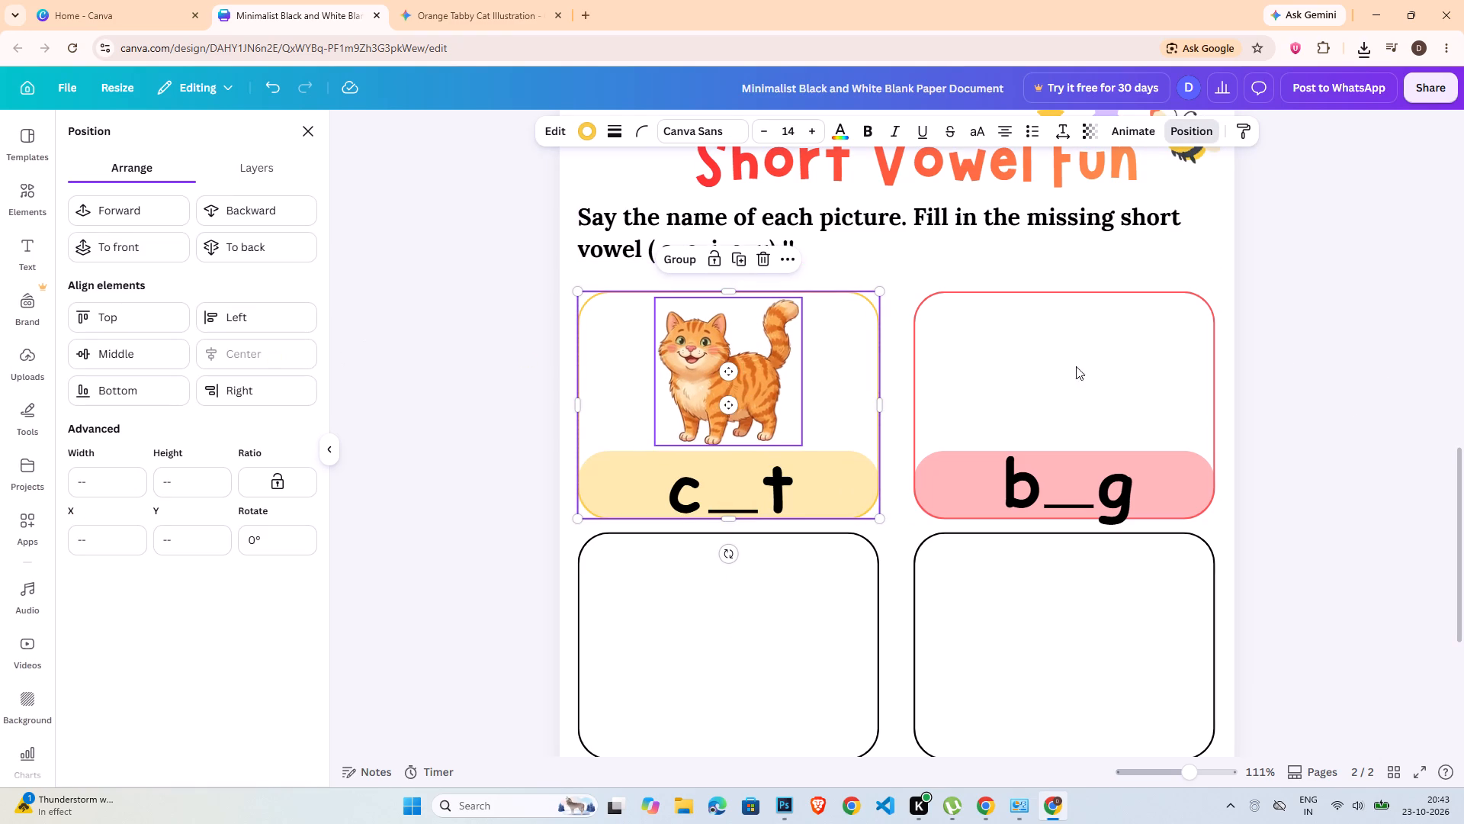
double_click(1273, 372)
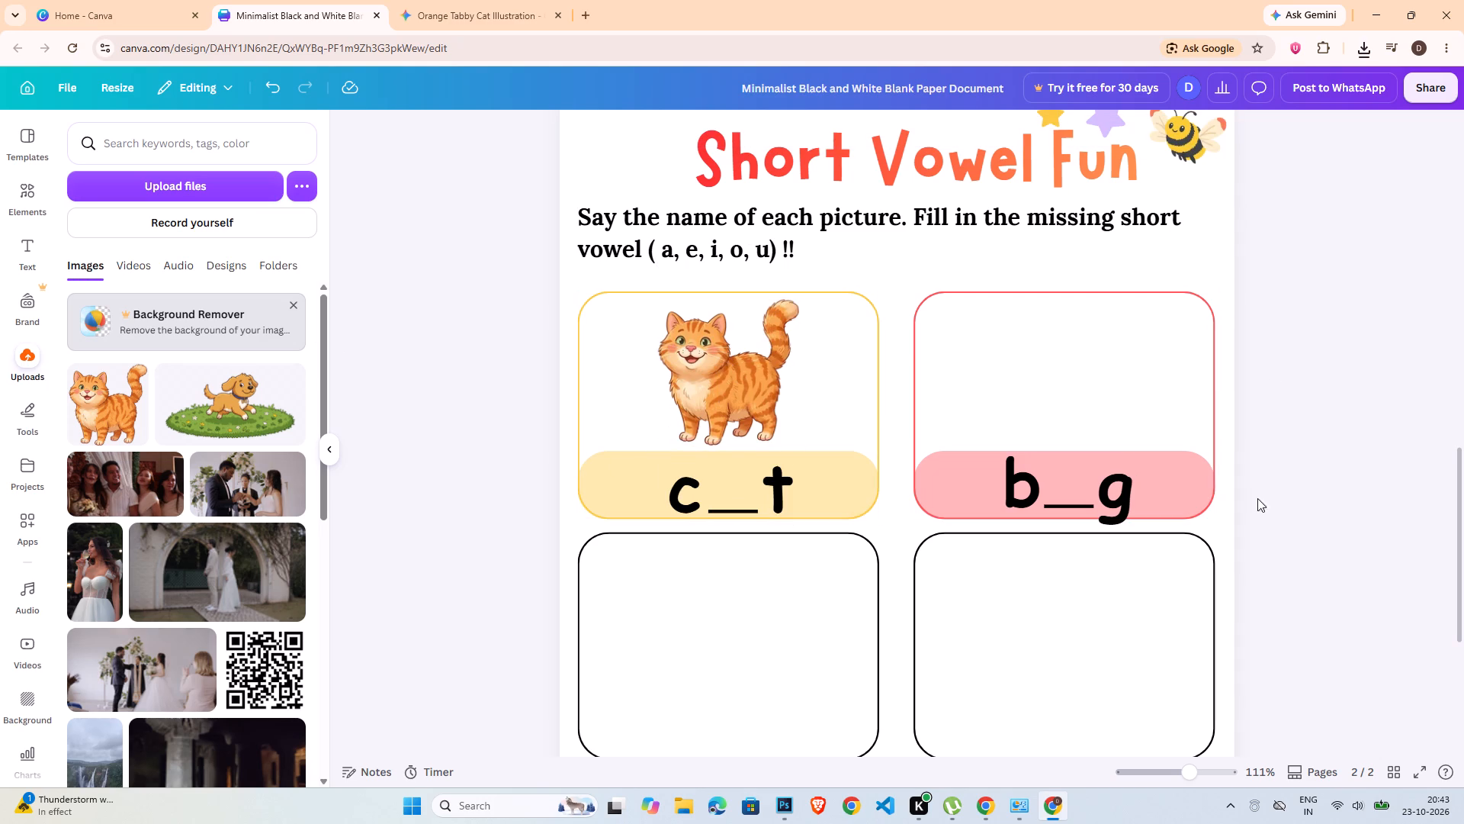
Search the graphics elements for "bag" and add the orange and blue backpack to the page.
click(50, 204)
click(25, 204)
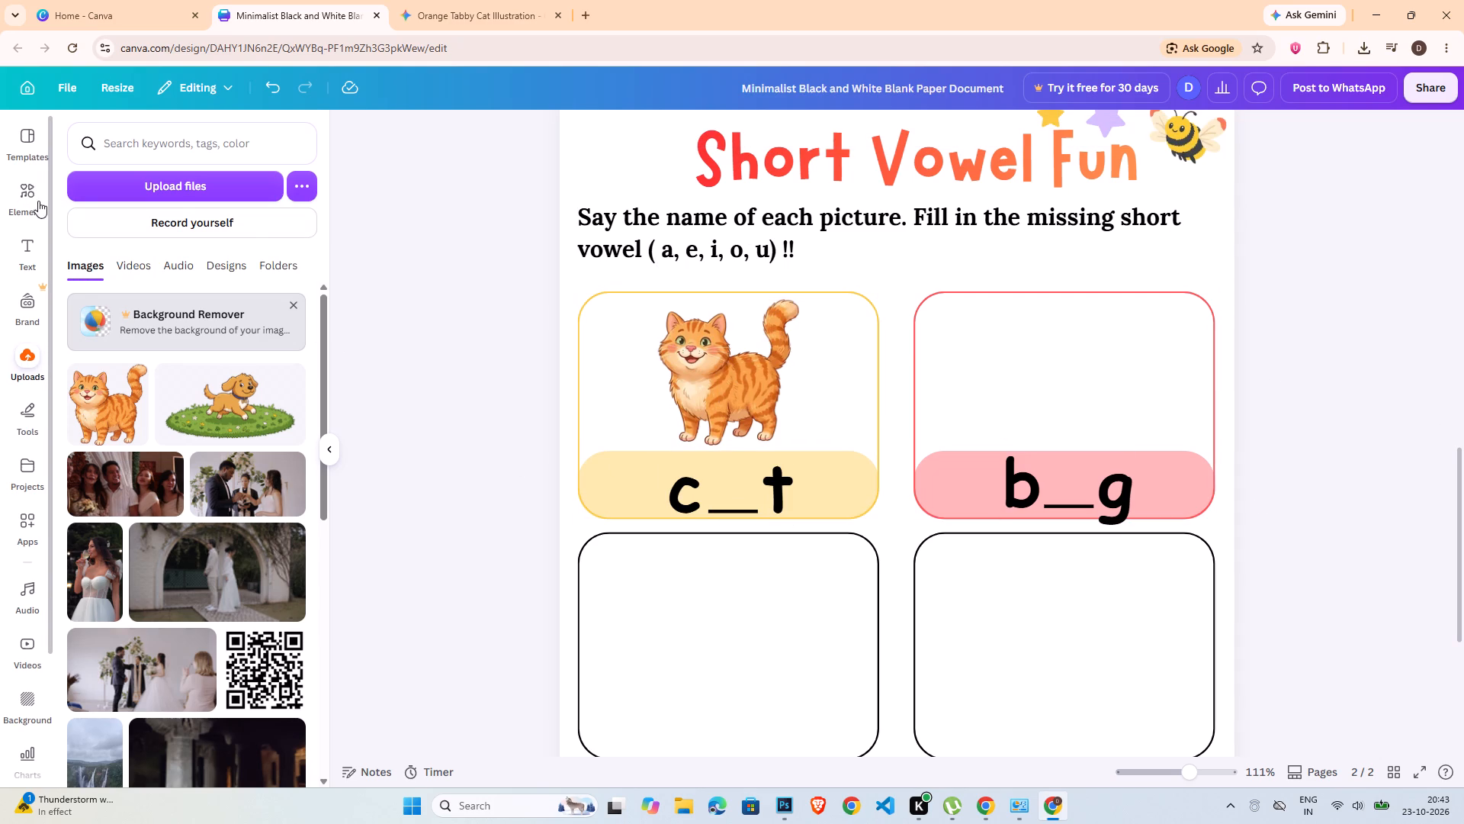
double_click(127, 146)
text(bag)
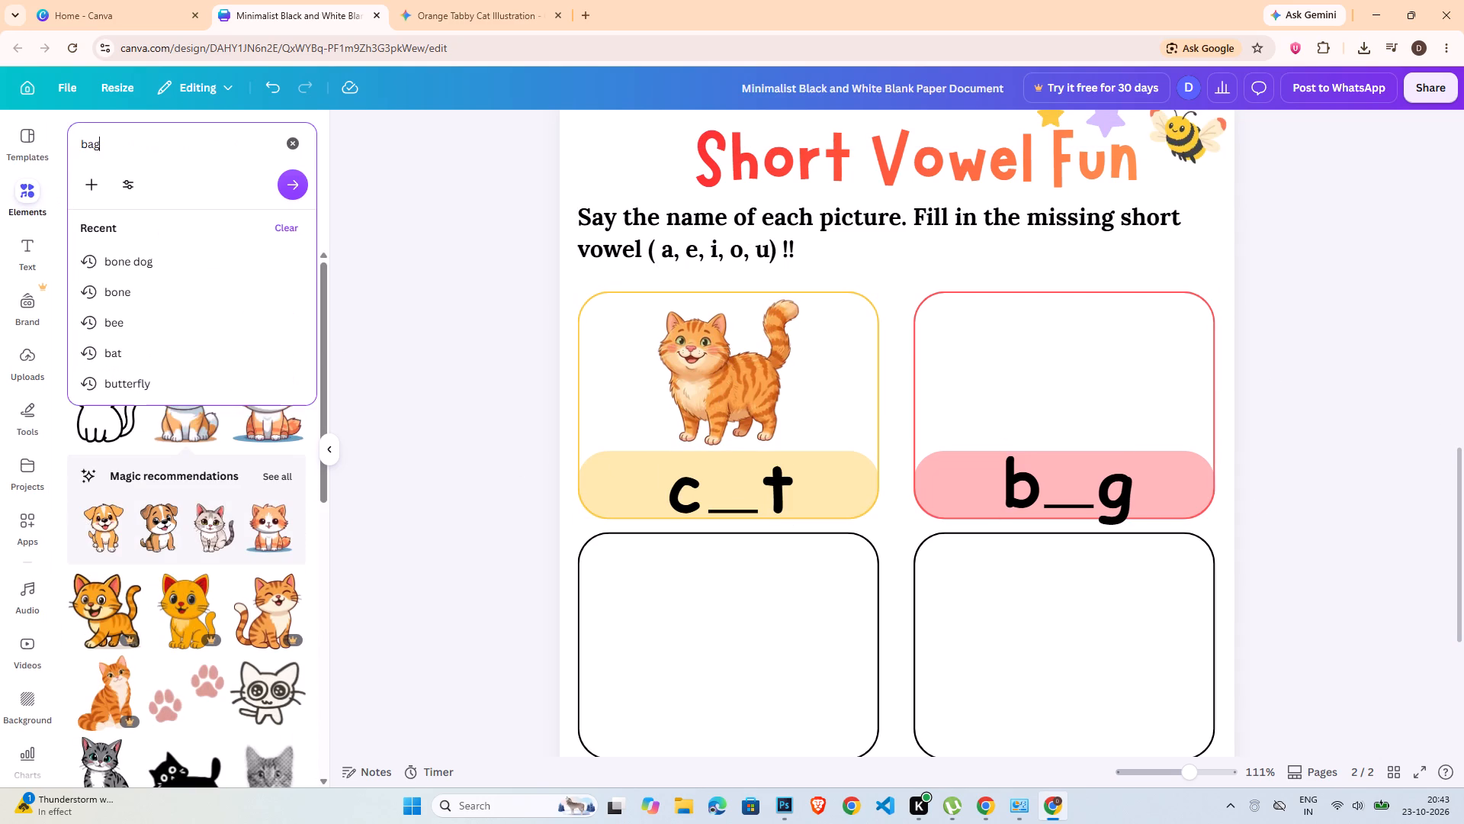
key(Return)
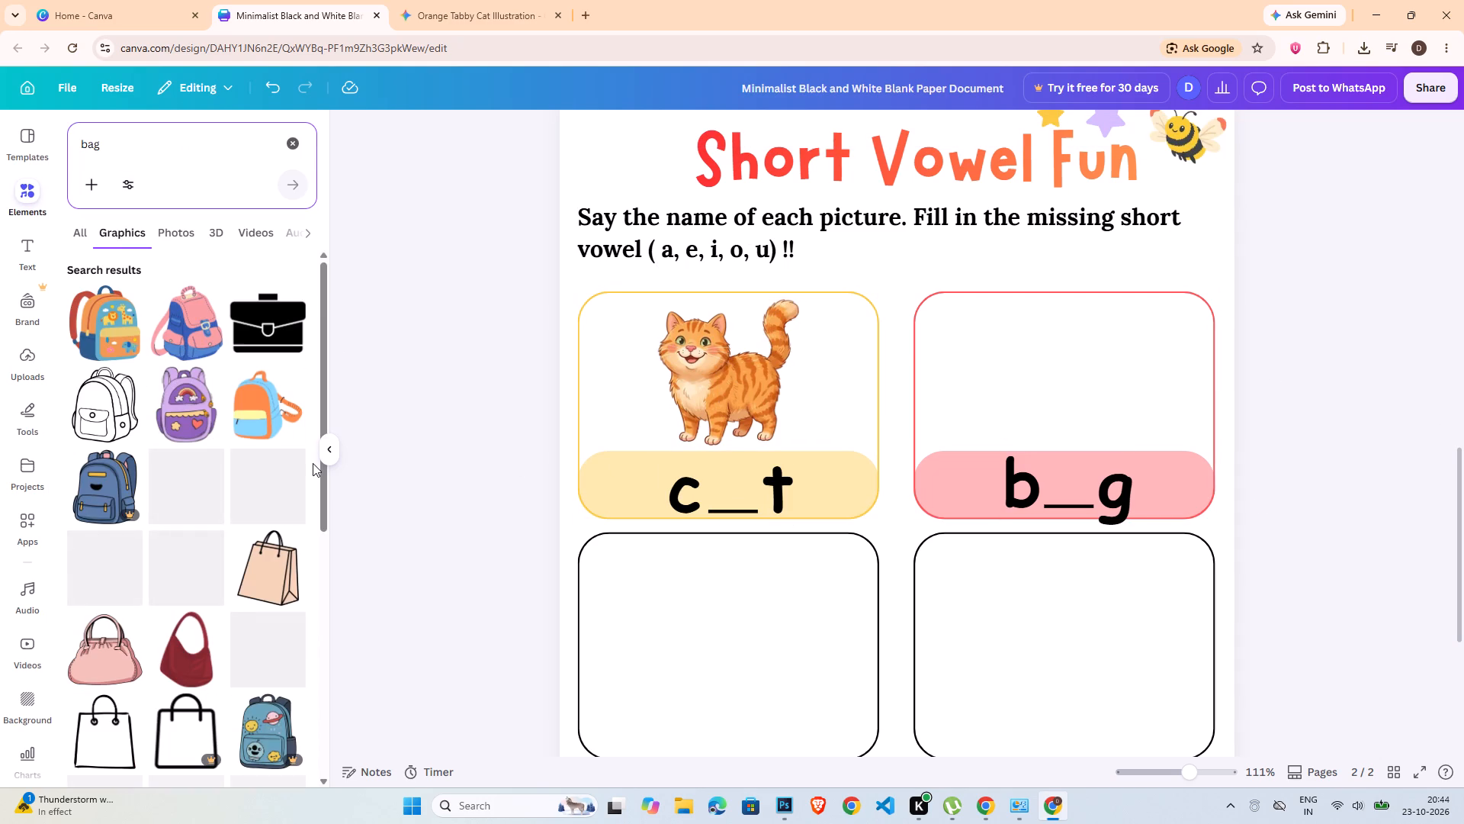
click(256, 411)
Shrink the backpack and fit it above the word b__g in the red box.
drag(868, 594, 1114, 425)
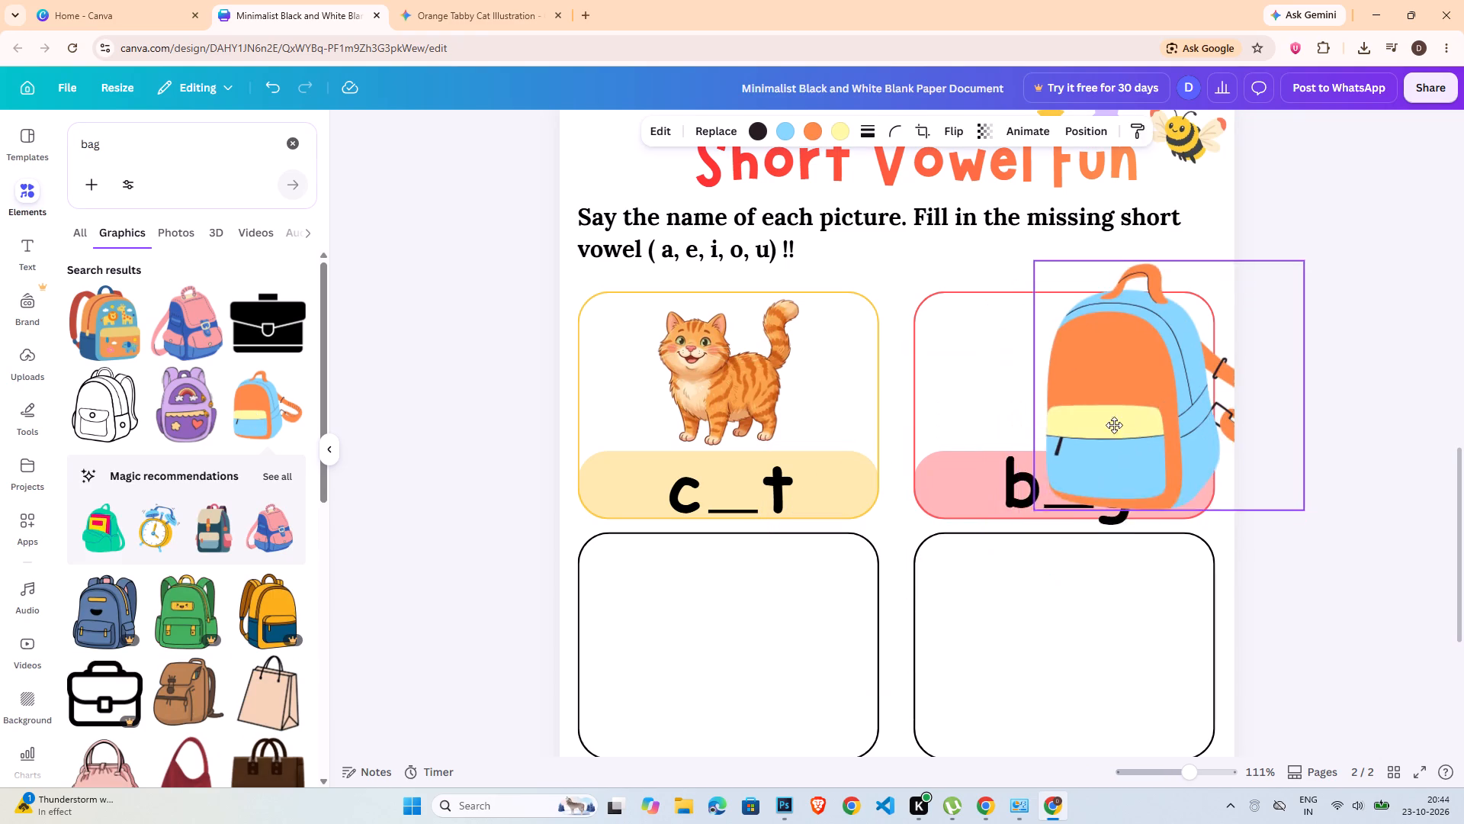
drag(1114, 425, 1073, 448)
drag(1241, 545, 1141, 449)
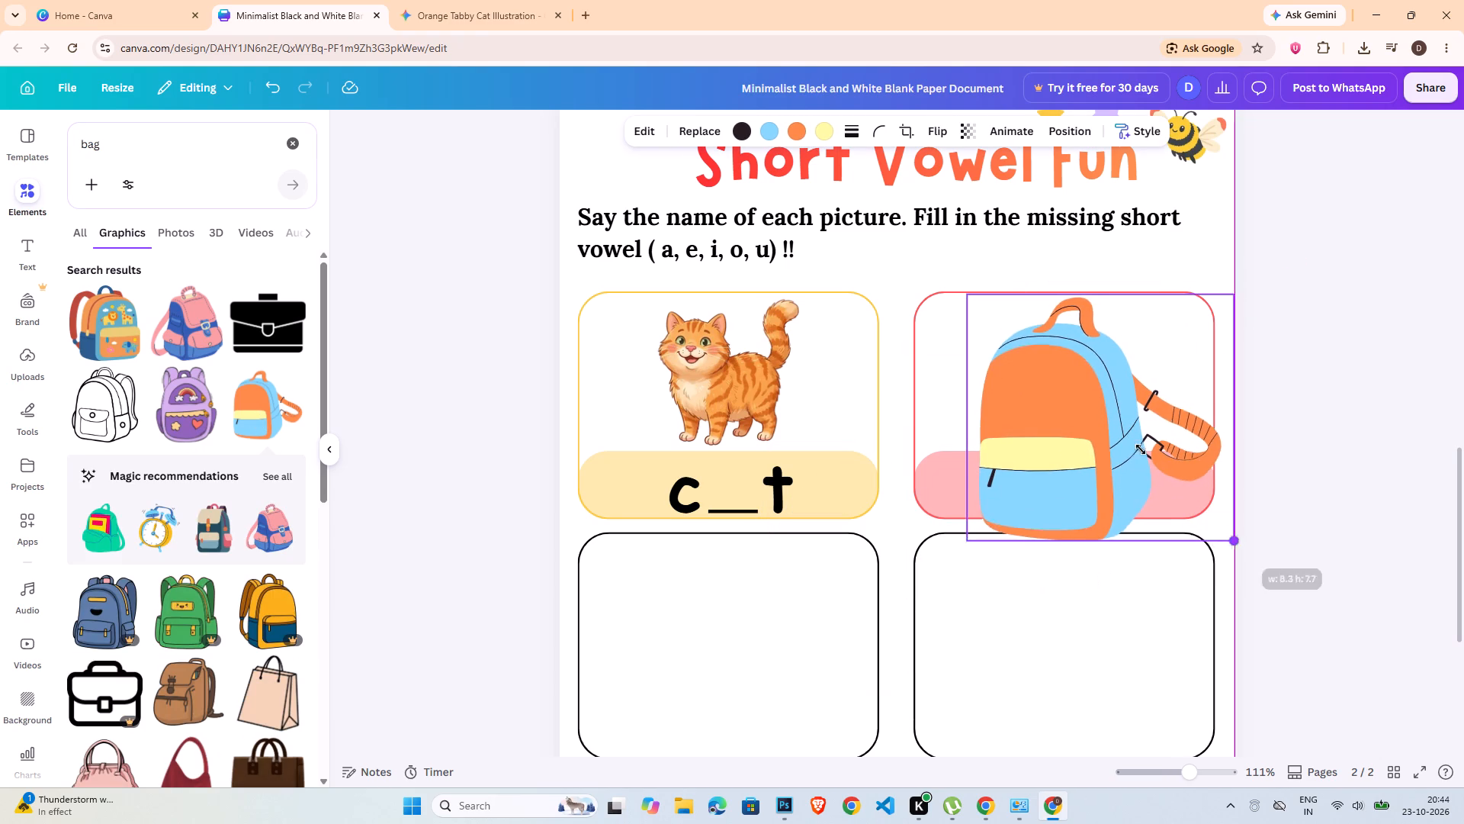
drag(1141, 449, 1139, 456)
drag(1141, 455, 1129, 447)
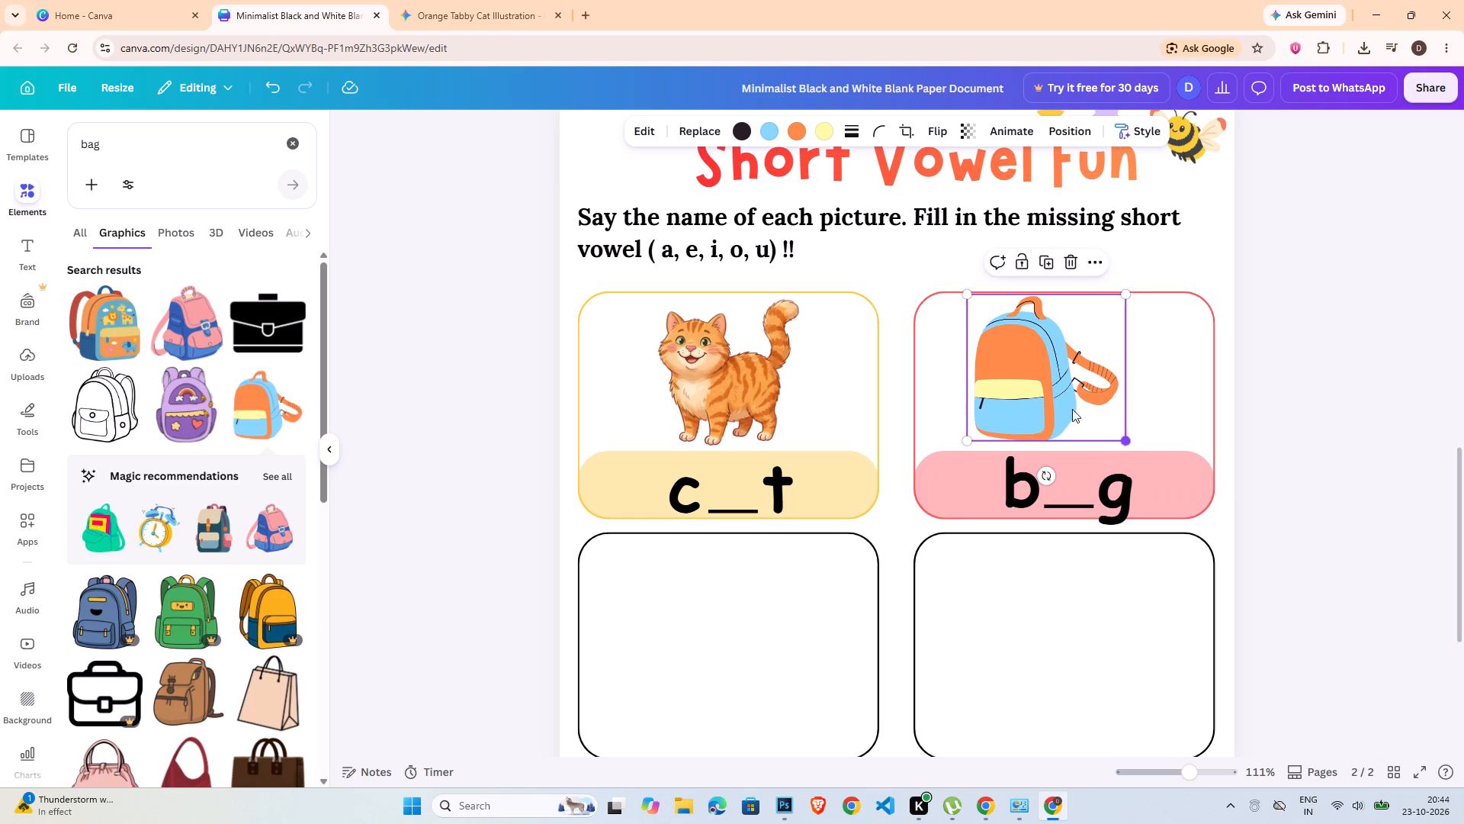
drag(1048, 399, 1096, 401)
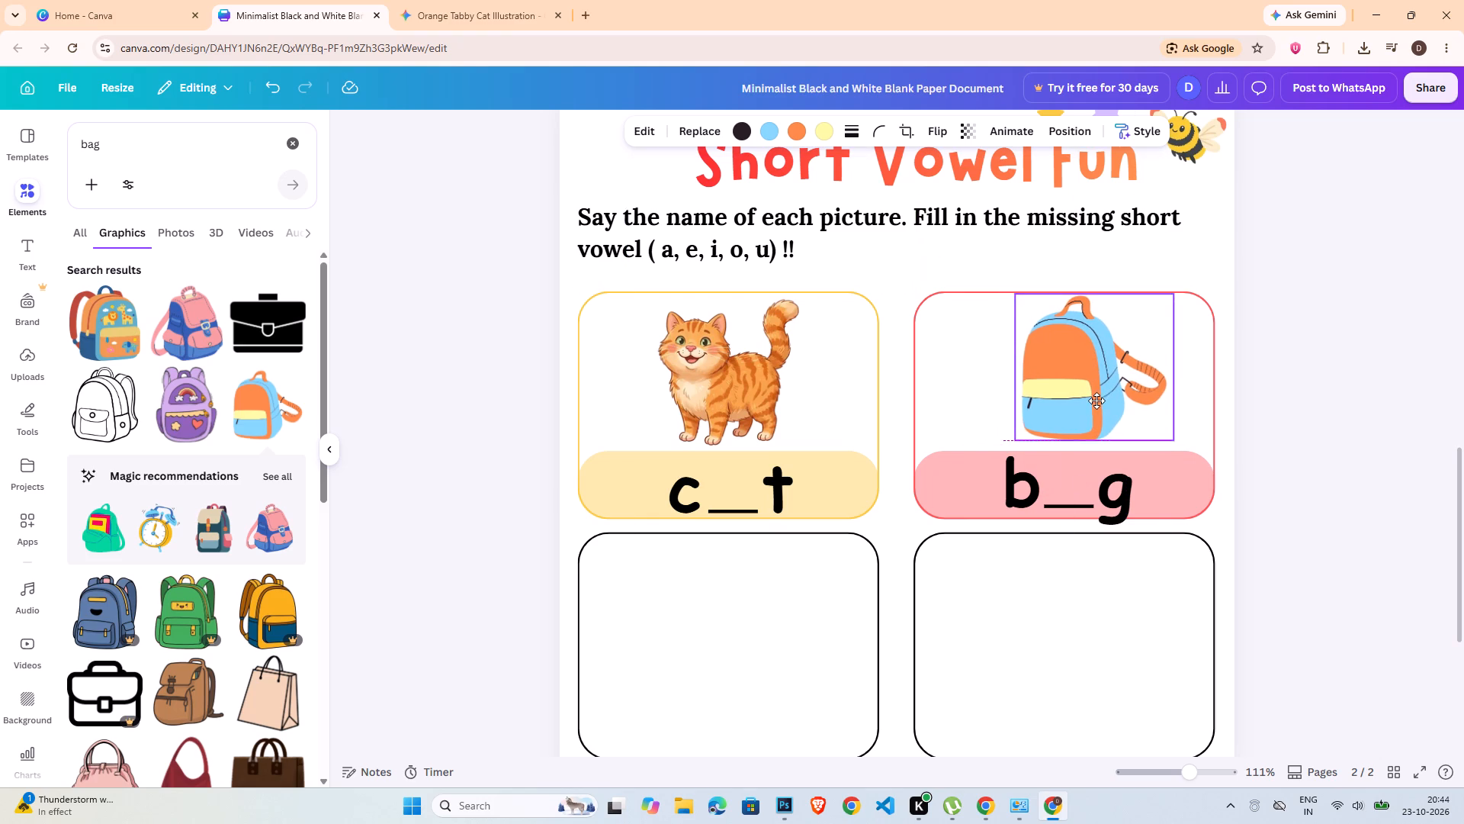
drag(1096, 401, 1092, 403)
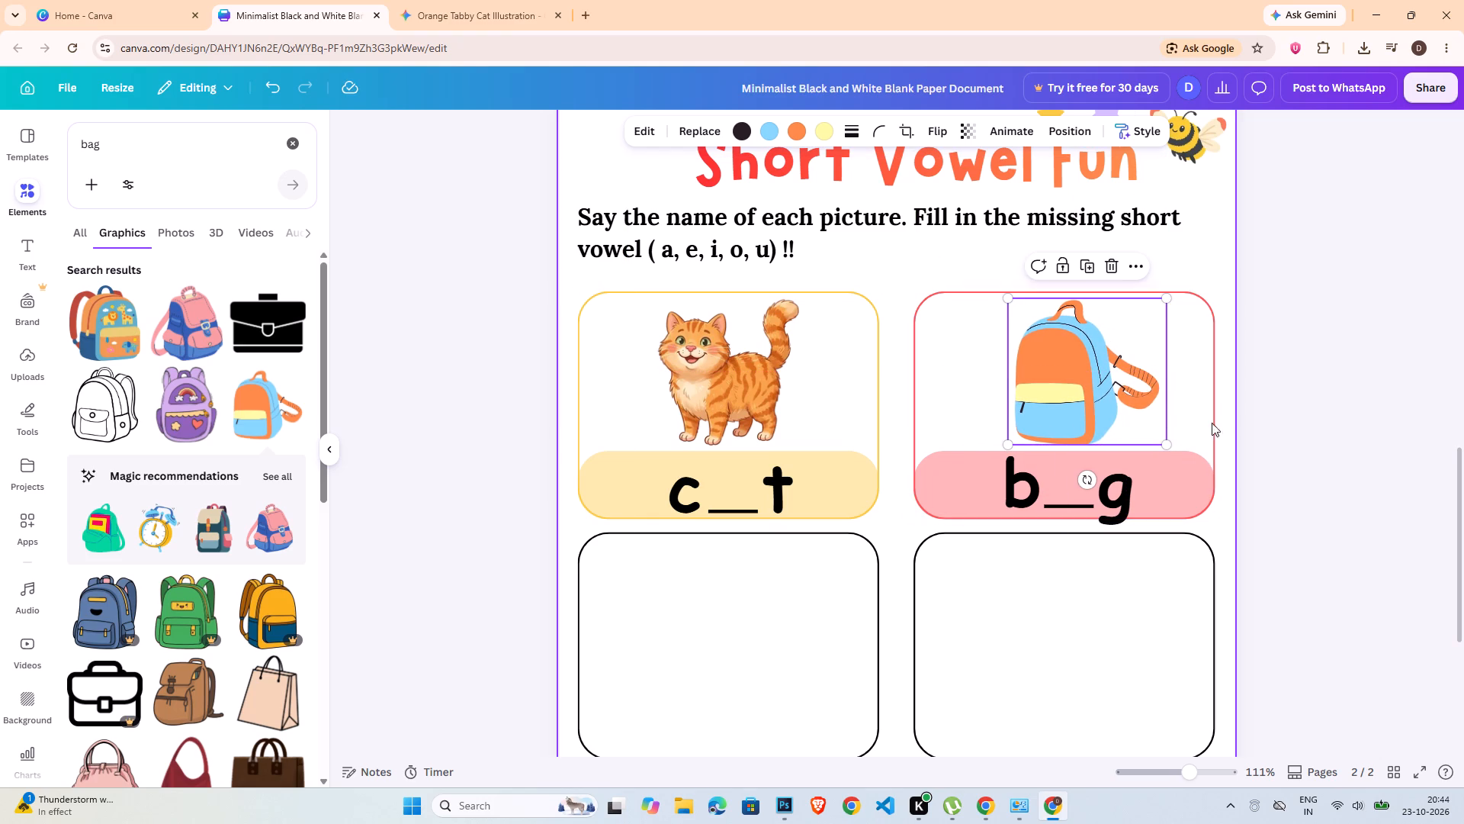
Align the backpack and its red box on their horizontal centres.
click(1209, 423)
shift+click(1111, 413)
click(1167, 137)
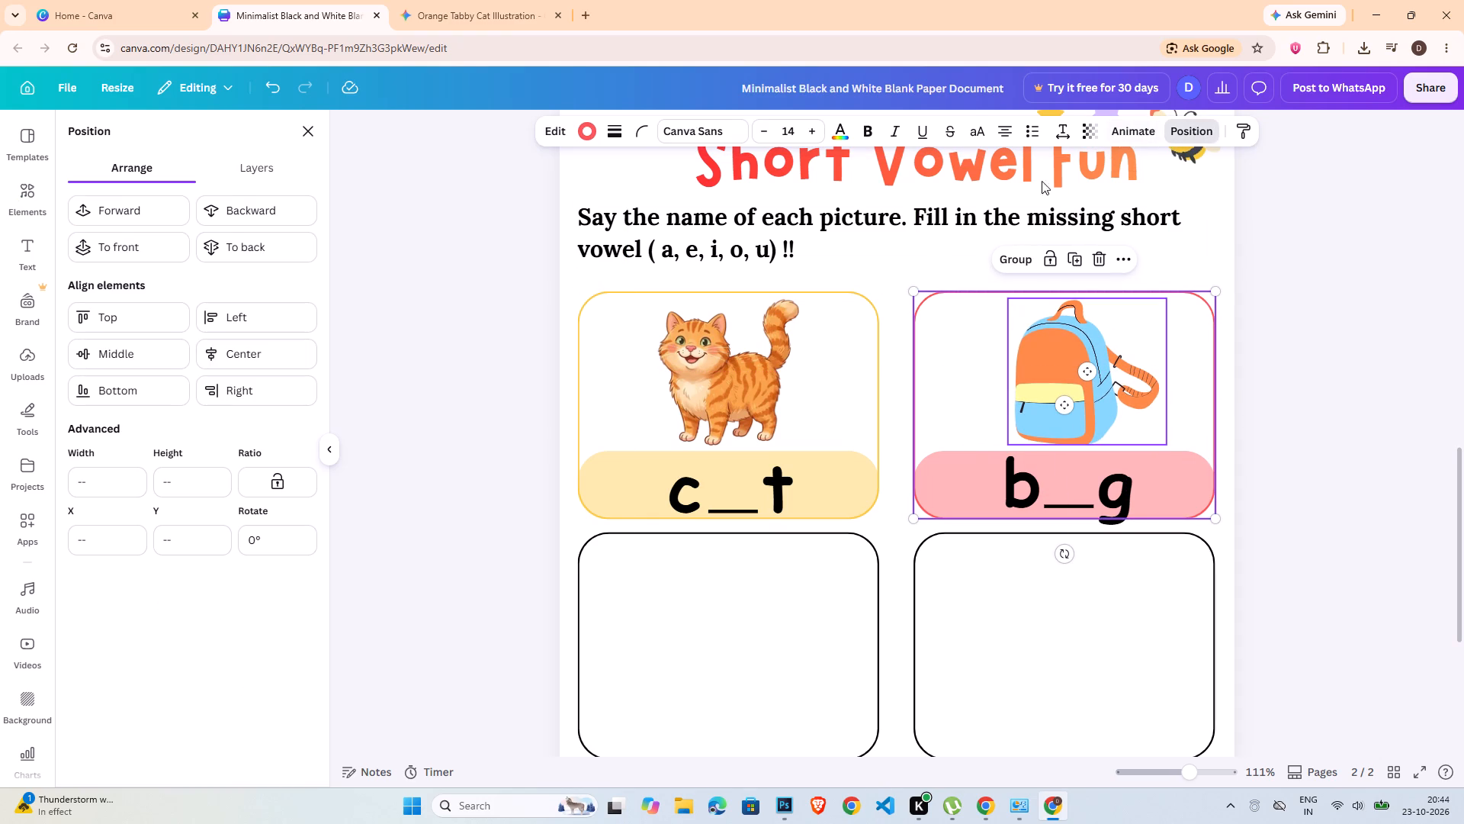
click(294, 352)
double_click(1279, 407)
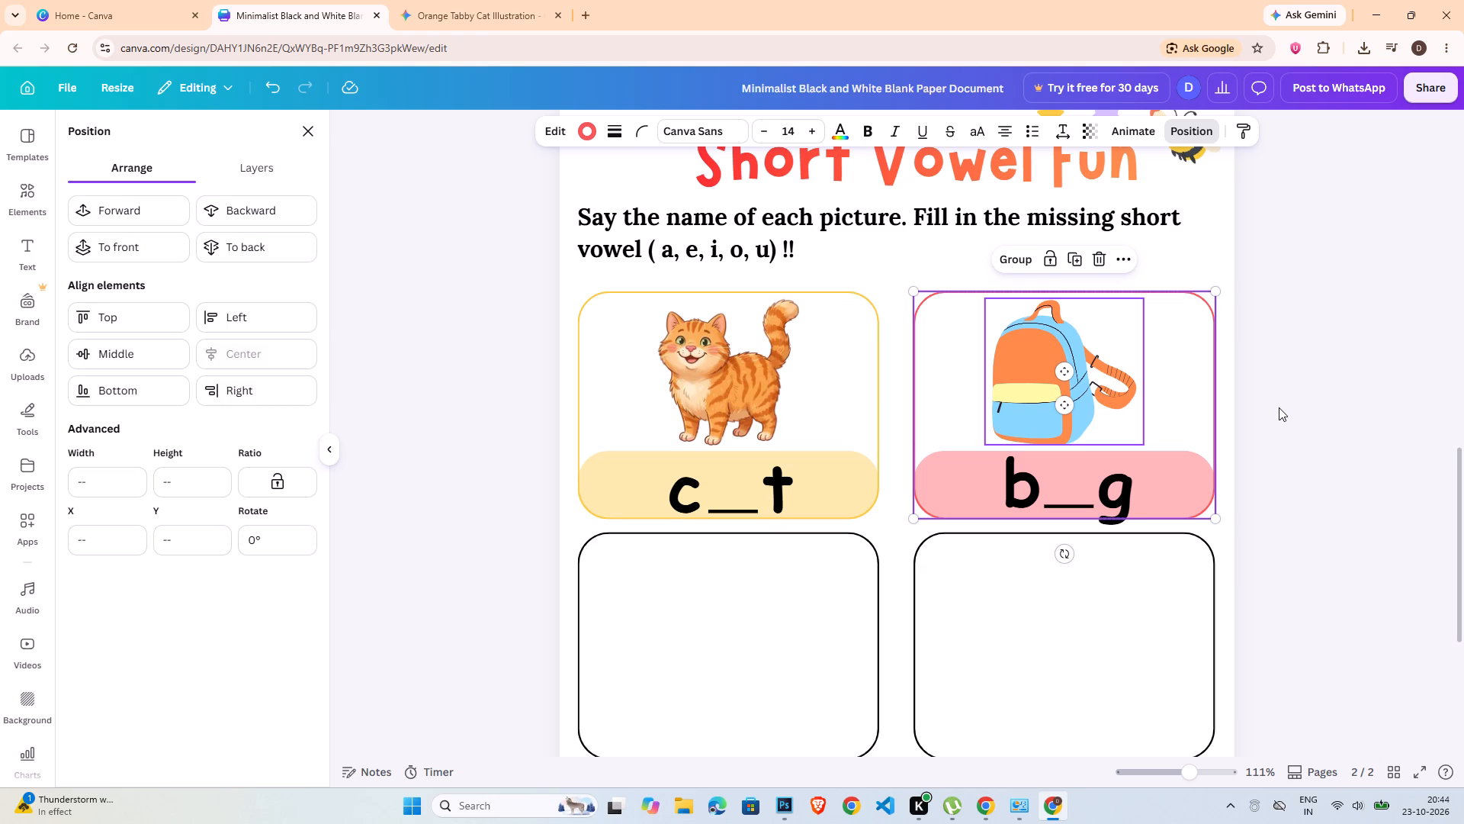
Move the backpack slightly to the right inside the red box, keeping it just above the word band.
click(952, 417)
click(1050, 407)
drag(1056, 406, 1084, 407)
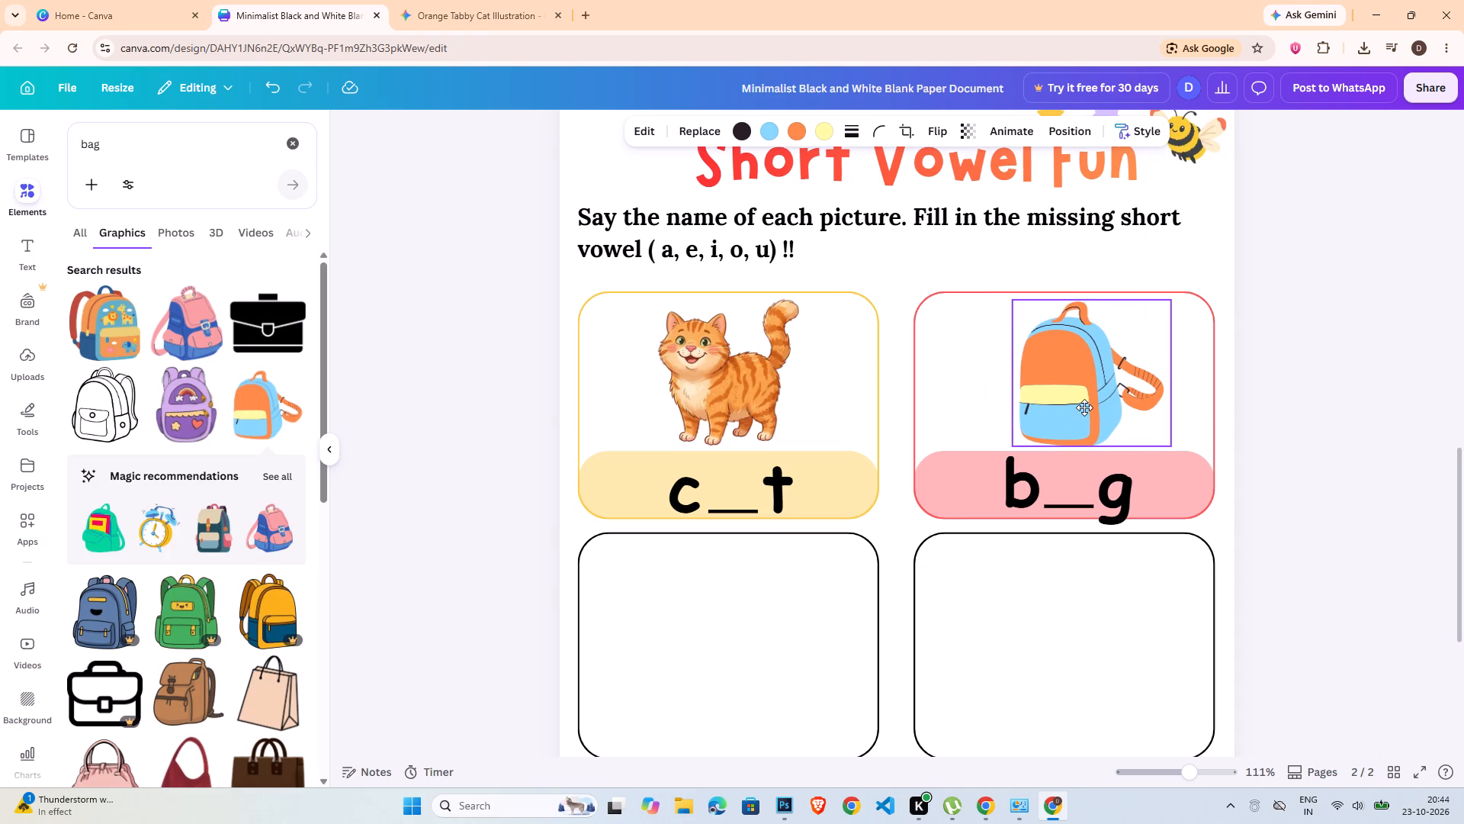
drag(1084, 407, 1081, 407)
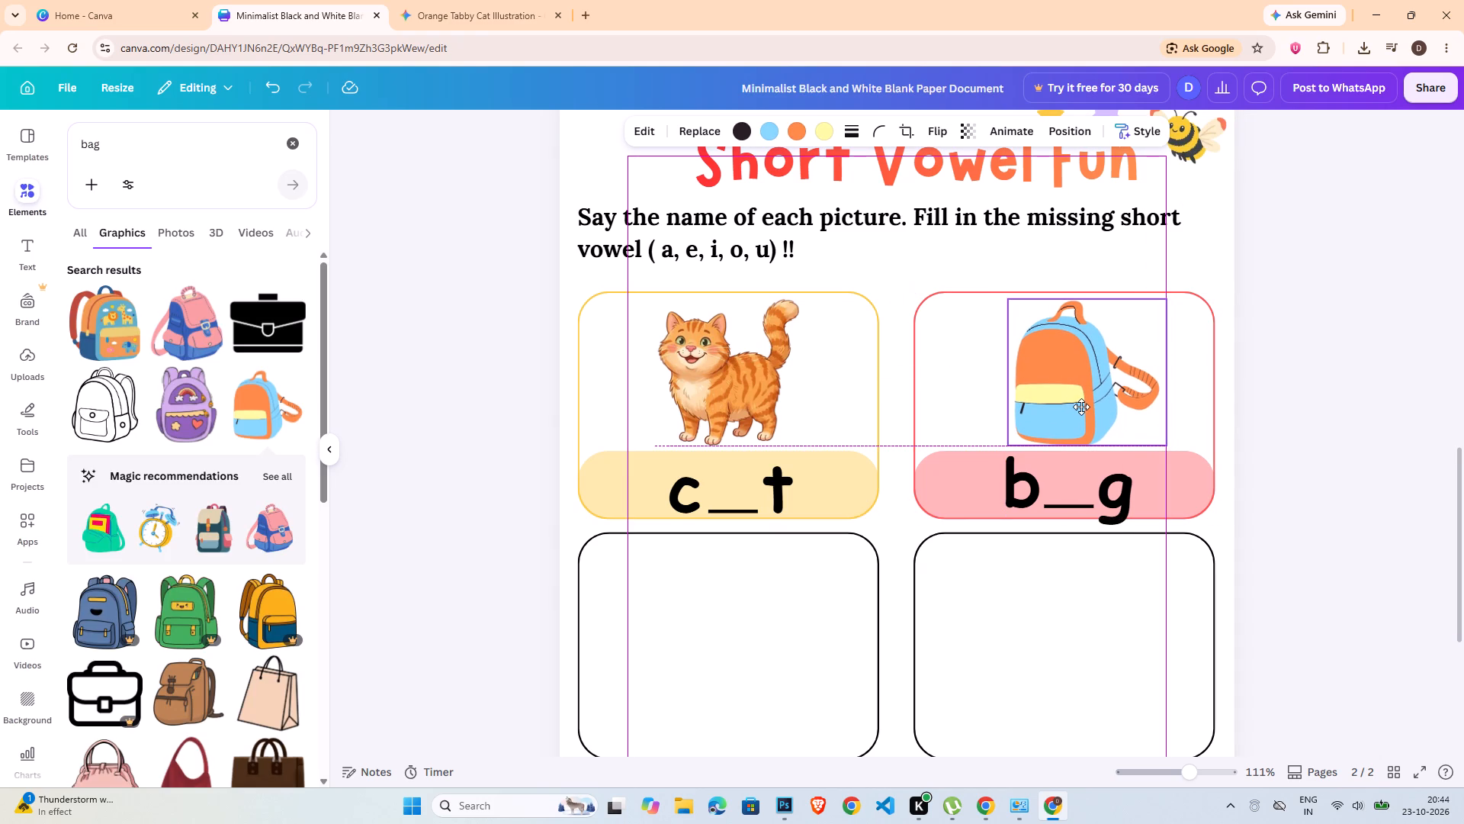
drag(1081, 407, 1084, 404)
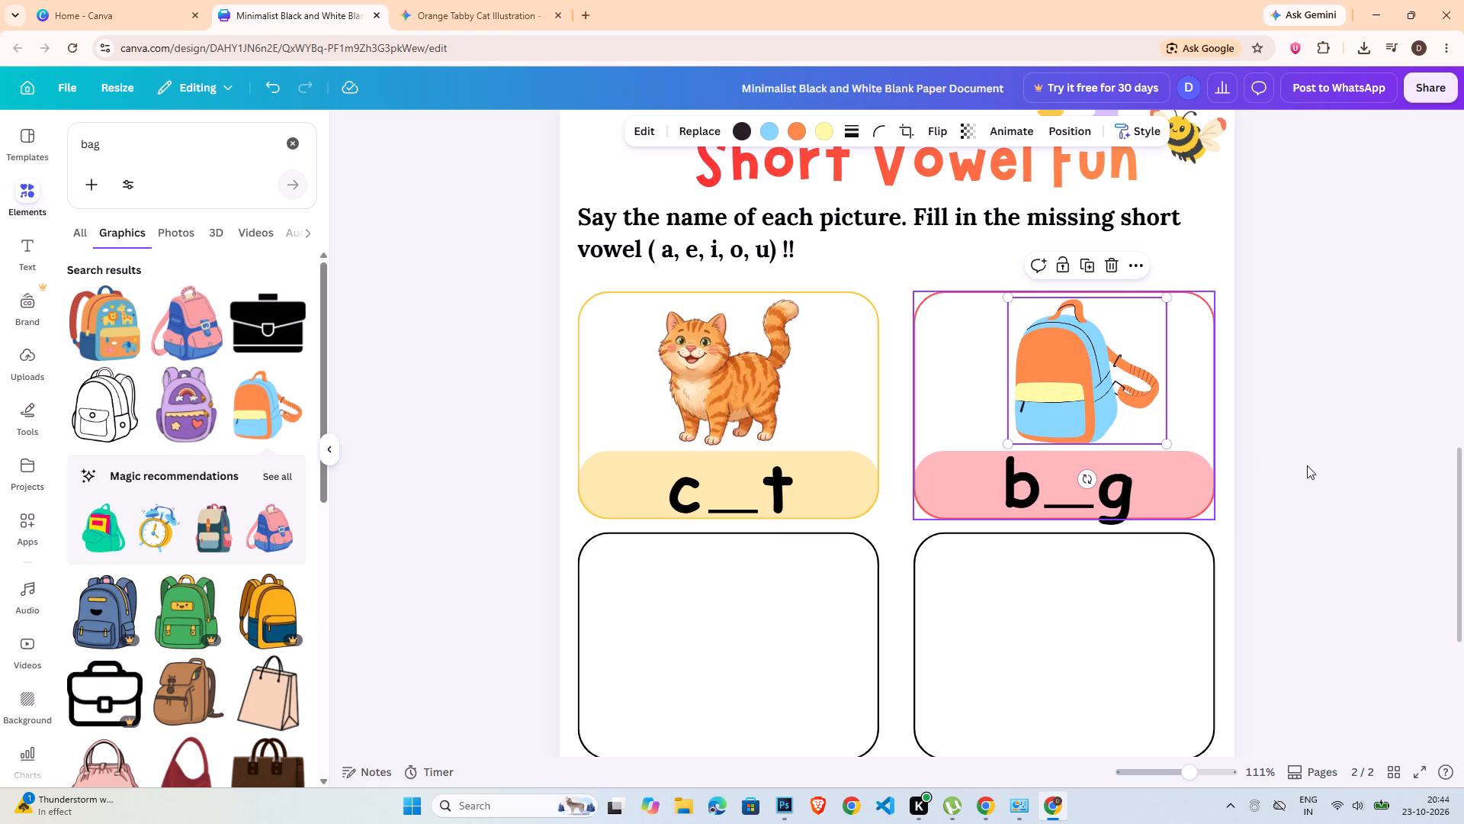
click(1314, 465)
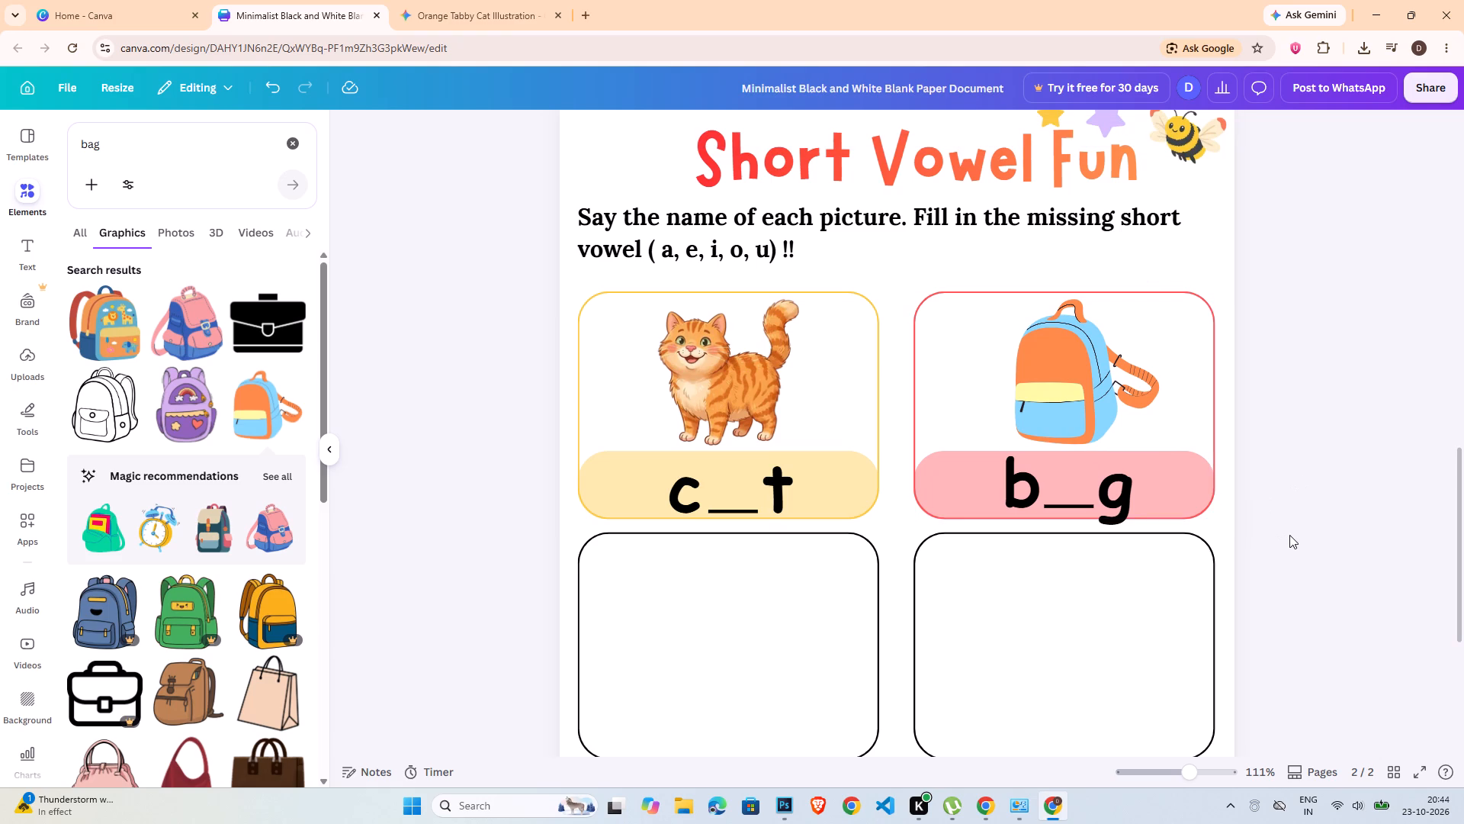
Search the graphics elements for "pen" and look through the results for a suitable pen picture.
double_click(145, 153)
text(pen)
key(Return)
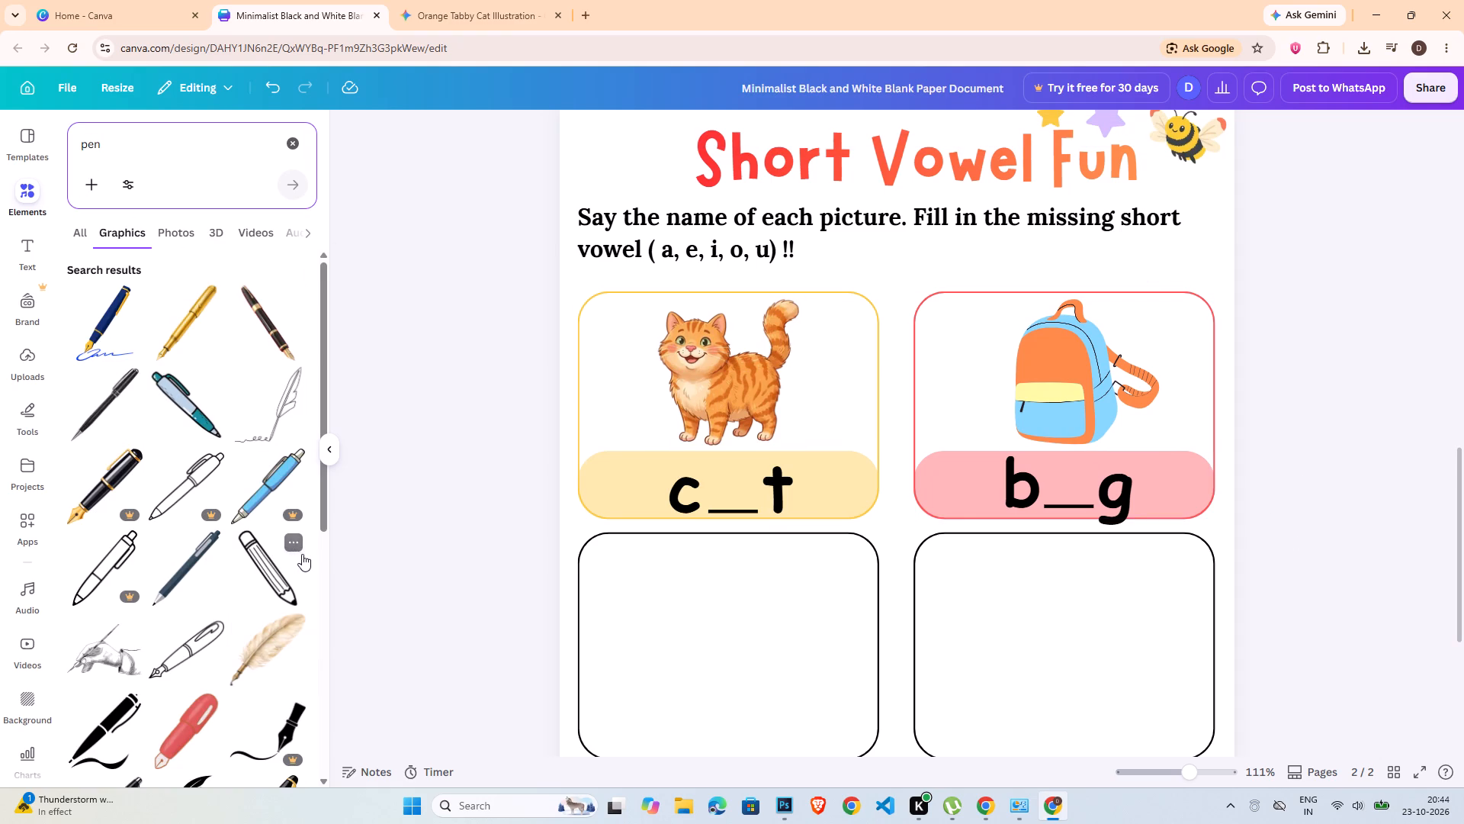
scroll(302, 555, down, 2)
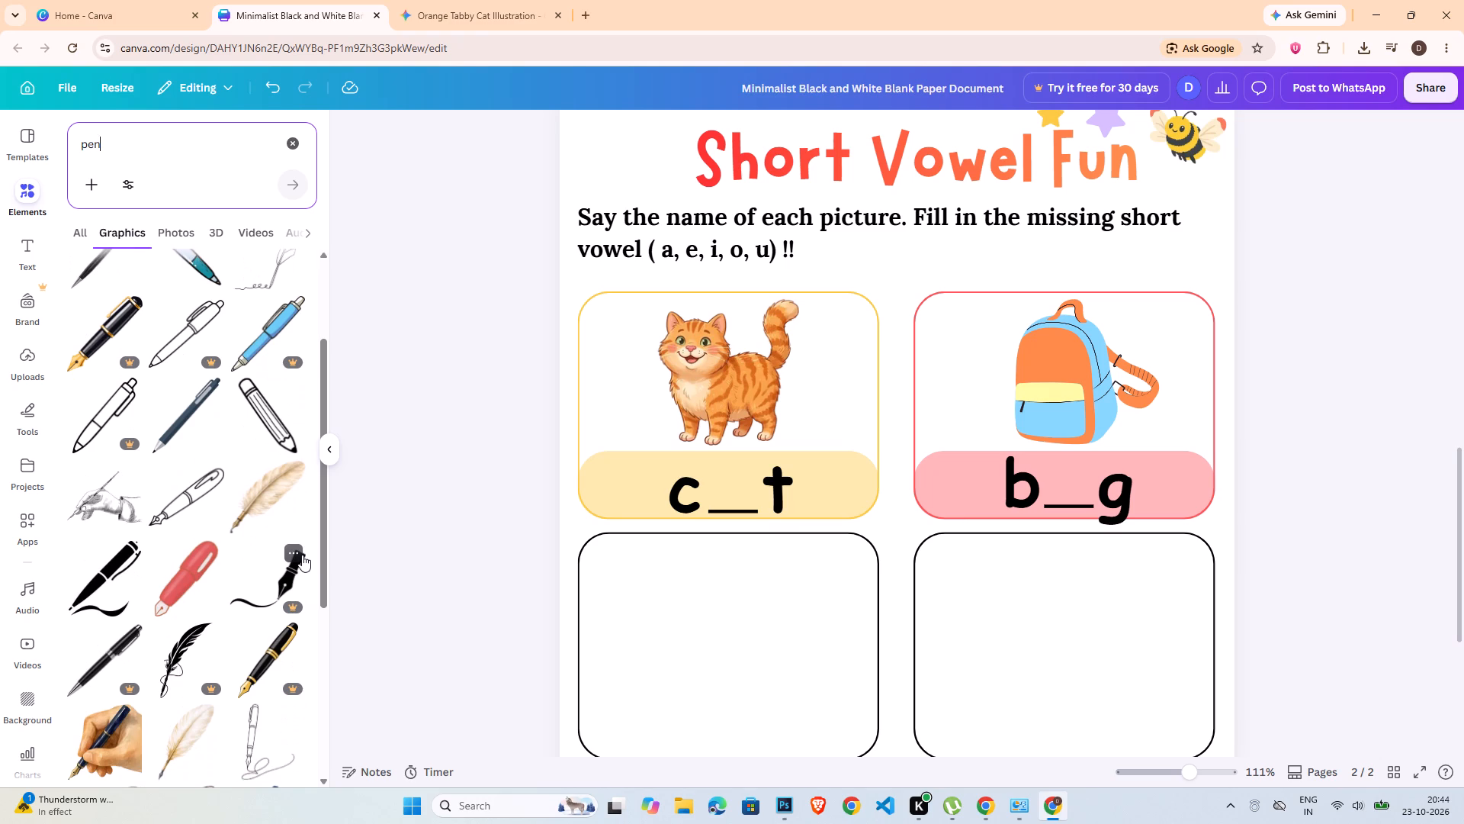
scroll(301, 552, down, 4)
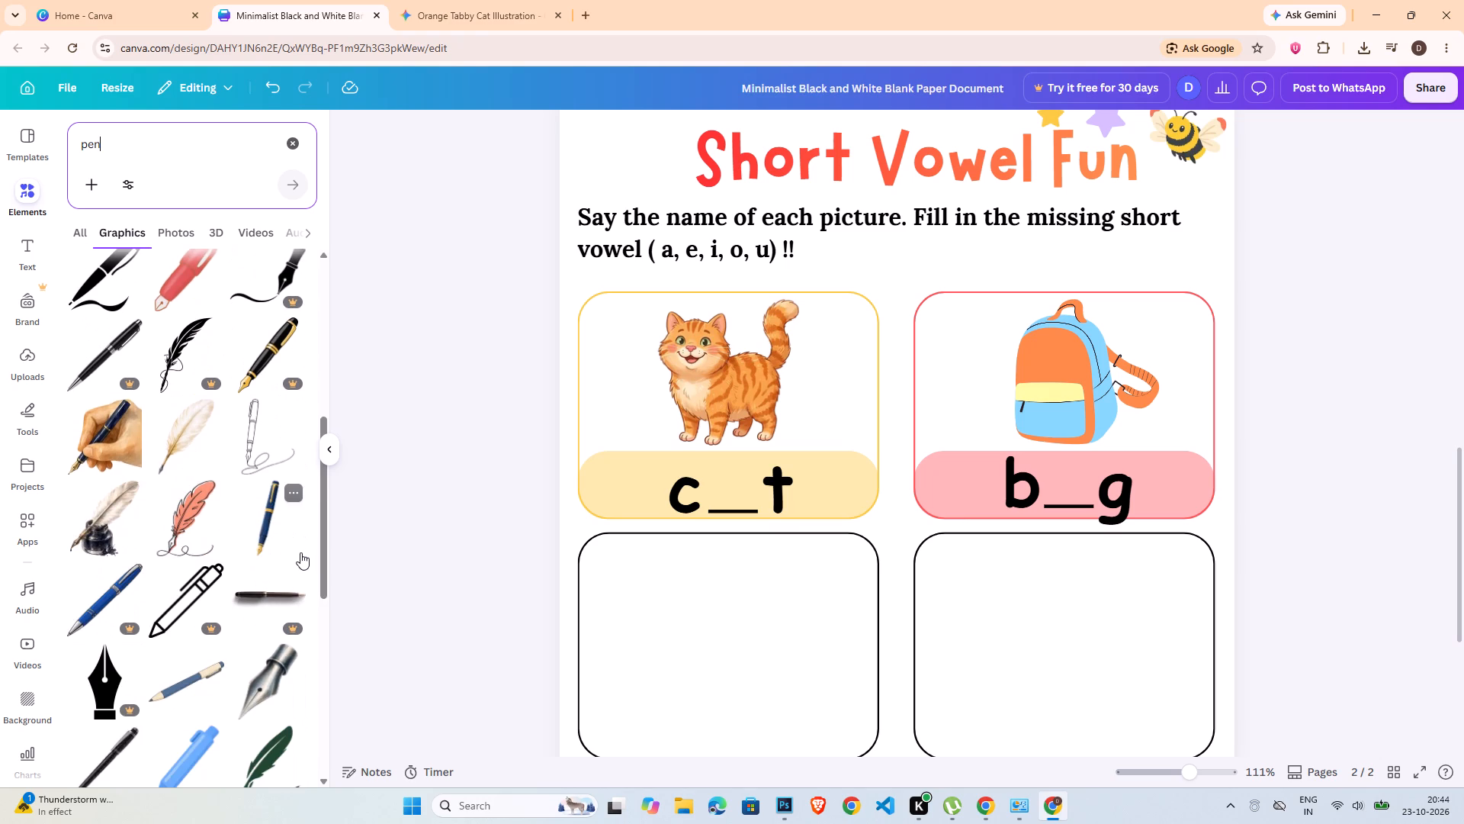
scroll(300, 552, down, 4)
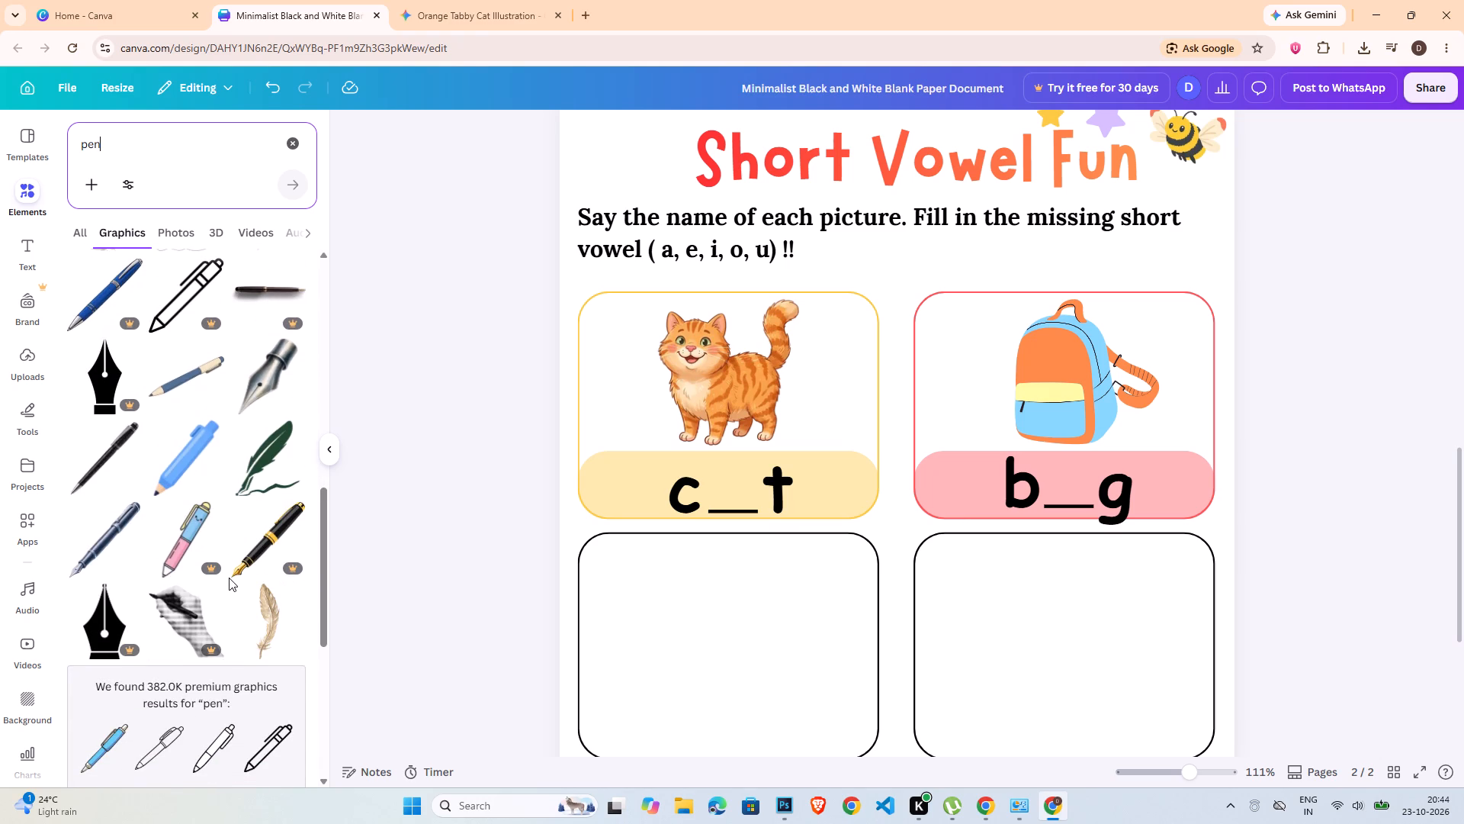
scroll(229, 578, down, 6)
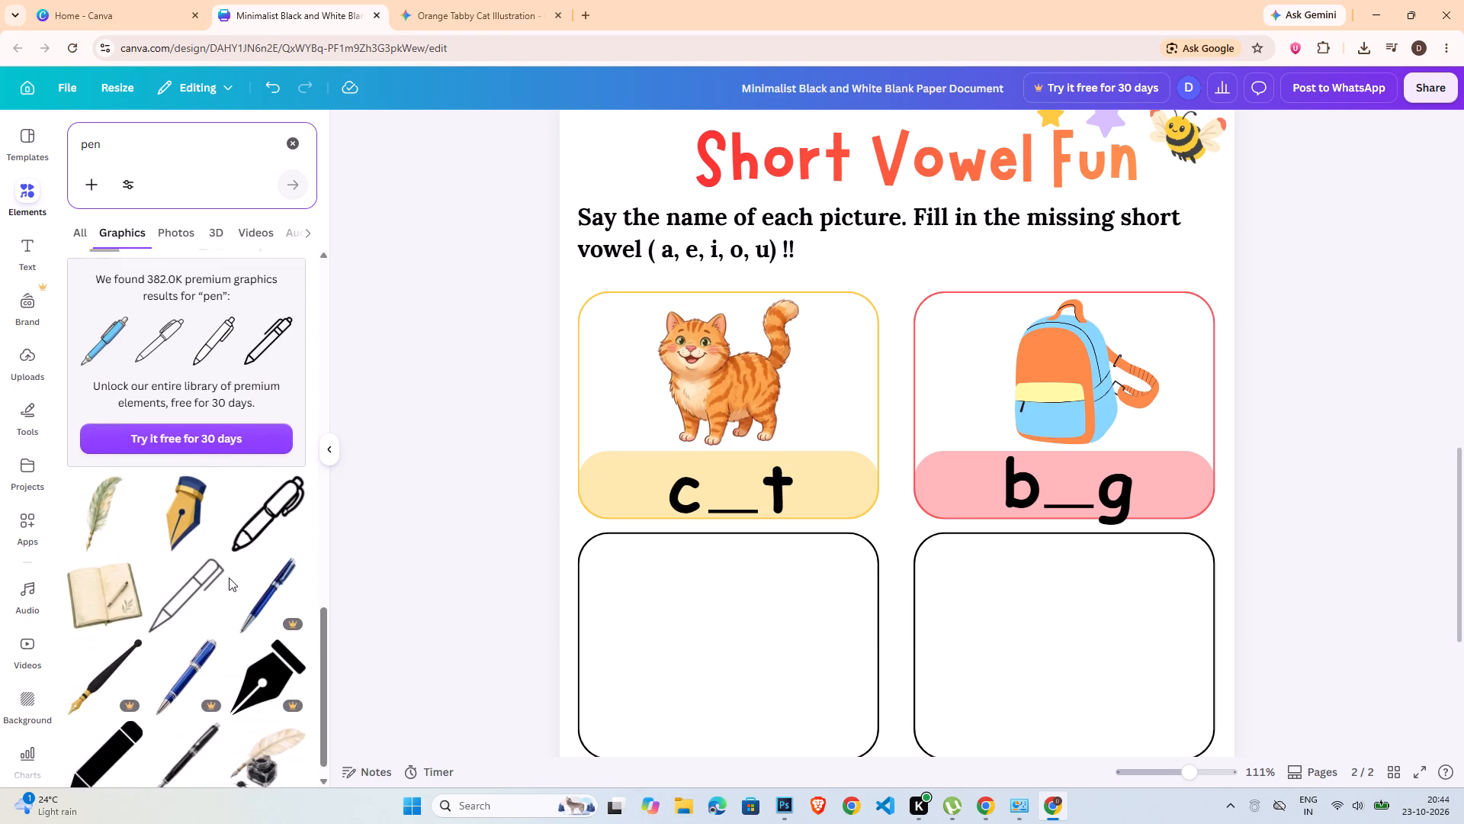
scroll(229, 578, down, 3)
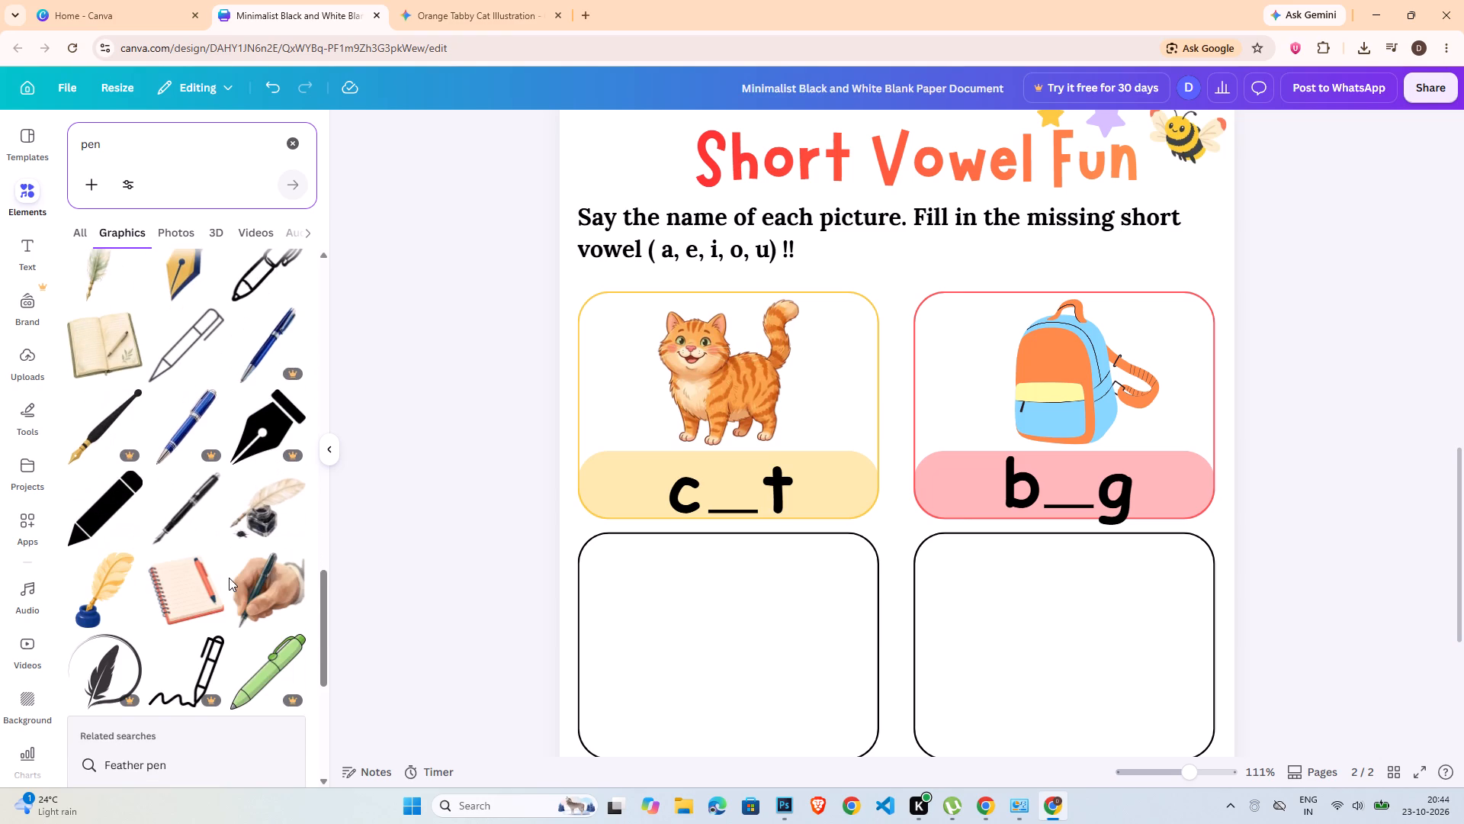
scroll(229, 578, down, 10)
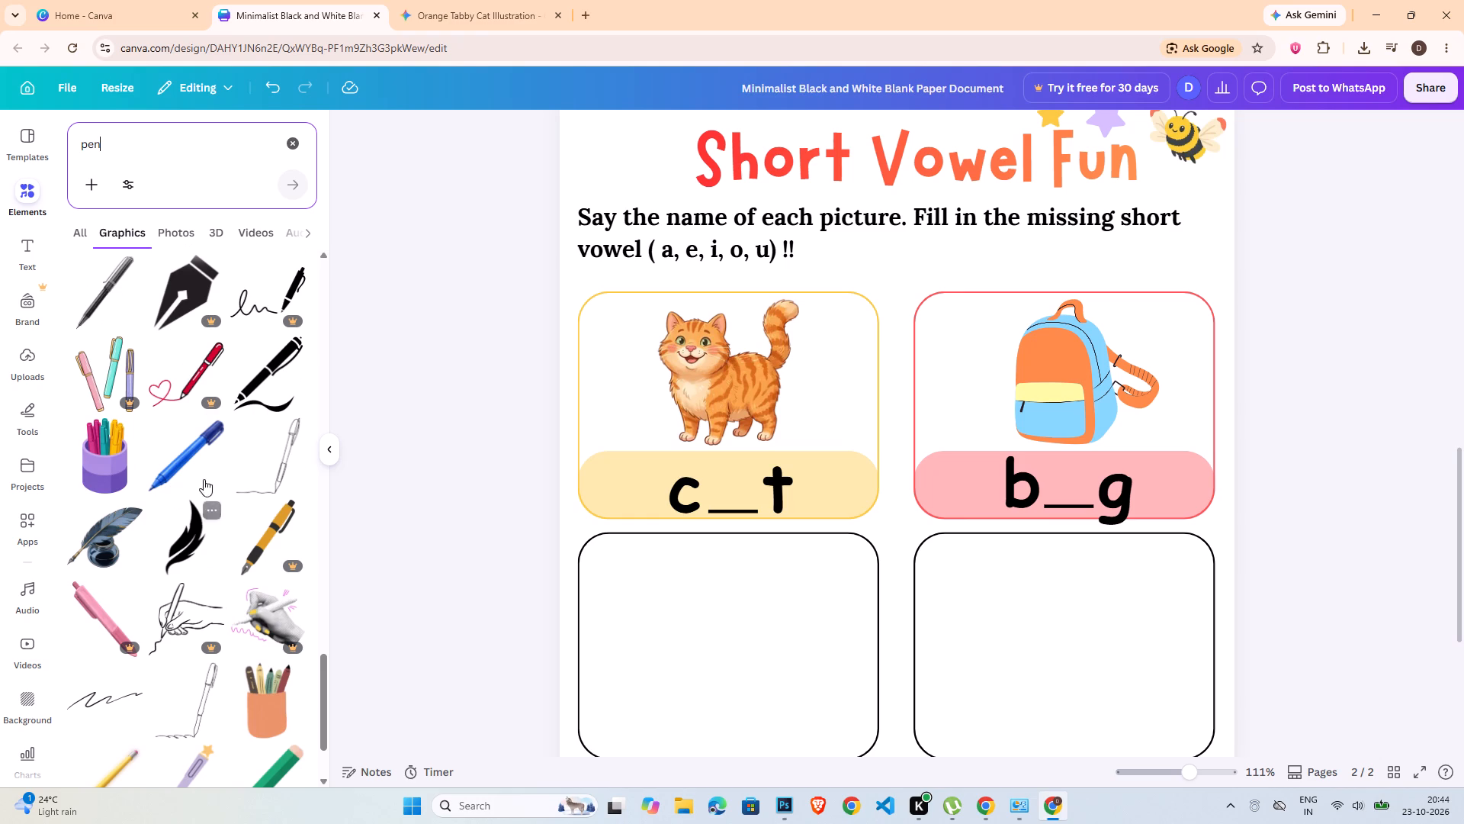
Copy the yellow band with the word c__t and fit the copy along the bottom of the empty box below the cat.
scroll(859, 703, down, 2)
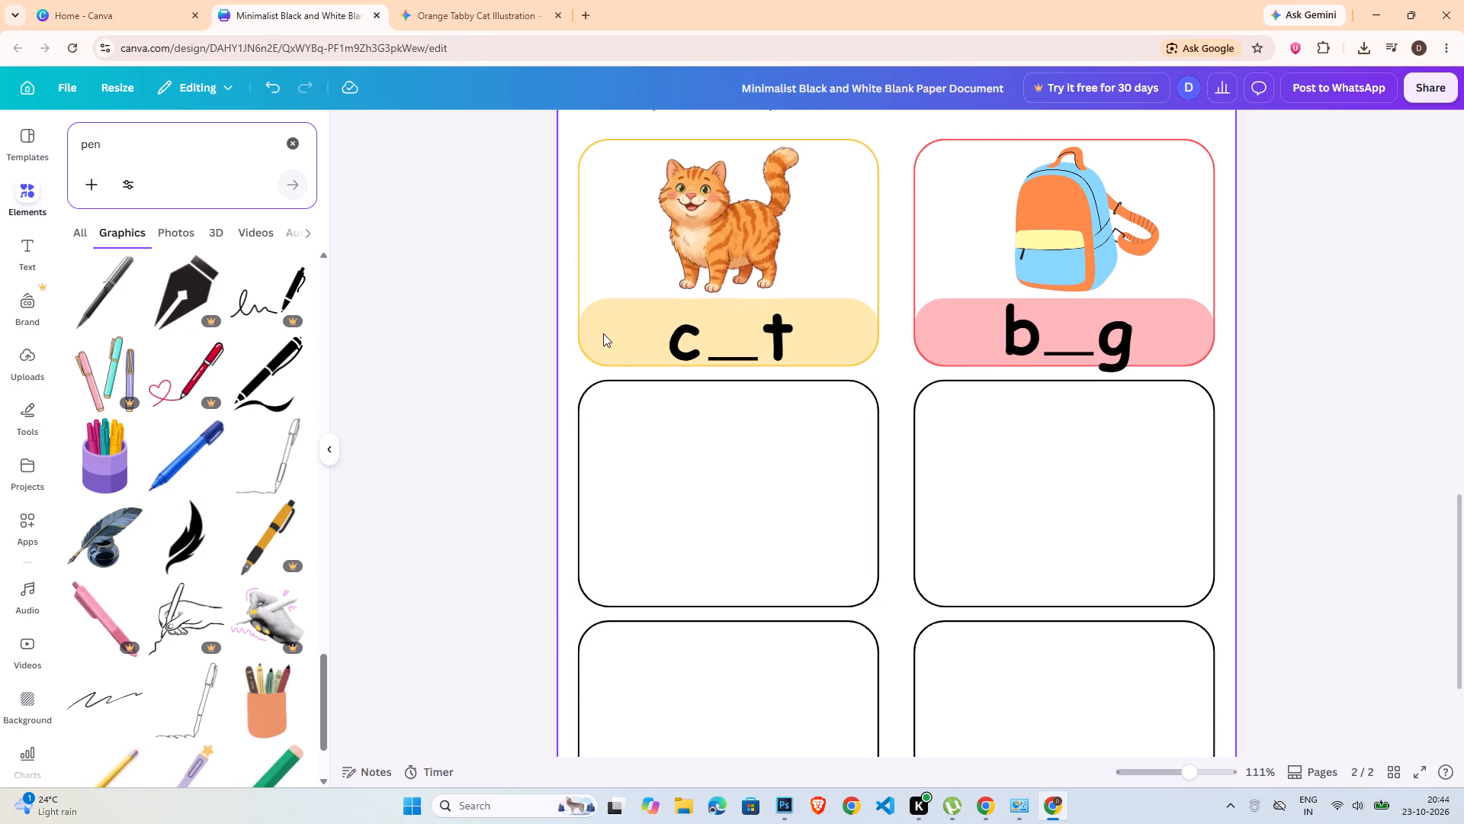
click(603, 333)
shift+click(705, 341)
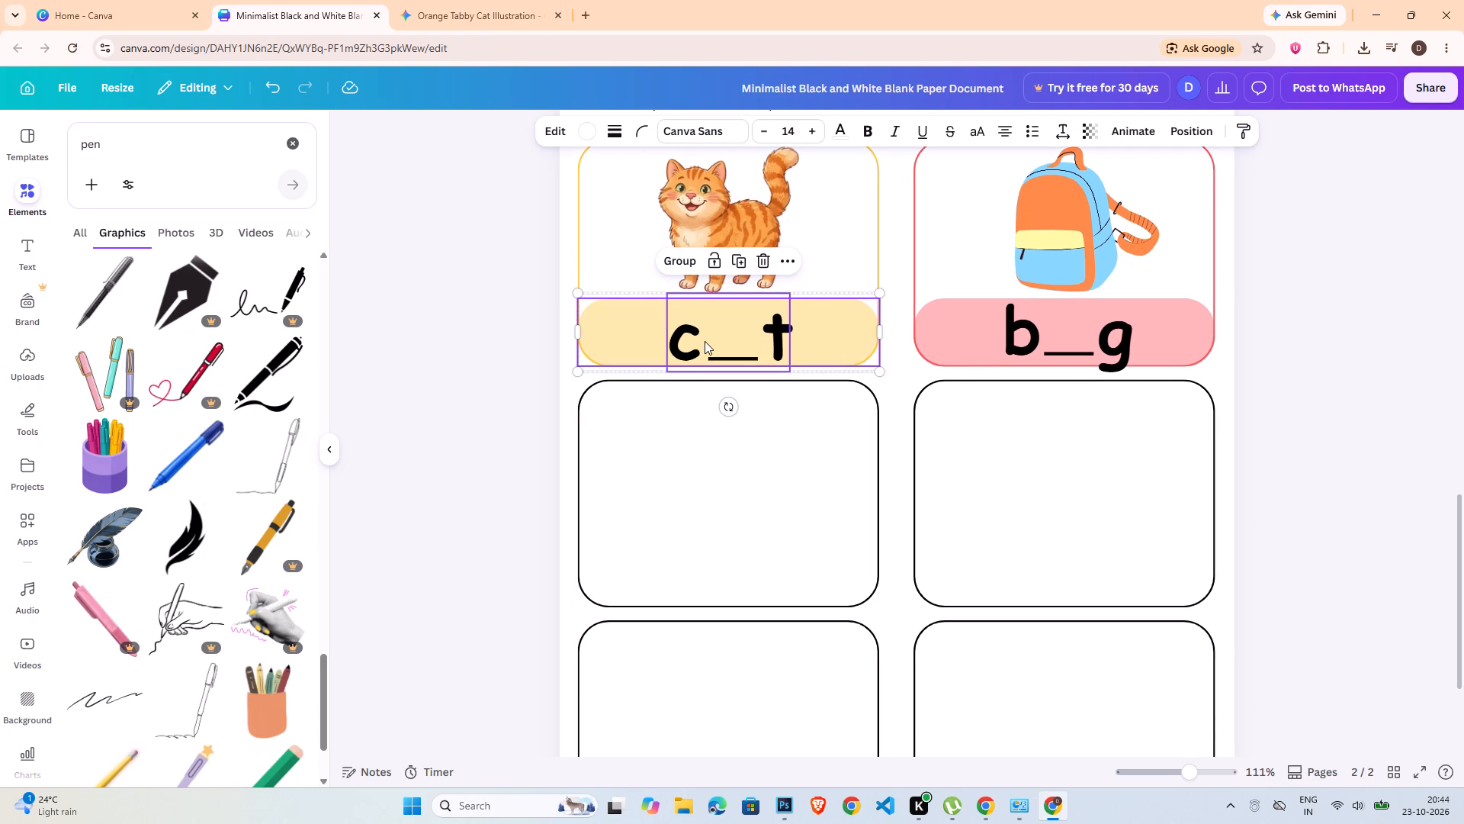
key(ctrl+c)
key(ctrl+v)
drag(638, 345, 628, 567)
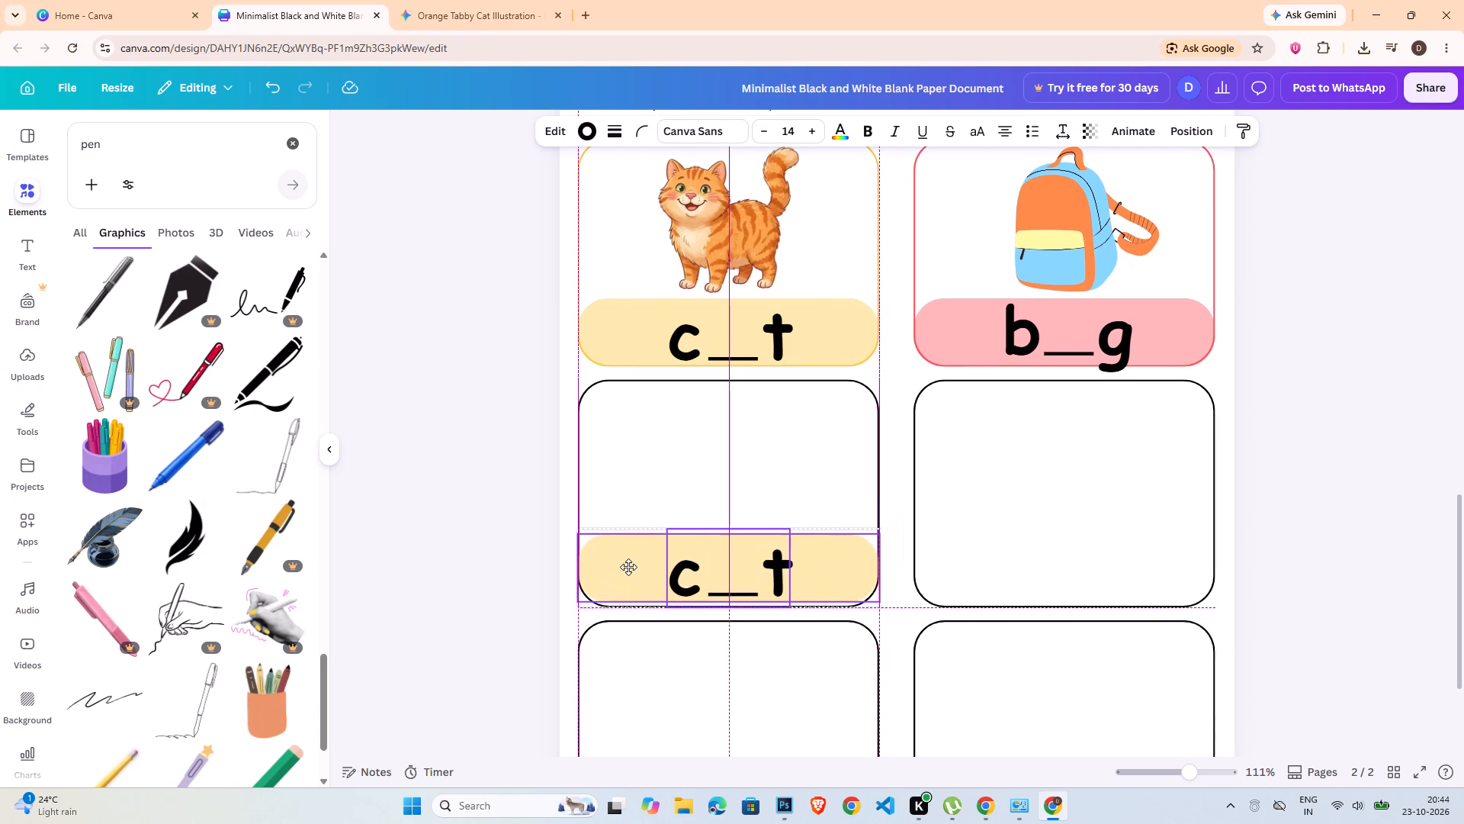
drag(628, 567, 630, 570)
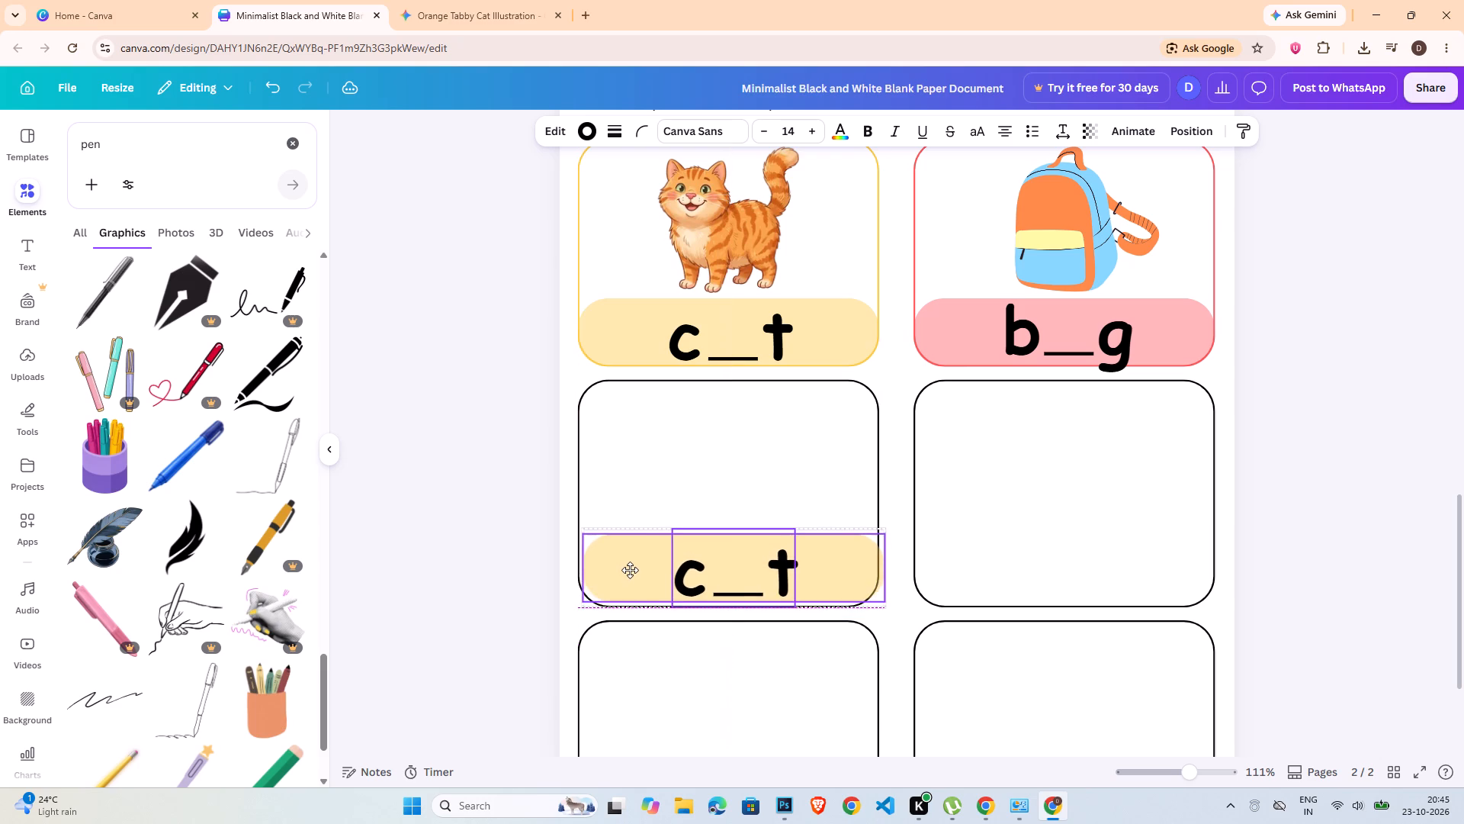
drag(630, 570, 624, 573)
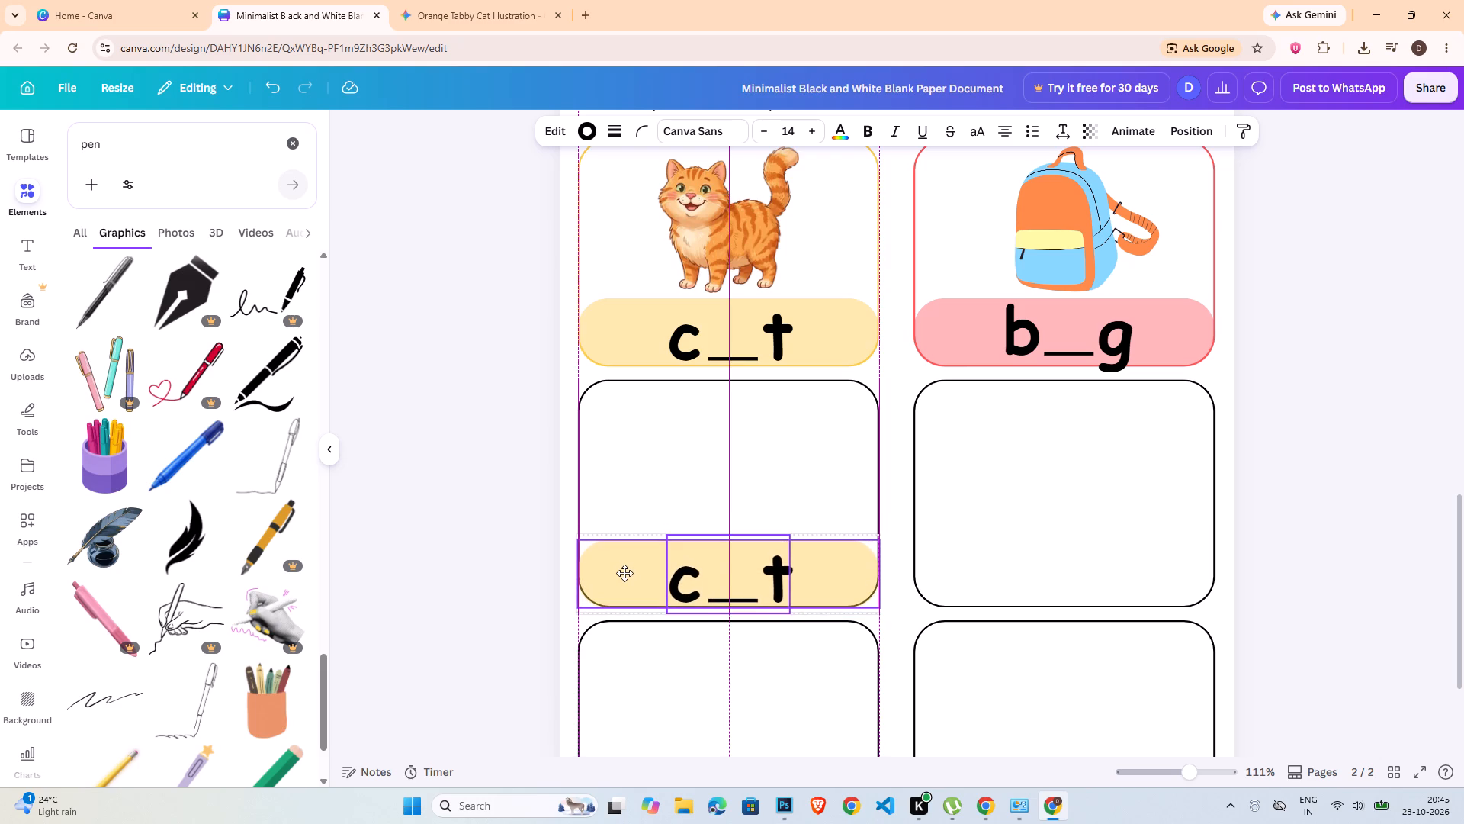
drag(624, 573, 624, 569)
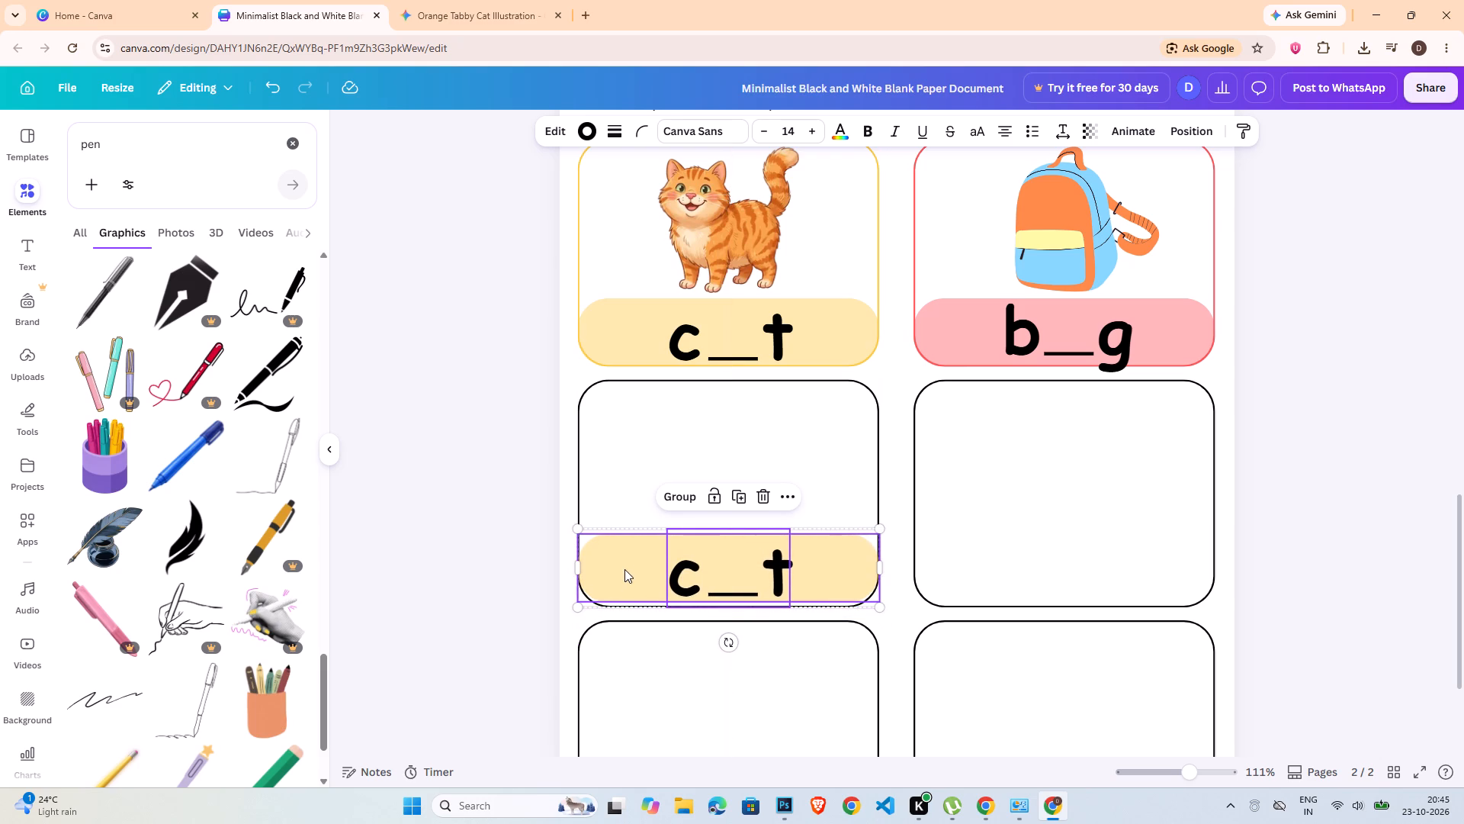
key(Down)
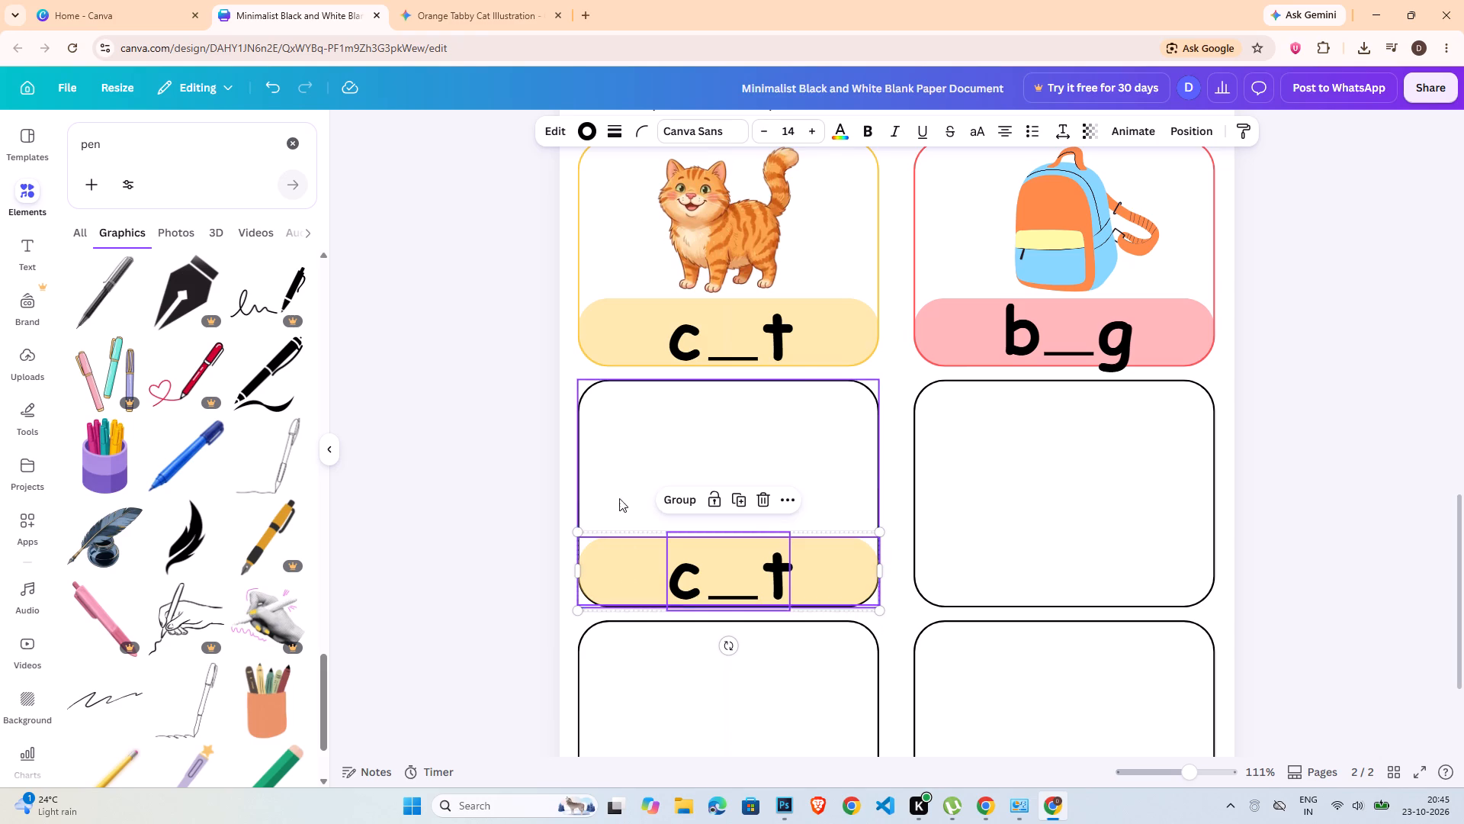
Change the outline colour of the box below the cat from the default solid colours to medium blue.
click(617, 470)
click(794, 122)
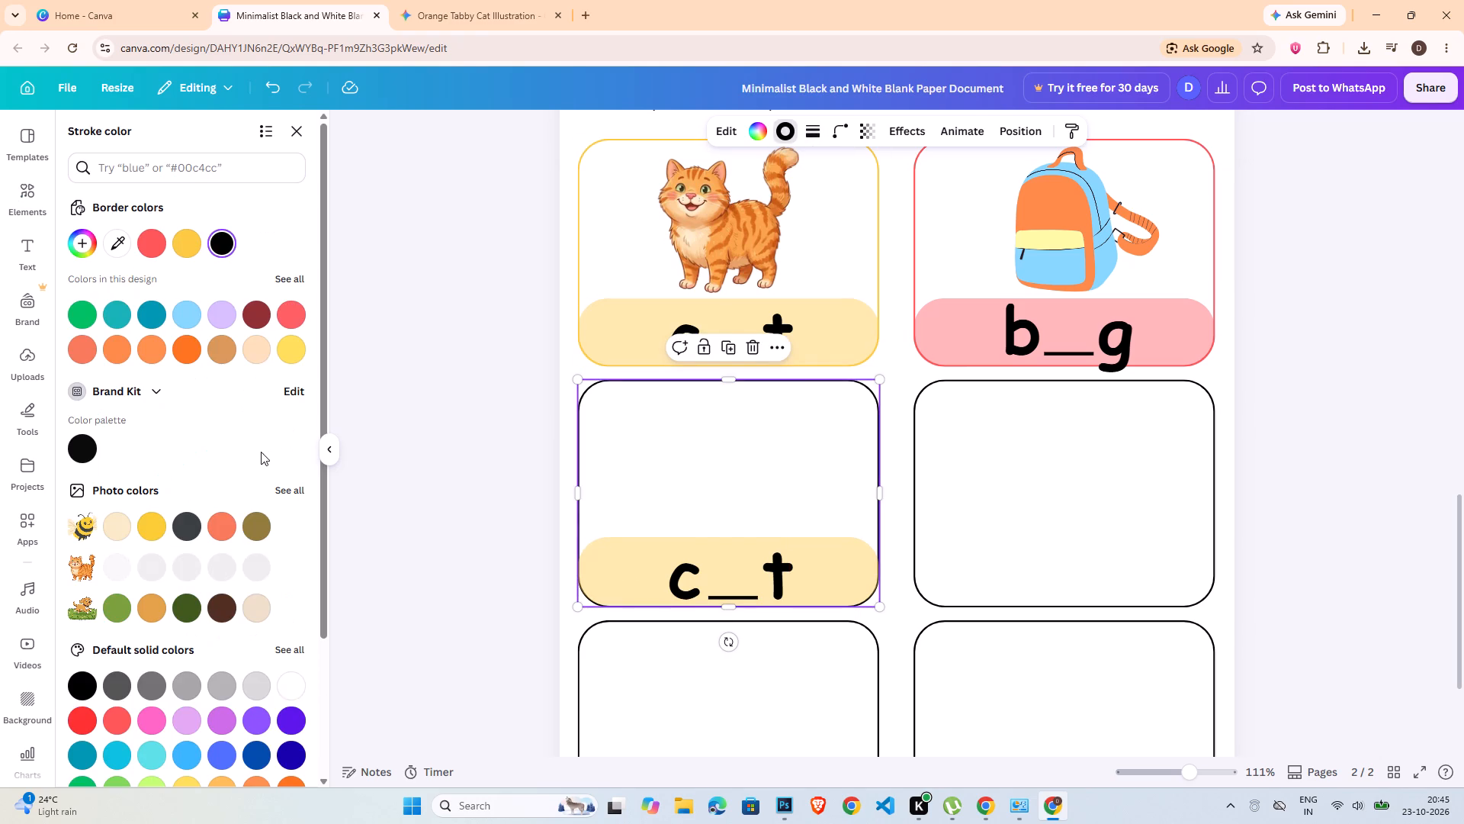
click(216, 753)
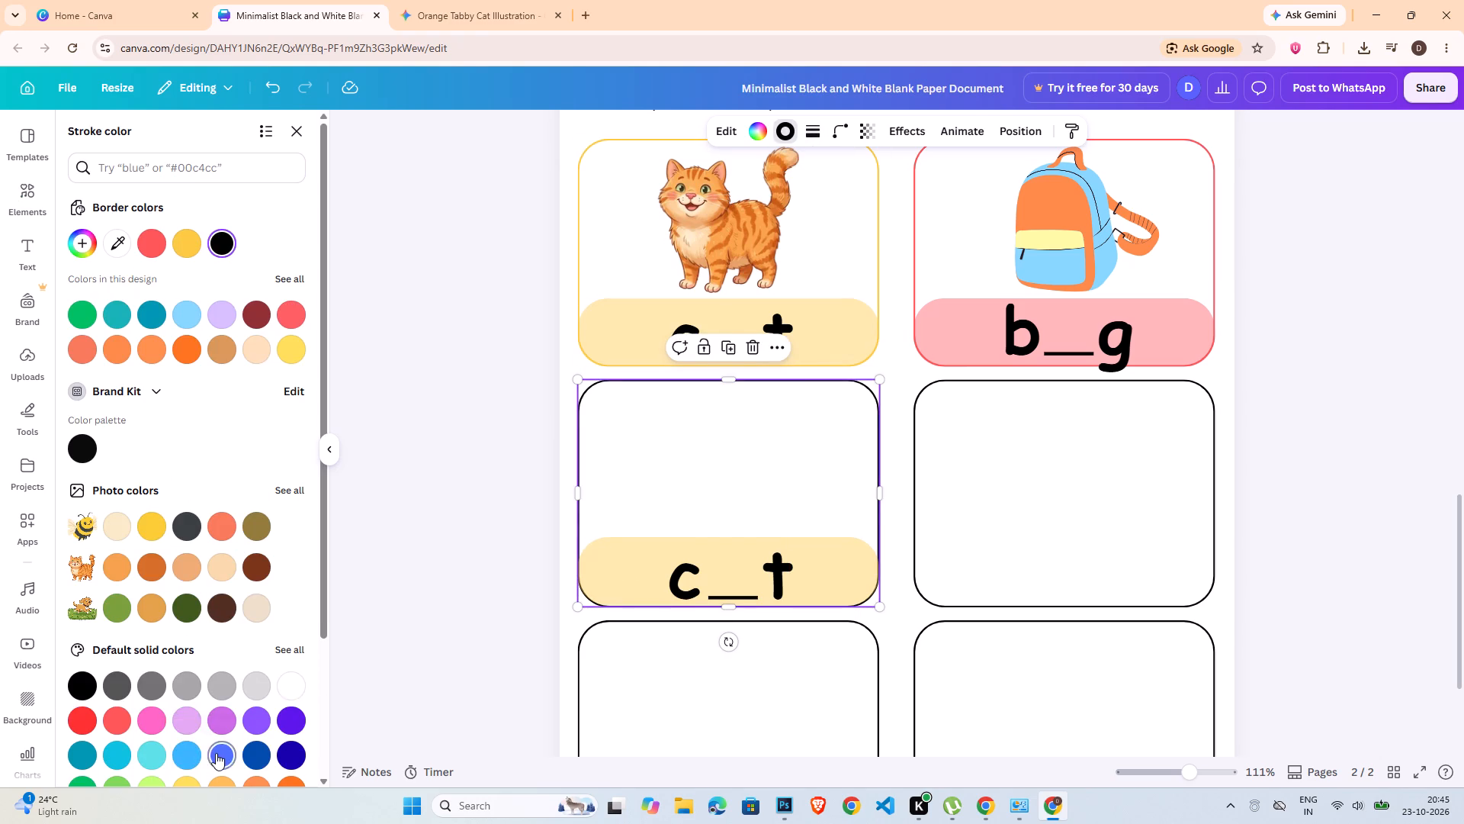
Recolour the copied word band to the same medium blue as its box outline and fade it to a paler tint.
click(637, 569)
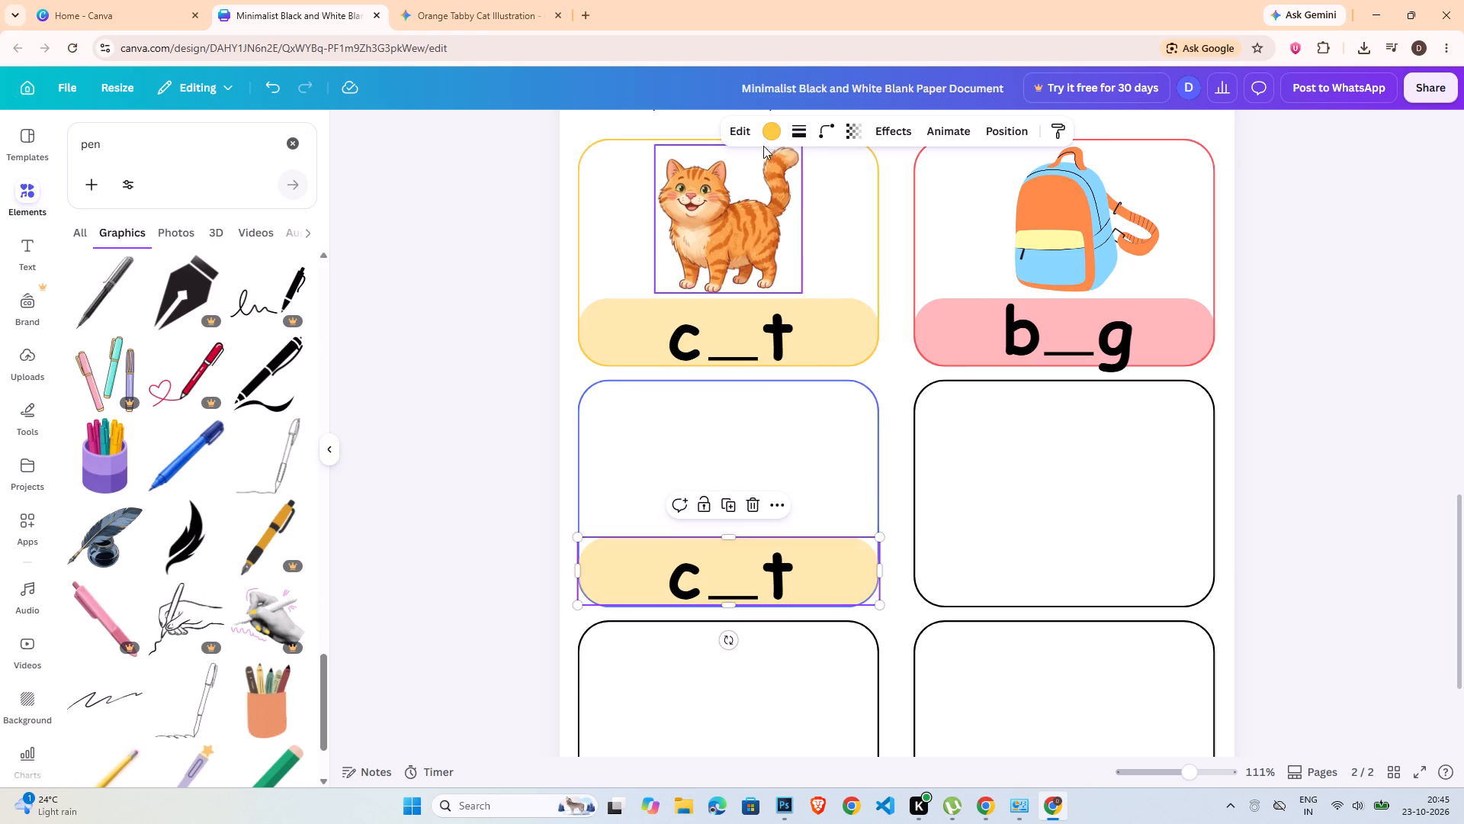
click(771, 134)
click(255, 755)
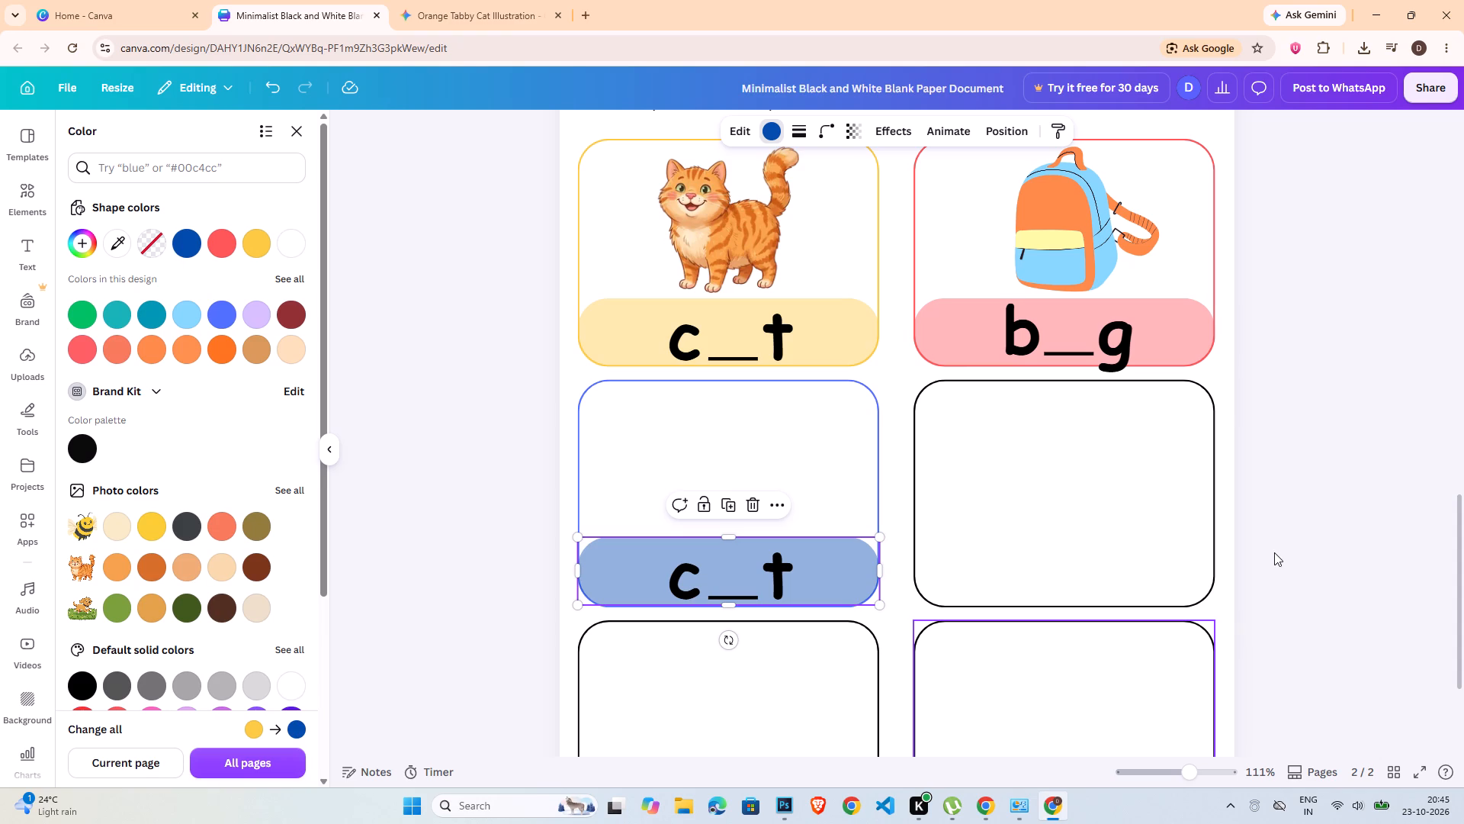
scroll(311, 585, down, 1)
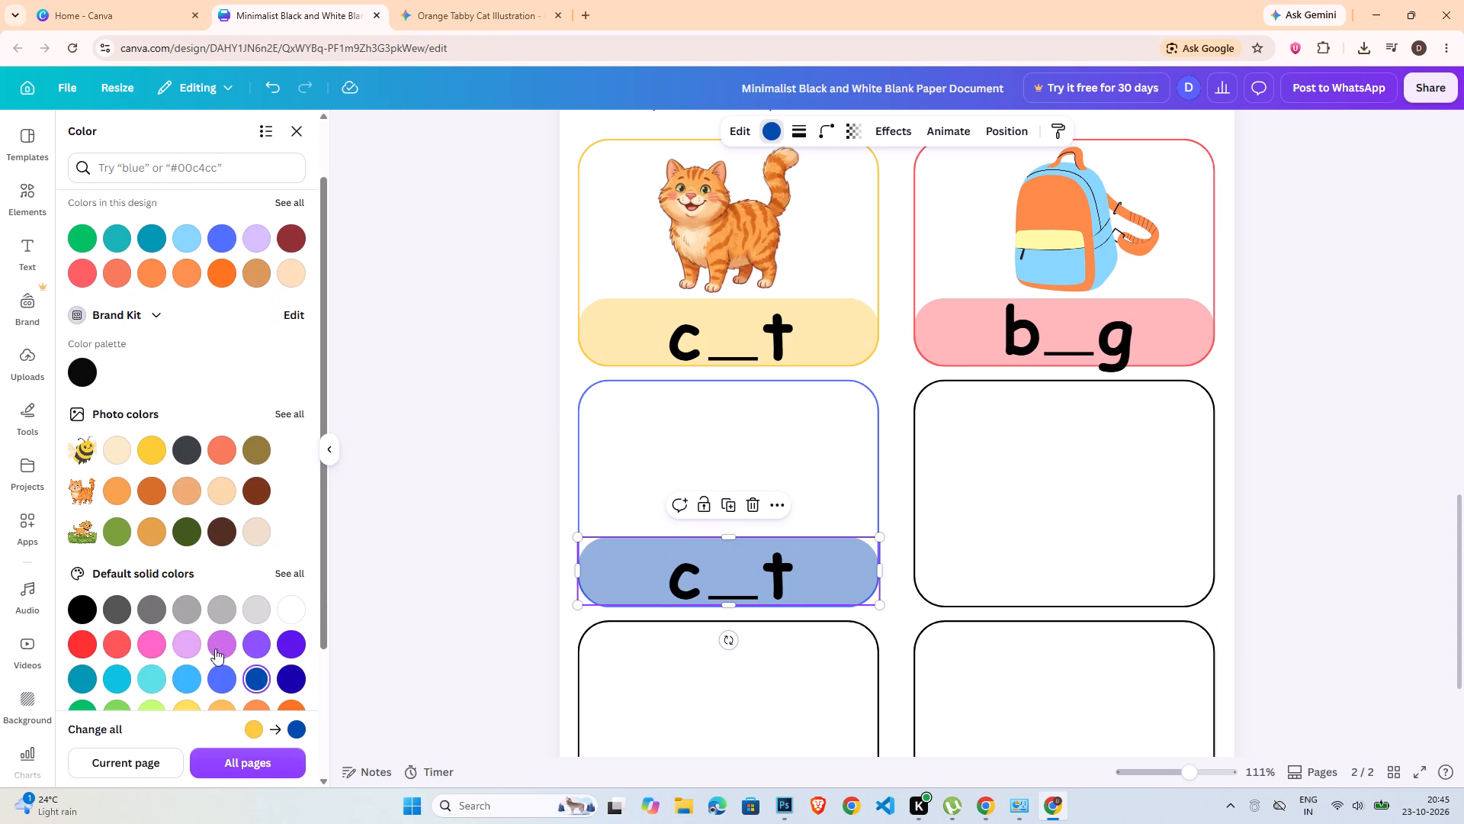
click(220, 679)
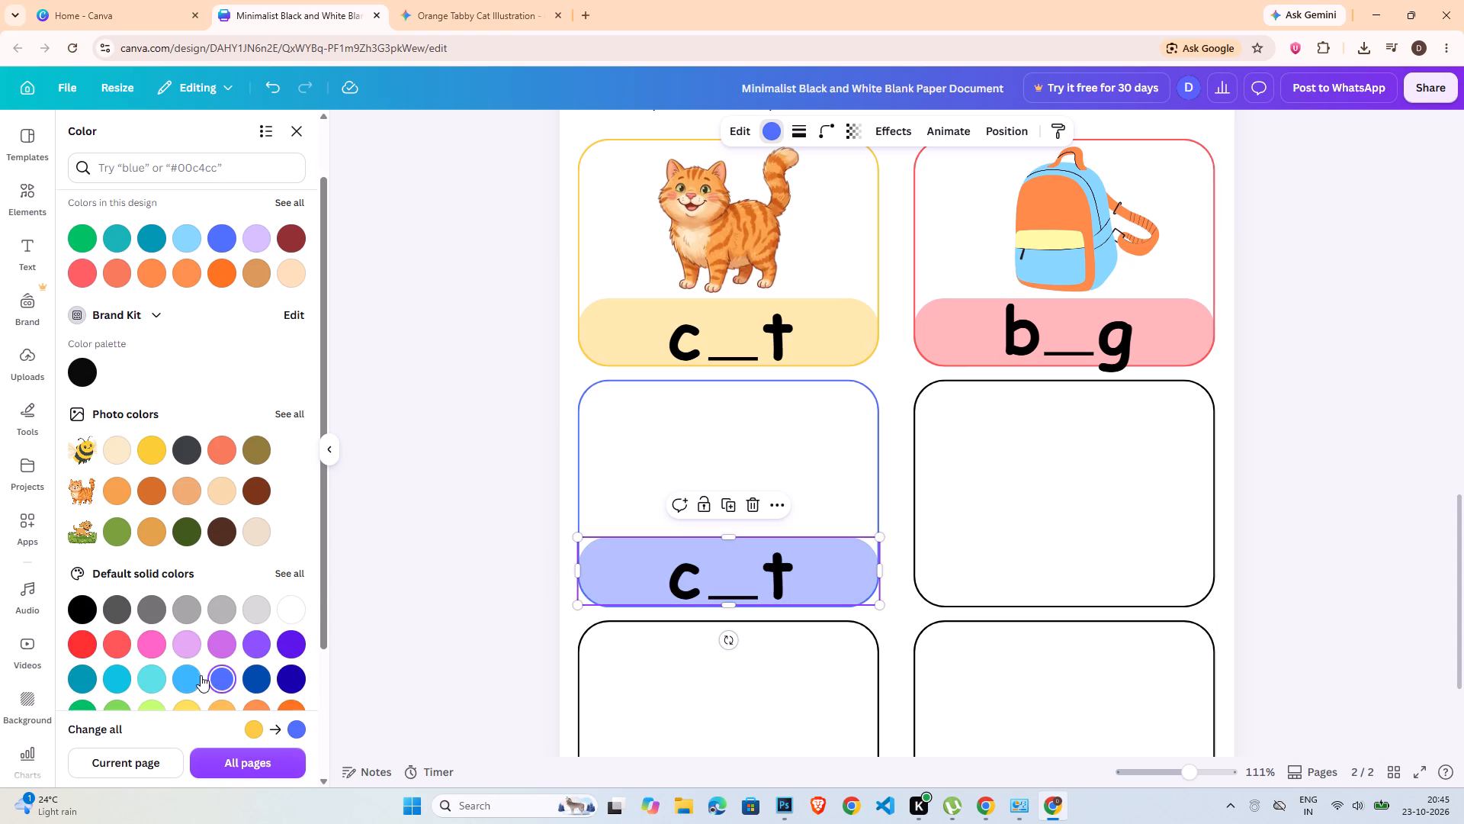
click(201, 675)
click(230, 670)
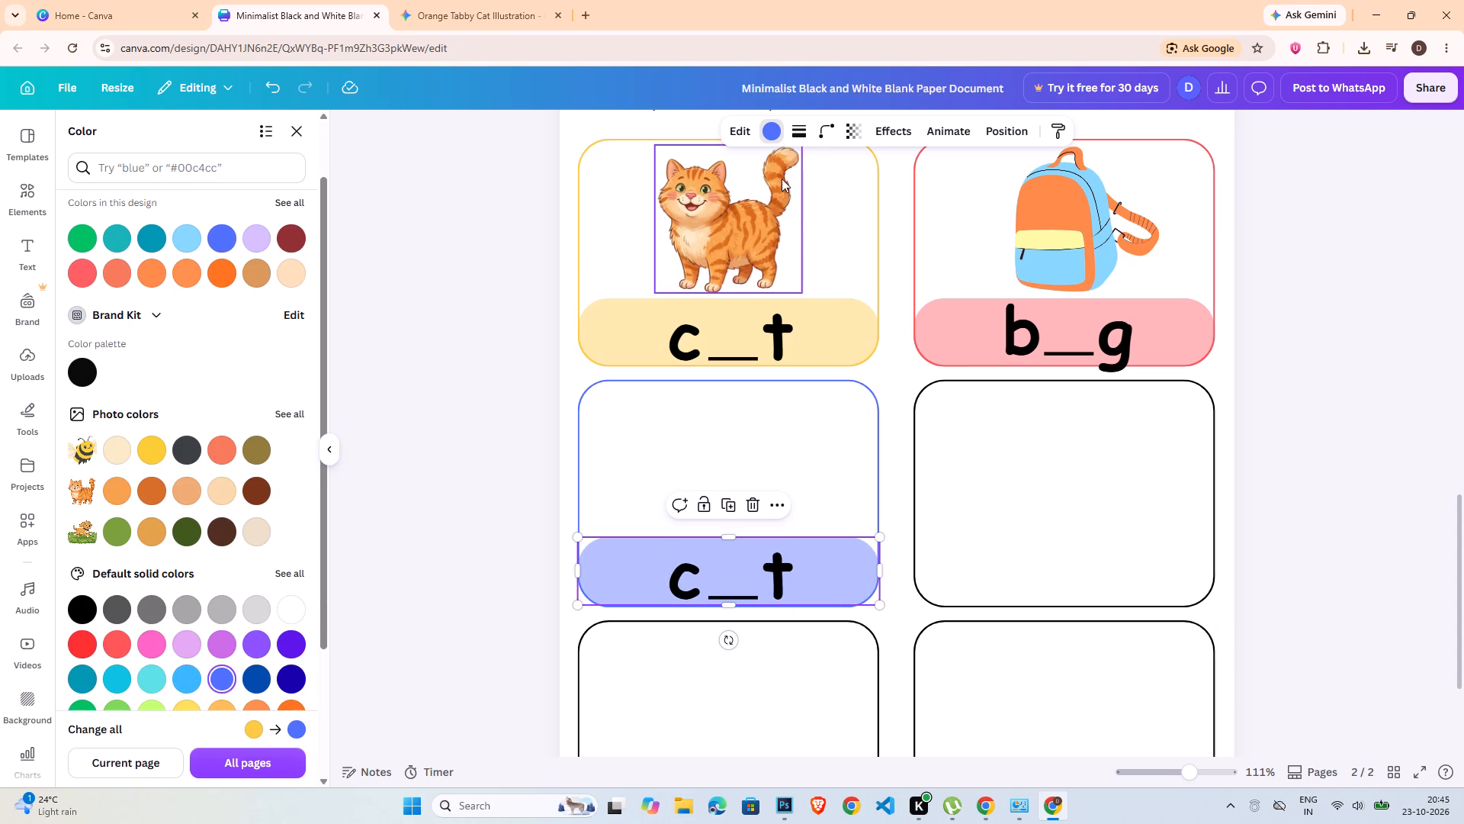
click(844, 131)
drag(833, 197, 821, 199)
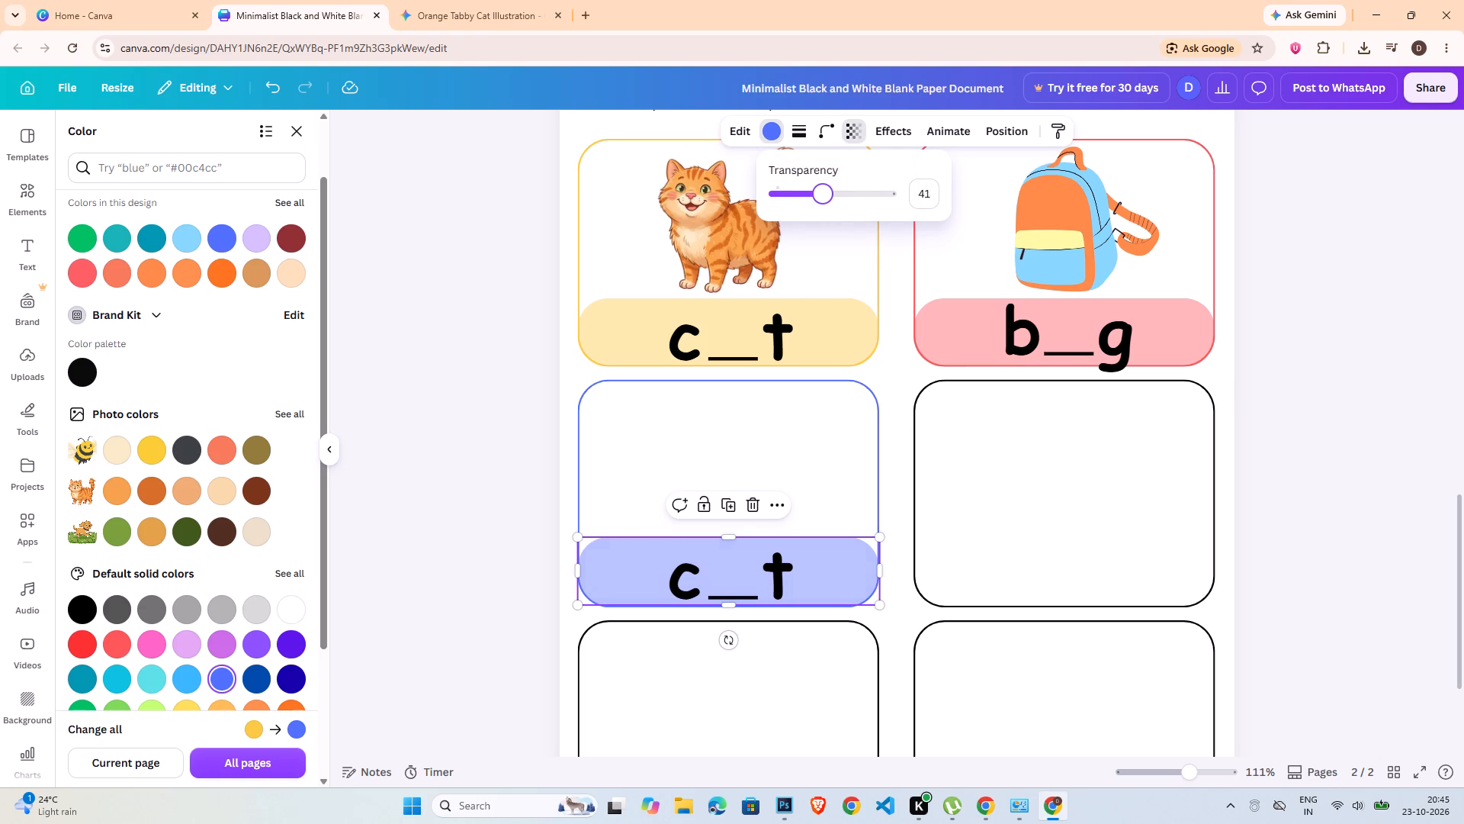
drag(821, 199, 798, 204)
Set the transparency of the red band behind b__g to 20.
click(948, 320)
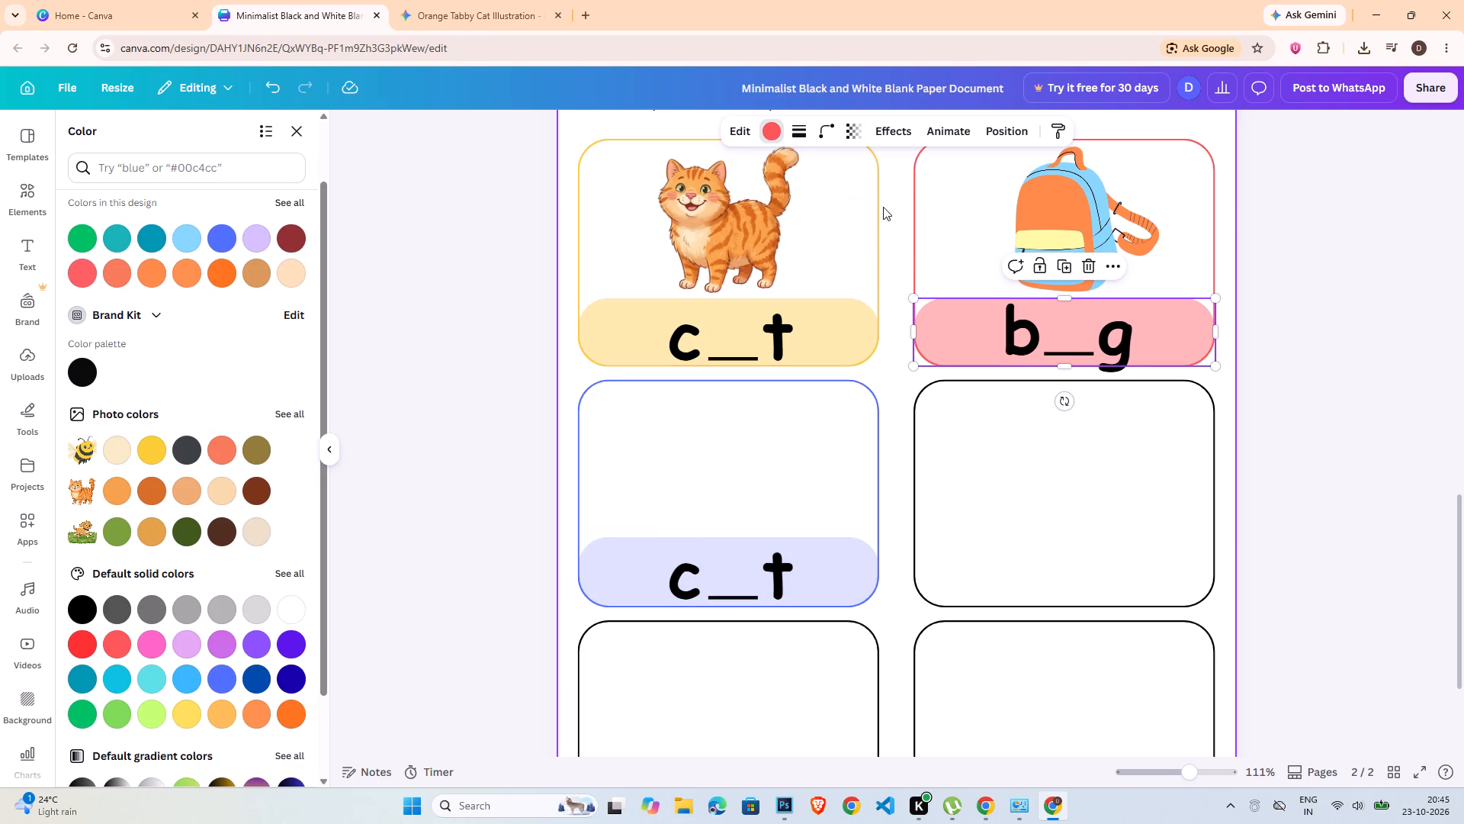
click(848, 133)
click(923, 186)
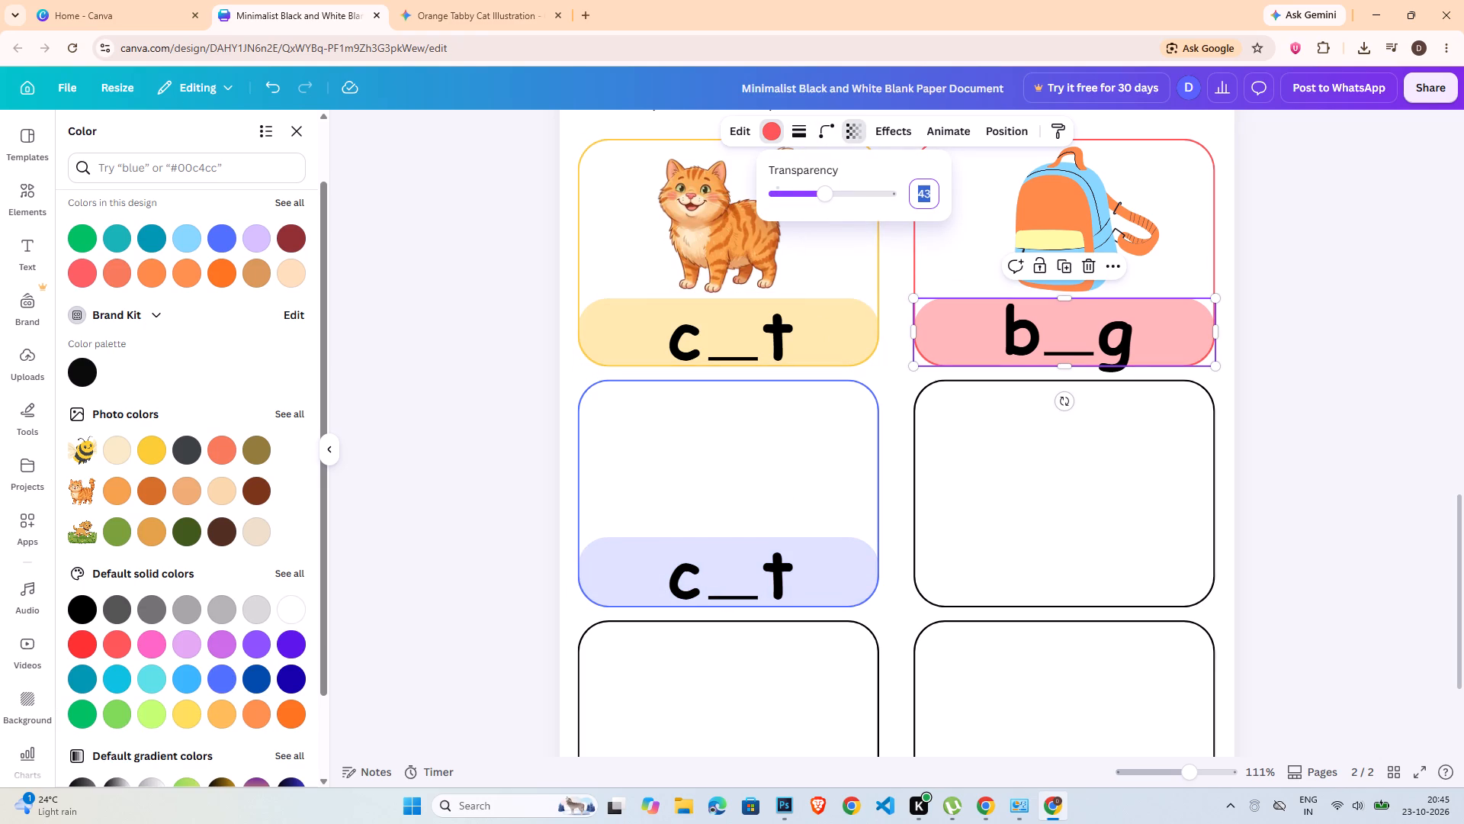
text(20)
key(Return)
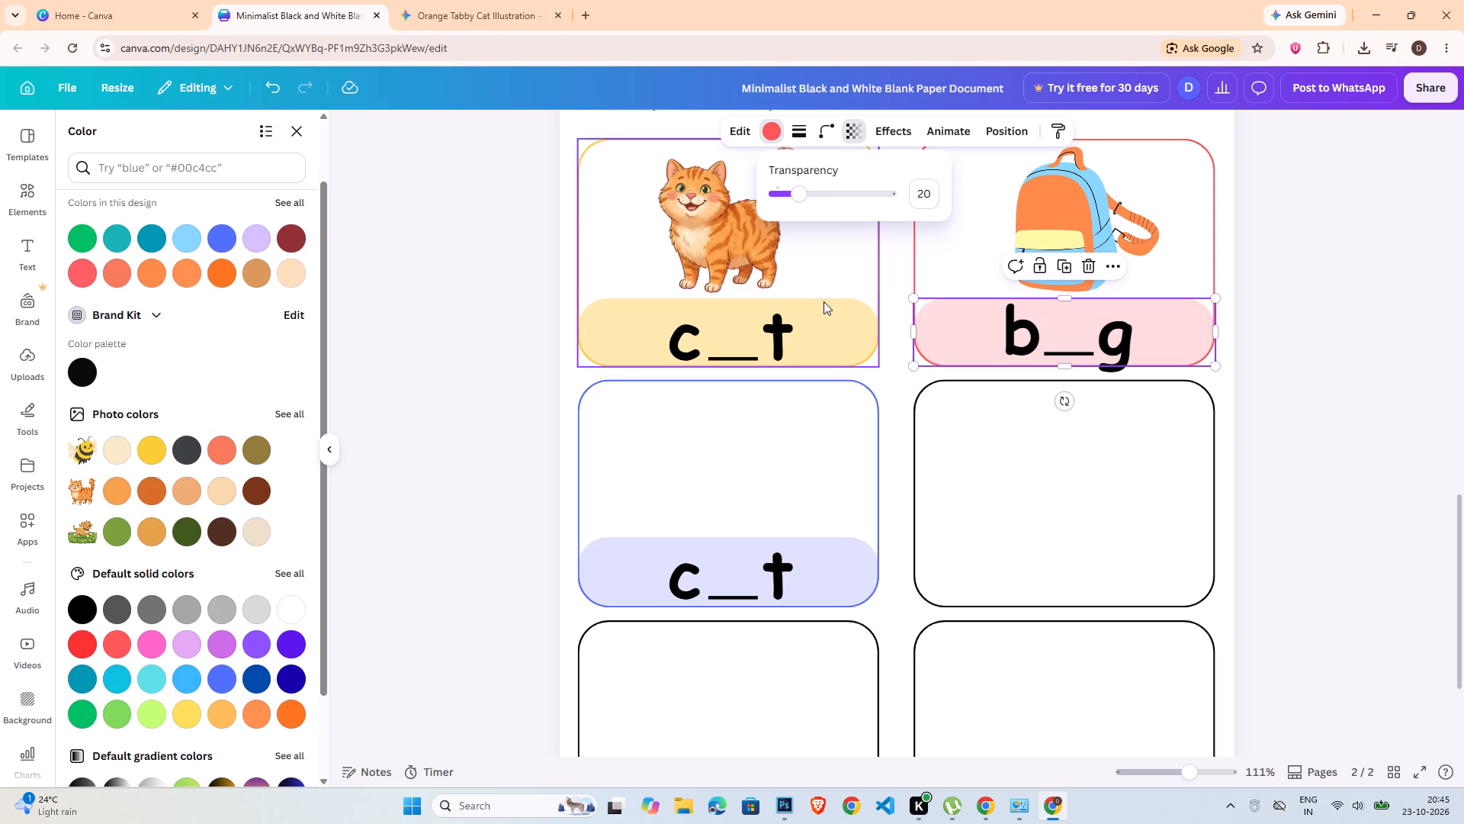
Set the transparency of the yellow band behind c__t under the cat to 20.
click(825, 309)
click(845, 136)
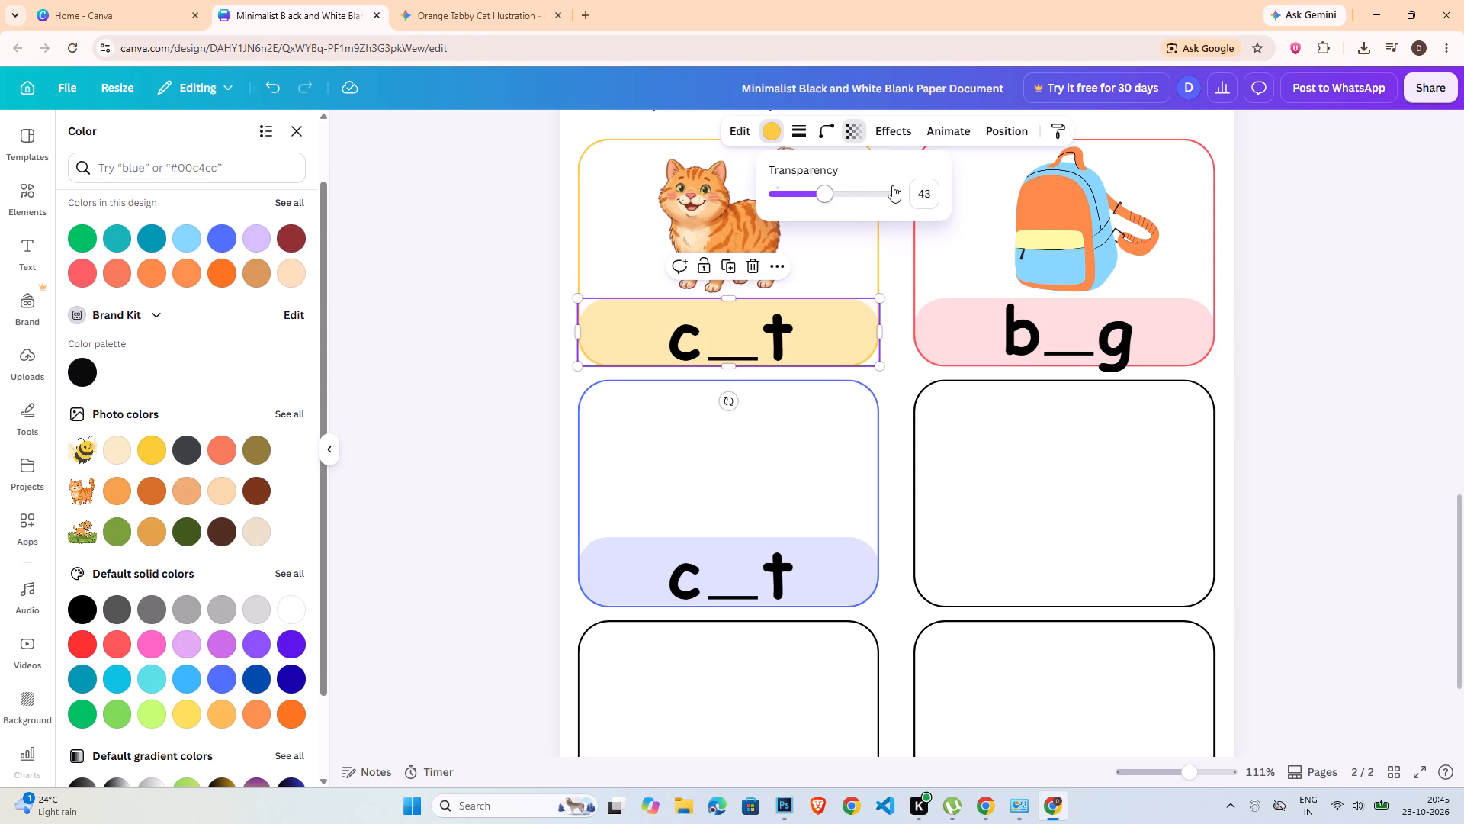
click(933, 181)
key(2)
key(0)
key(Return)
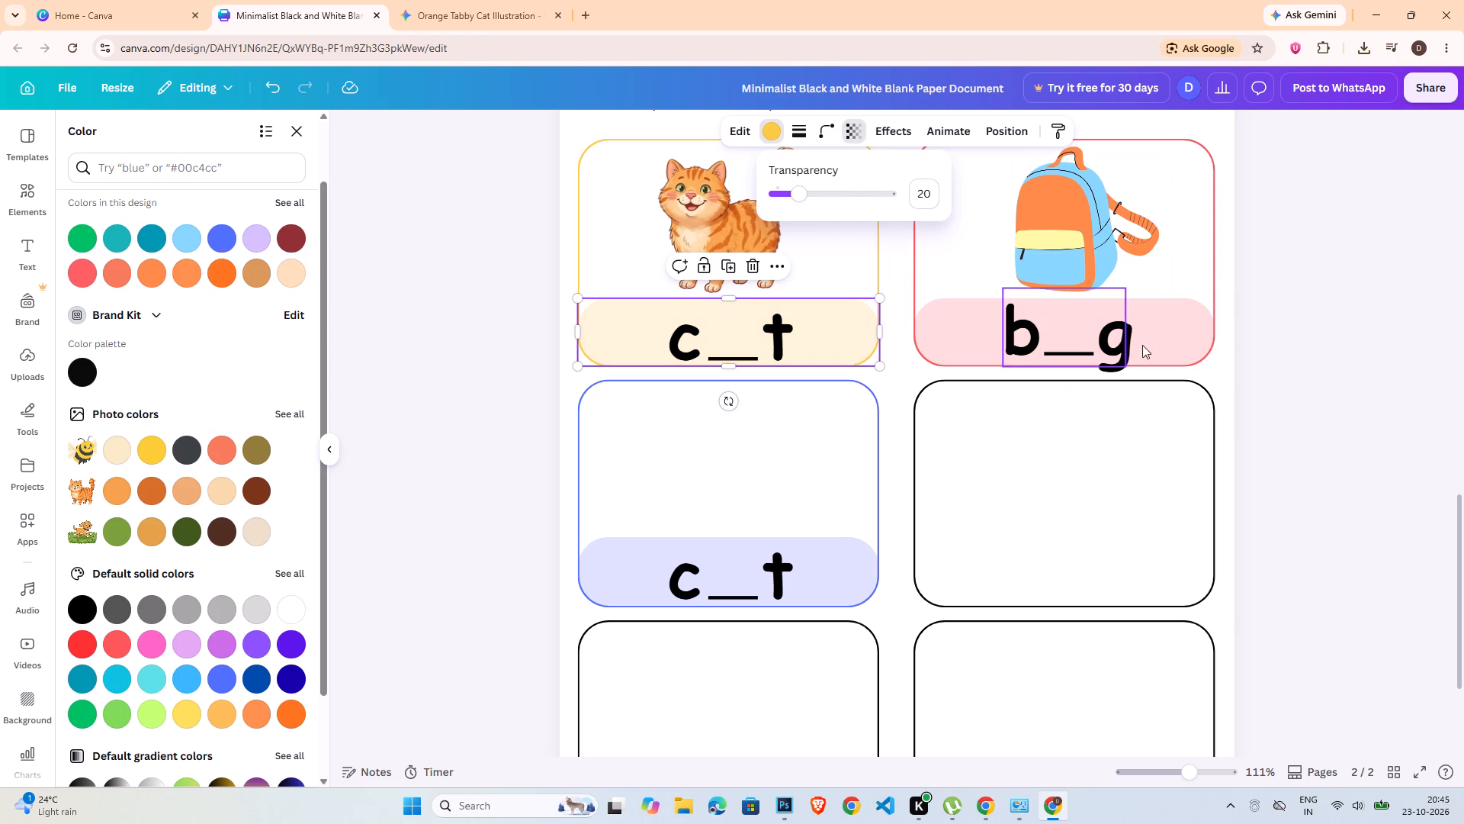
double_click(1247, 379)
click(1247, 388)
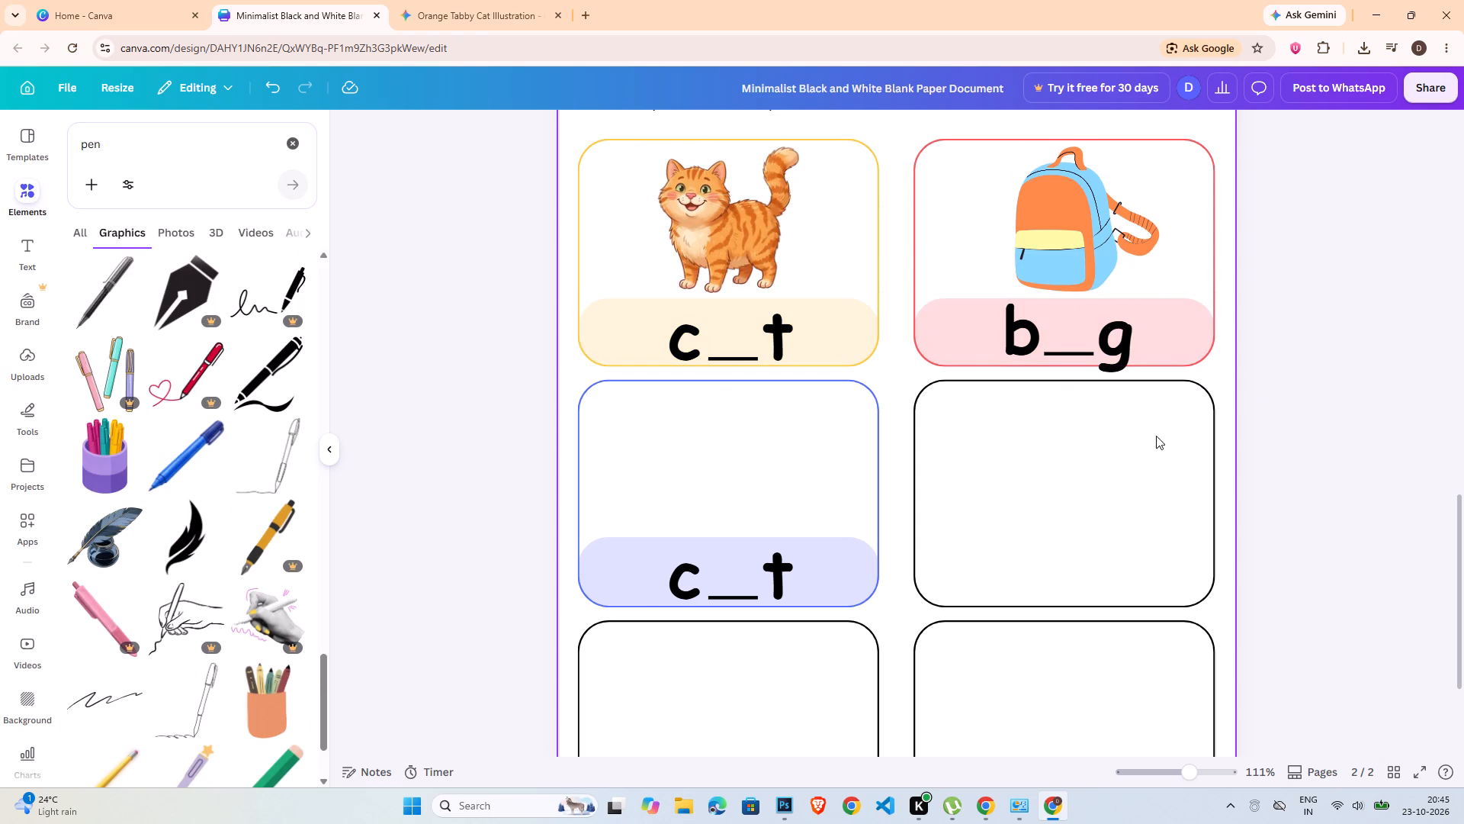
Add the blue pen graphic, shrink it and place it above the word band in the blue box.
key(ctrl+minus)
key(ctrl+minus)
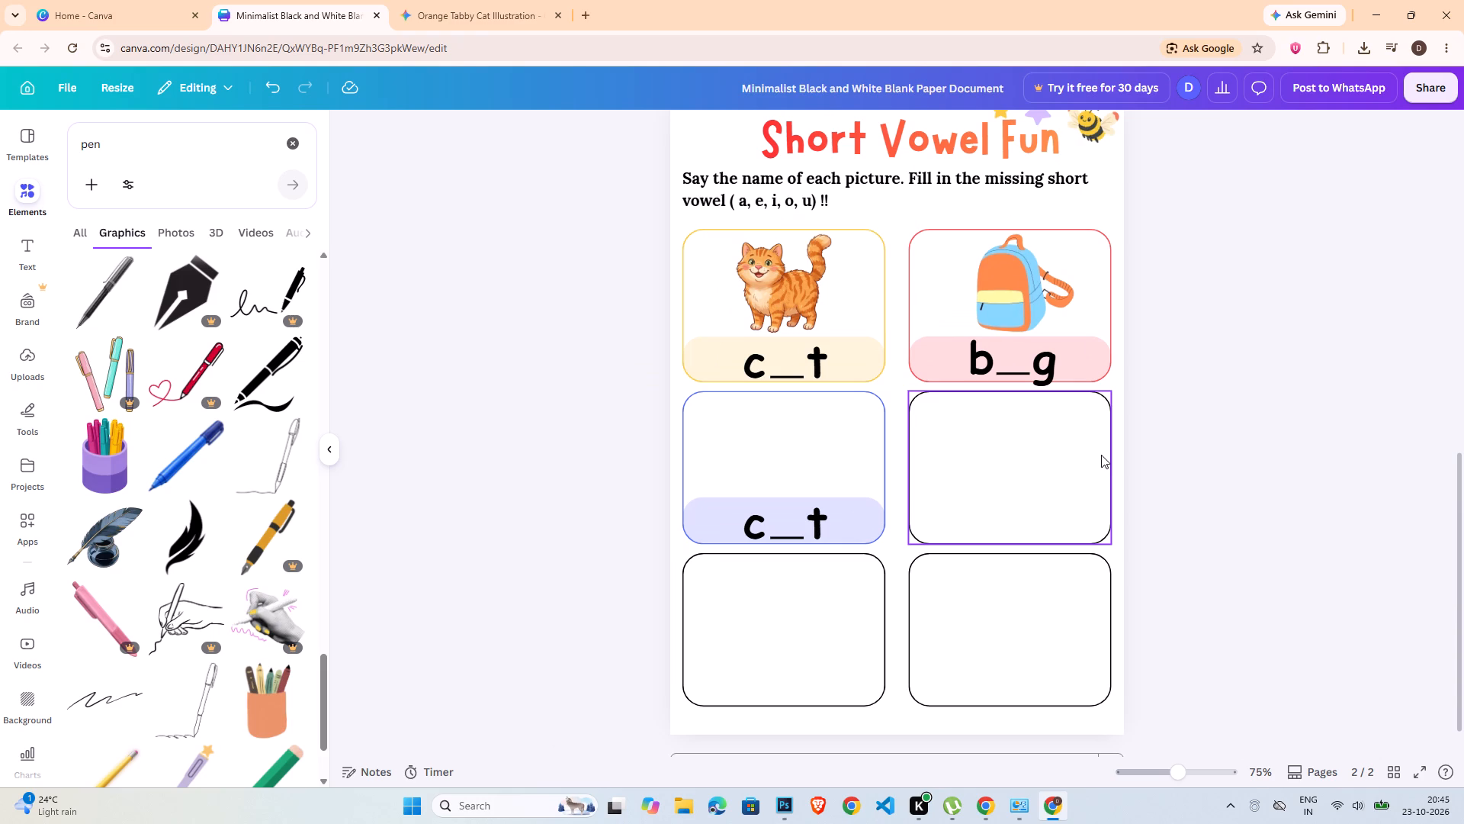
click(1174, 508)
double_click(764, 527)
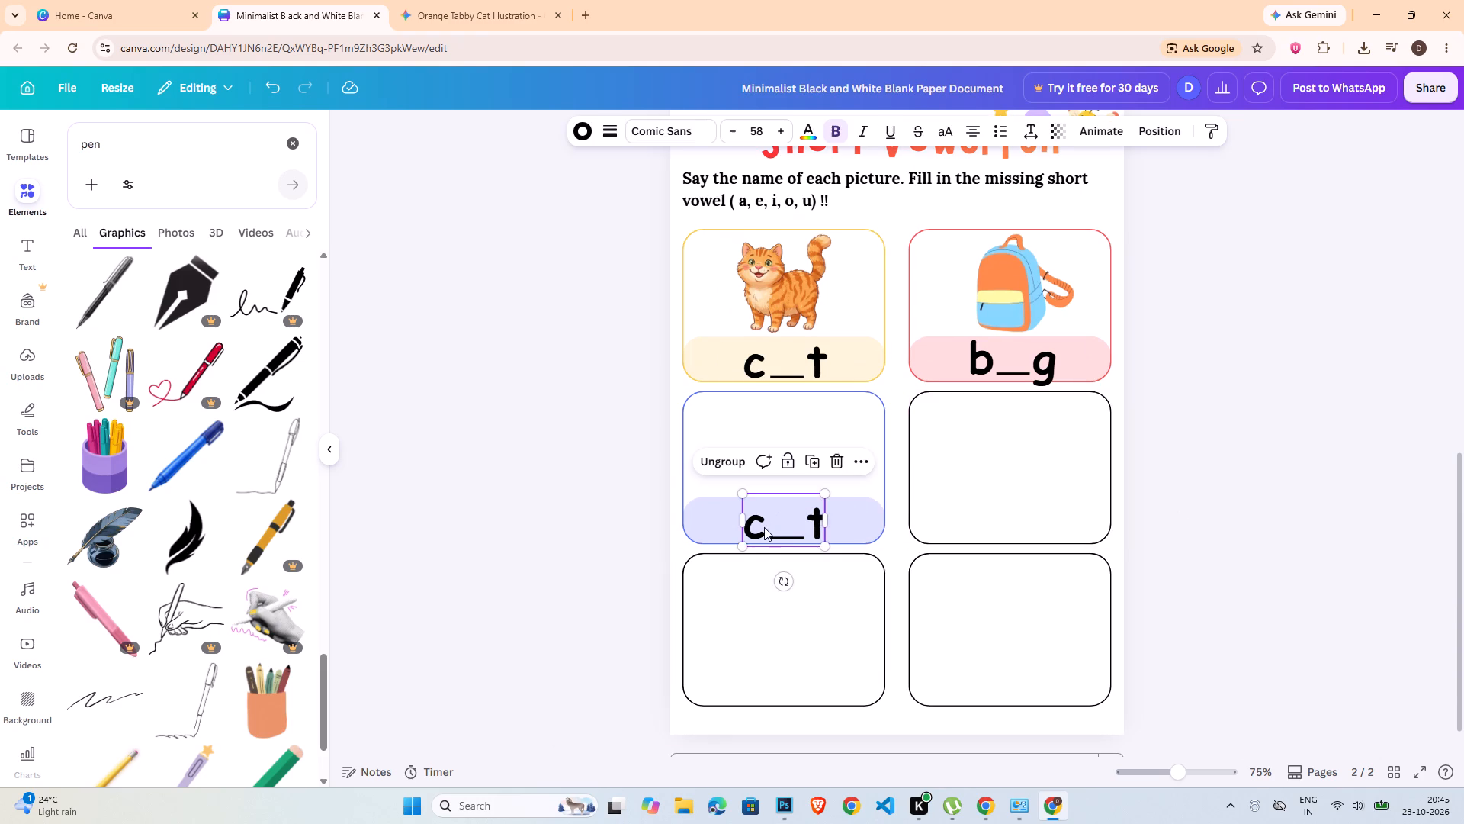
click(181, 460)
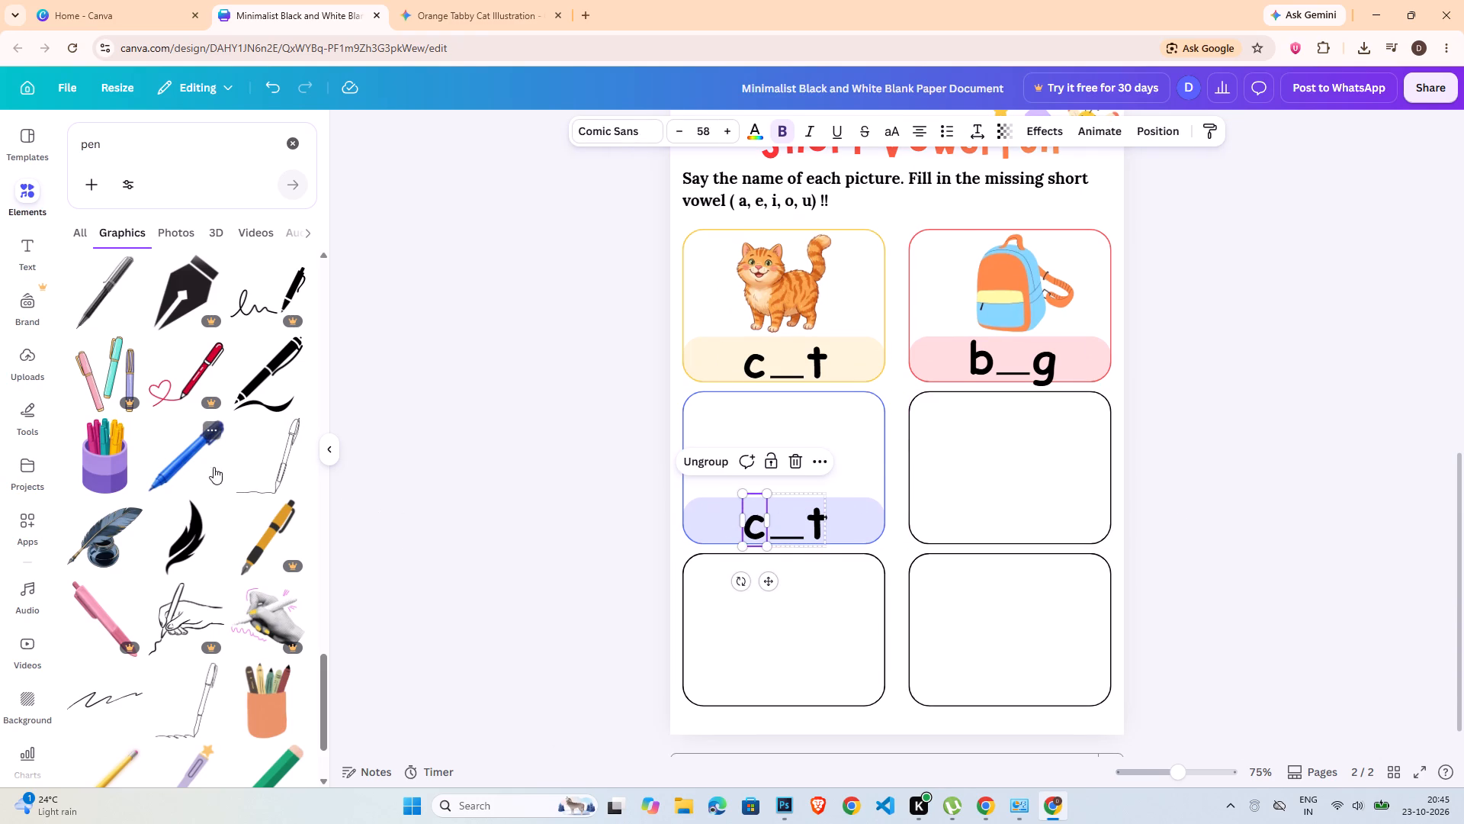
drag(1079, 244, 910, 425)
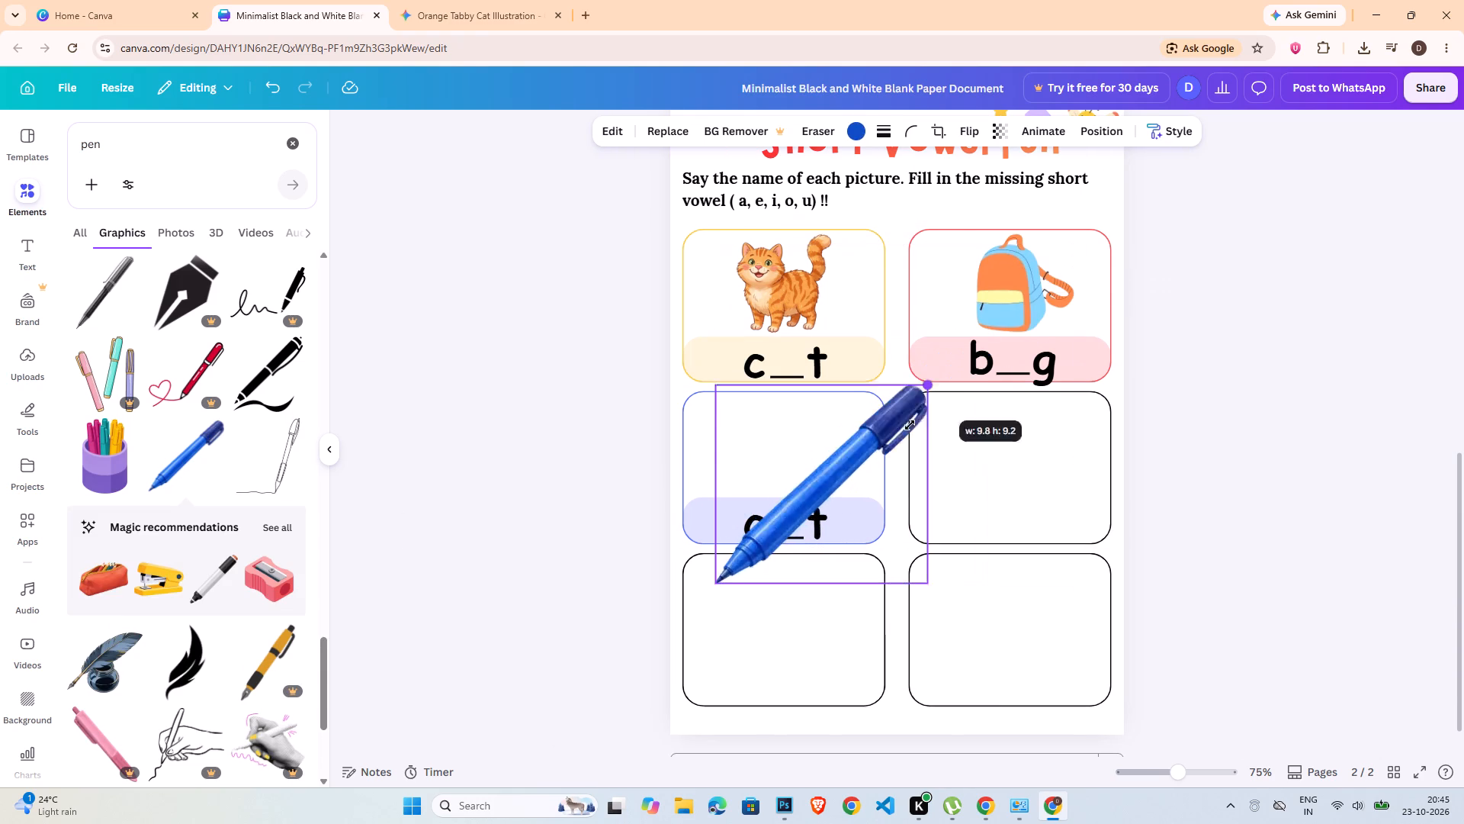
drag(910, 425, 837, 507)
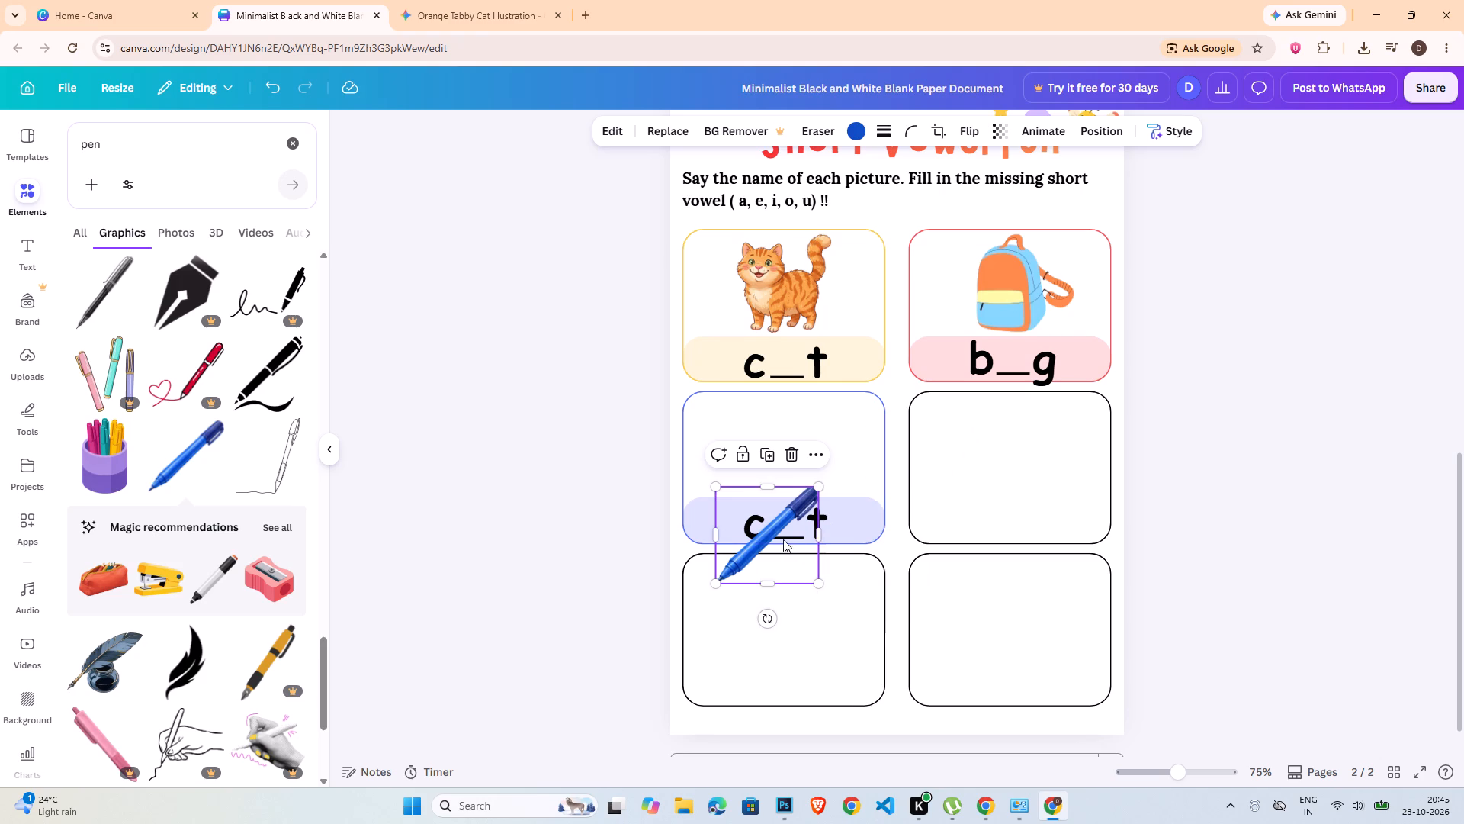
drag(773, 538, 794, 446)
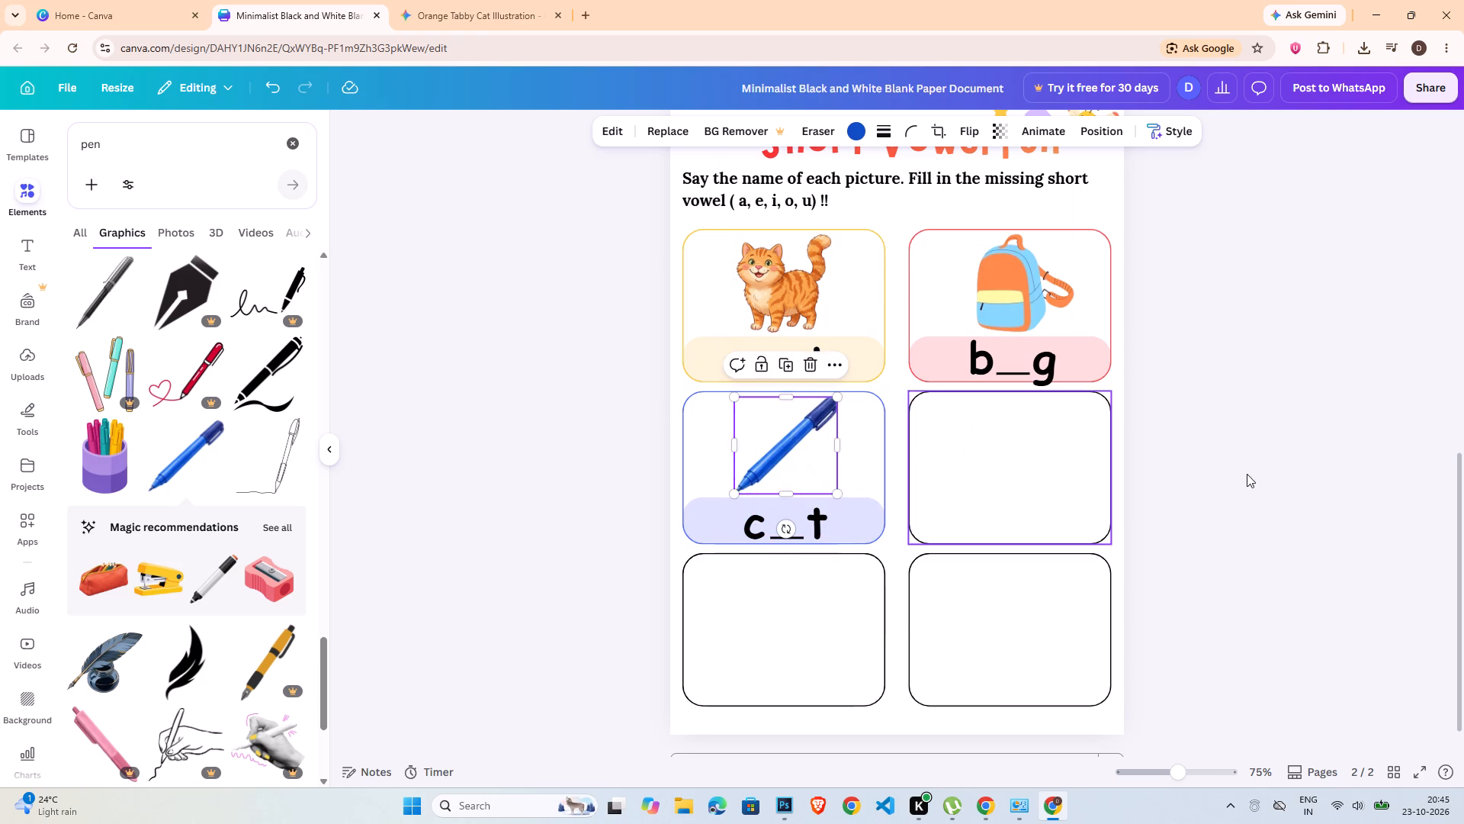
Change the copied c__t in the blue box to p__n to match the pen picture.
click(1250, 474)
click(789, 517)
double_click(762, 524)
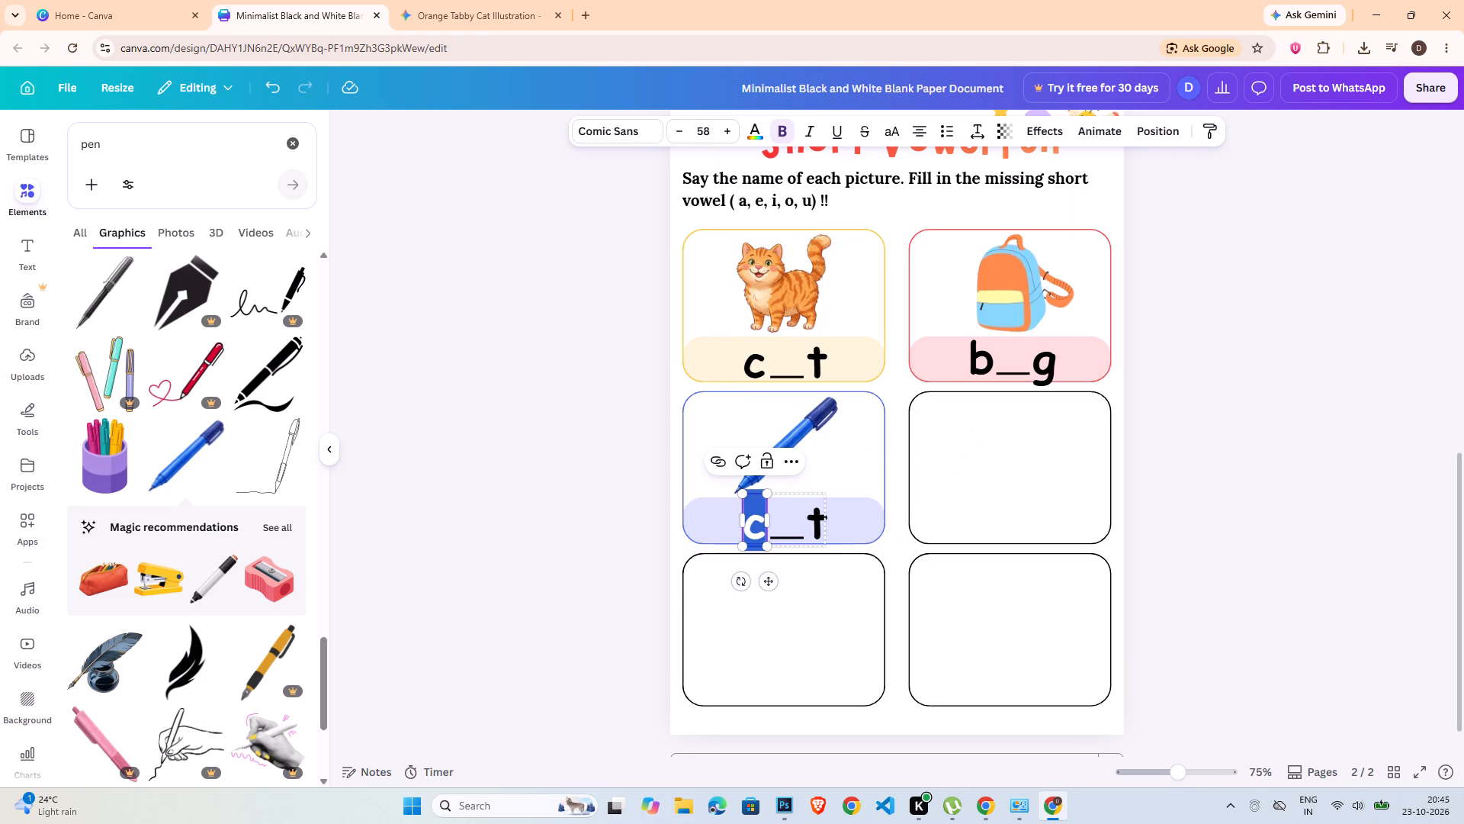
key(p)
double_click(819, 526)
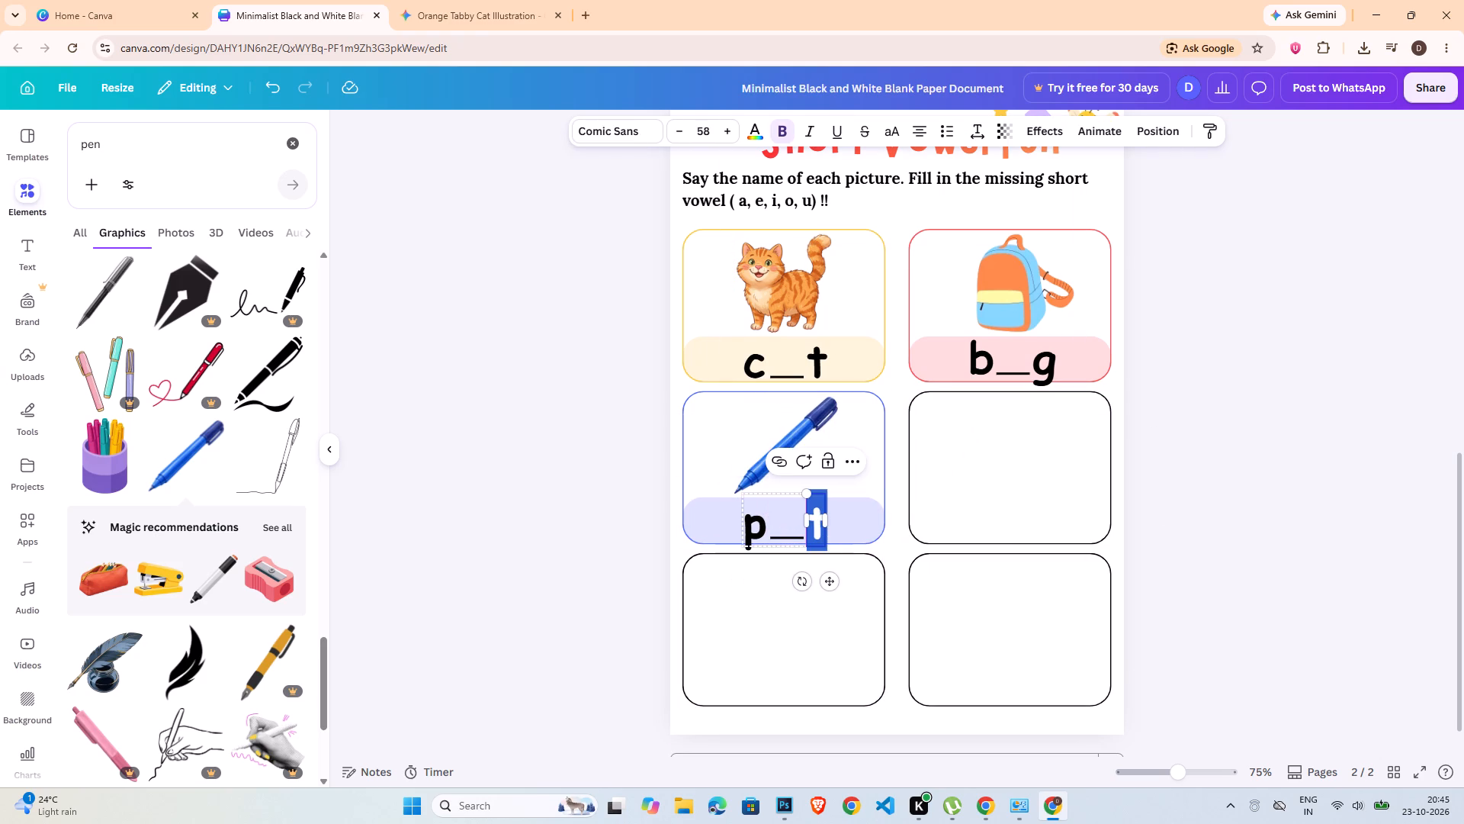
key(n)
click(1218, 501)
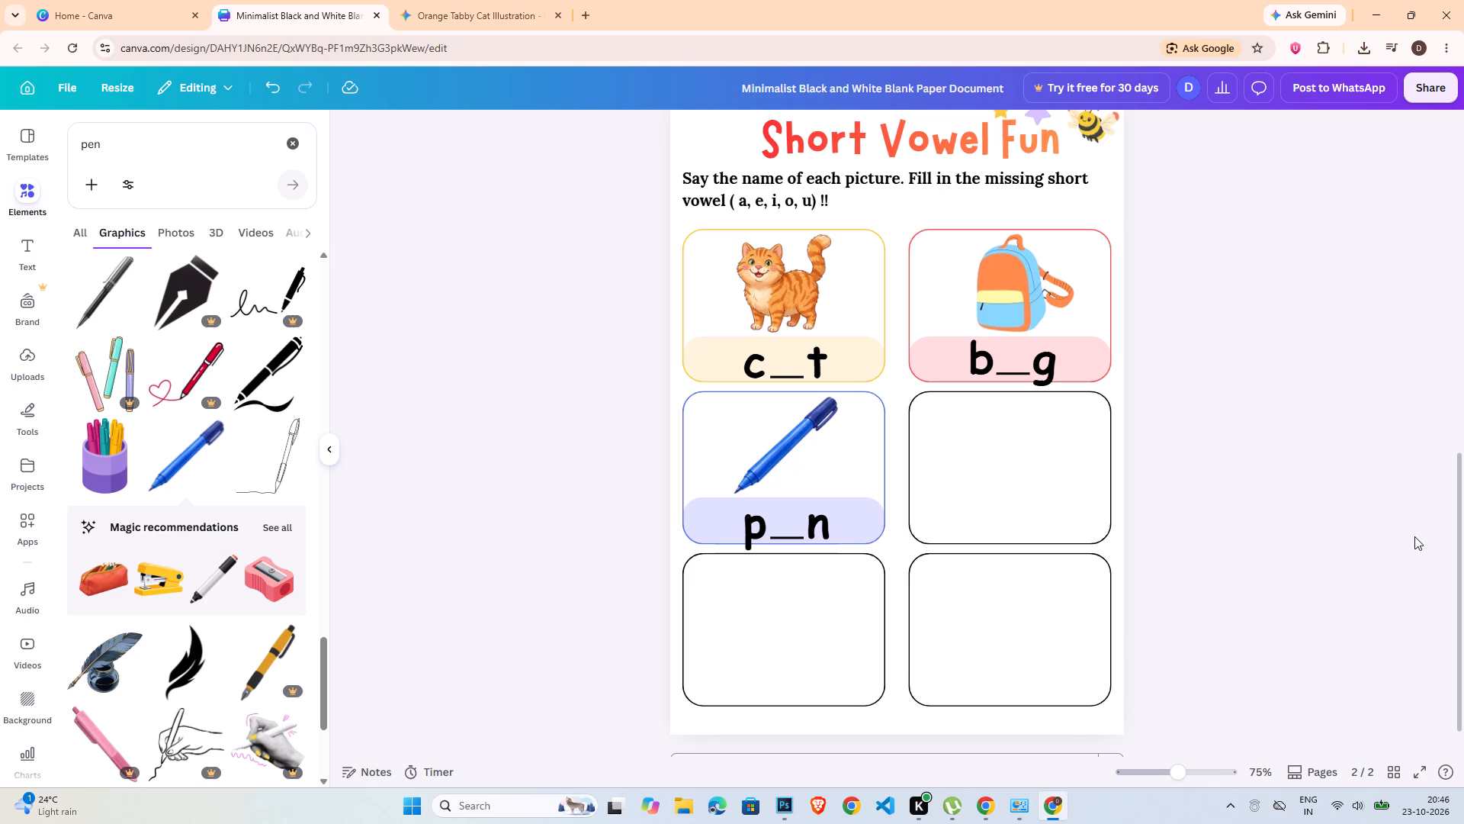
Nudge the p__n word group slightly upward on its blue band.
click(782, 513)
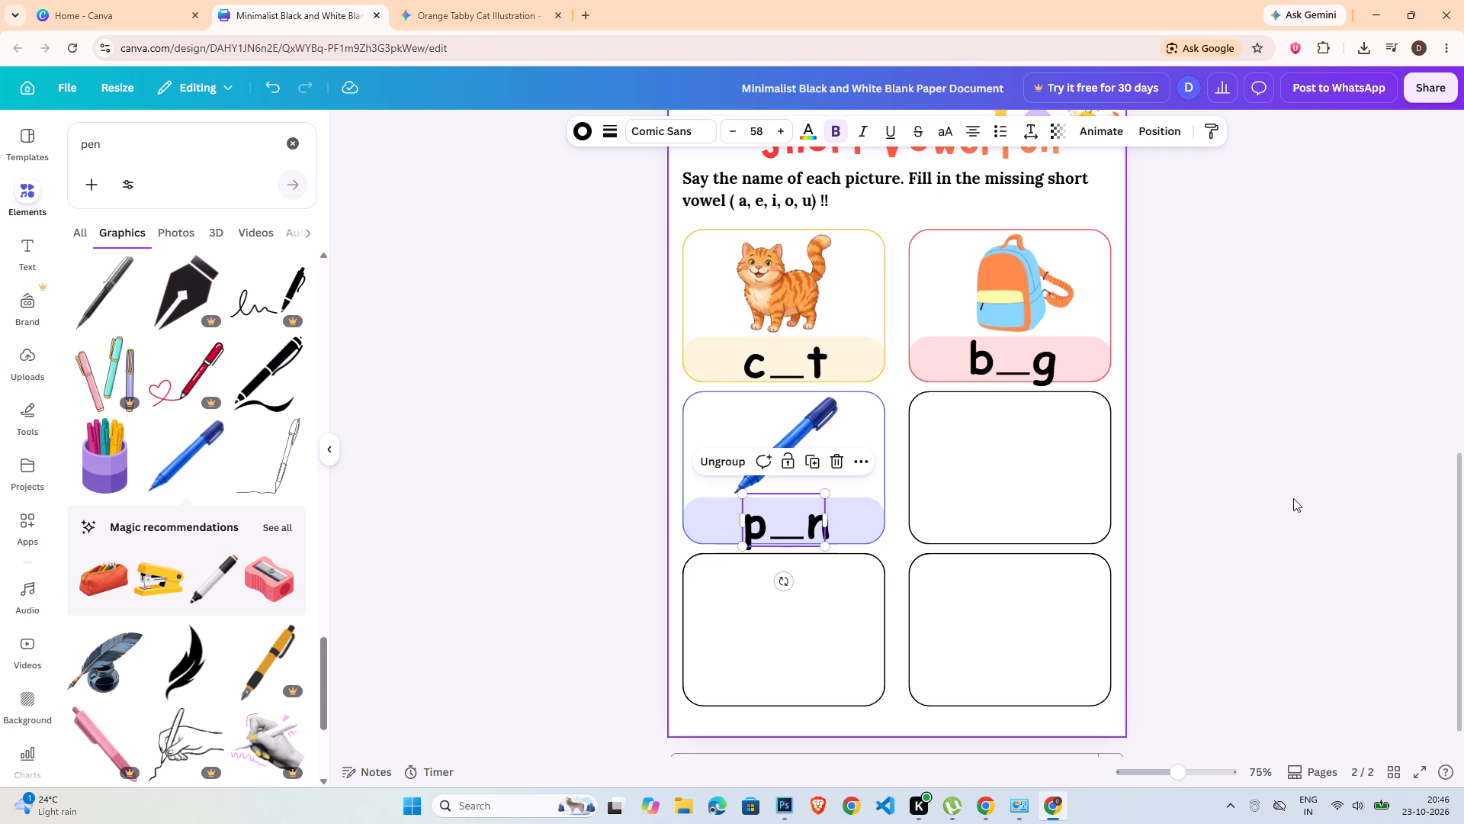
key(Up)
key(Up)
key(Up)
key(Up)
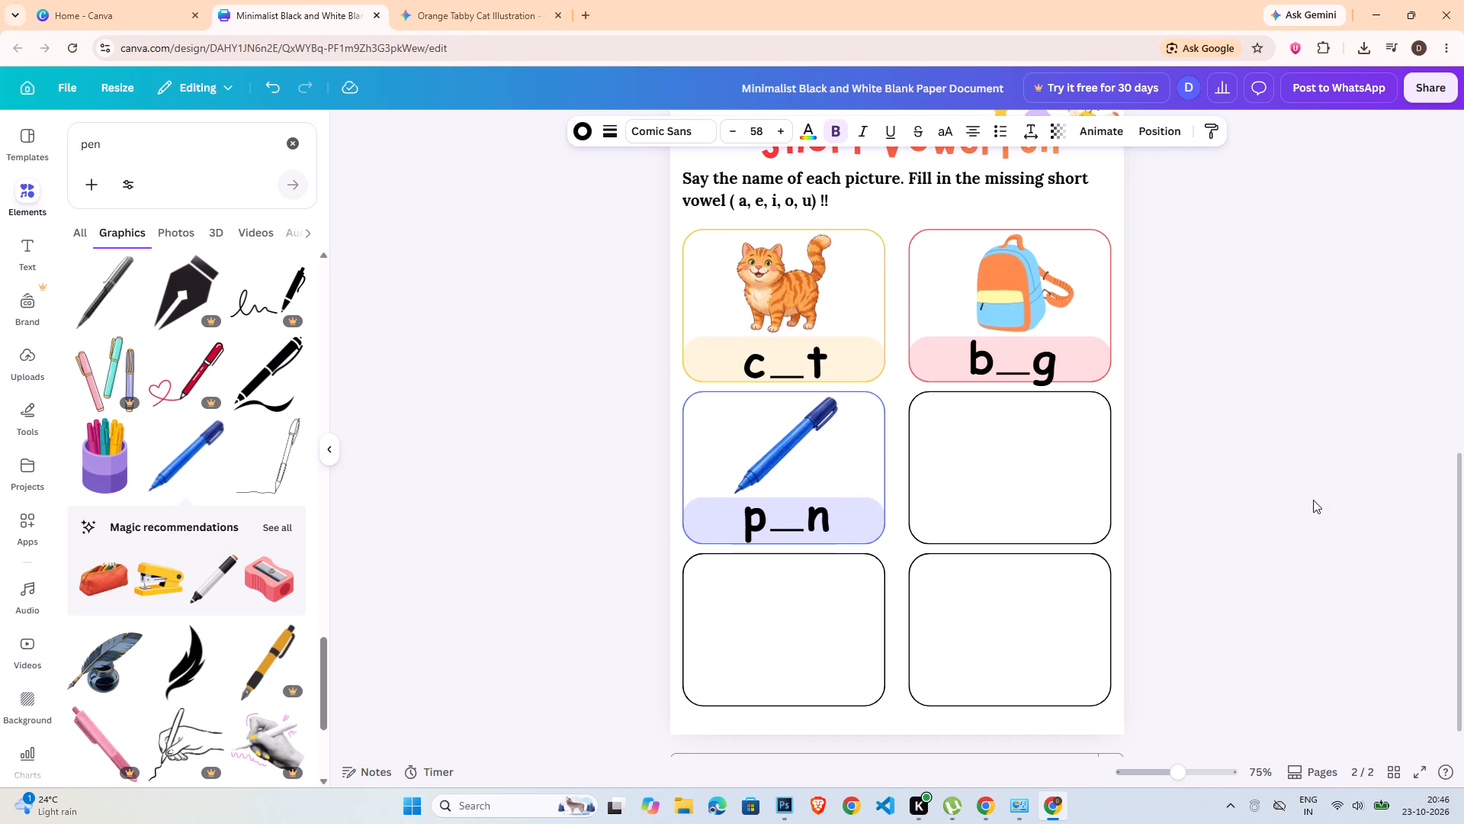
key(Up)
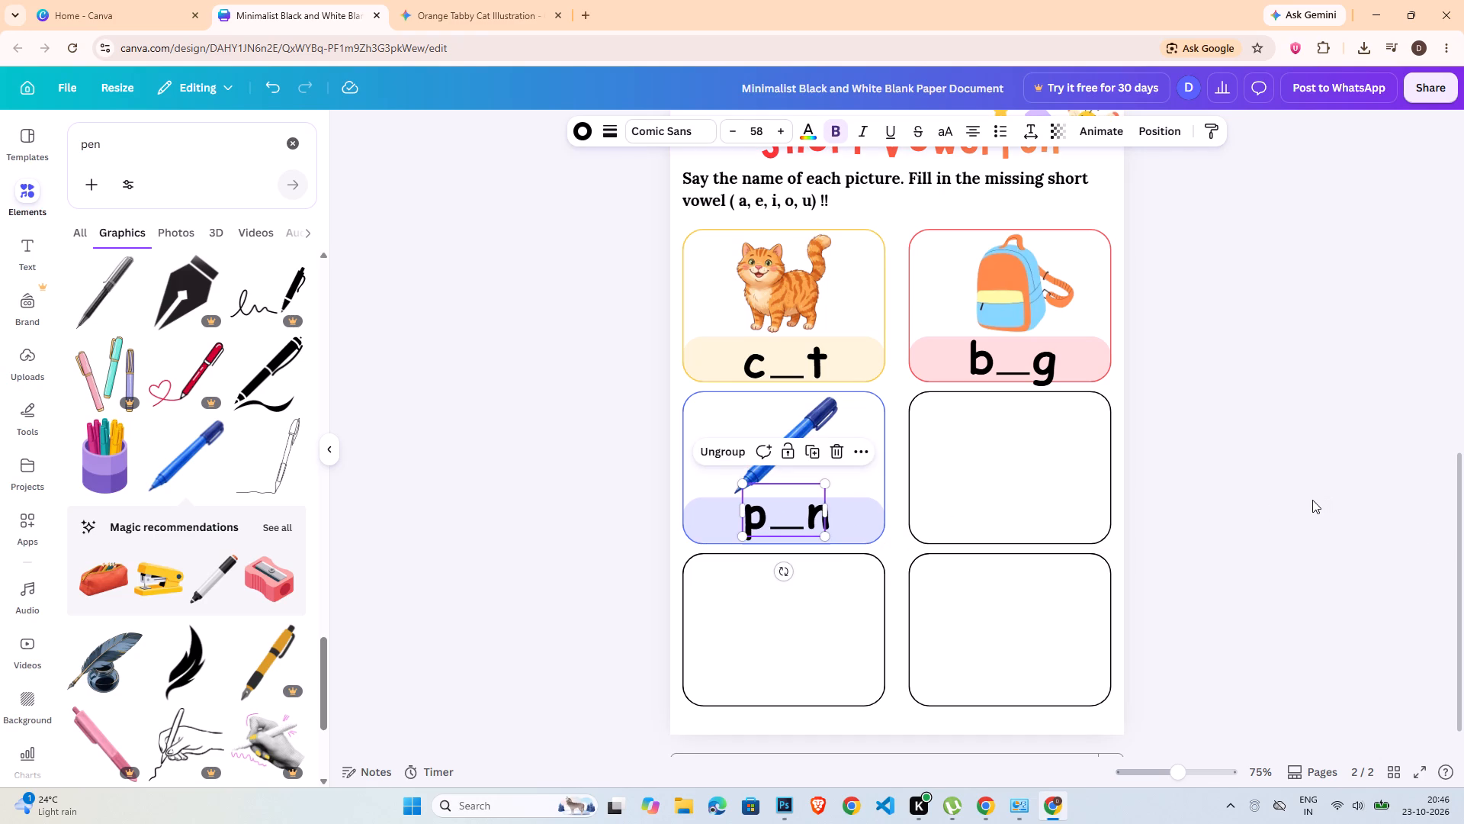
click(1305, 505)
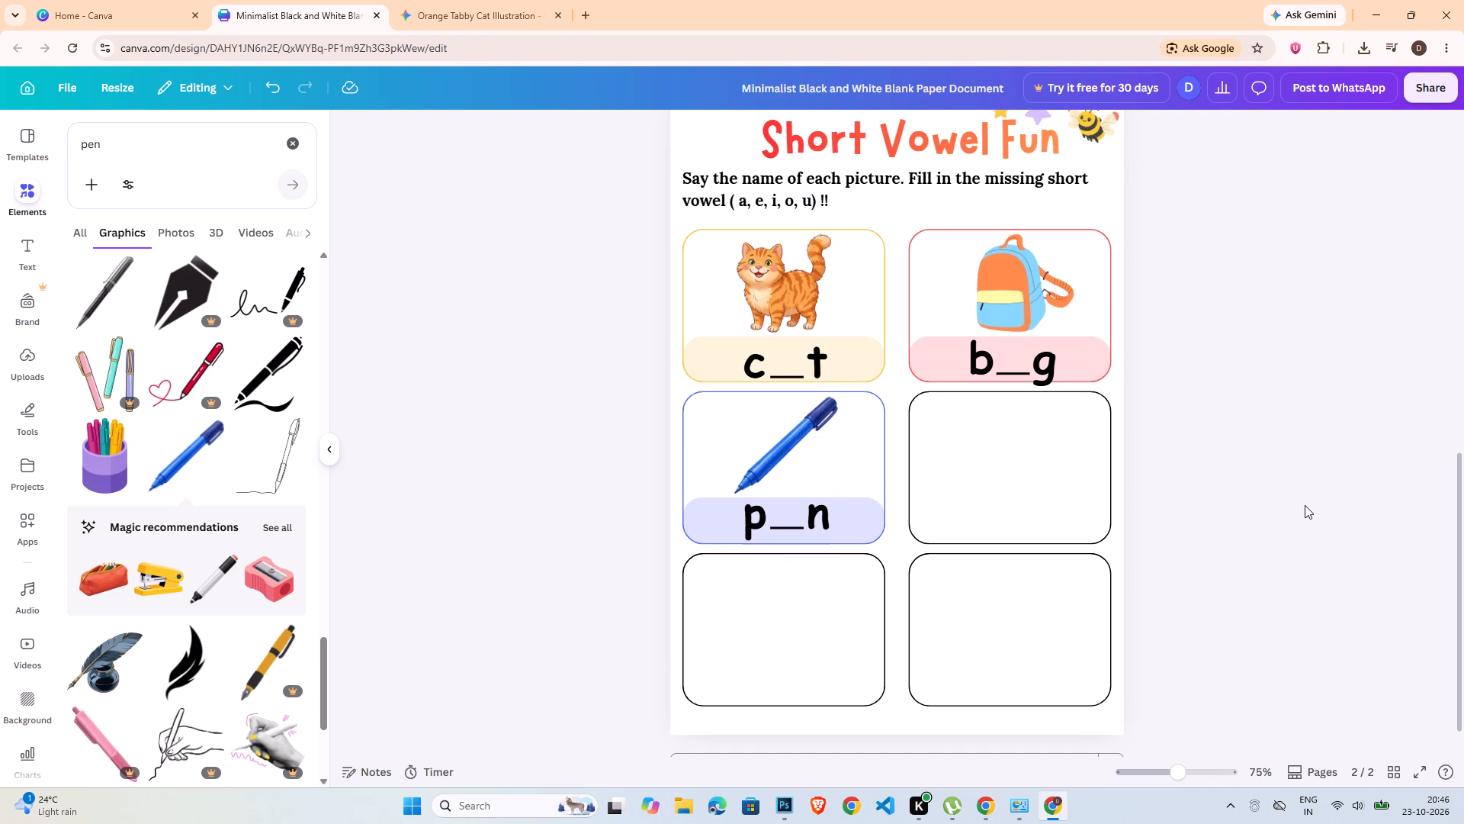
Ungroup p__n, then nudge the letter n and the blank line slightly down to line up with the p.
click(812, 516)
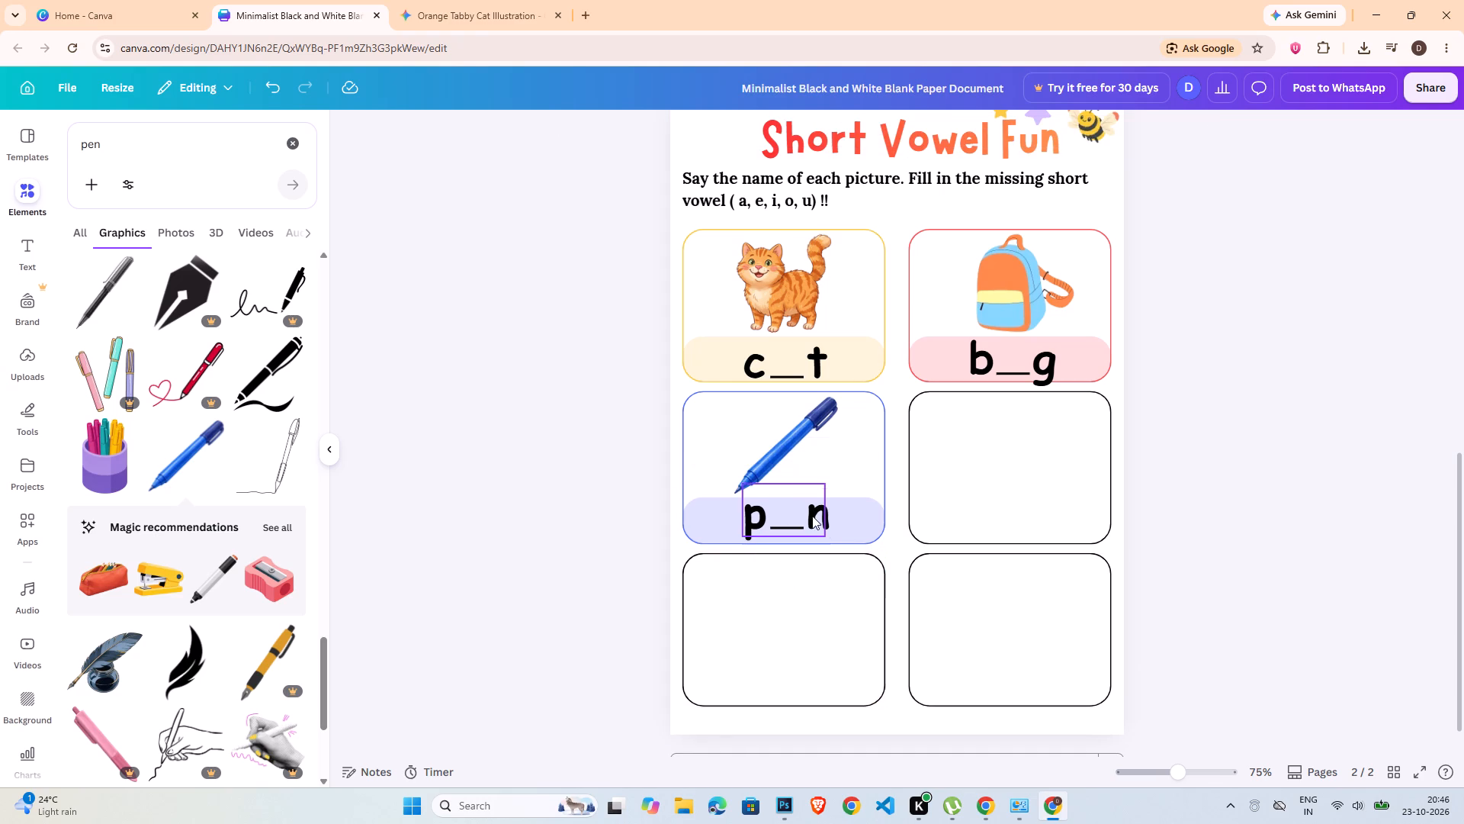
click(723, 446)
click(1337, 534)
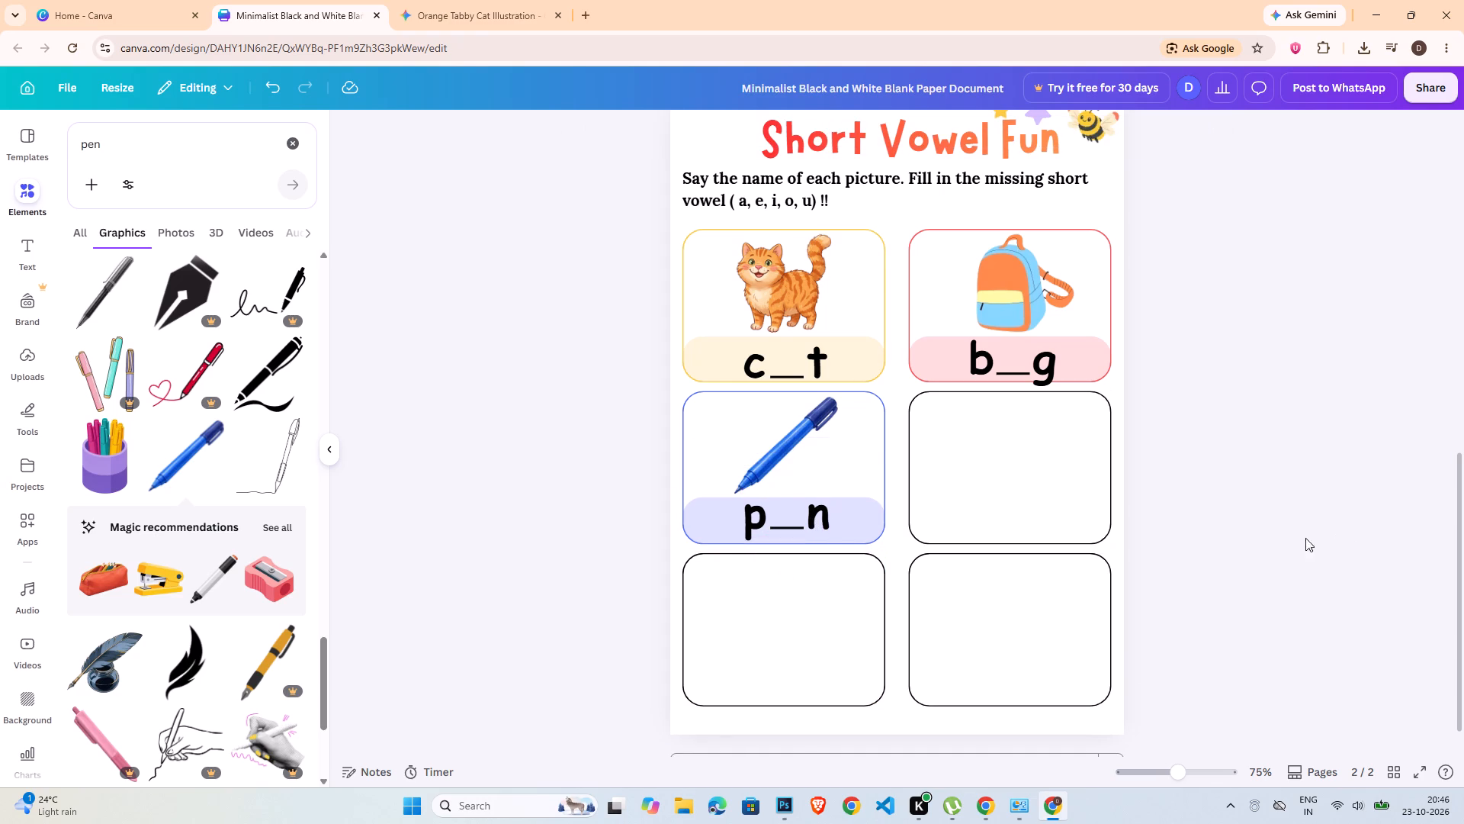
click(821, 515)
key(Down)
key(Down)
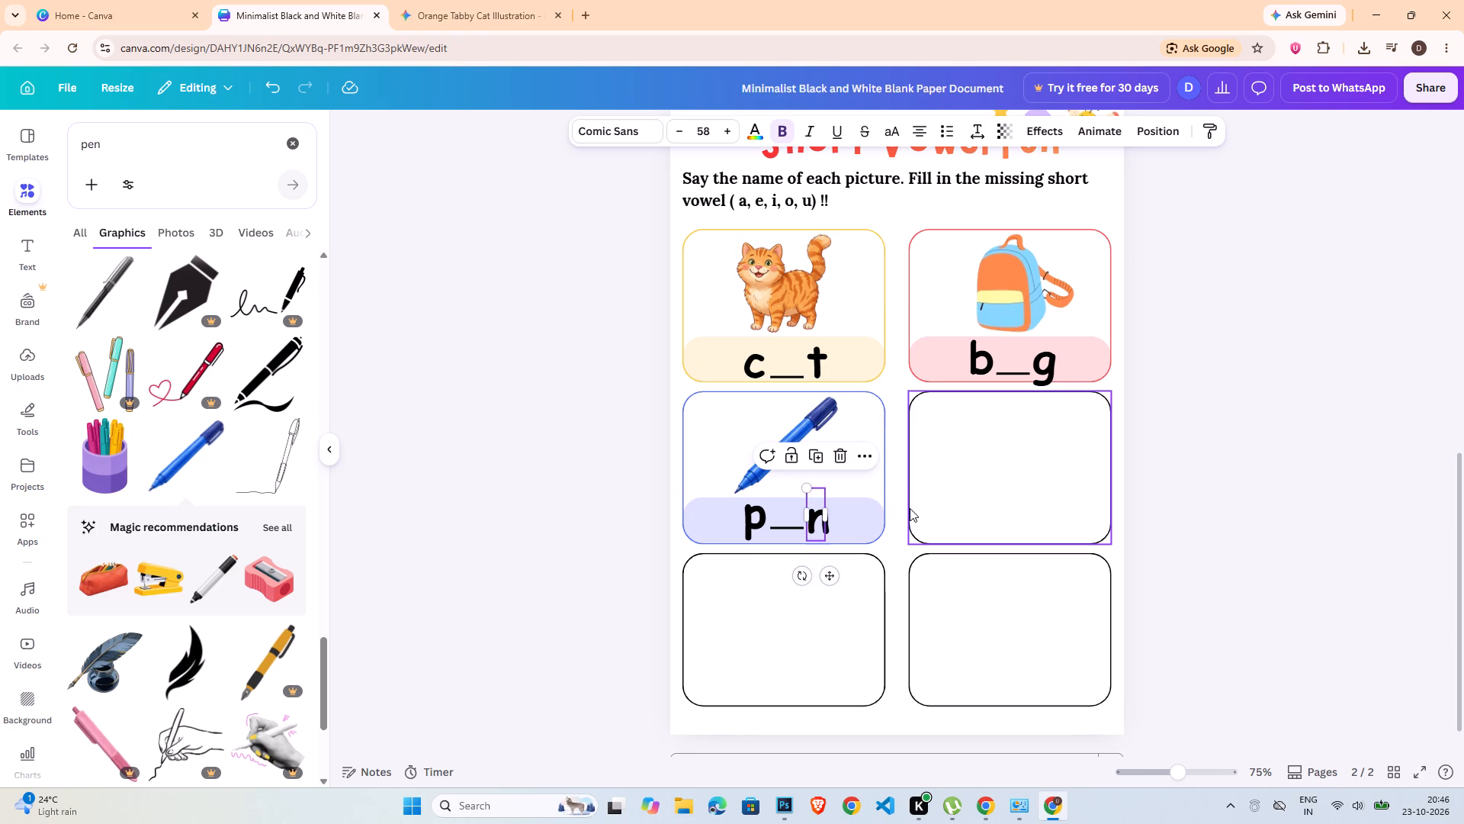
click(780, 523)
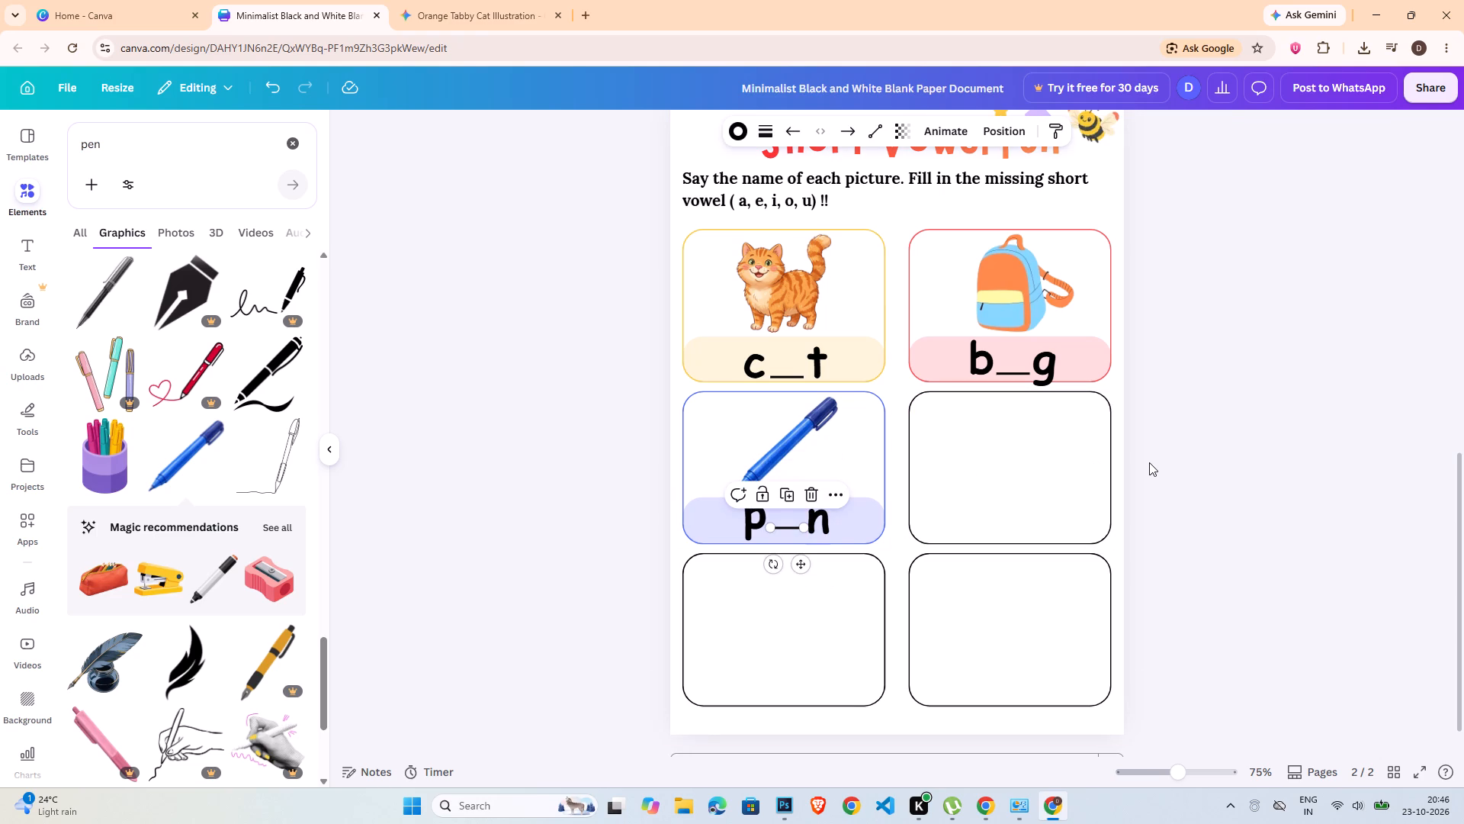
key(Down)
key(Down)
key(Down)
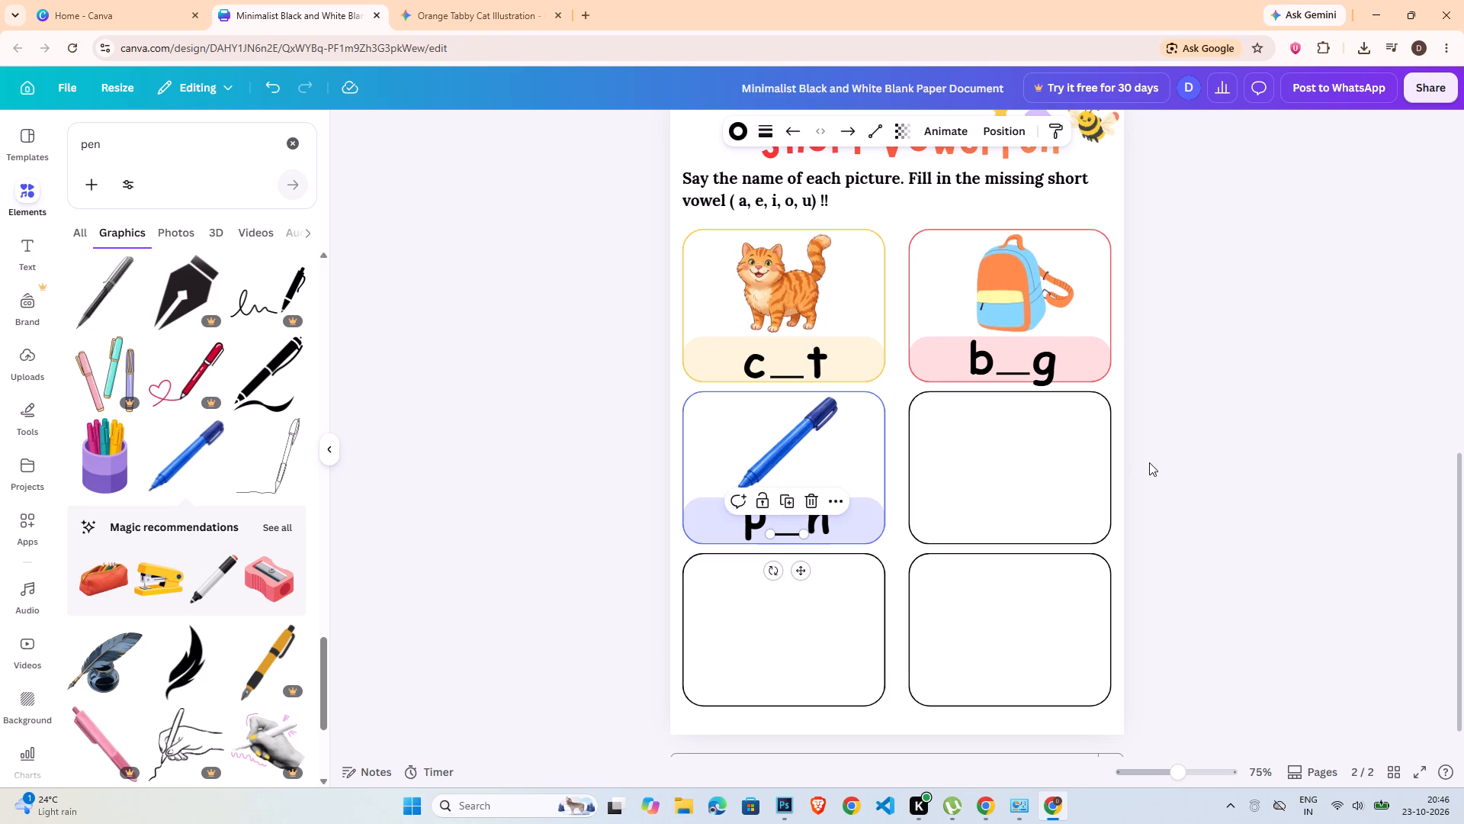
click(1206, 444)
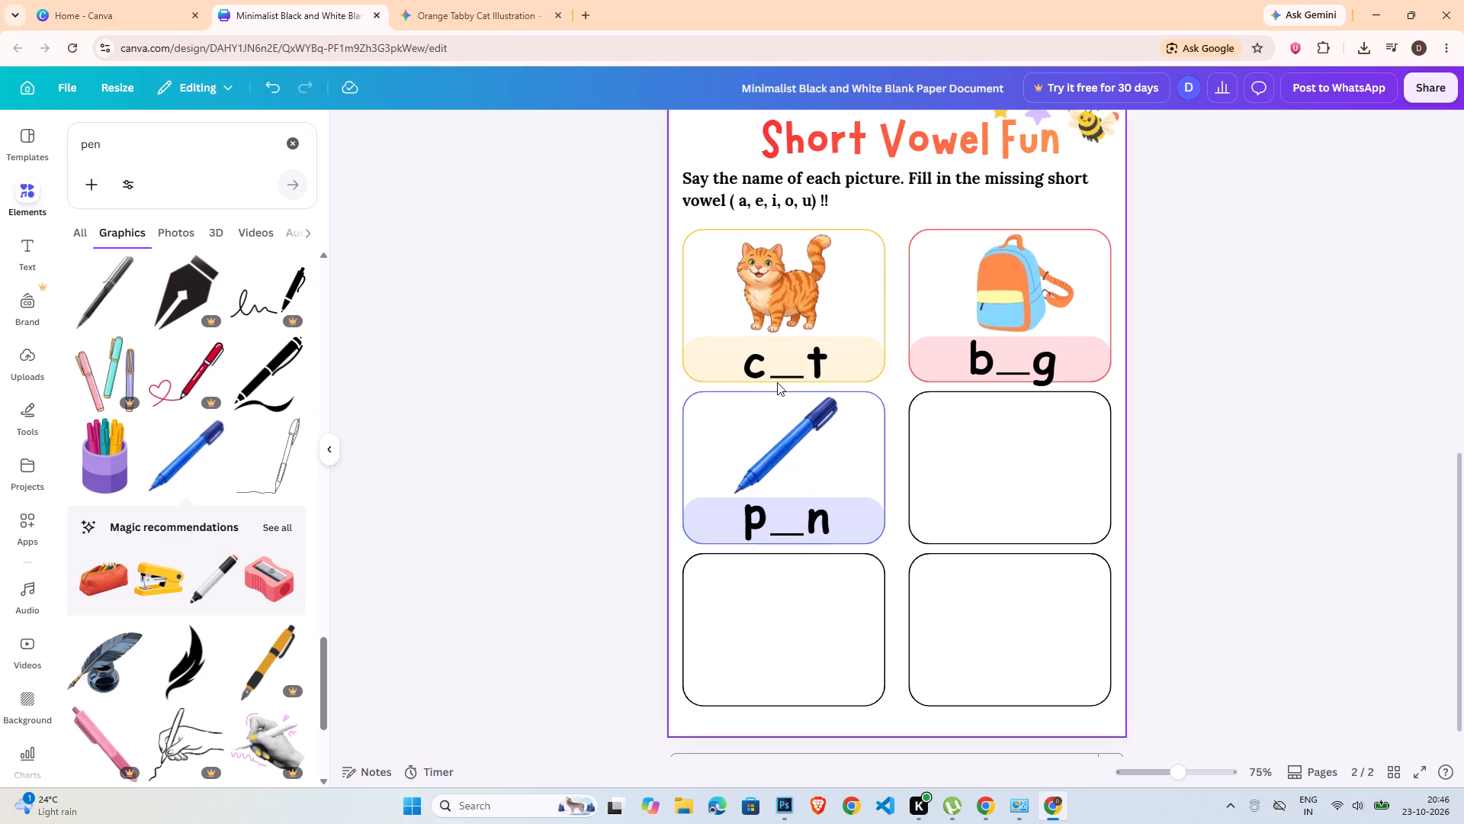
Set the outline of the empty box beside the pen box to pink.
click(1033, 484)
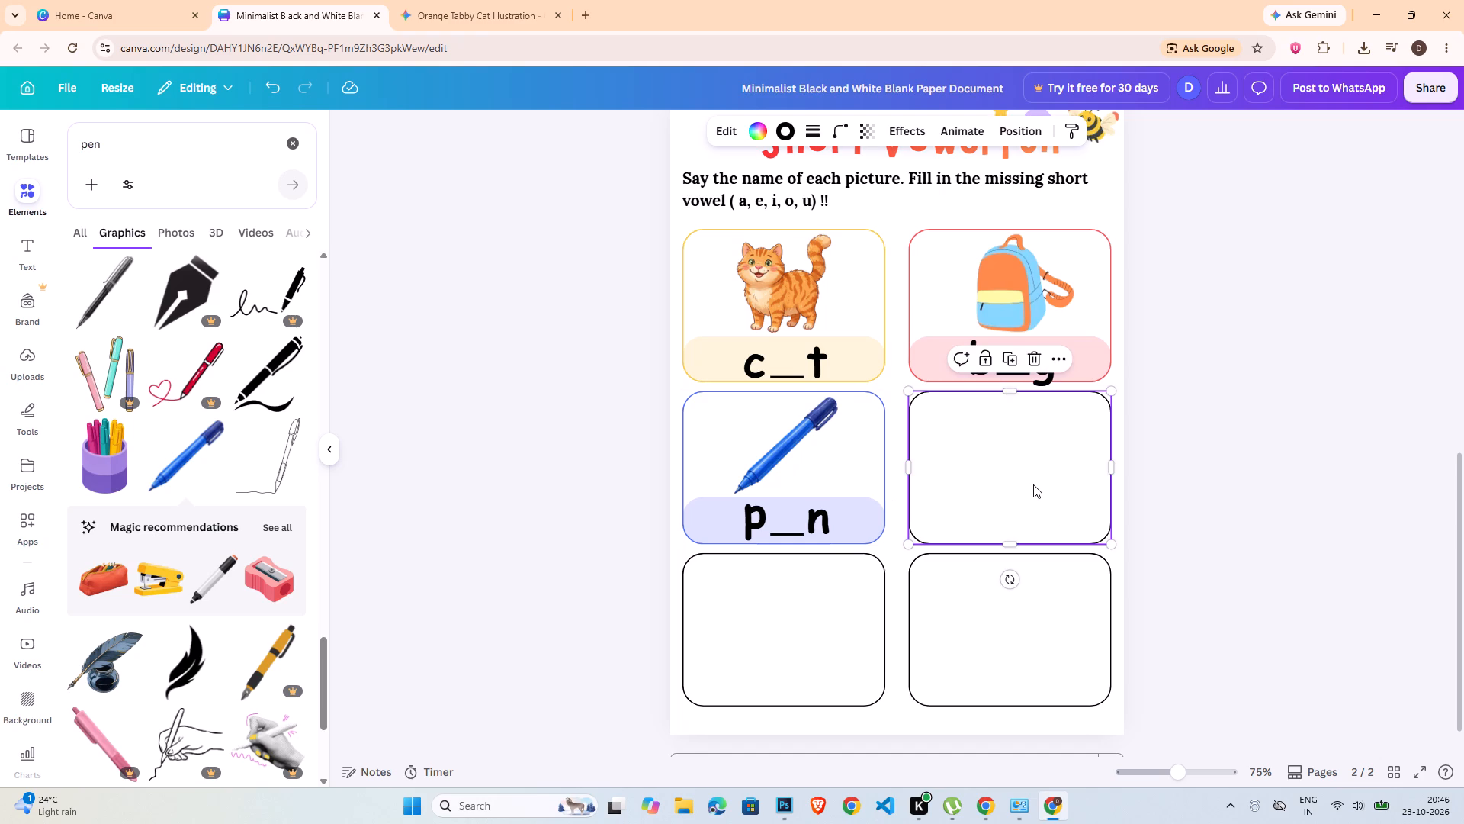
click(790, 133)
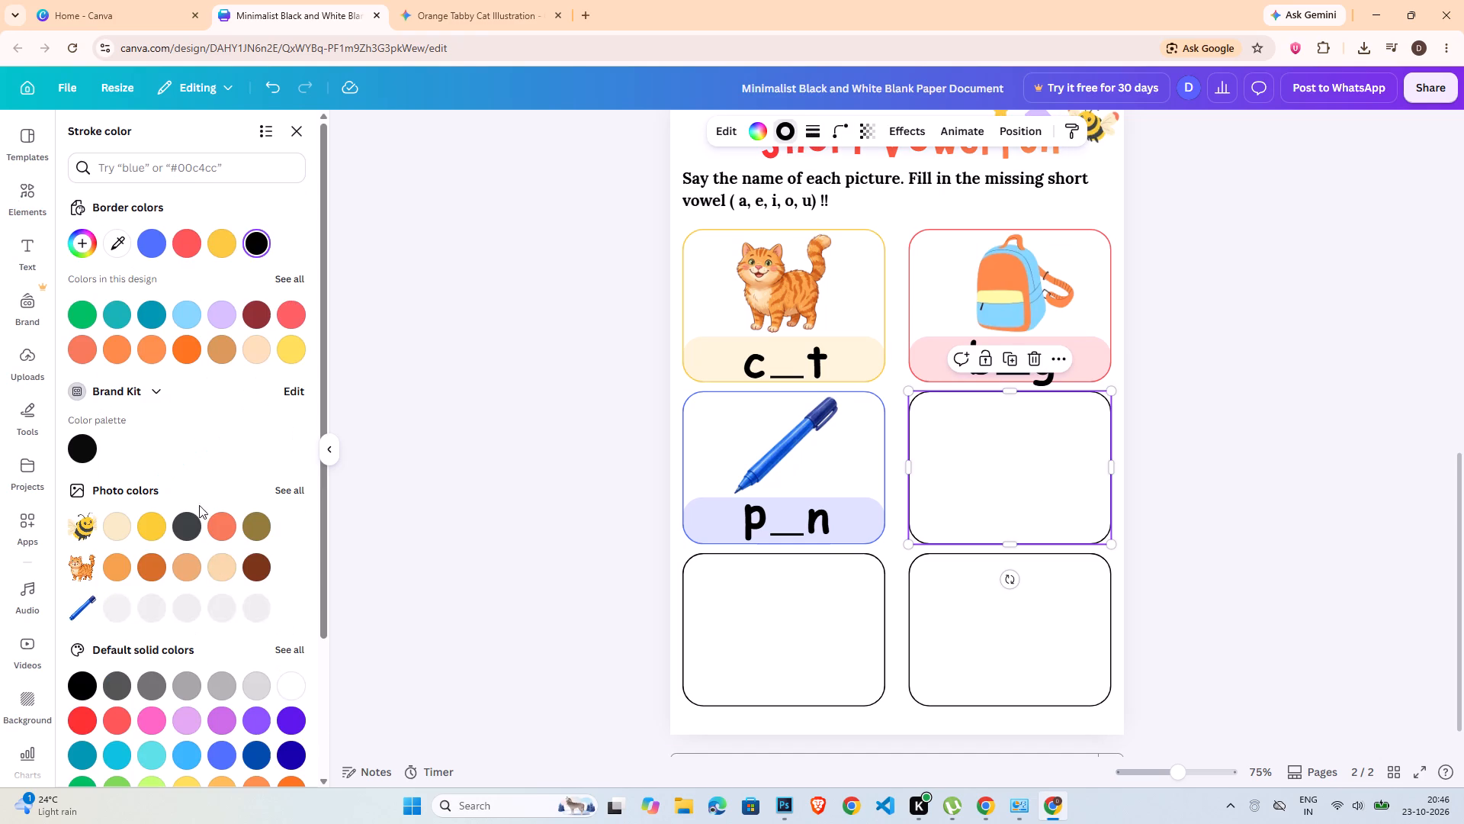
click(155, 721)
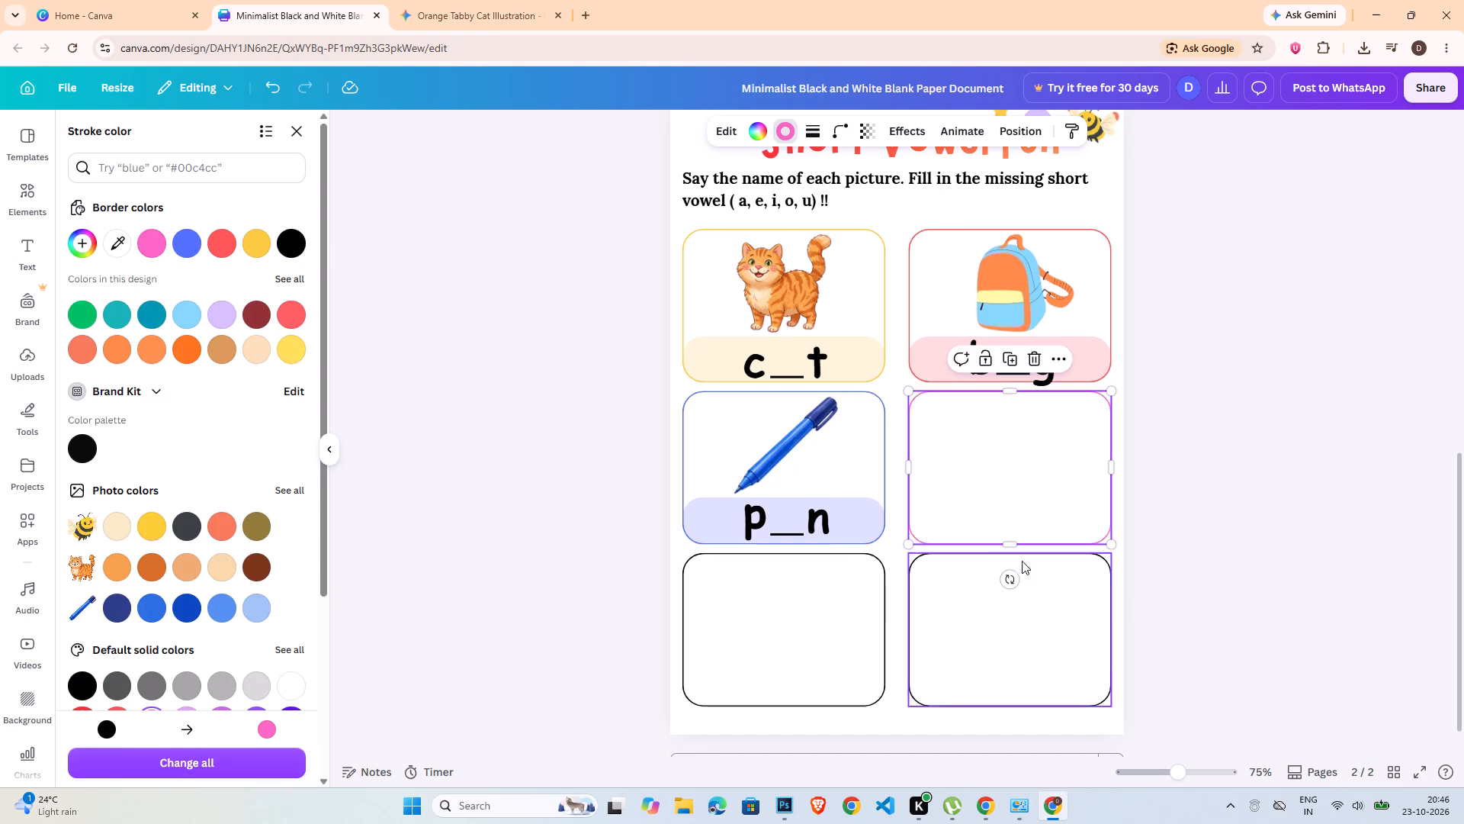
Copy the pale red band behind b__g and align the copy with the bottom of the pink-outlined box.
click(926, 356)
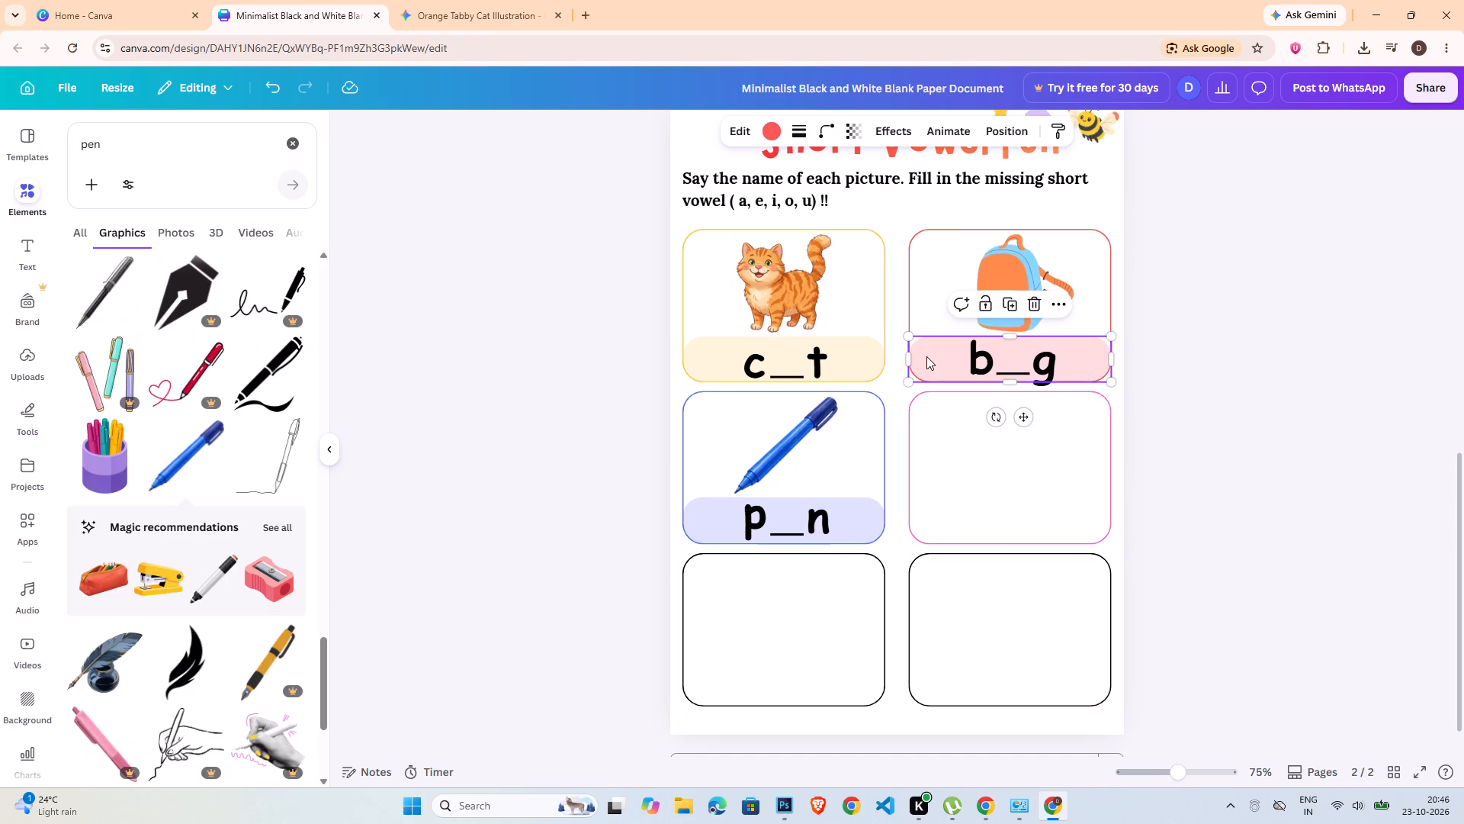
key(ctrl+c)
key(ctrl+v)
drag(942, 362, 934, 514)
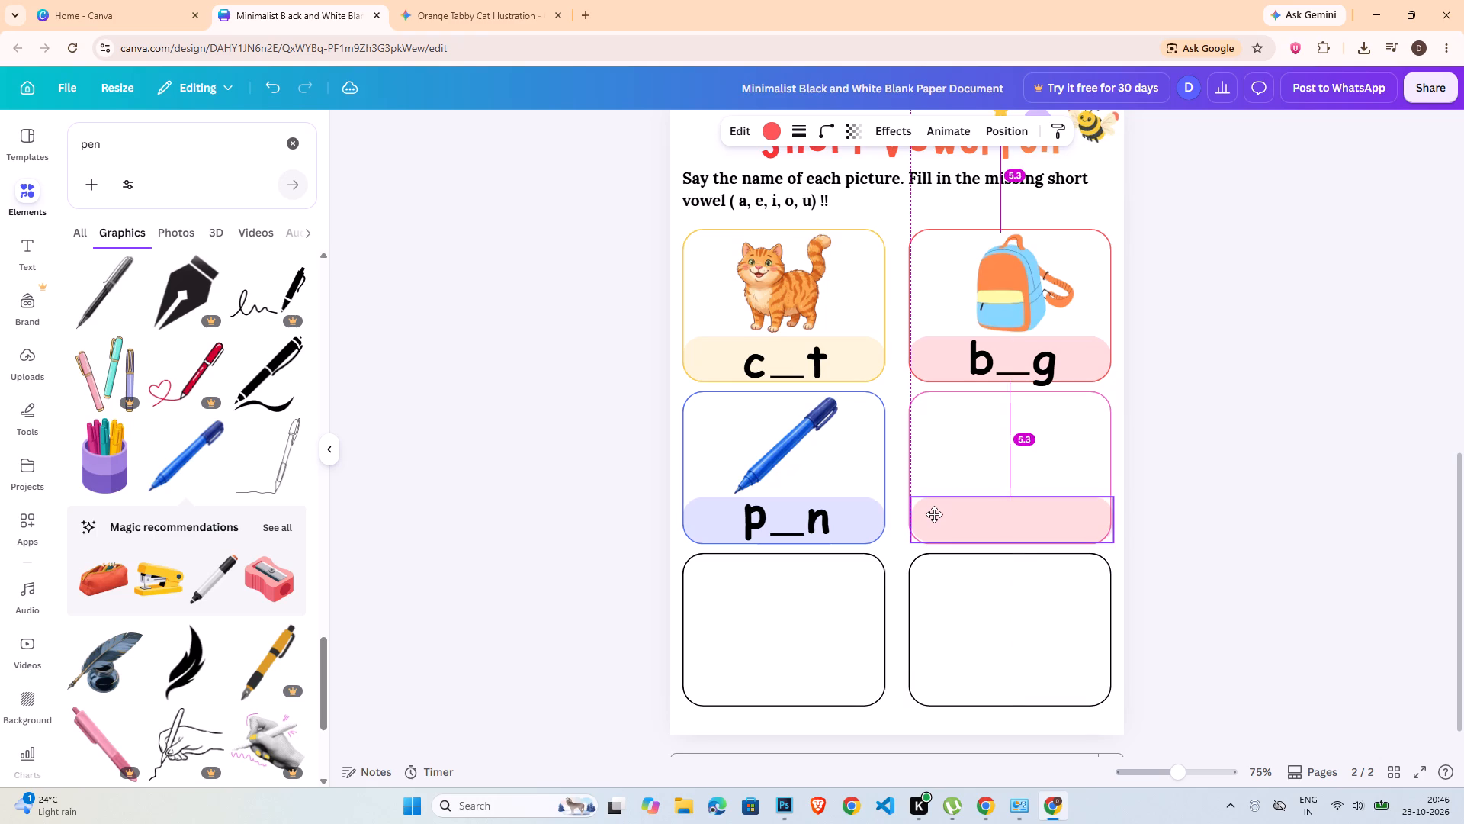
drag(934, 514, 933, 515)
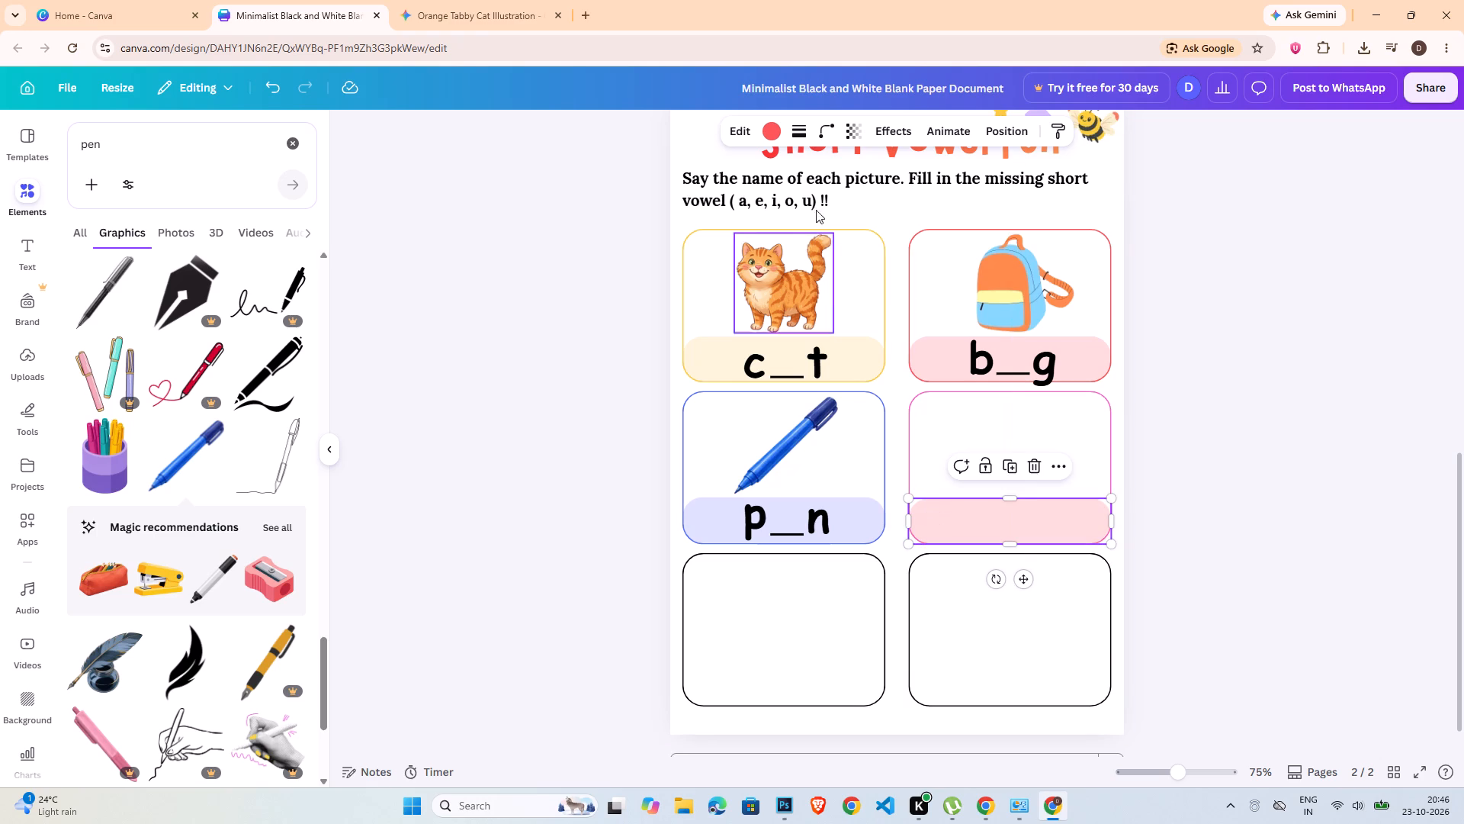
Recolour the copied band to the same pink as its box outline.
click(780, 139)
click(151, 720)
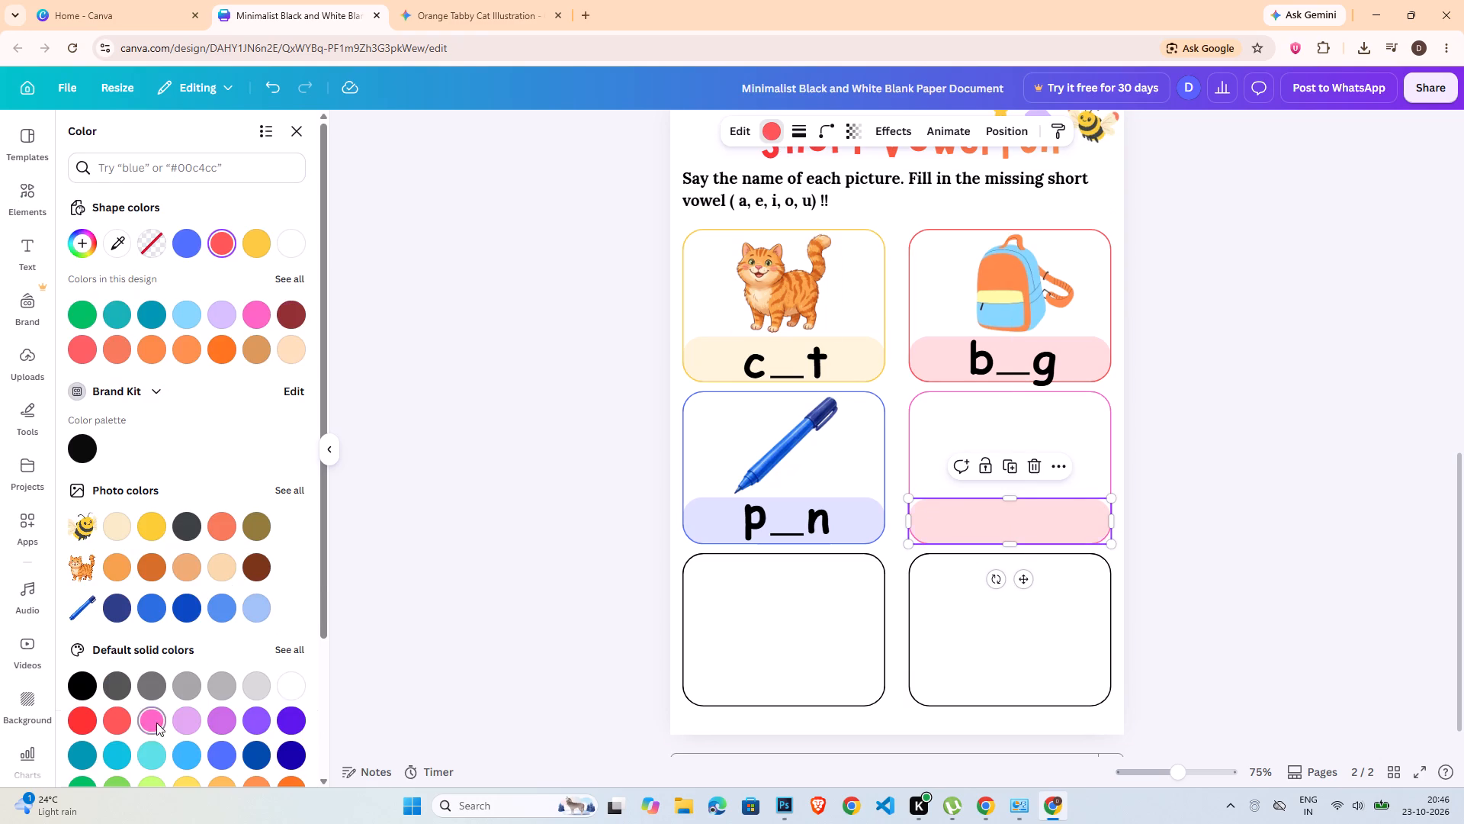
double_click(1179, 475)
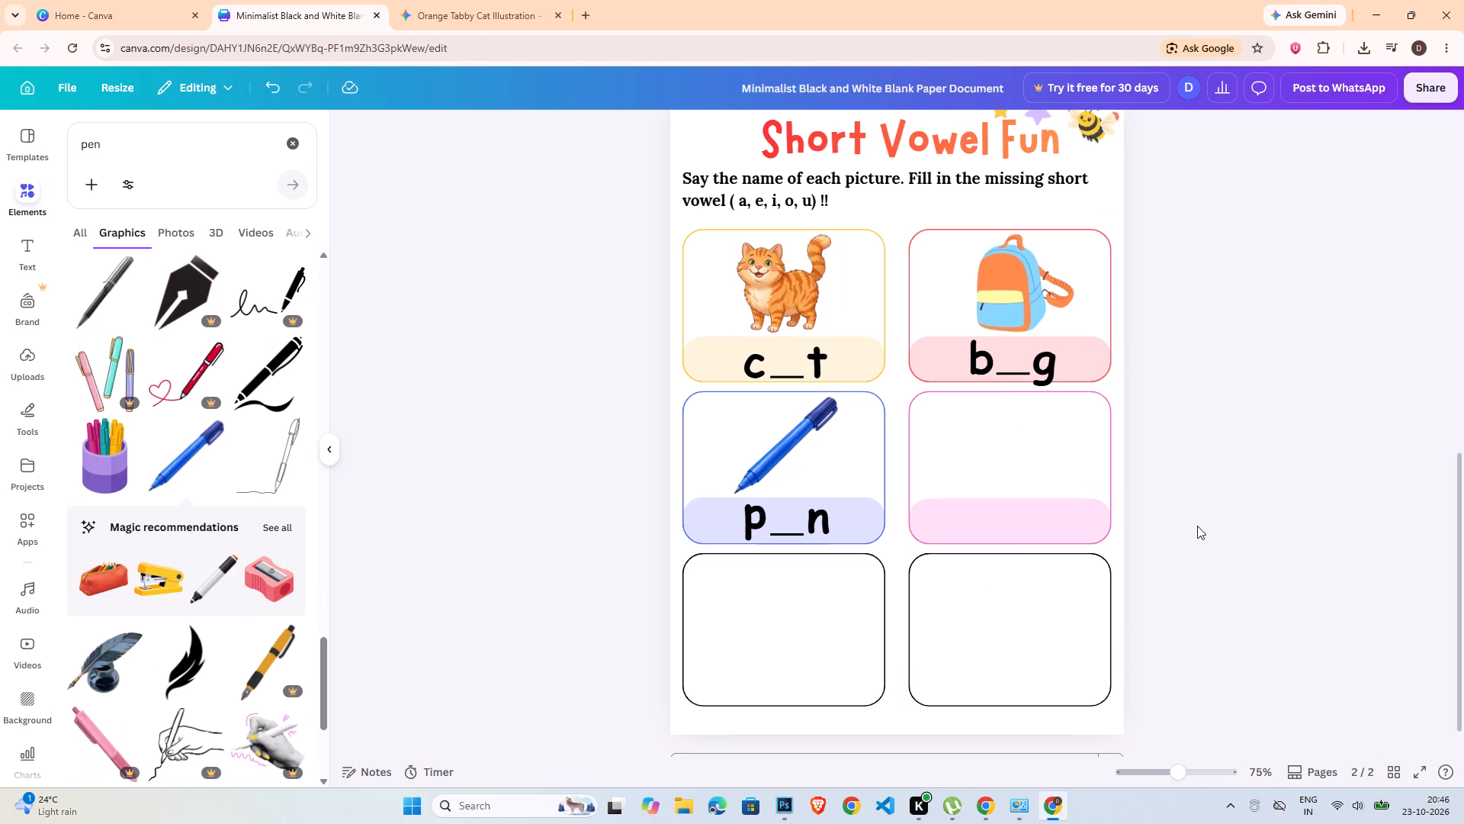
click(1230, 503)
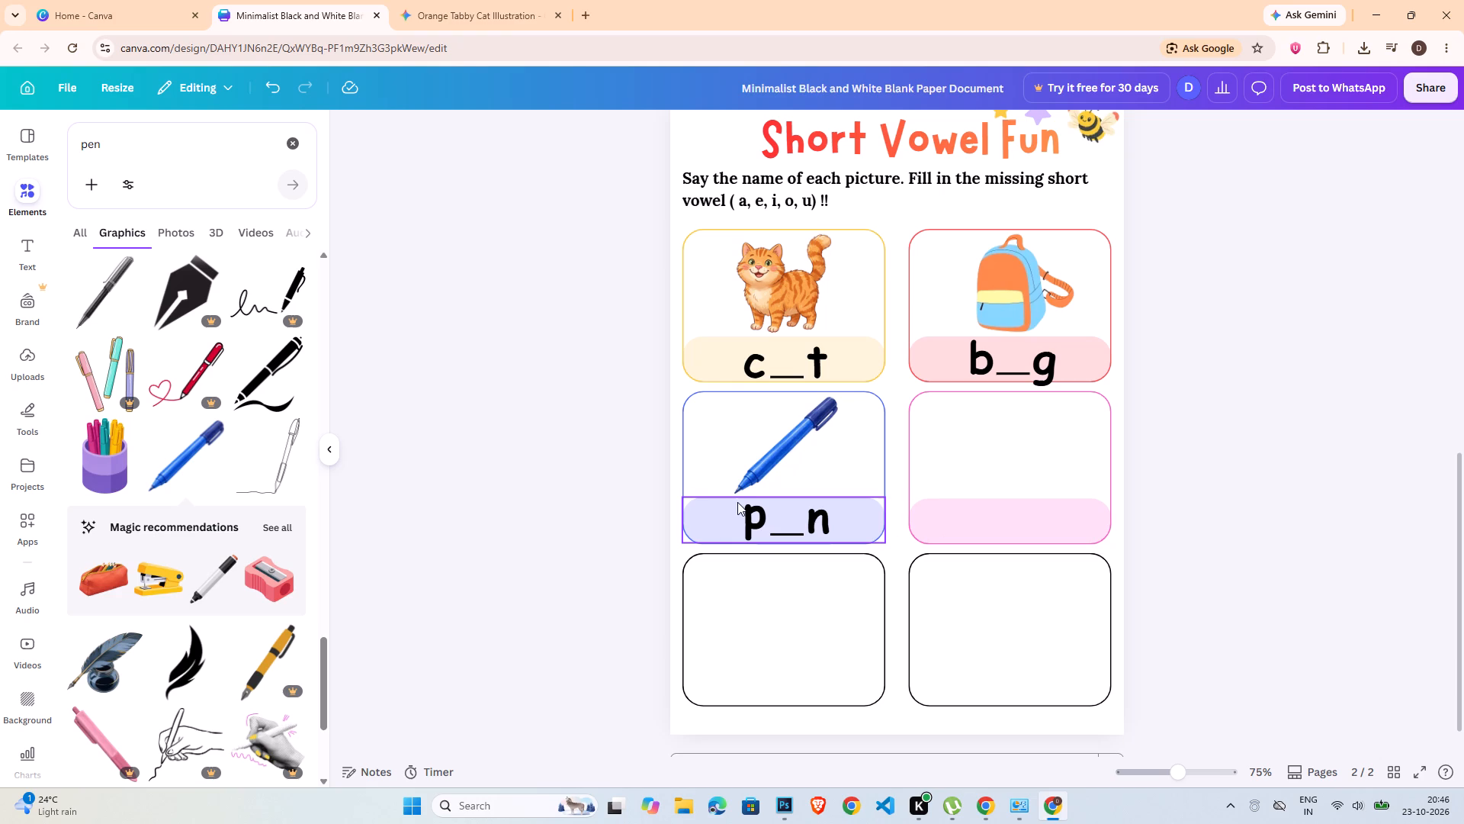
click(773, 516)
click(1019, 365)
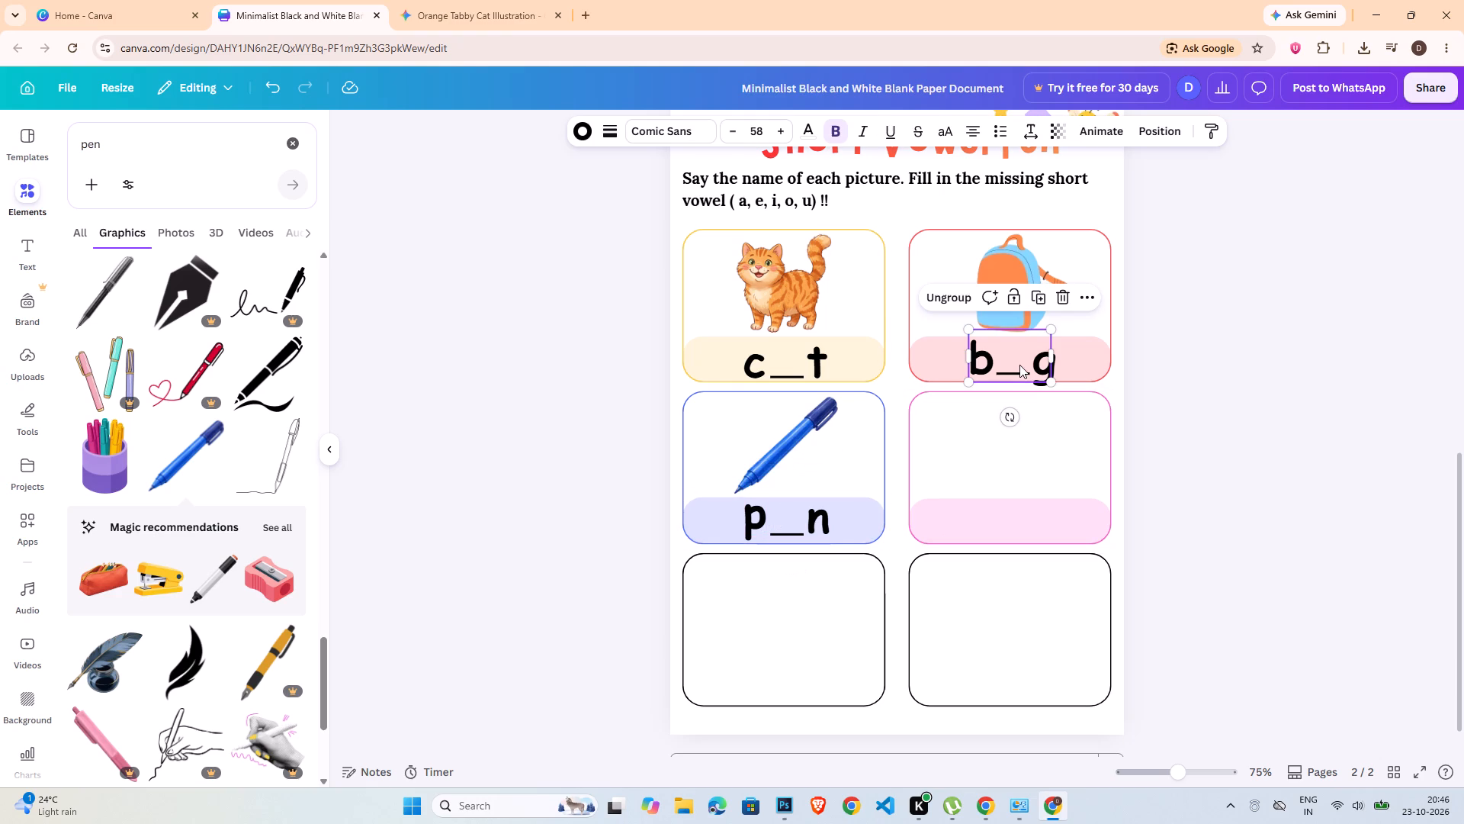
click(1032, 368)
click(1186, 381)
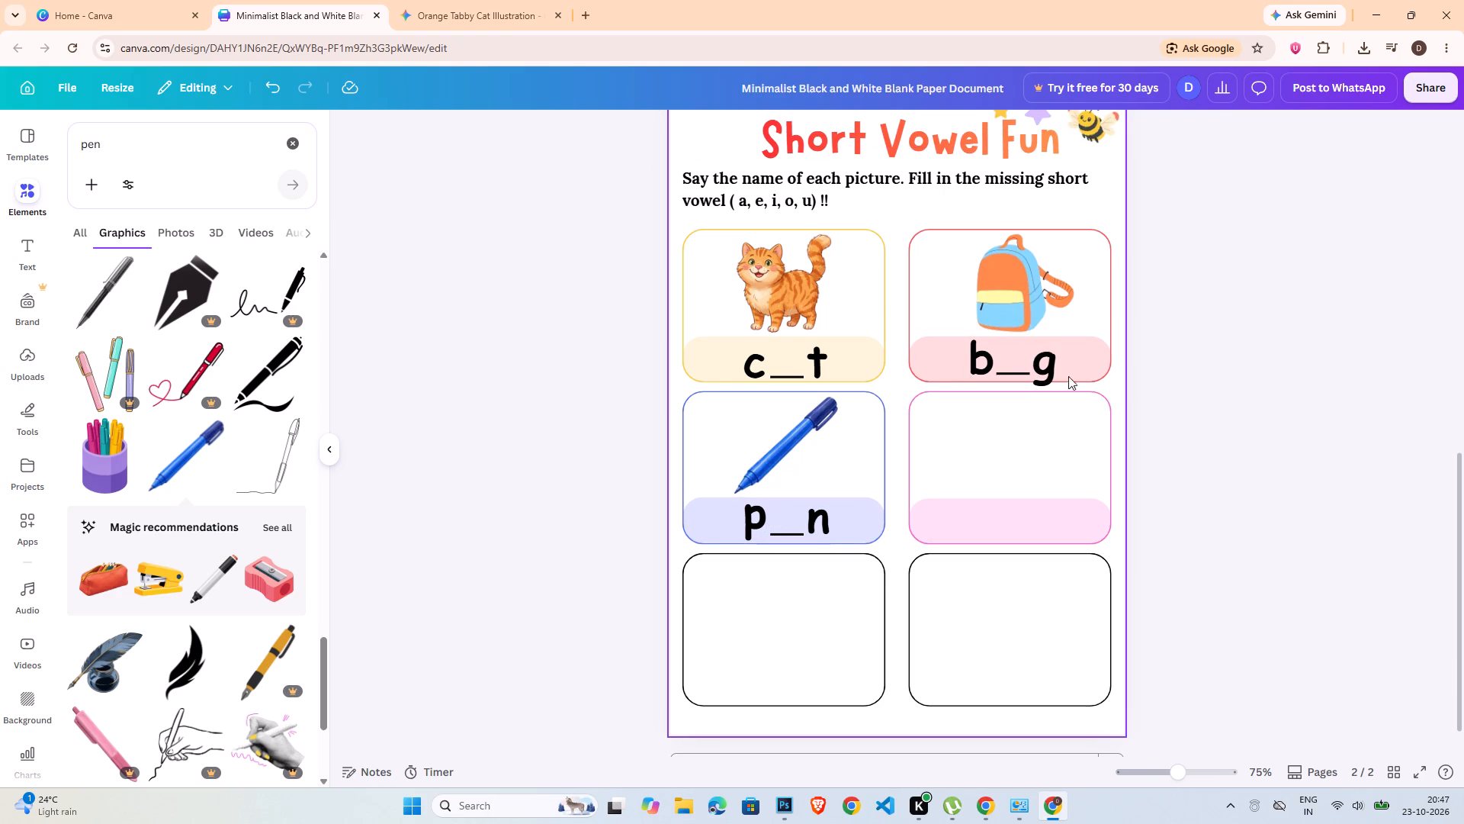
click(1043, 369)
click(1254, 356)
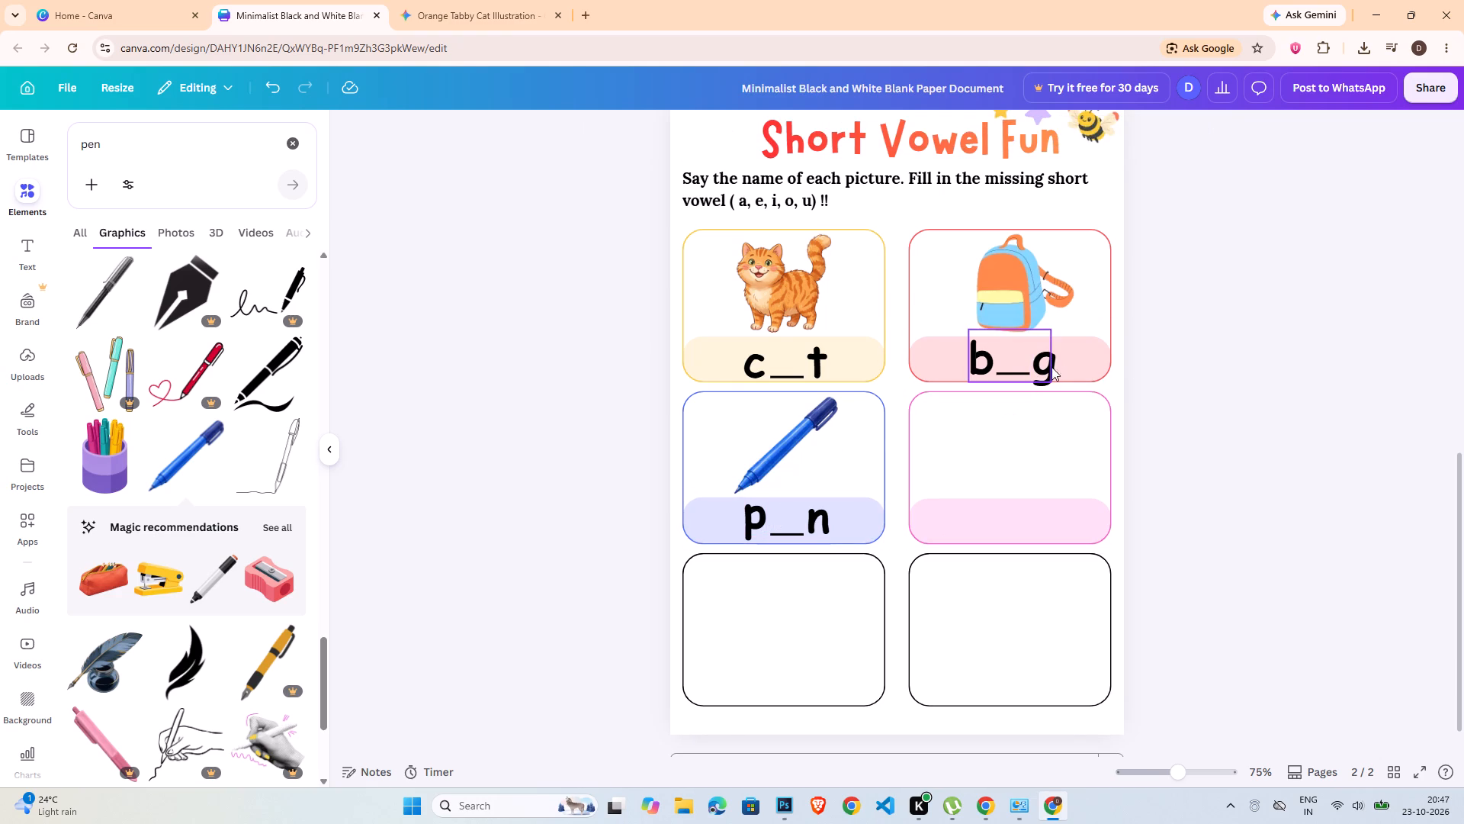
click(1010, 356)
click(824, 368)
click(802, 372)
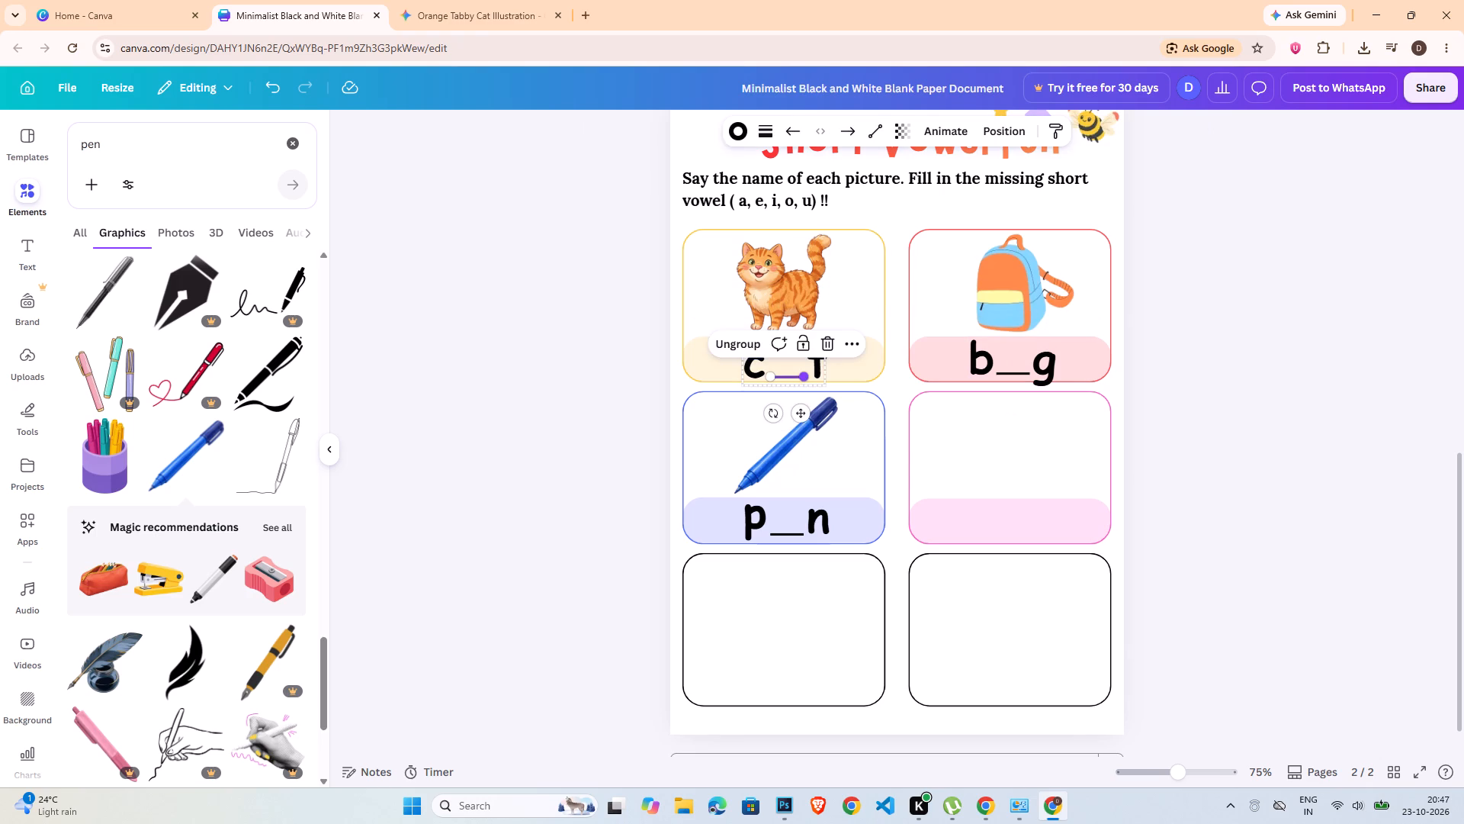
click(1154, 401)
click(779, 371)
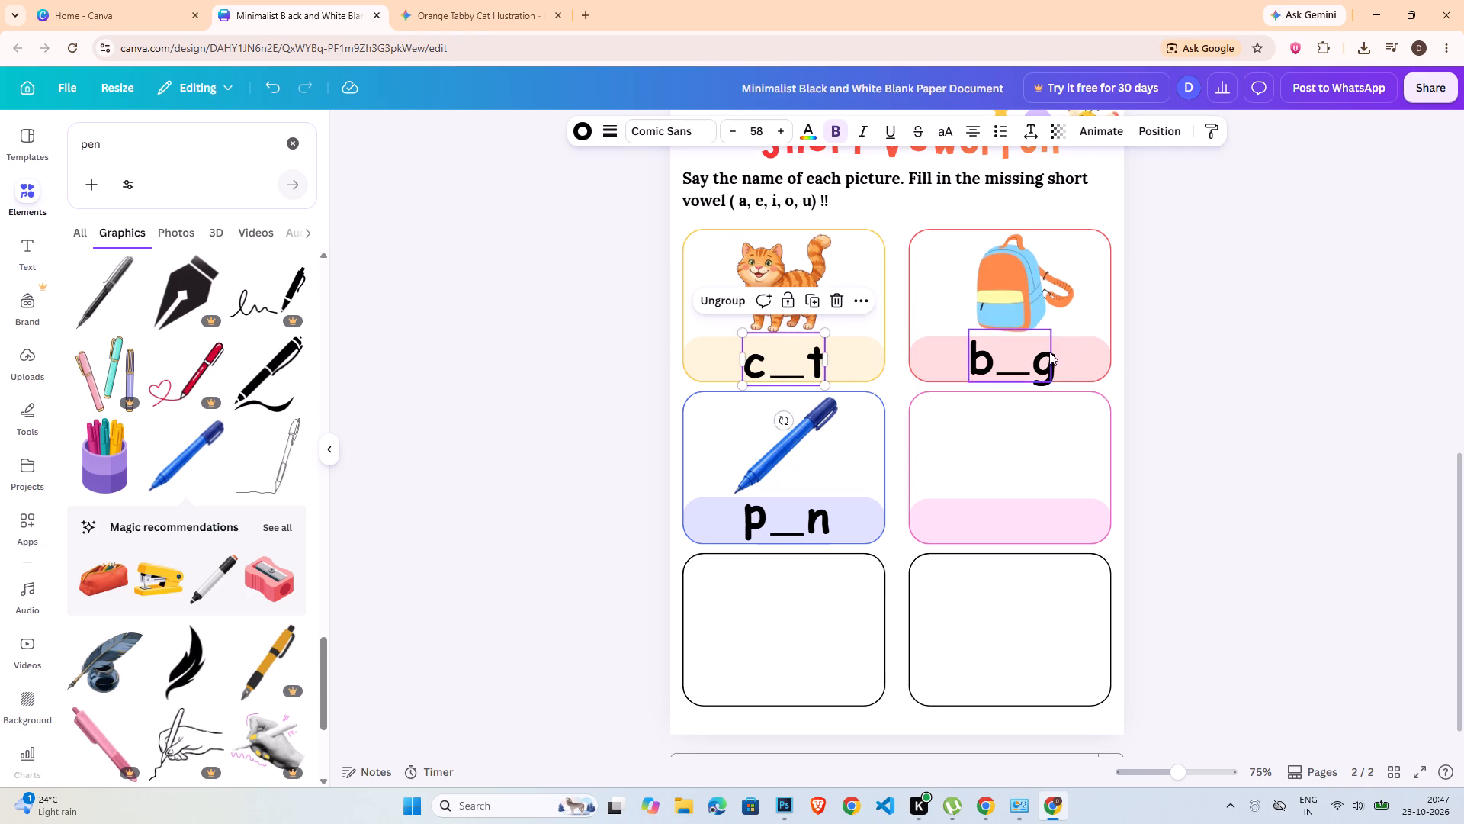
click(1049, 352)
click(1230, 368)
Copy the b__g word group and centre the copy on the pink band.
click(982, 369)
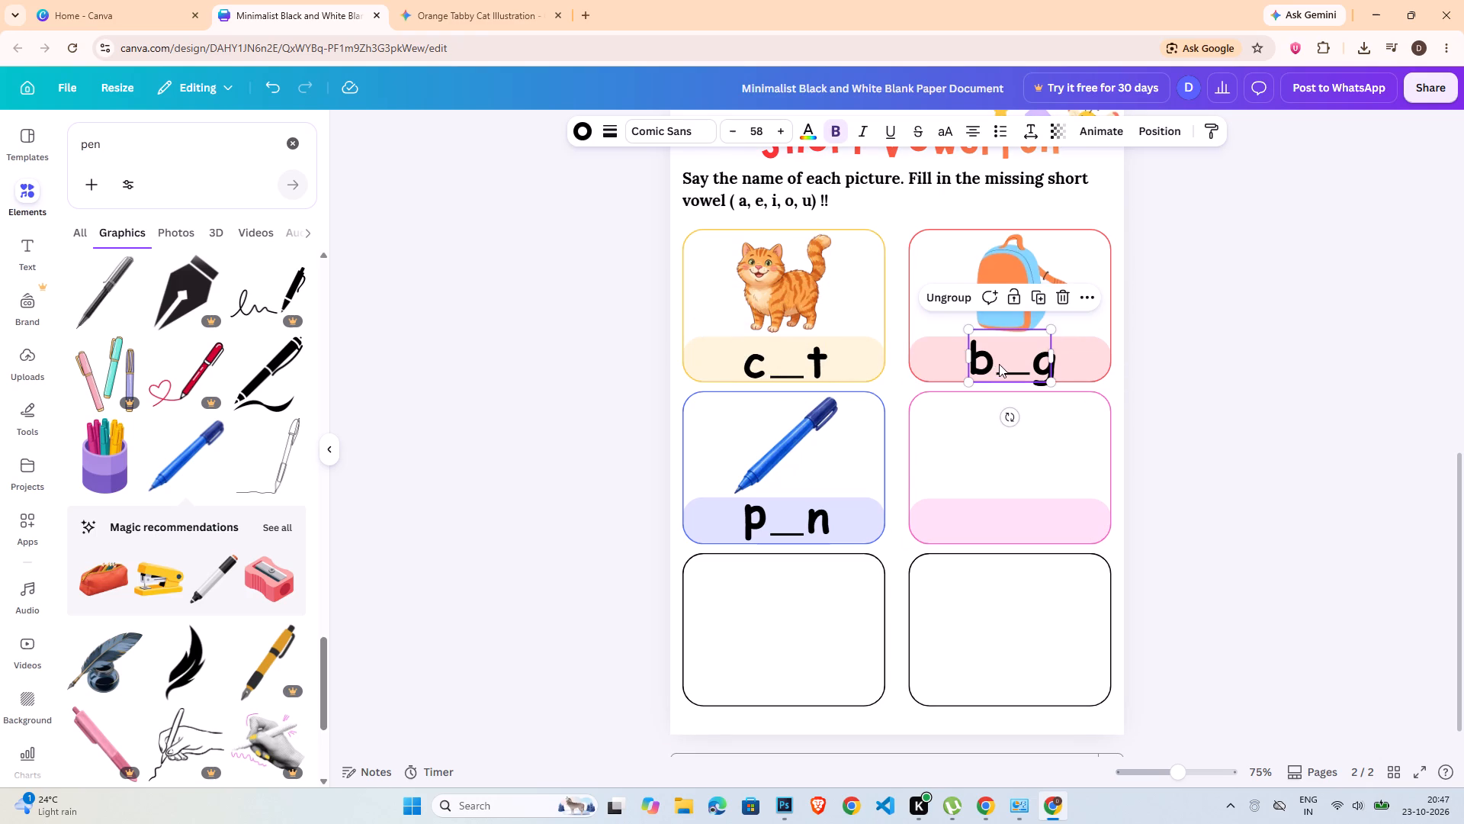
key(ctrl+c)
key(ctrl+v)
drag(1007, 362, 1000, 513)
double_click(1000, 513)
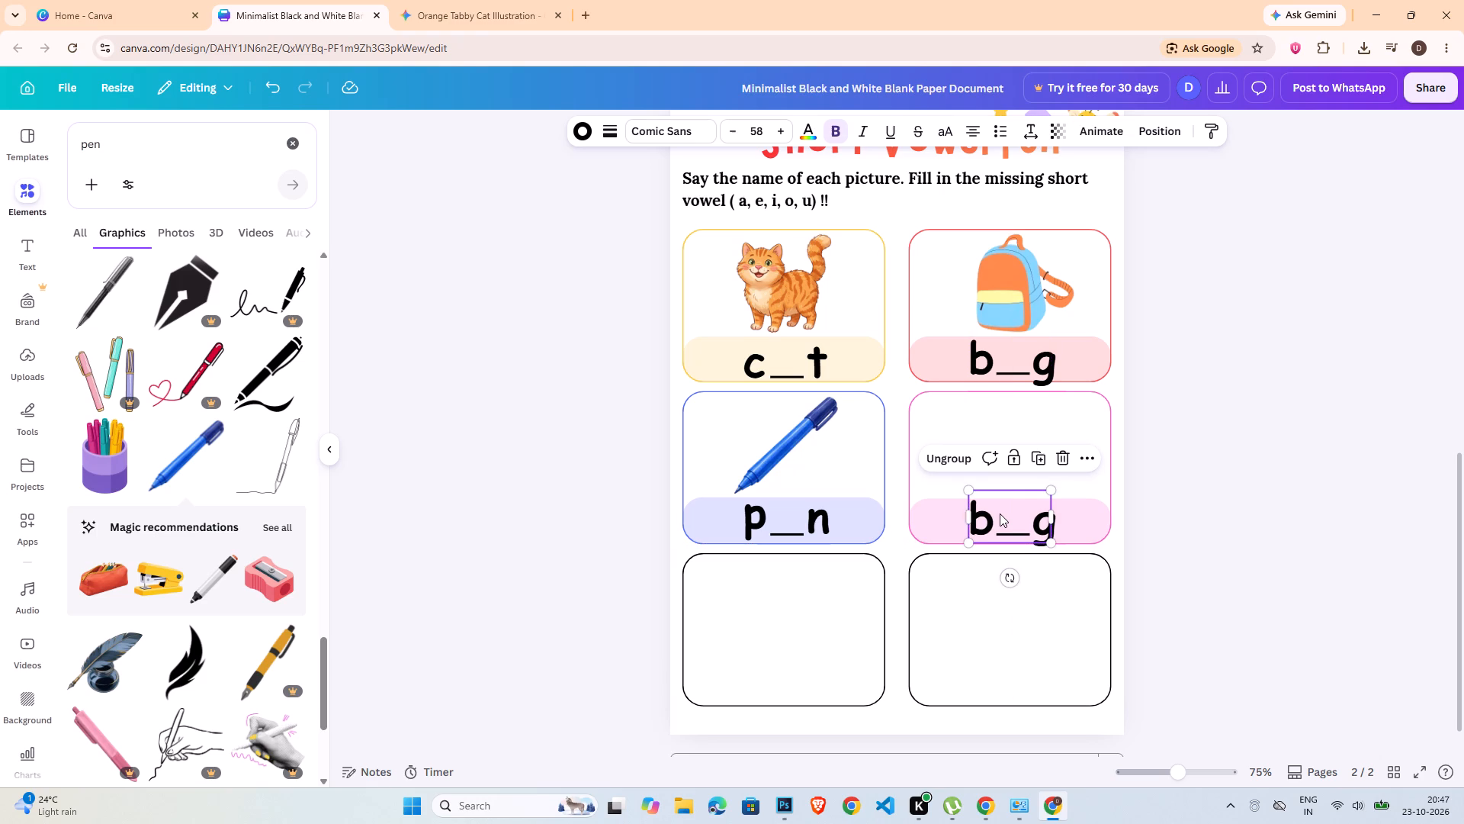
Change the copied word's first letter to p, making p__g, and move it slightly up on the pink band.
click(968, 519)
double_click(977, 517)
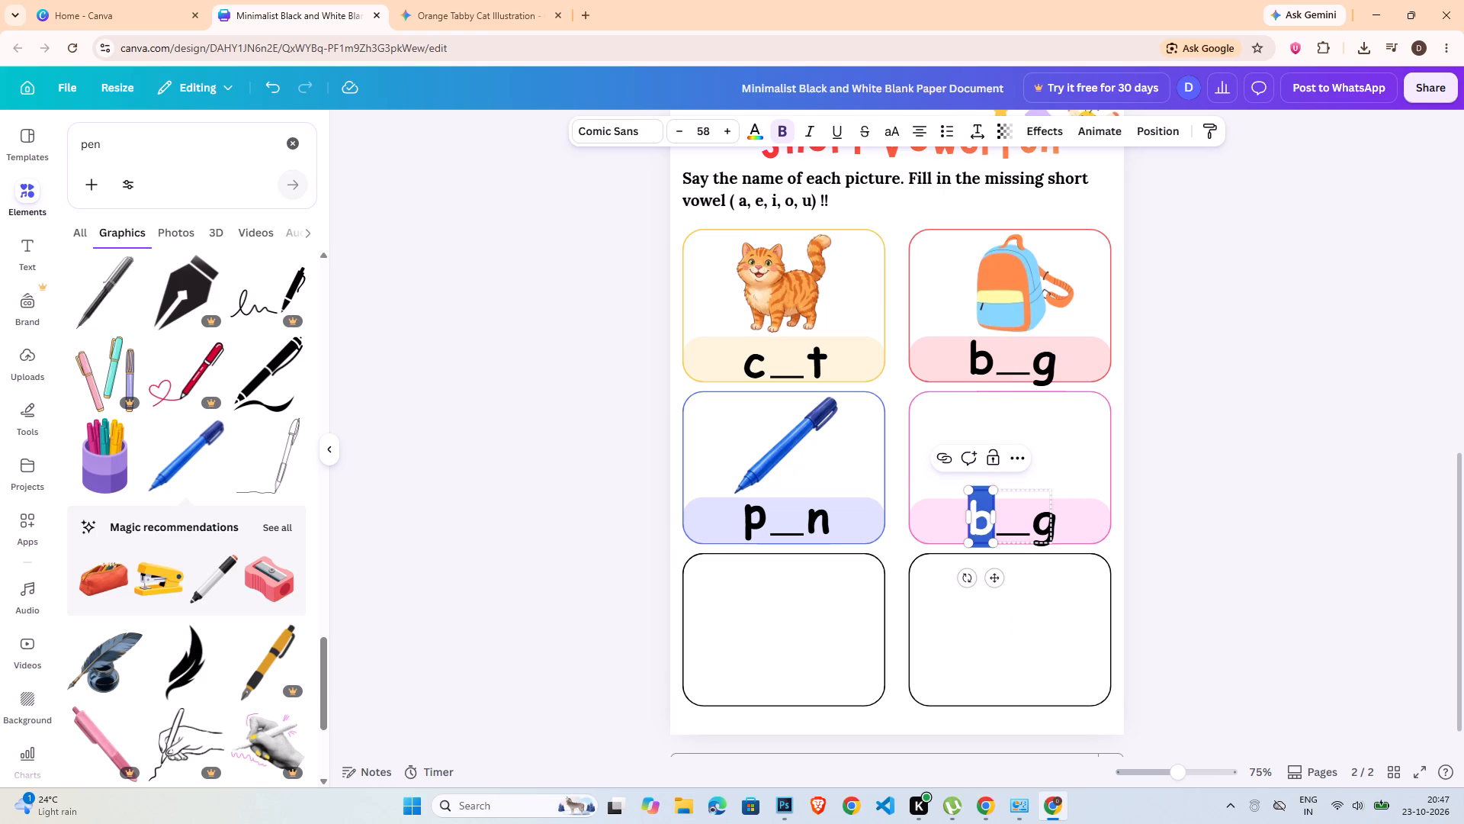
key(p)
click(1052, 518)
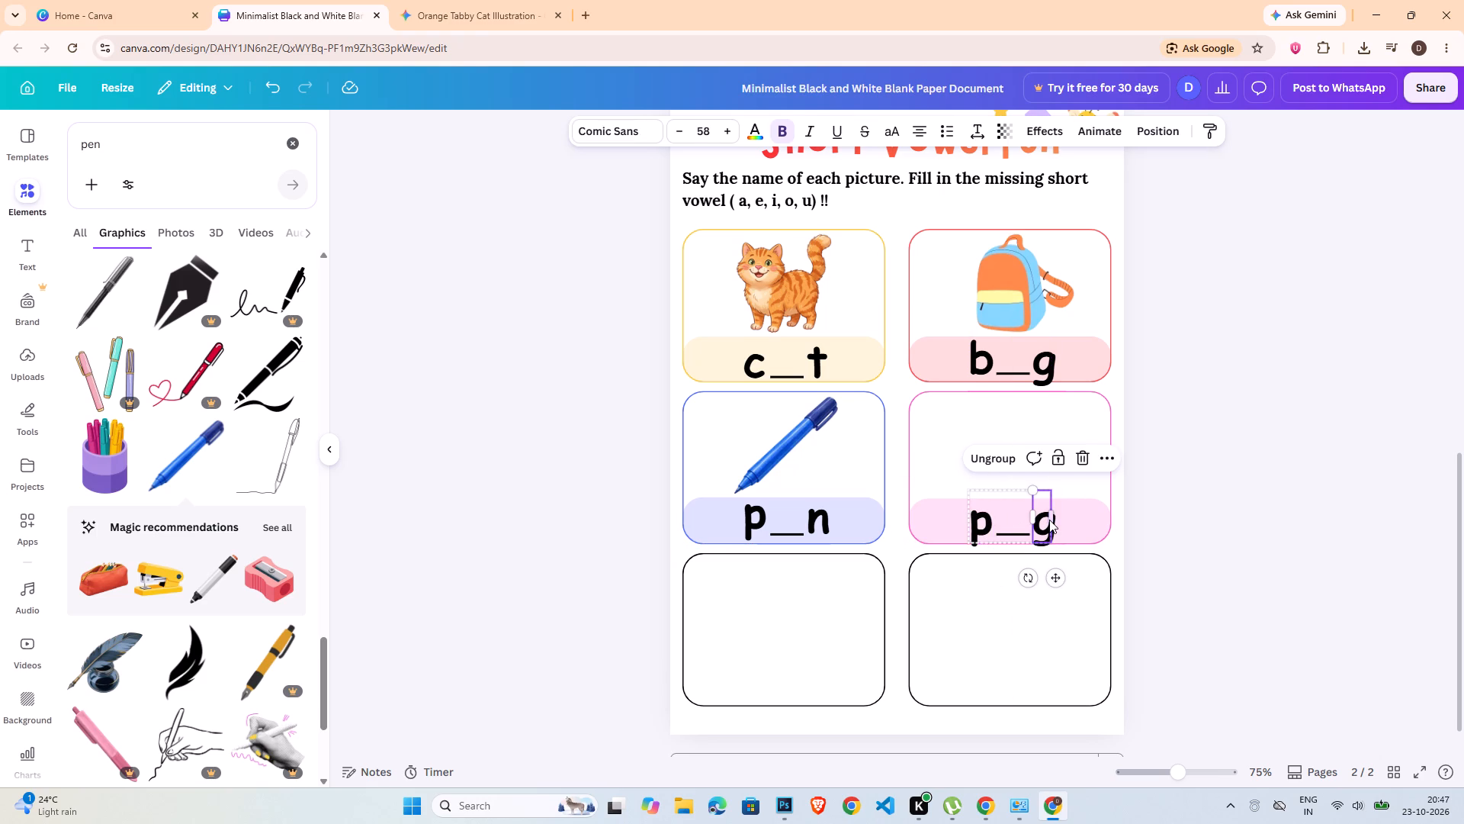
click(1210, 507)
click(1039, 517)
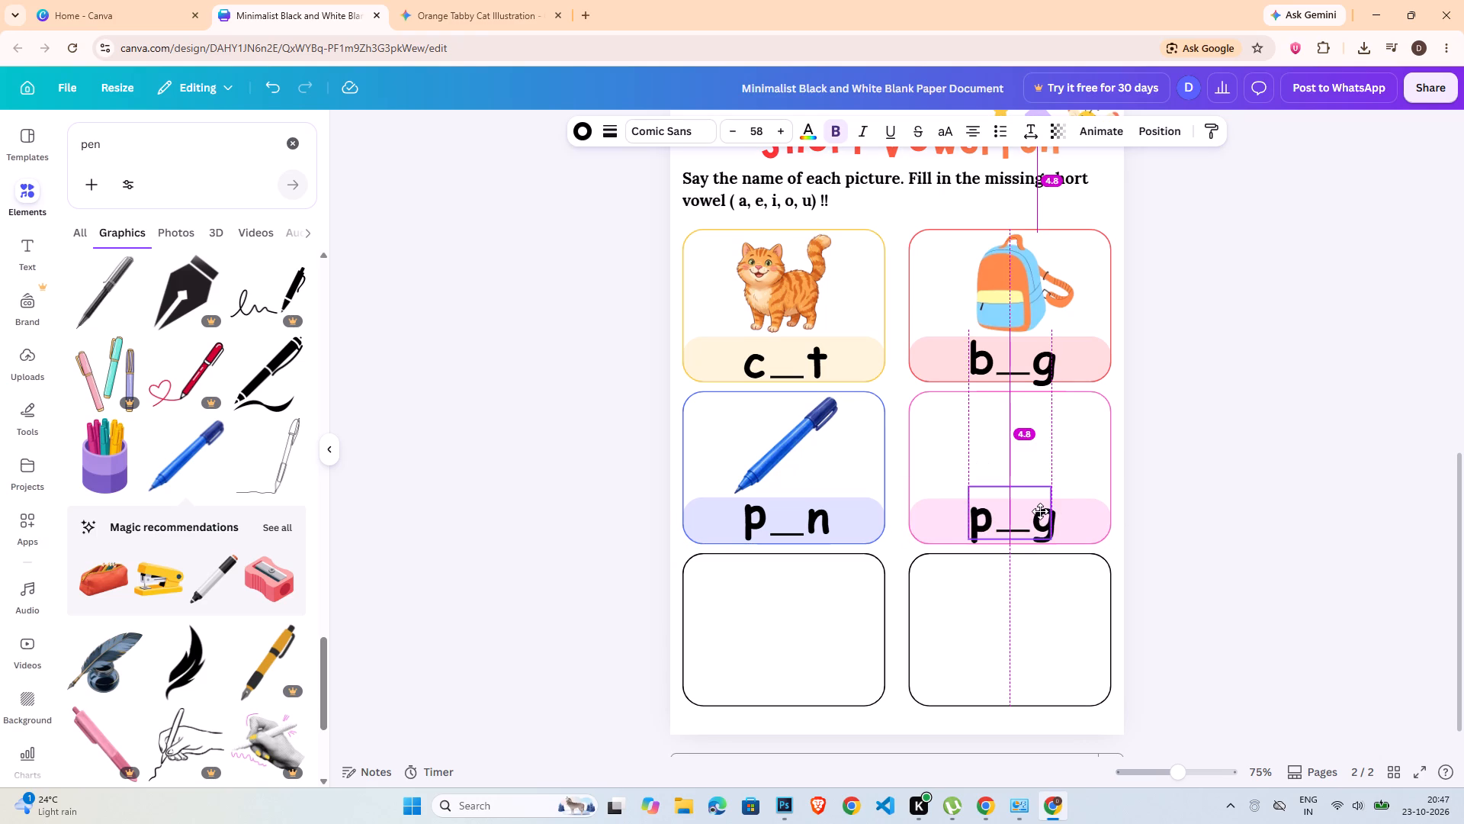
click(1271, 514)
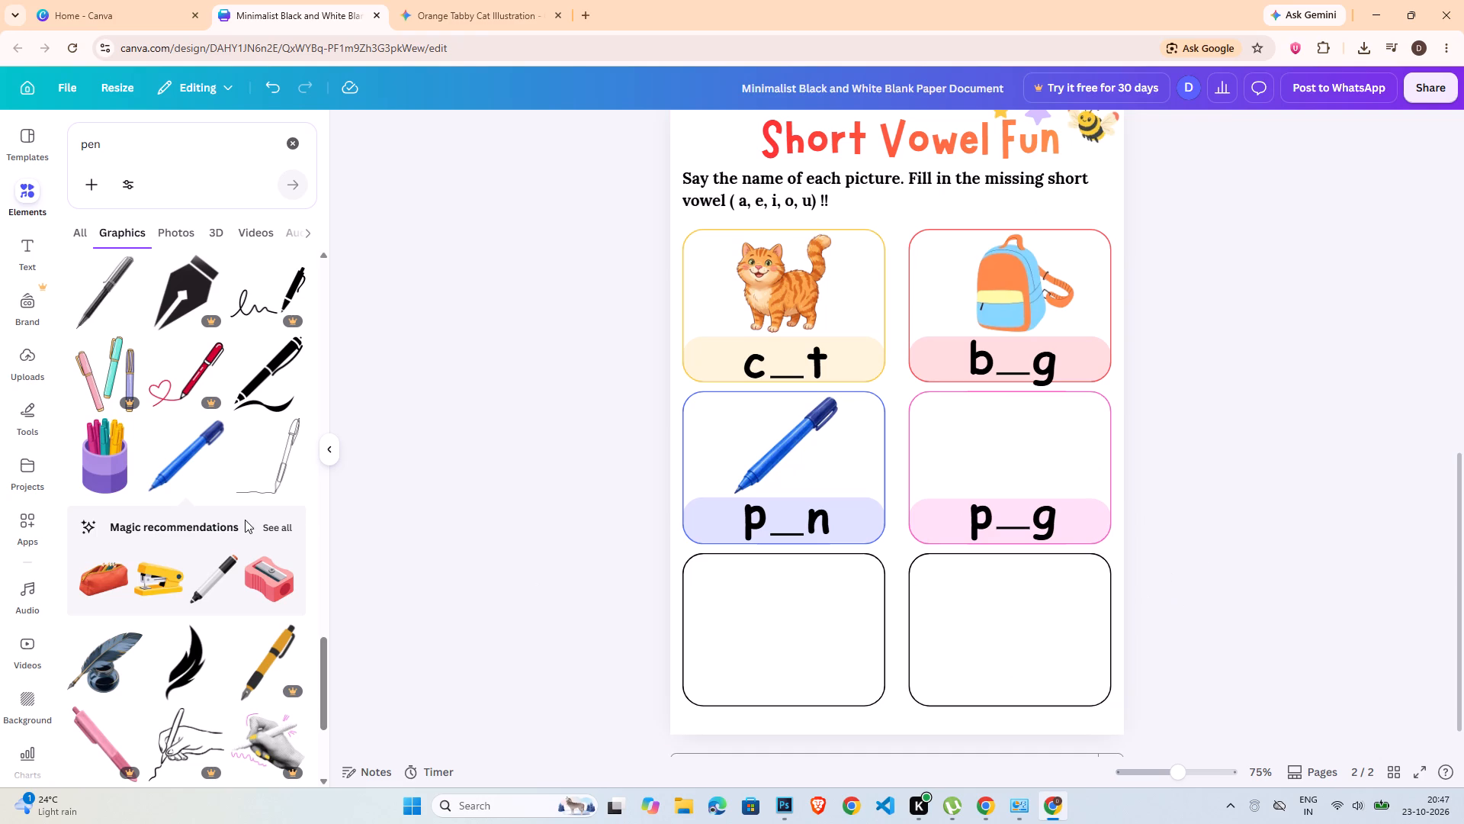
Search the graphics for pig and copy the title text of the Cute Piglet Illustration graphic.
click(298, 147)
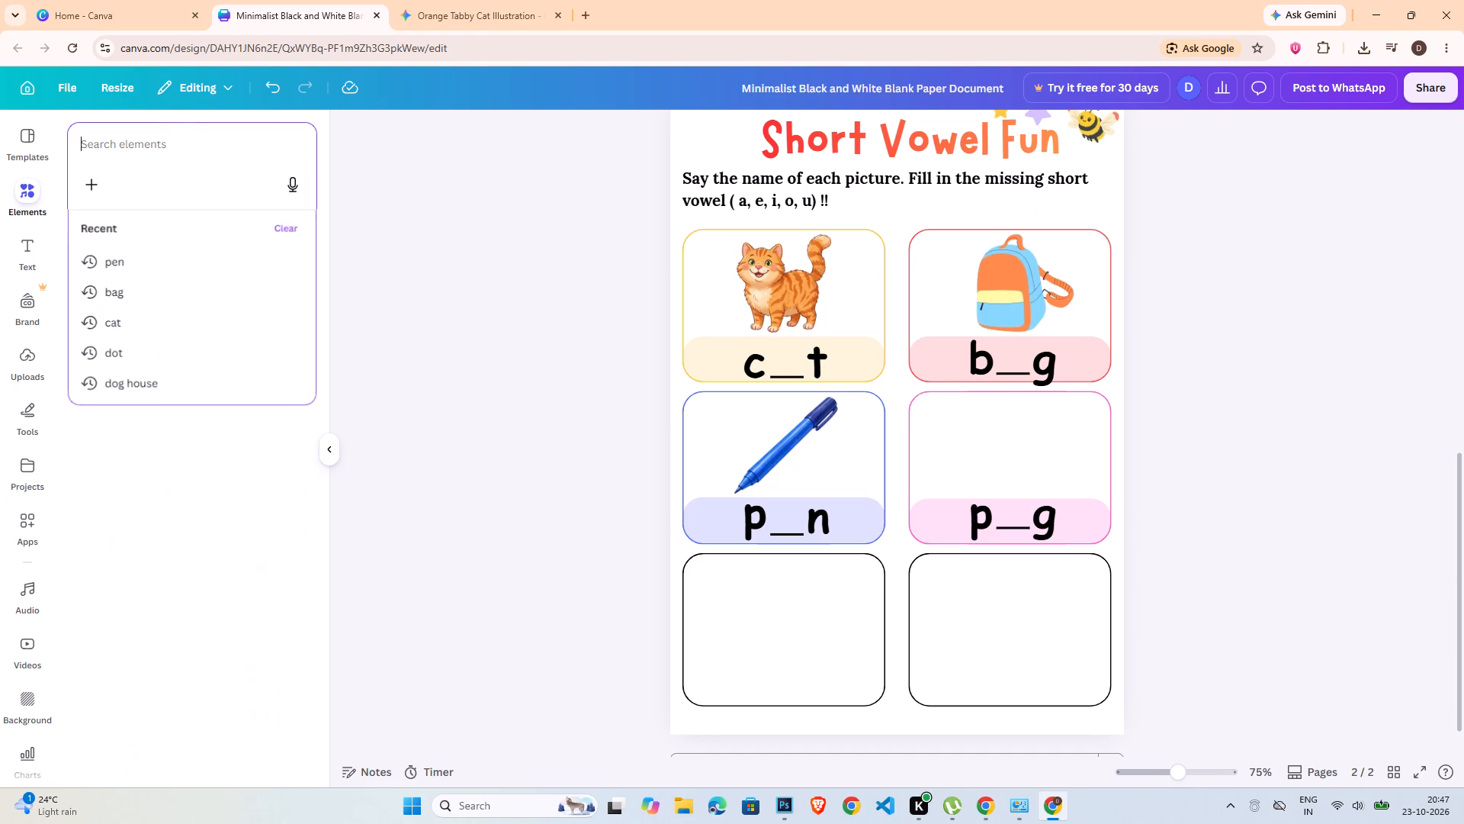
click(174, 146)
text(pig)
key(Return)
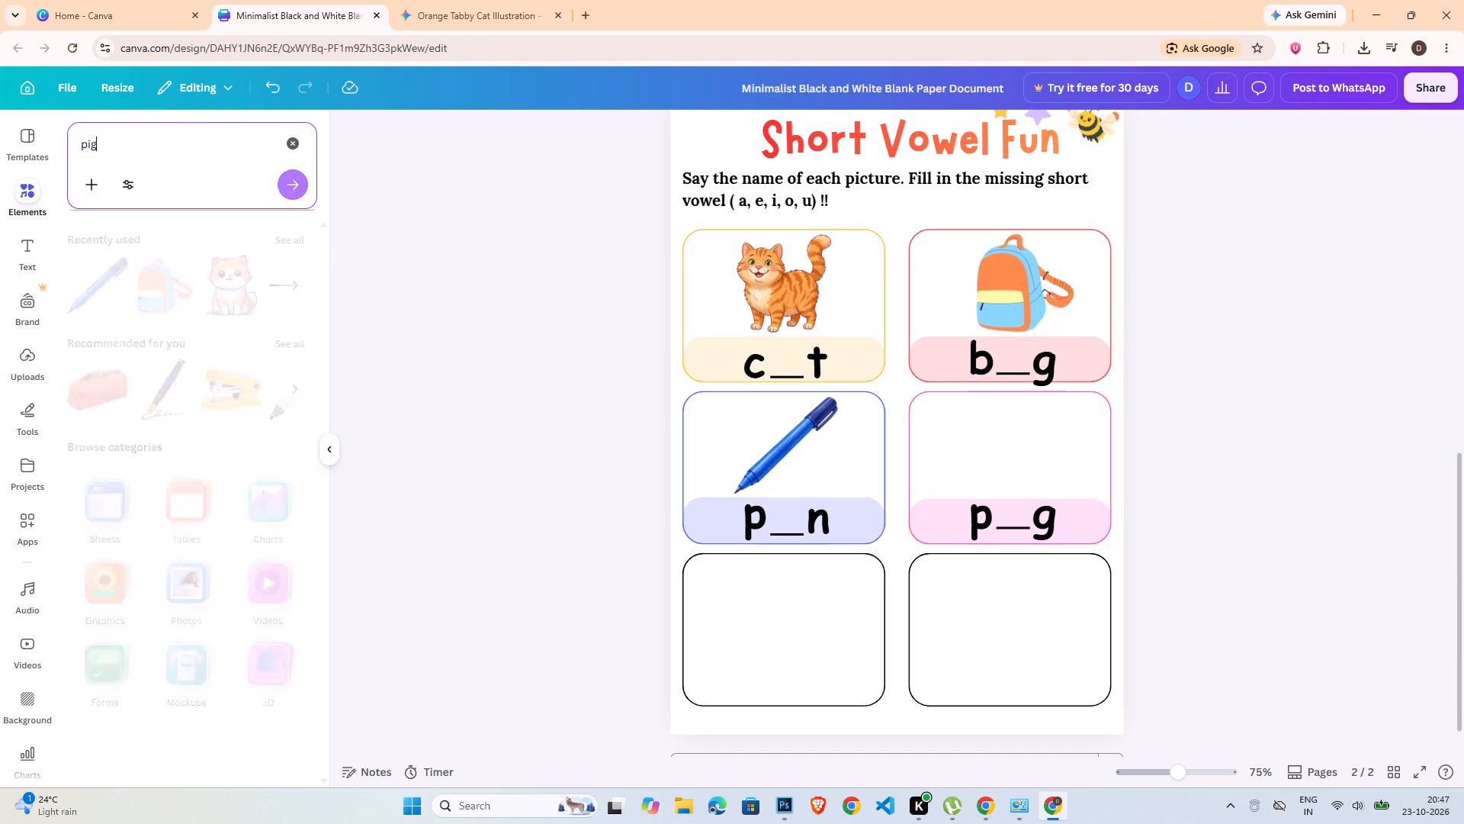
click(283, 272)
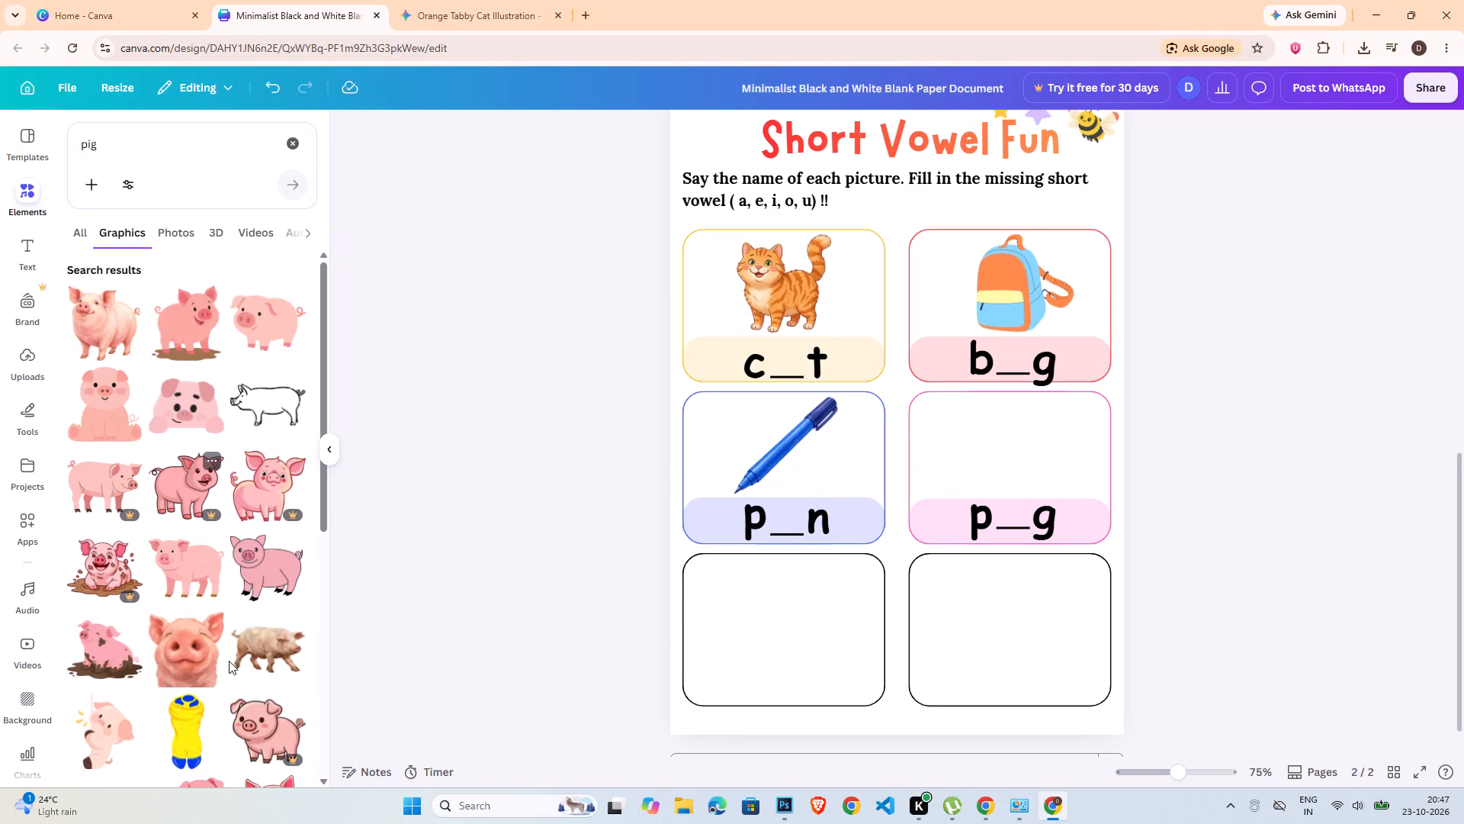
click(291, 703)
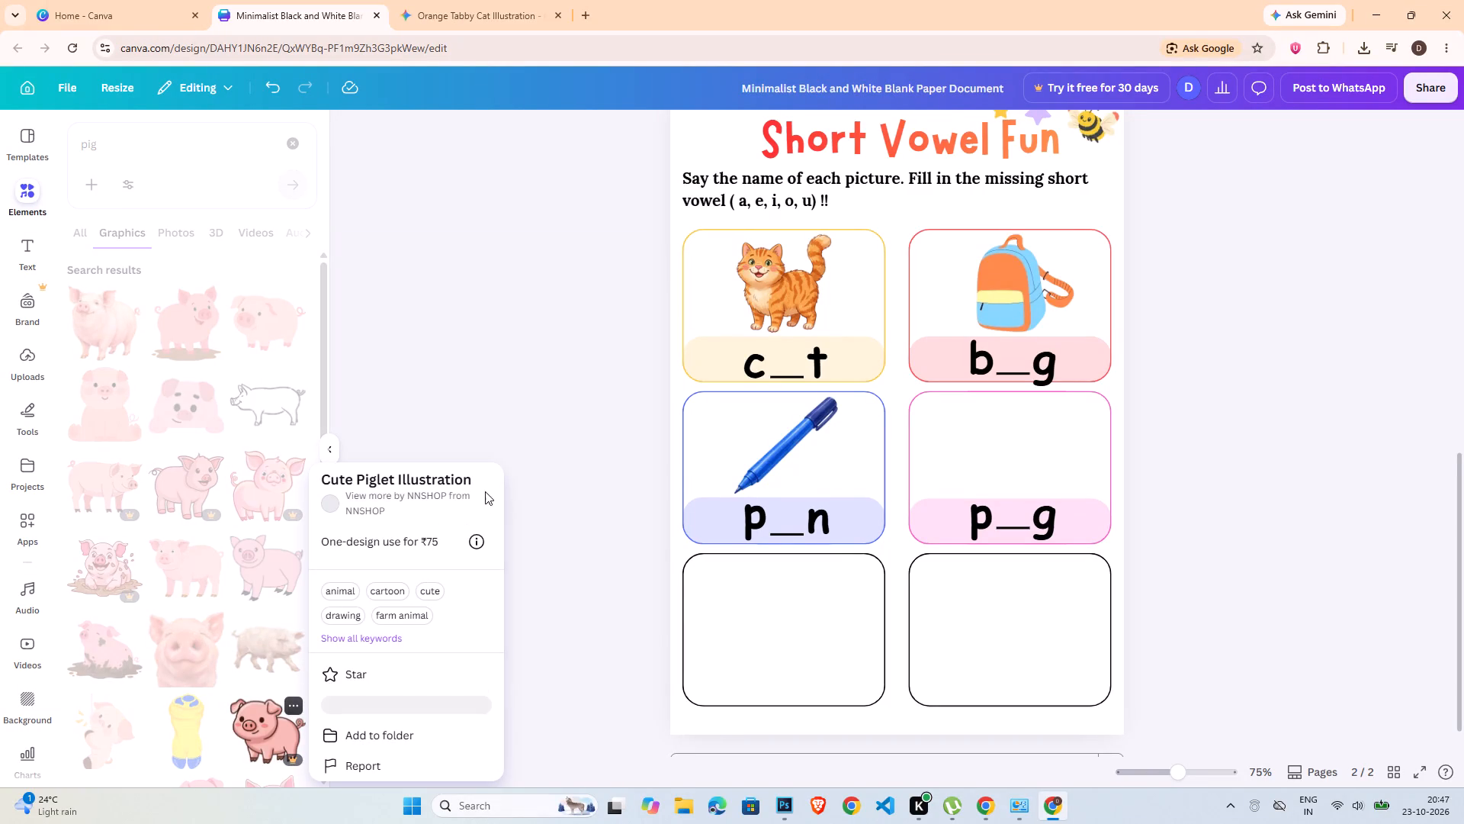
drag(476, 478, 319, 475)
key(ctrl+c)
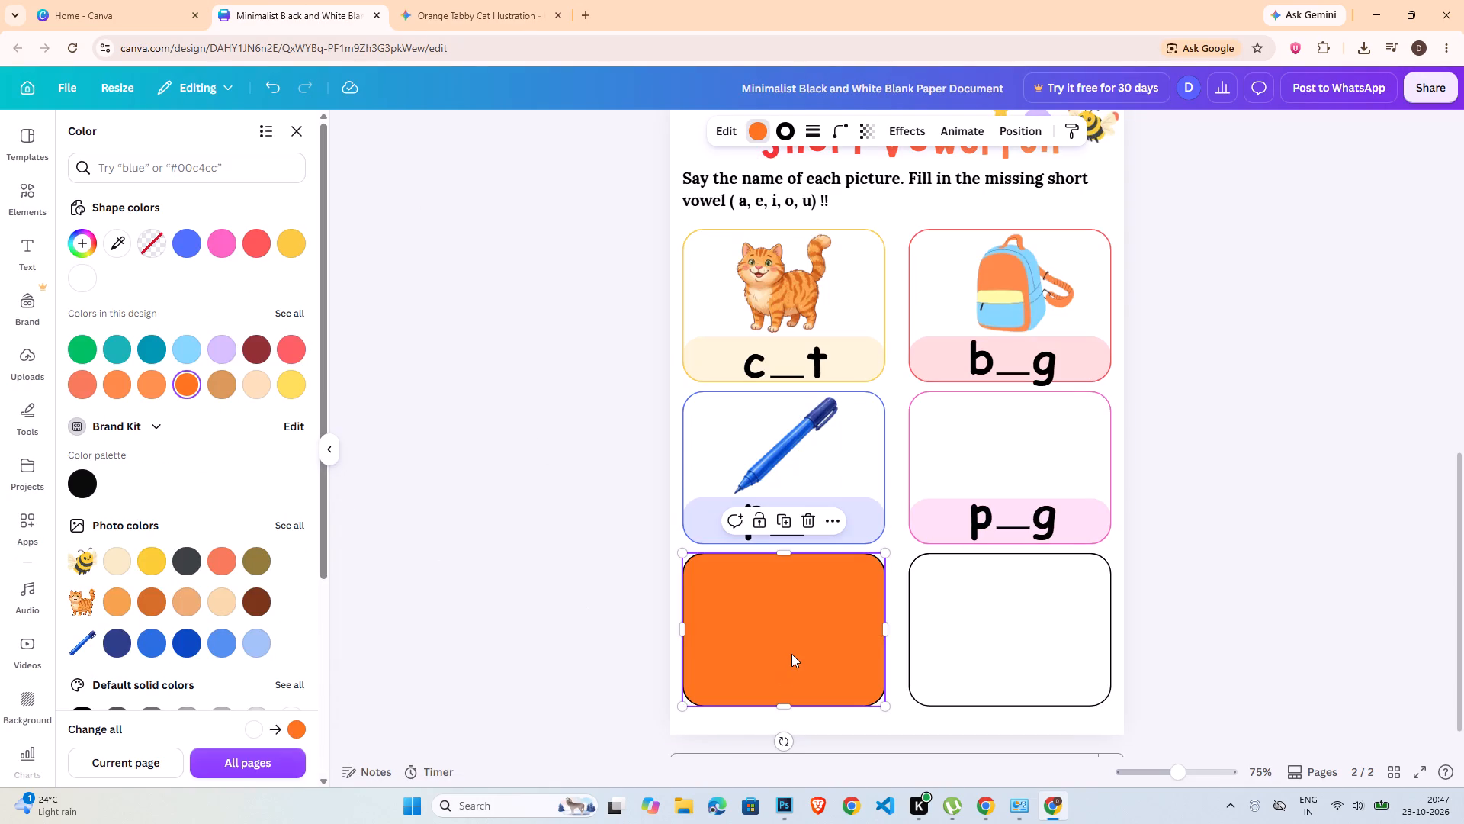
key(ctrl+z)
Set the outline of the selected empty box to orange.
click(782, 124)
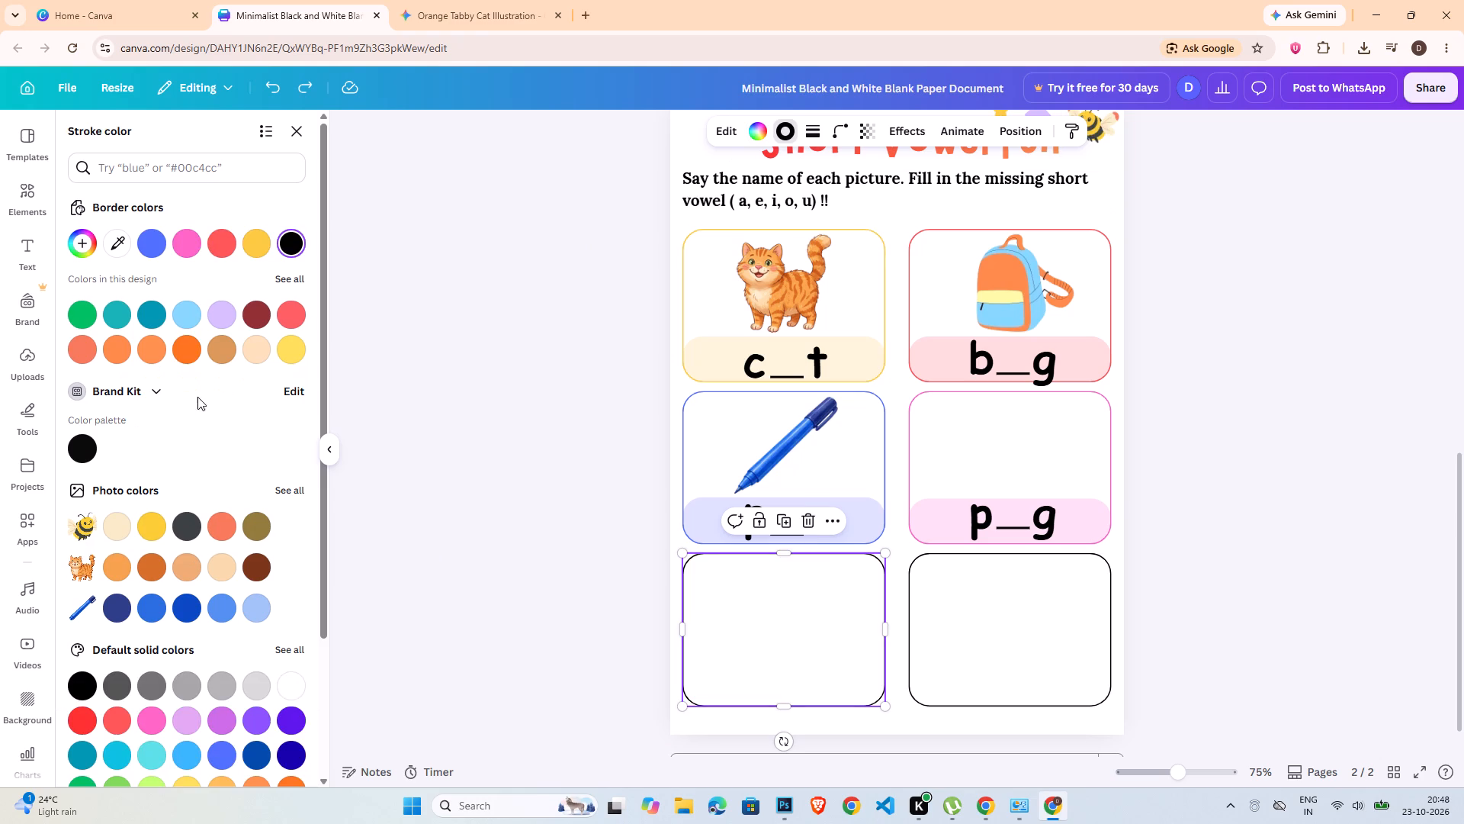
click(189, 352)
Copy the pale blue band behind p__n and align the copy with the bottom of the orange-outlined box.
click(712, 367)
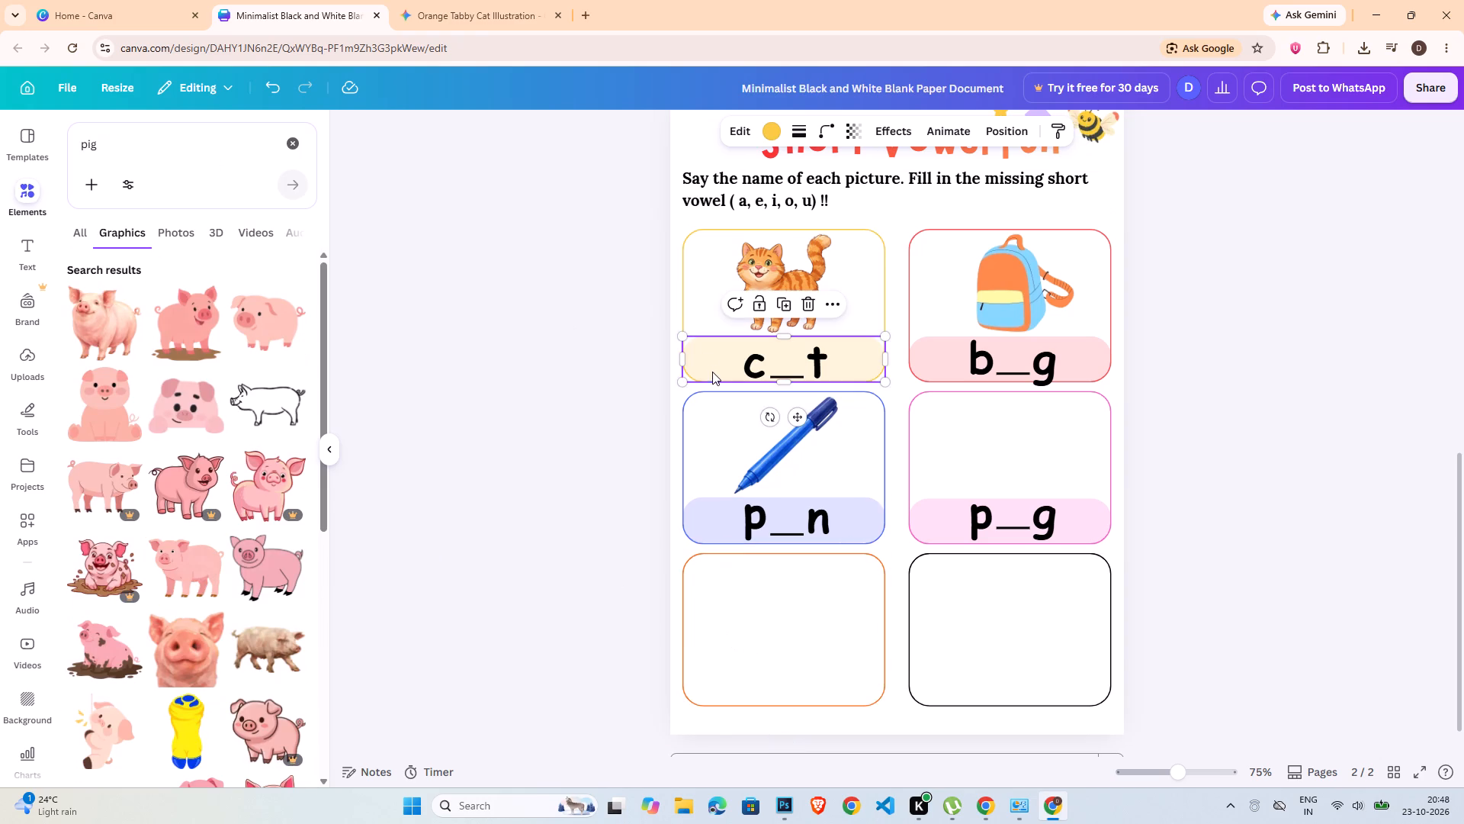
click(709, 512)
key(ctrl+c)
key(ctrl+v)
drag(715, 529, 711, 672)
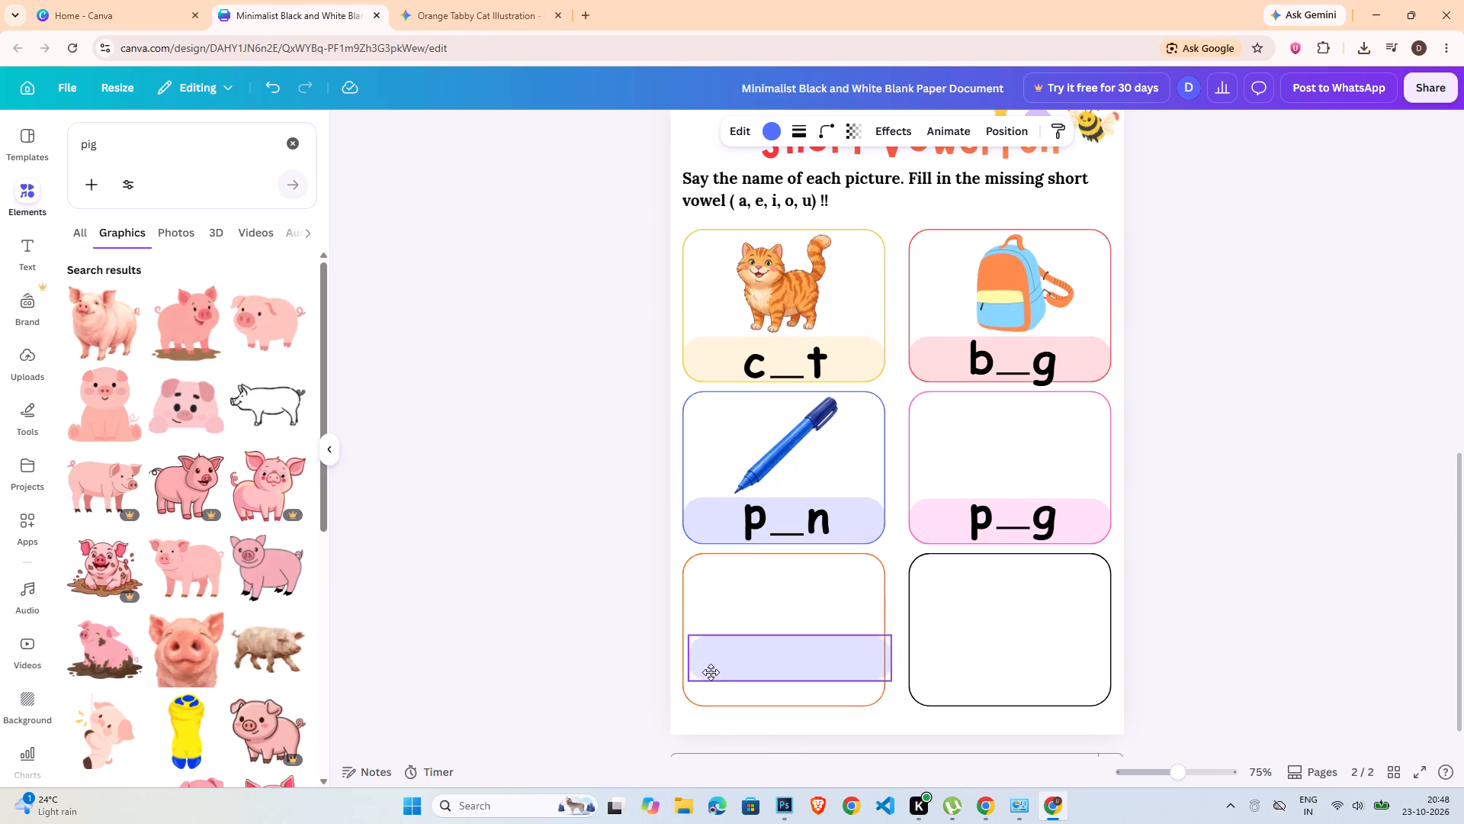
drag(711, 672, 706, 685)
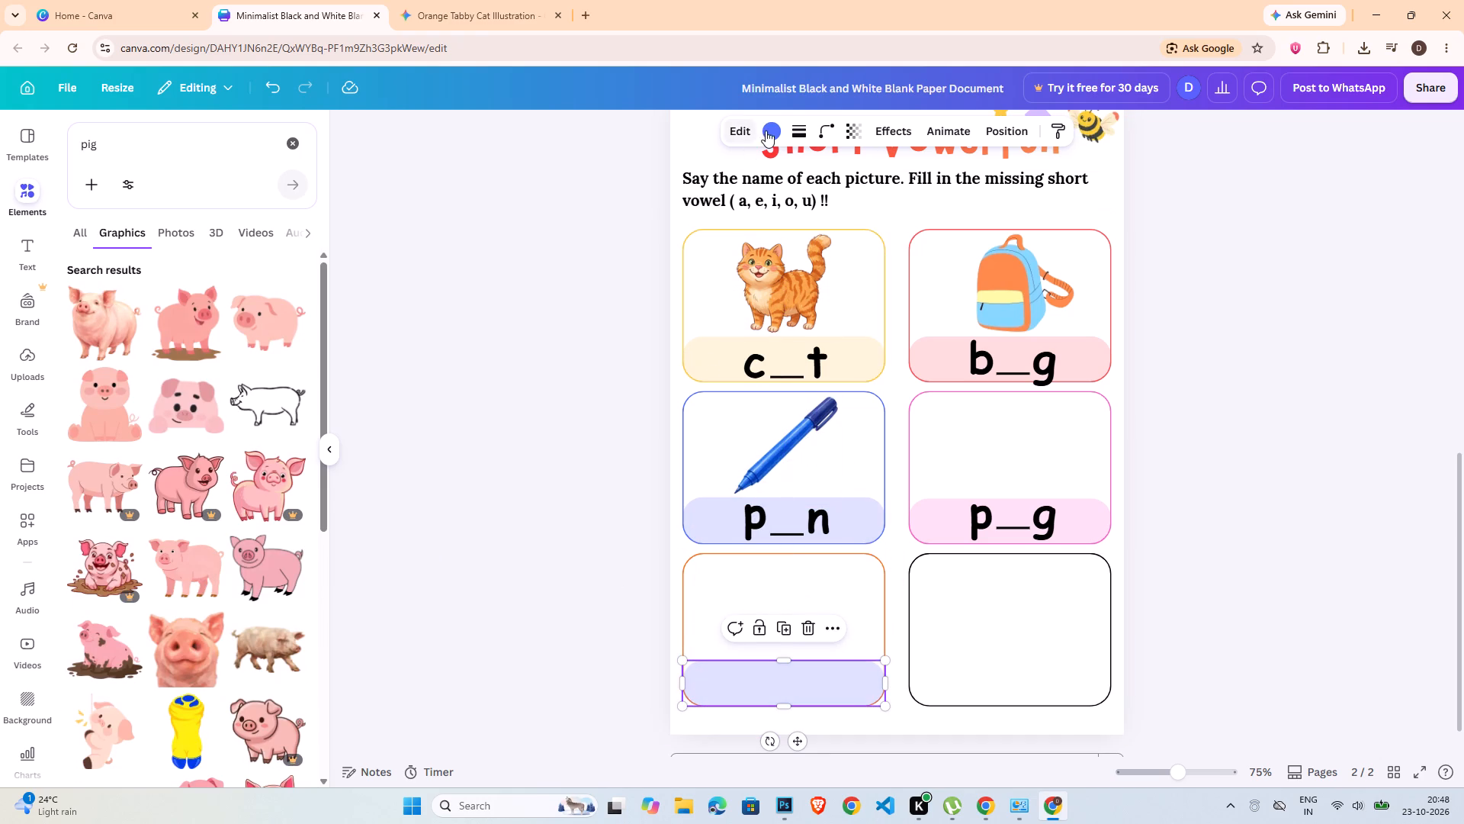
Recolour the copied band to orange #ff751f.
click(768, 130)
click(195, 388)
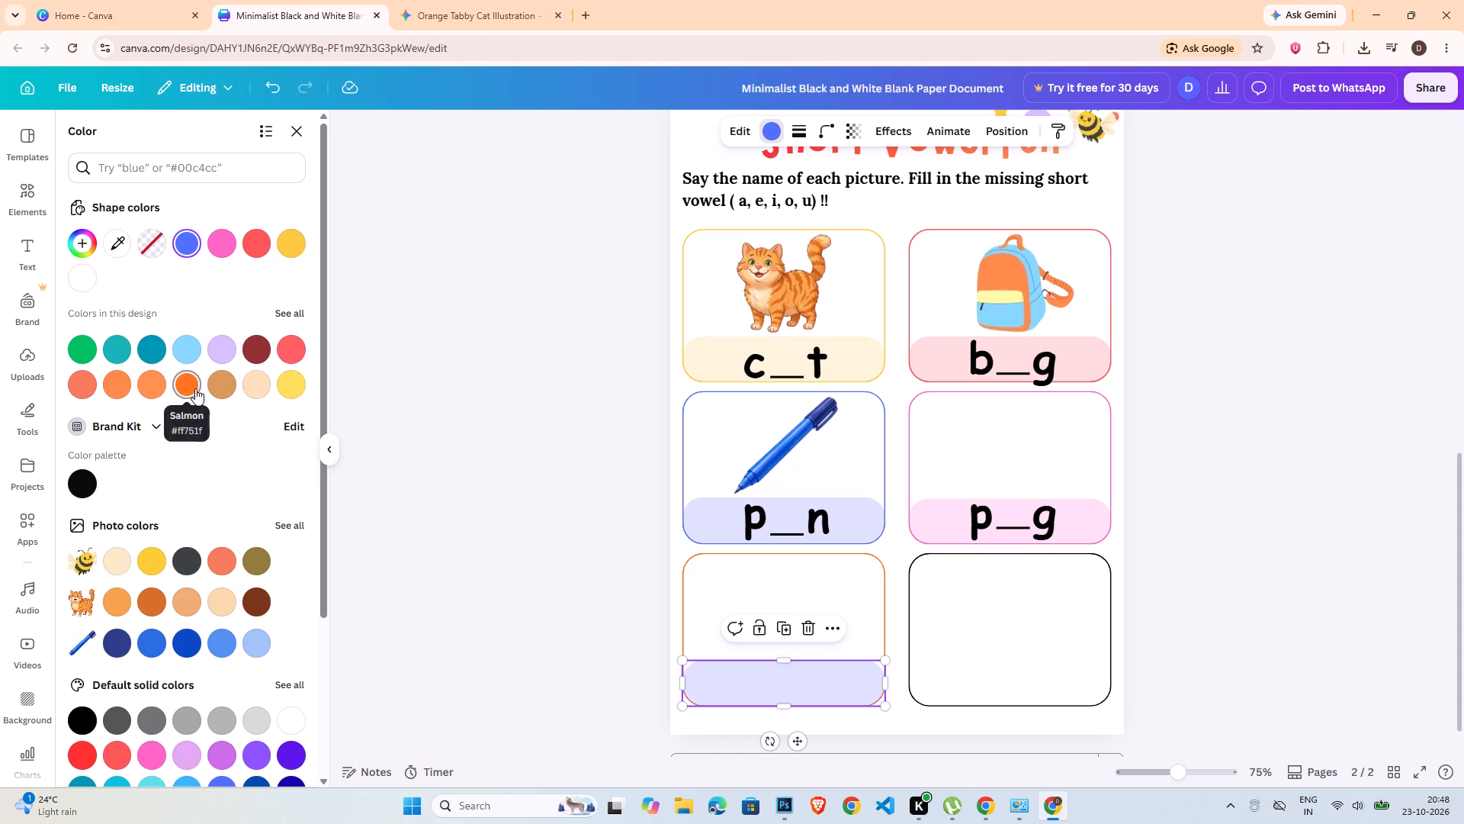
double_click(1230, 471)
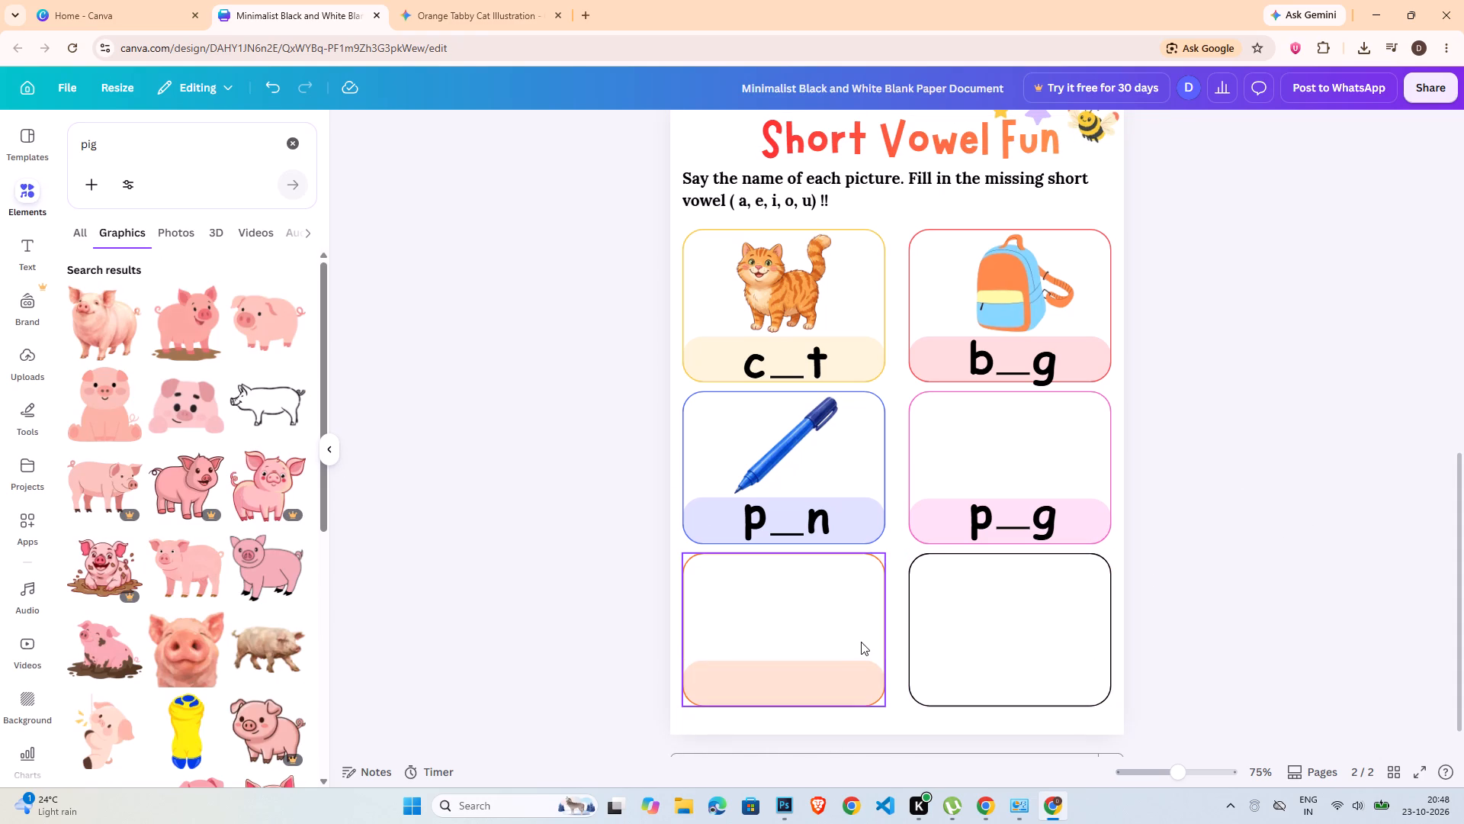
Search the graphics for dog, add the brown-and-white sitting puppy, and place it about 3.5 wide above the orange band.
double_click(114, 138)
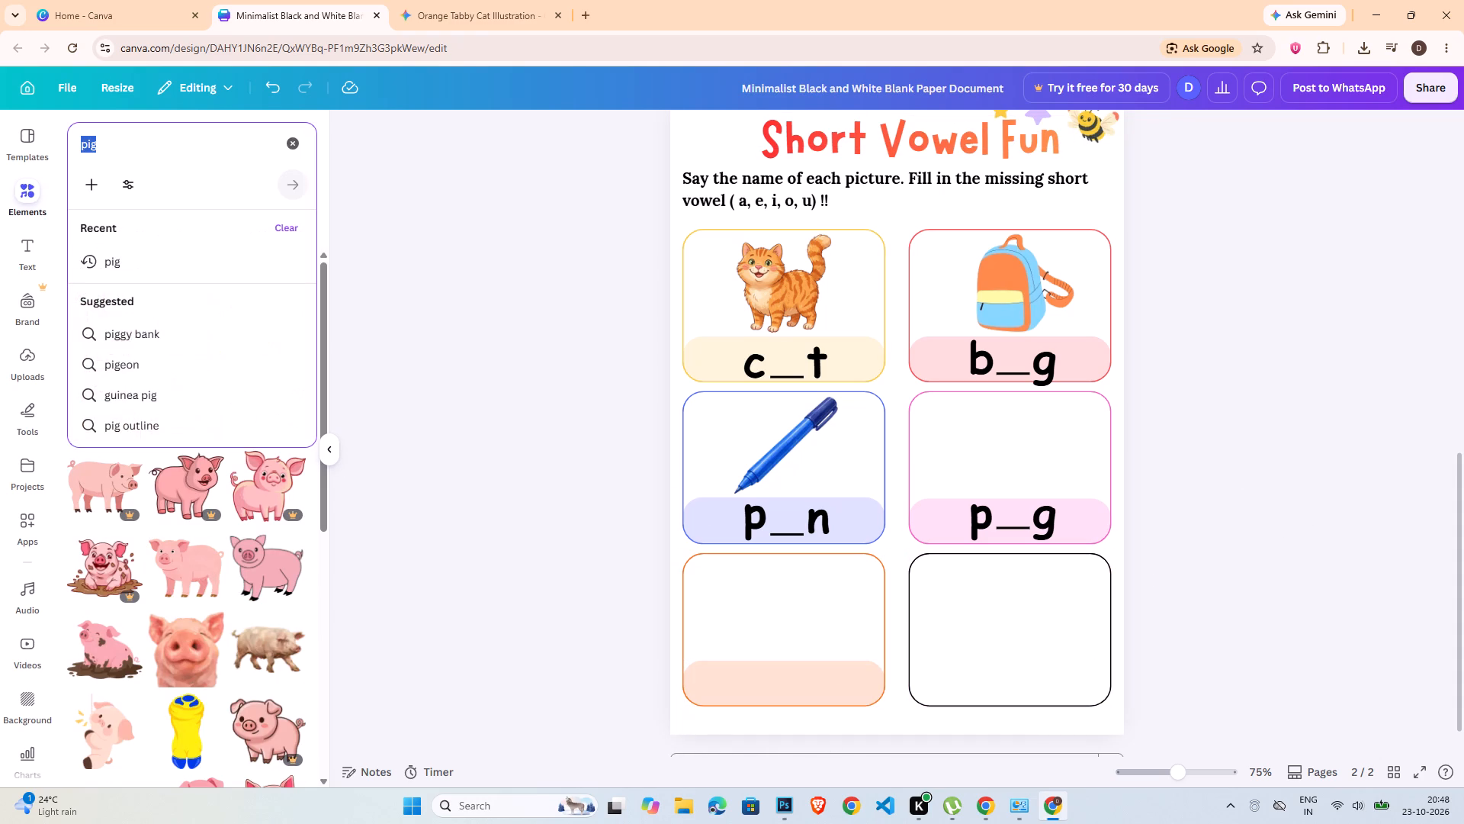
text(do)
key(g)
key(Return)
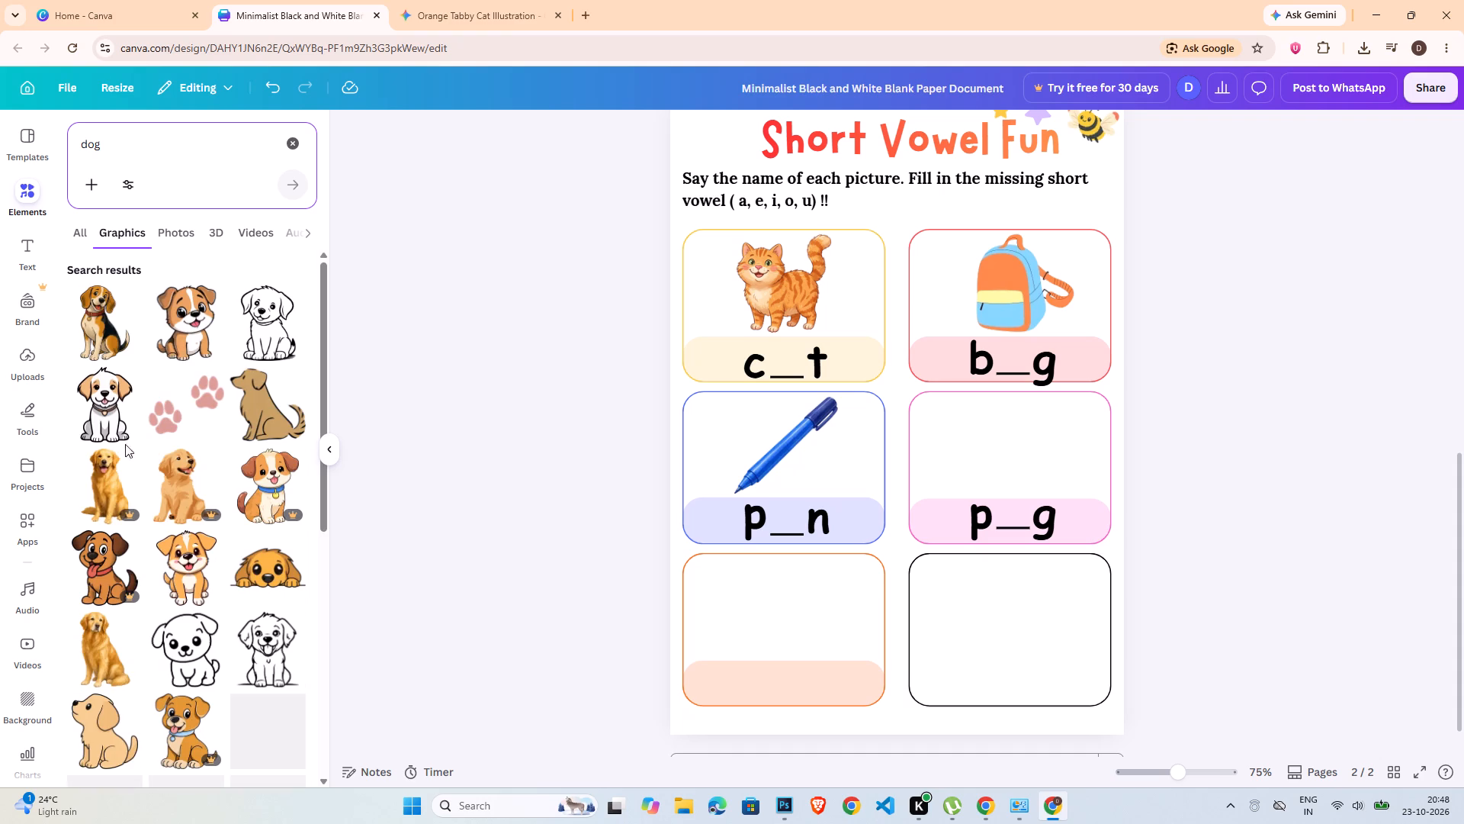
click(181, 336)
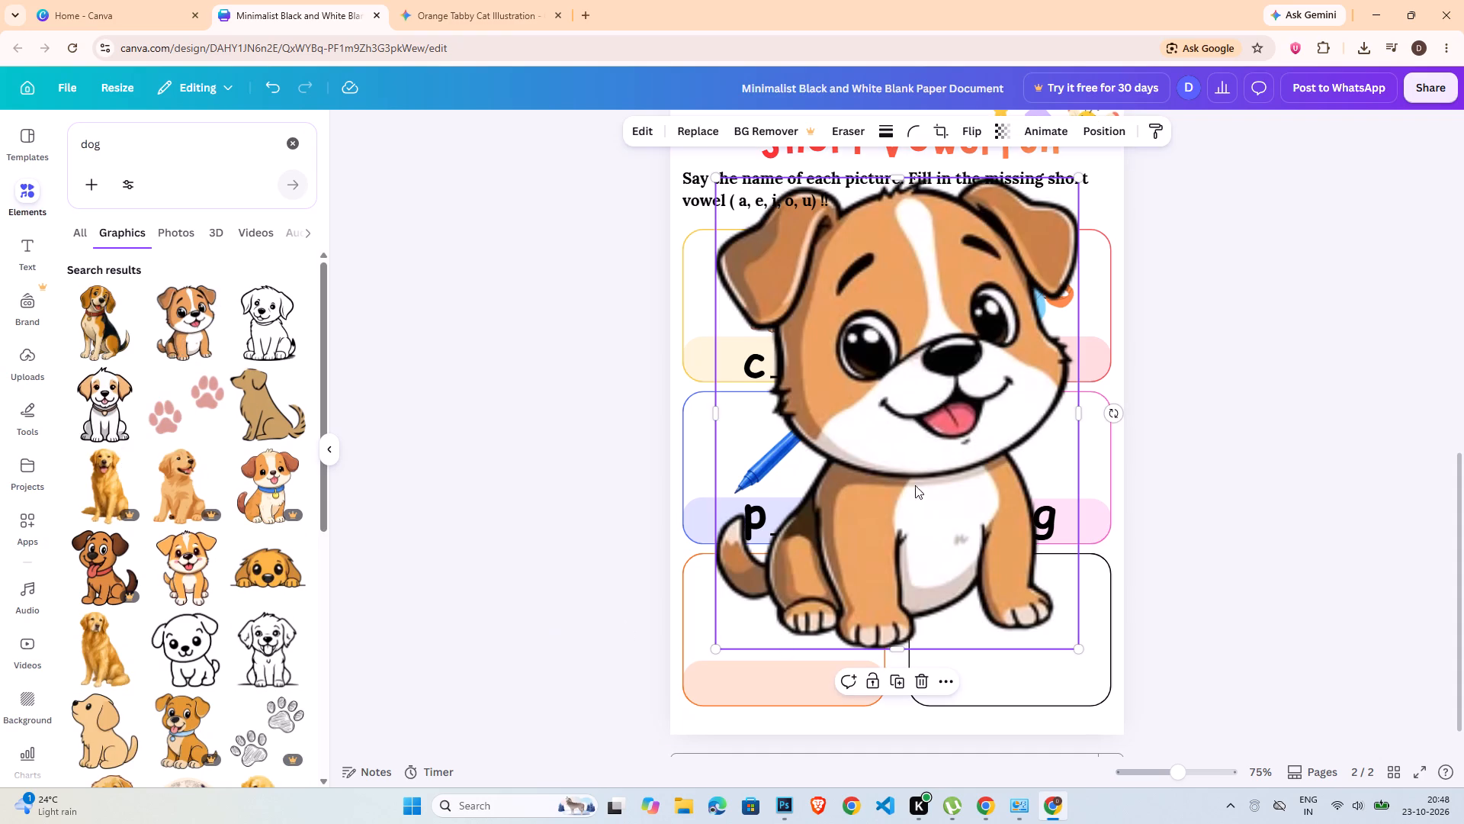
drag(718, 180, 931, 524)
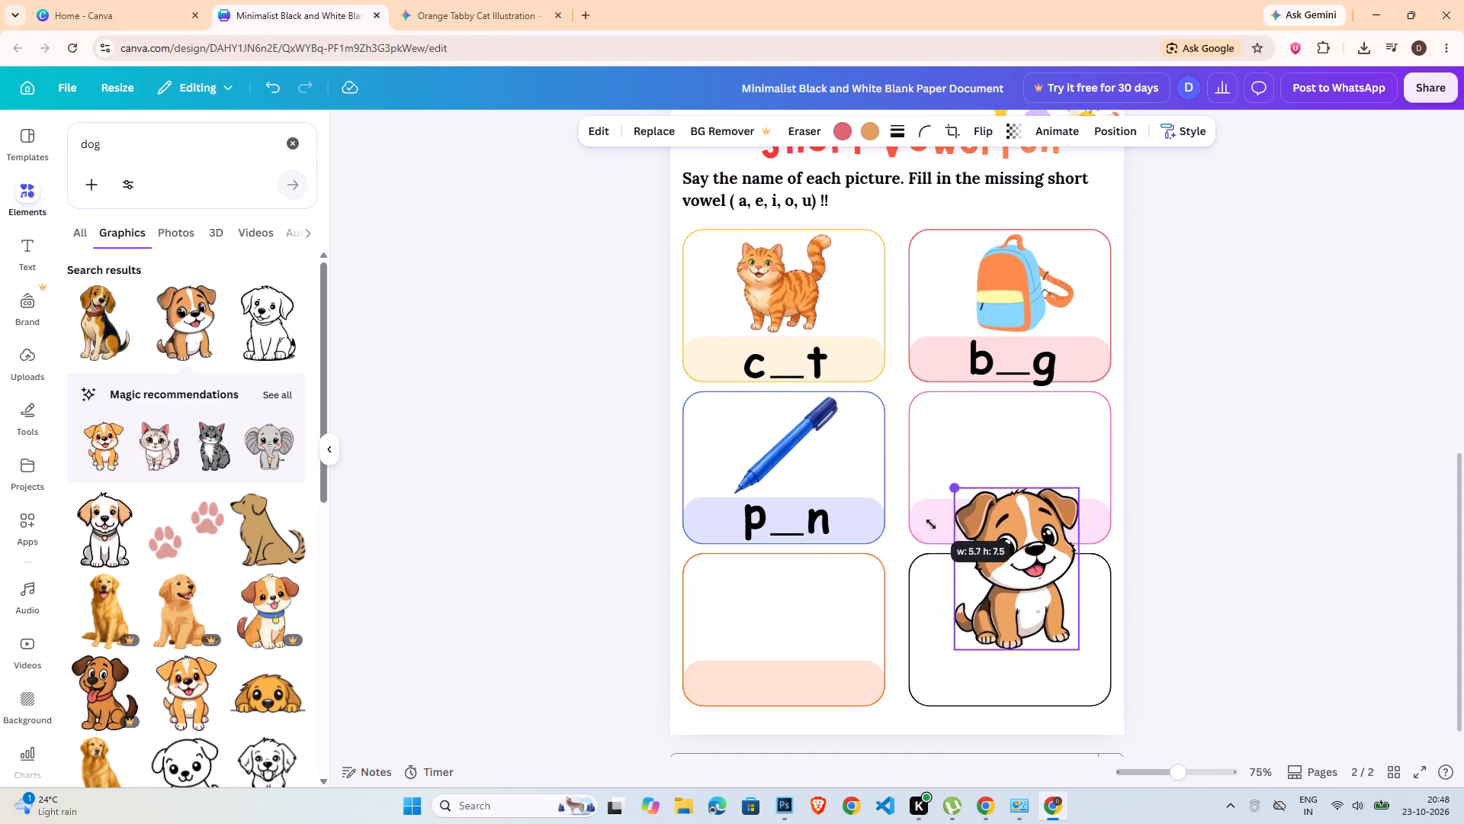
drag(931, 524, 962, 572)
drag(1035, 607, 785, 622)
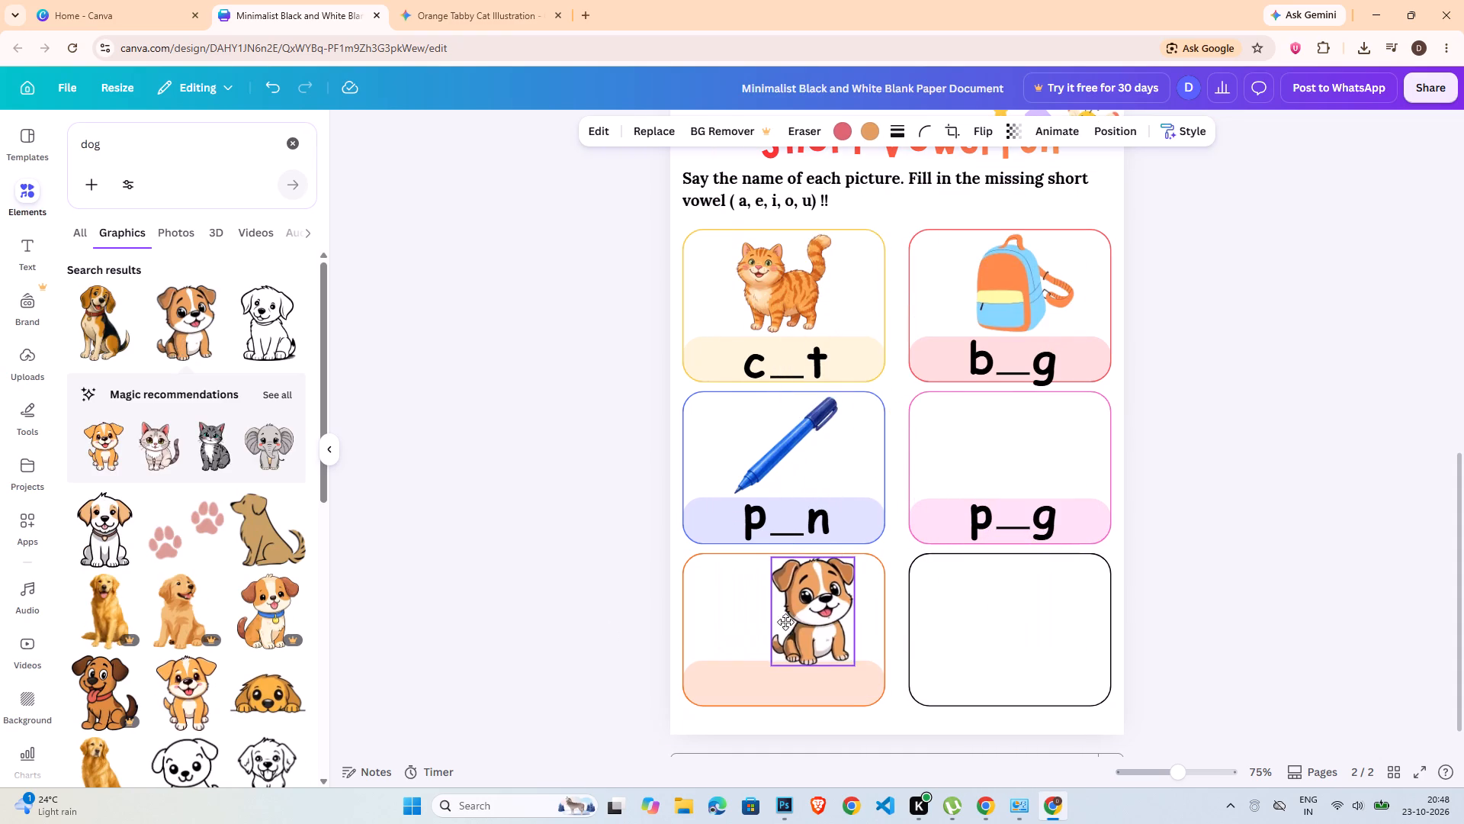
drag(785, 622, 785, 621)
drag(829, 665, 817, 659)
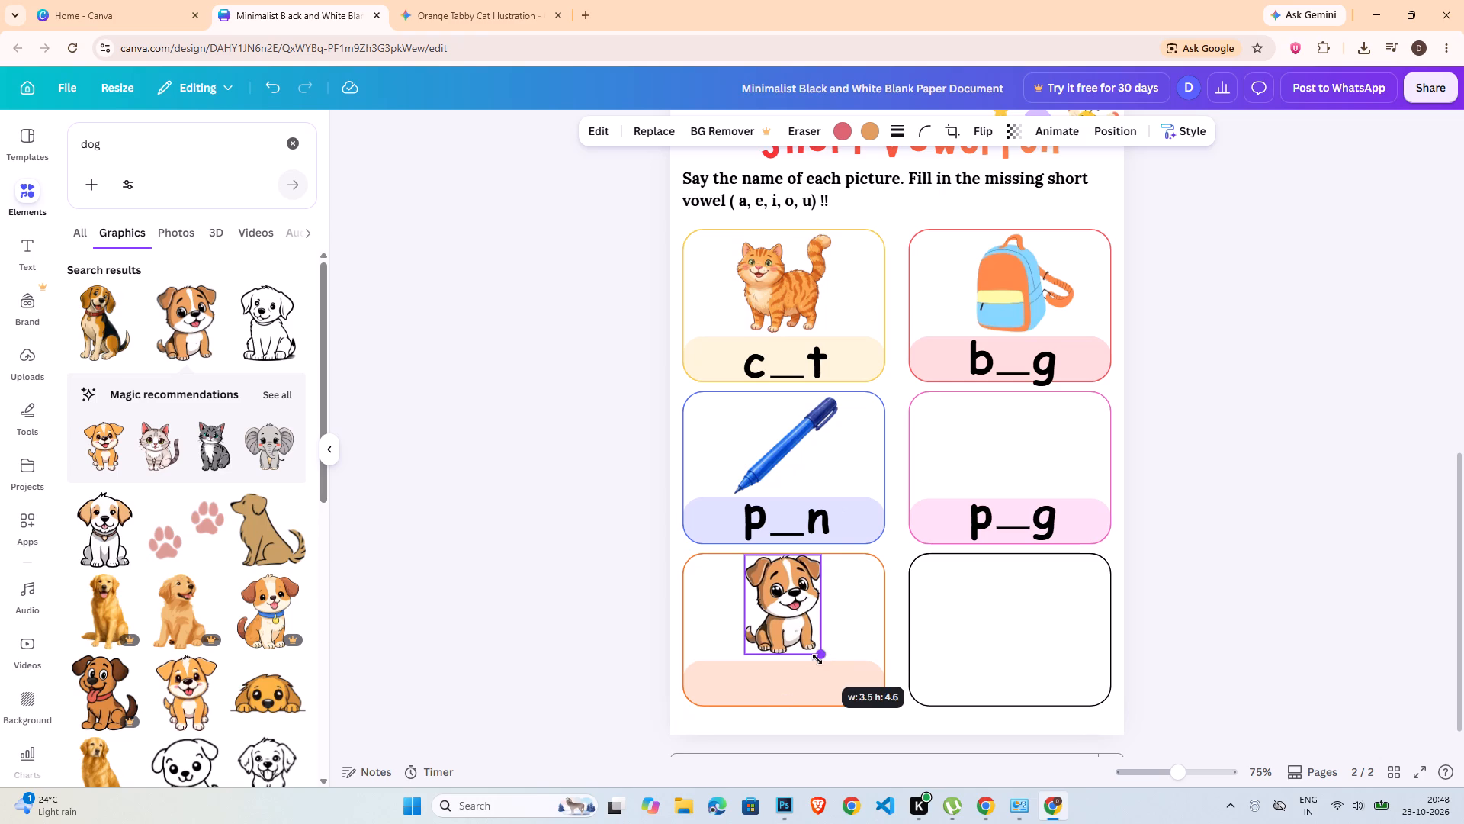
drag(817, 659, 816, 657)
click(1274, 560)
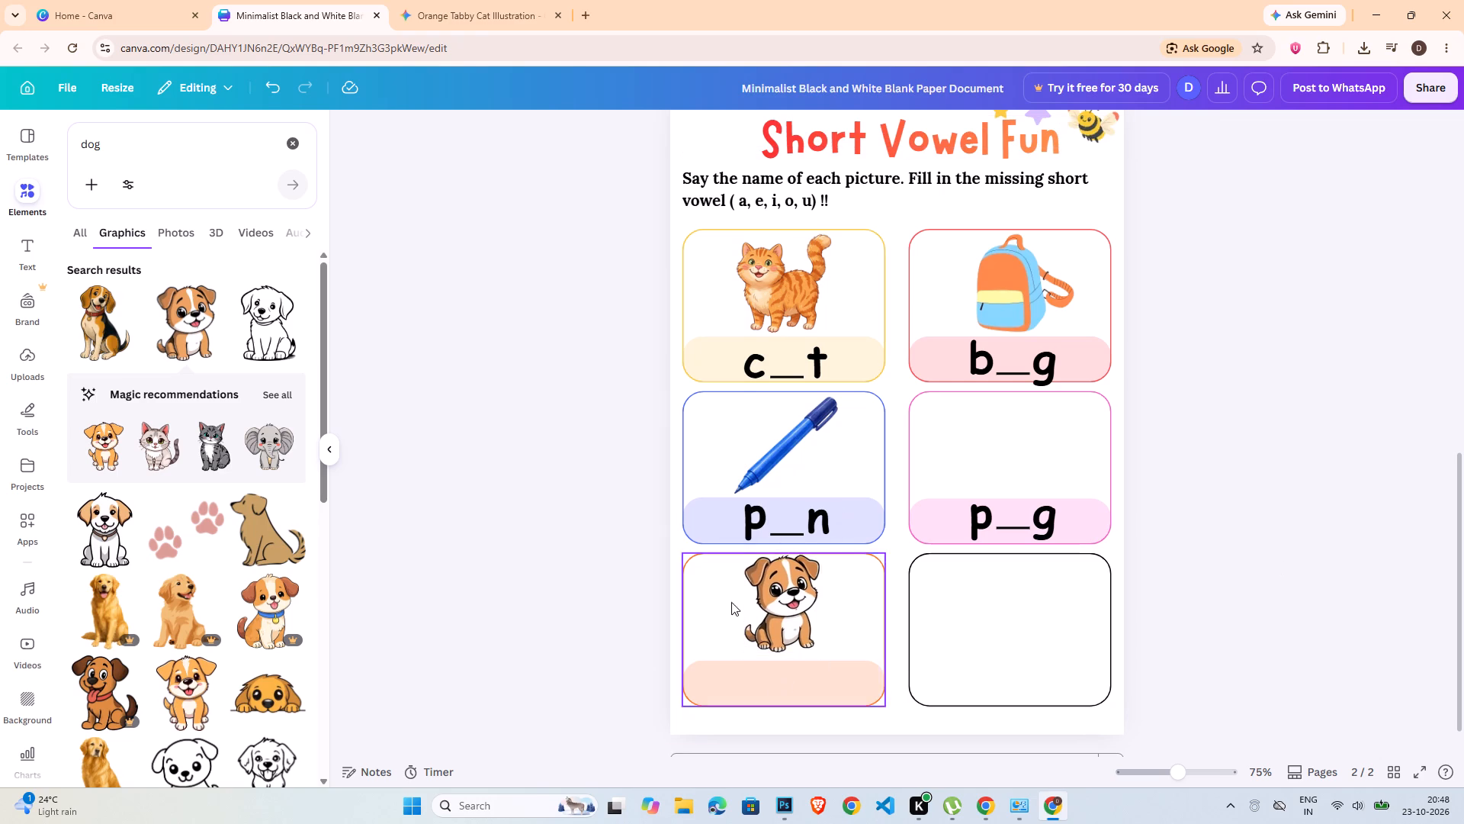
click(769, 586)
click(779, 598)
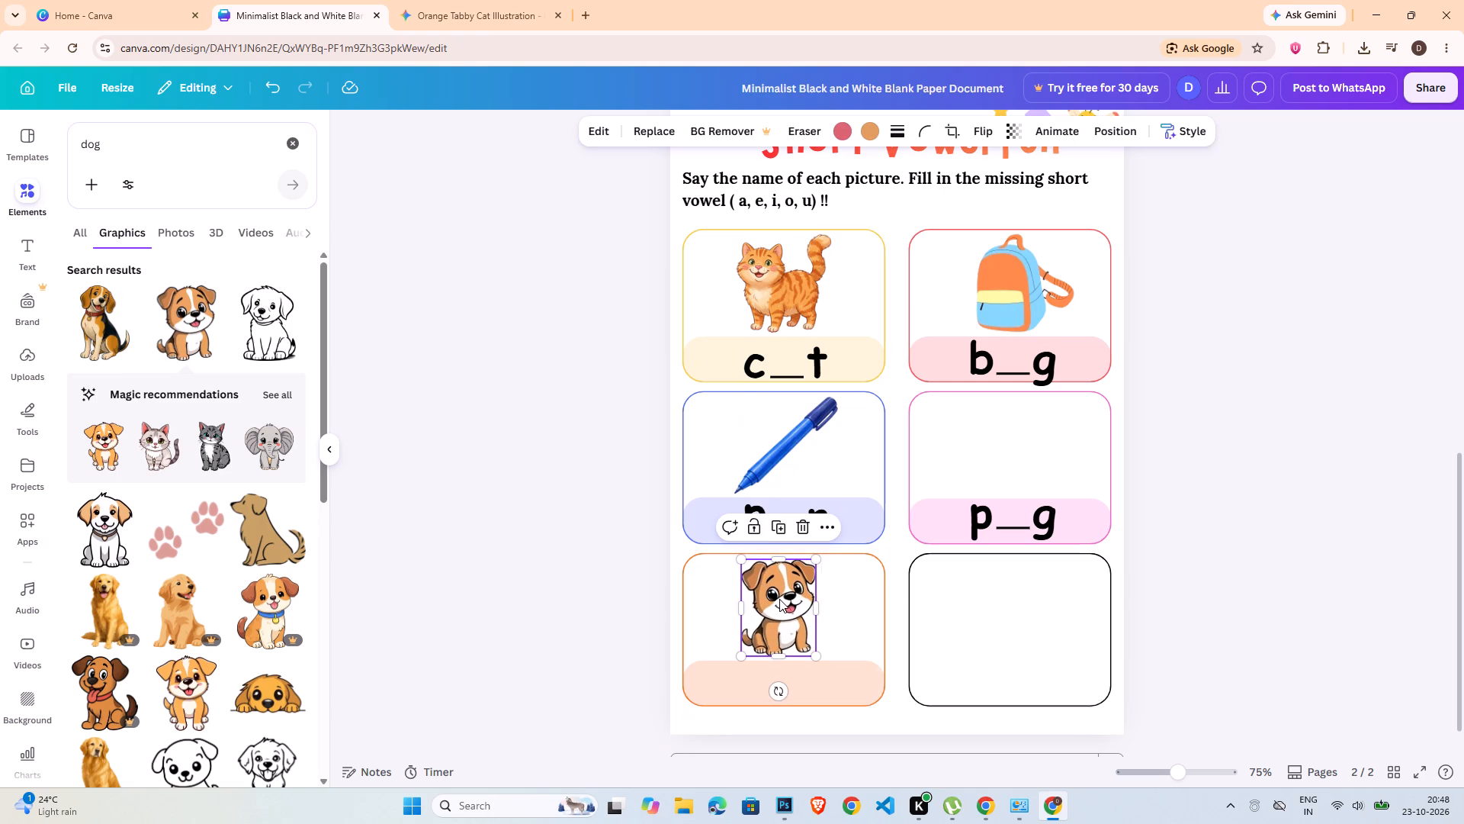
Copy the p__g word group and centre the copy on the orange band, nudged slightly down.
click(1026, 520)
key(ctrl+c)
key(ctrl+v)
drag(1026, 525, 770, 674)
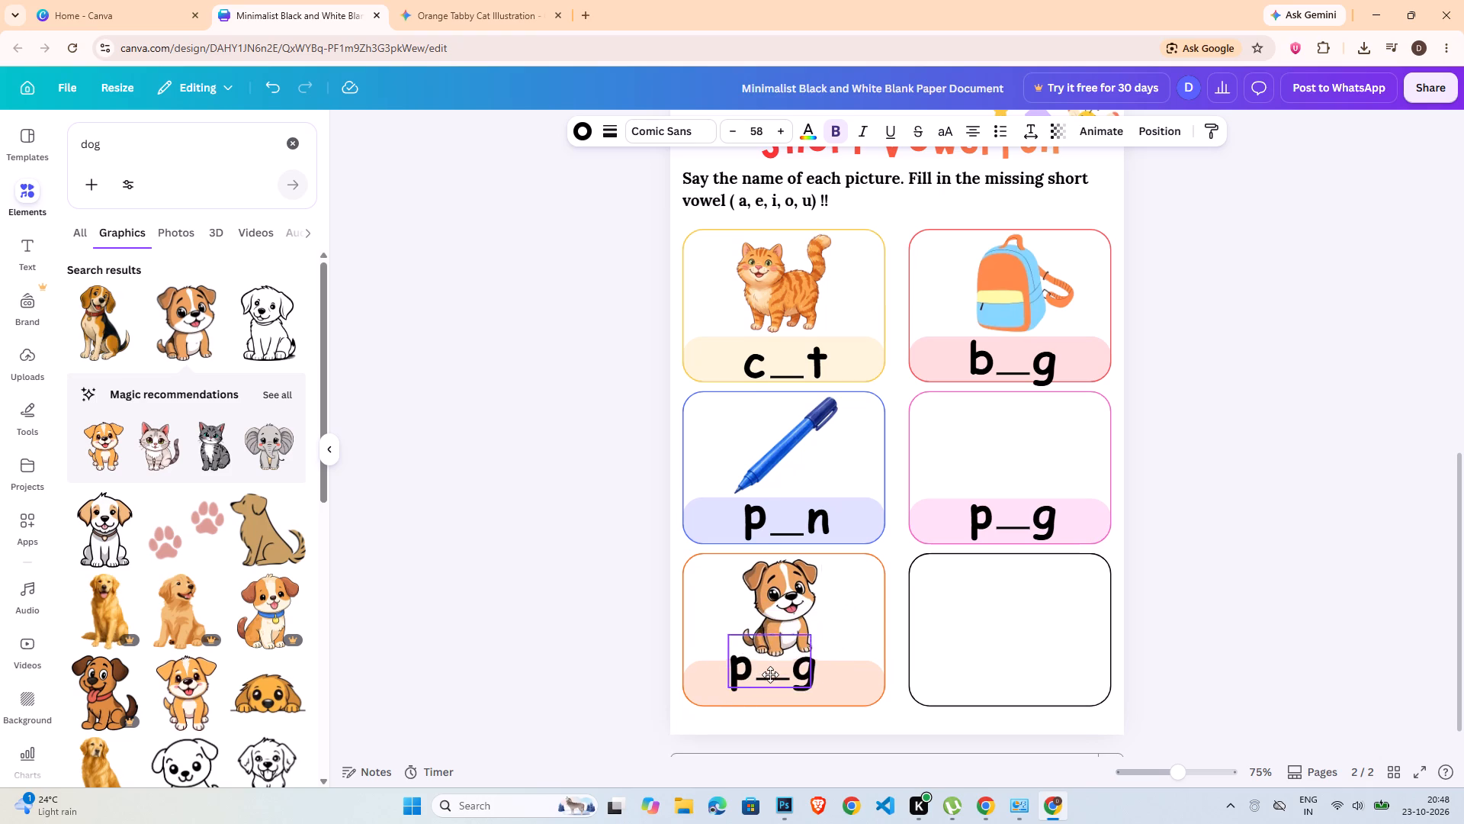
drag(770, 674, 782, 674)
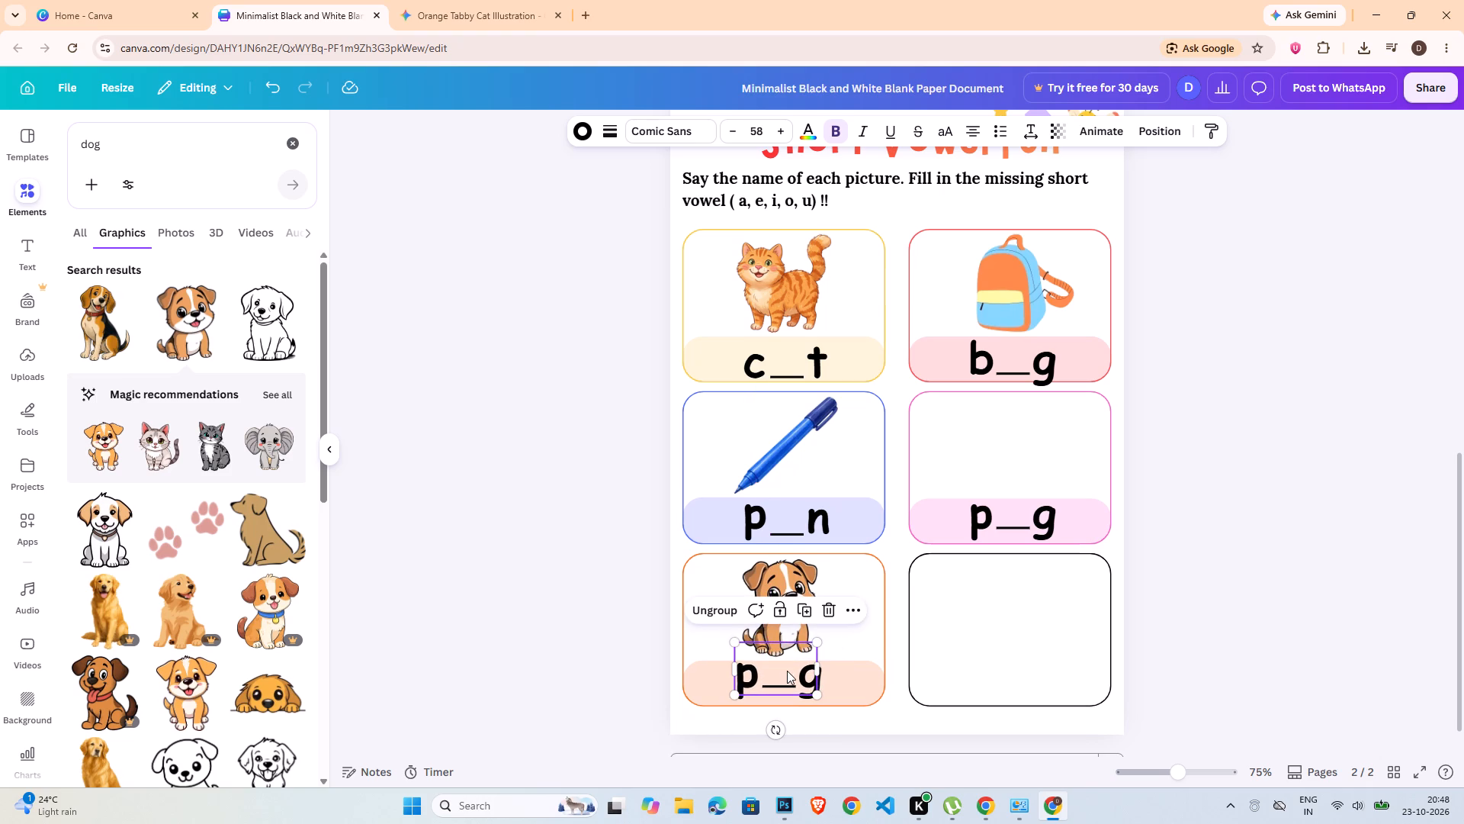
key(Down)
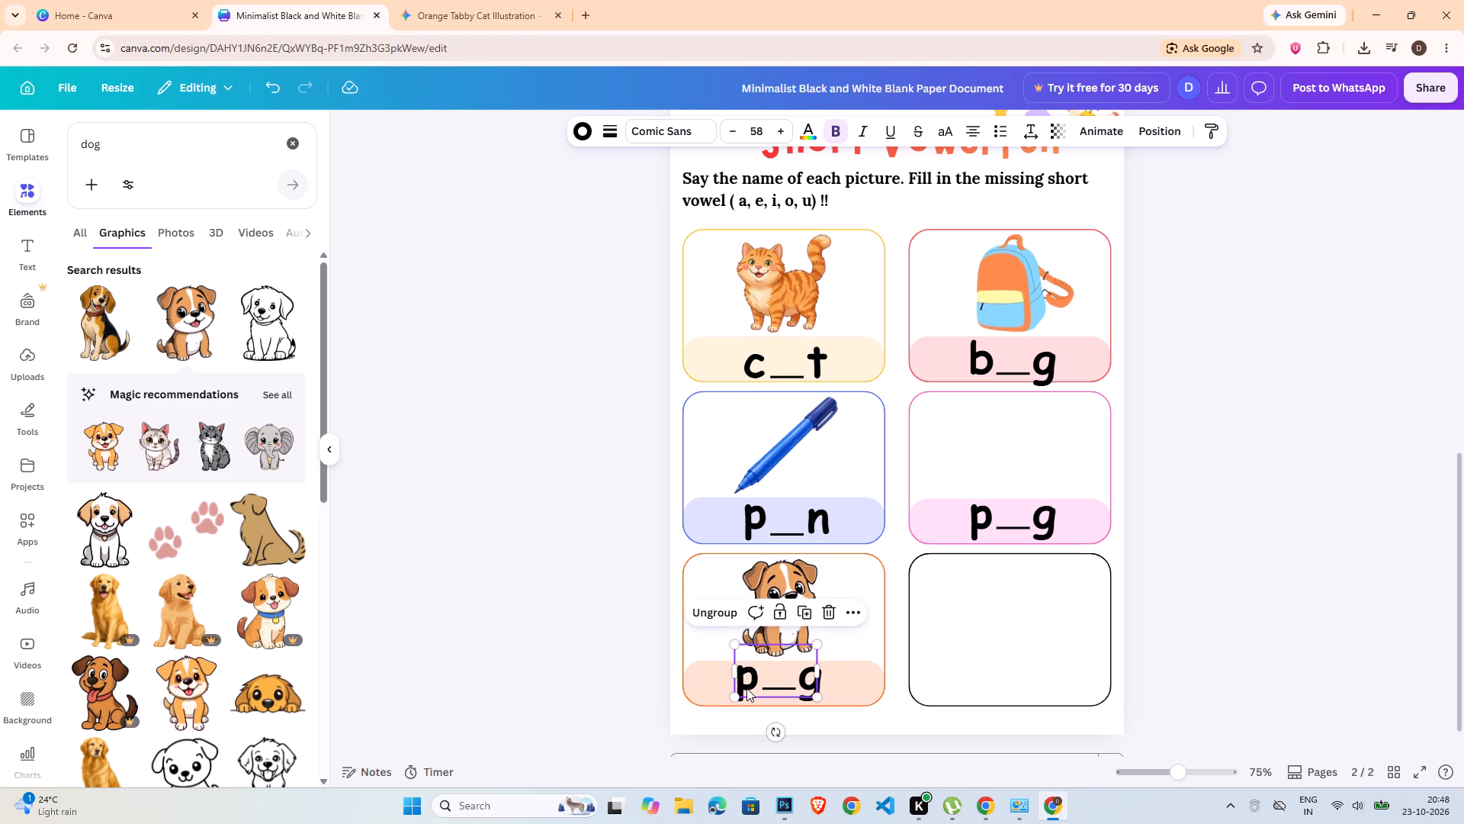
Change the first letter of the copied word to d, making d__g.
double_click(747, 688)
key(d)
click(1146, 620)
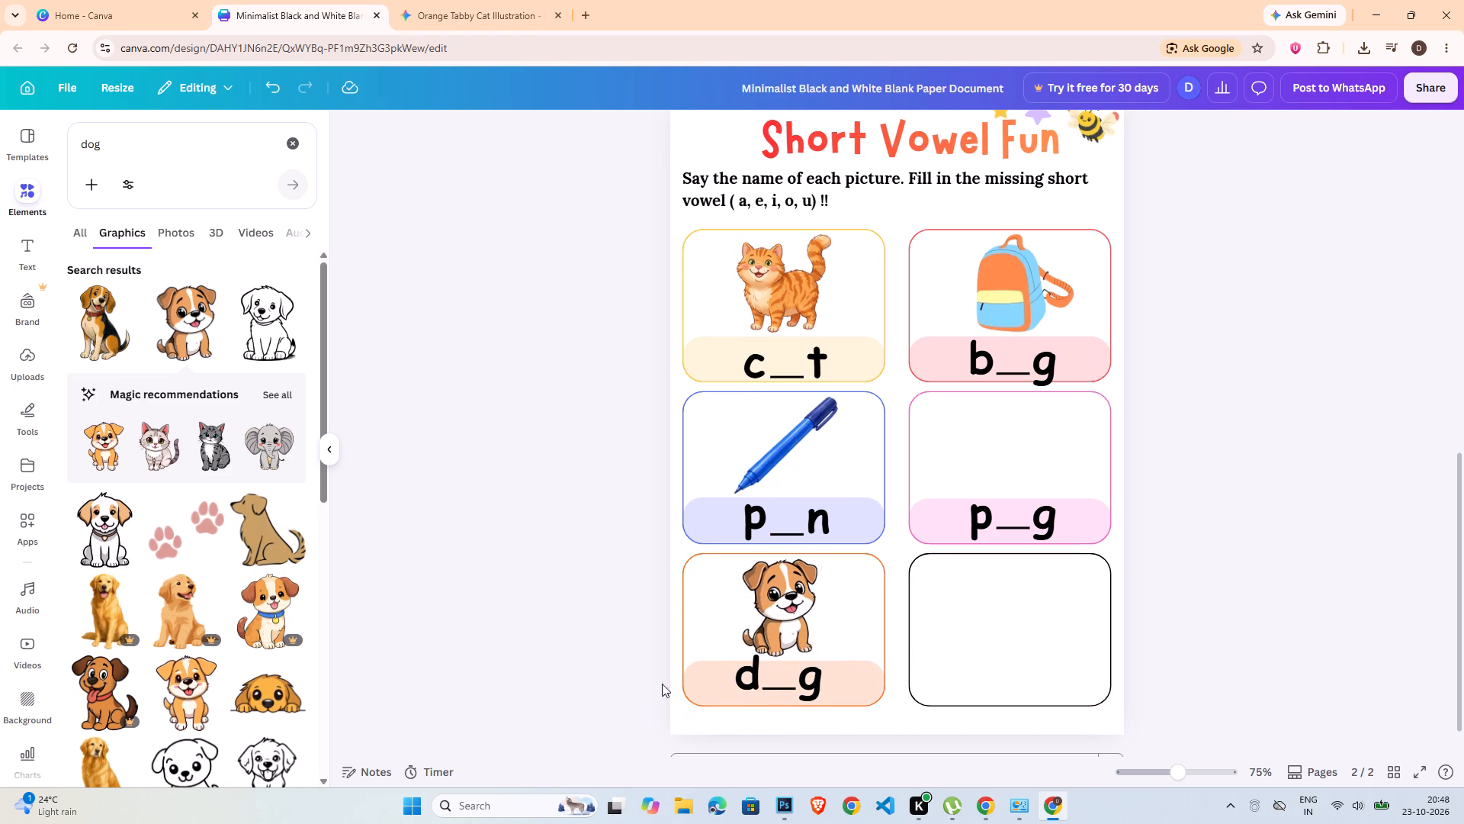
click(762, 687)
click(762, 687)
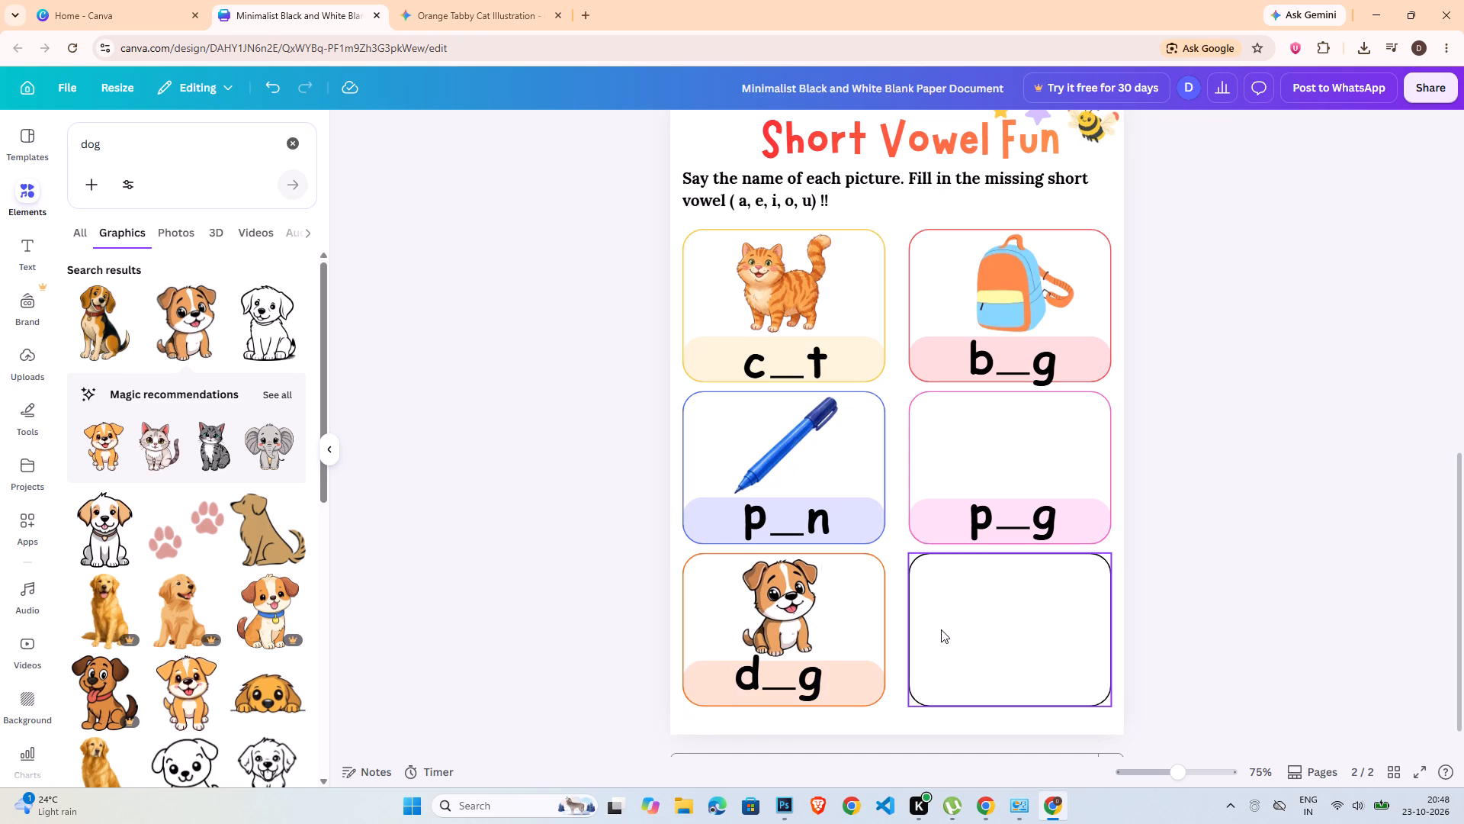
Search the graphics for bus.
double_click(171, 142)
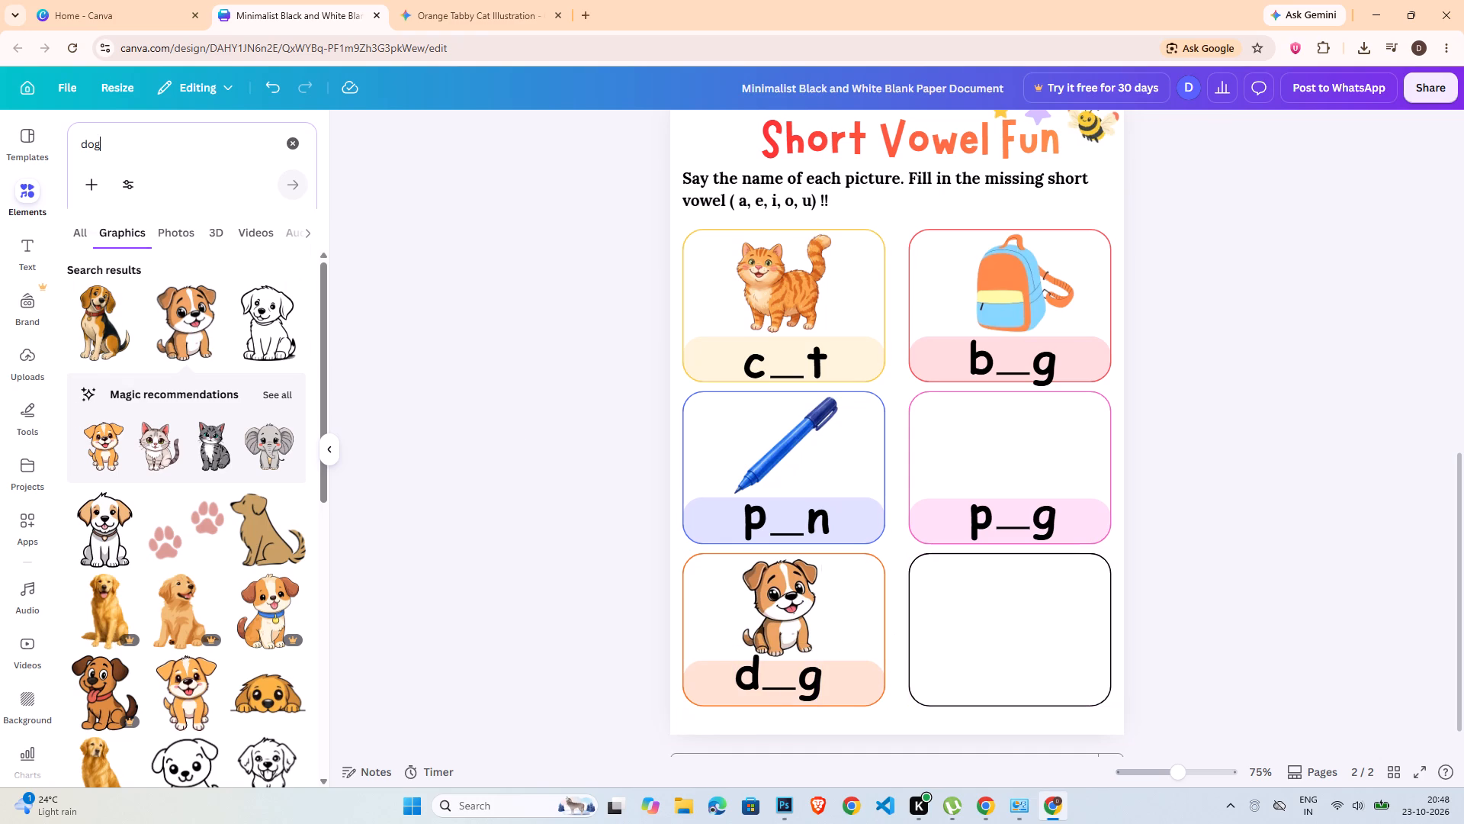
text(bus)
key(Return)
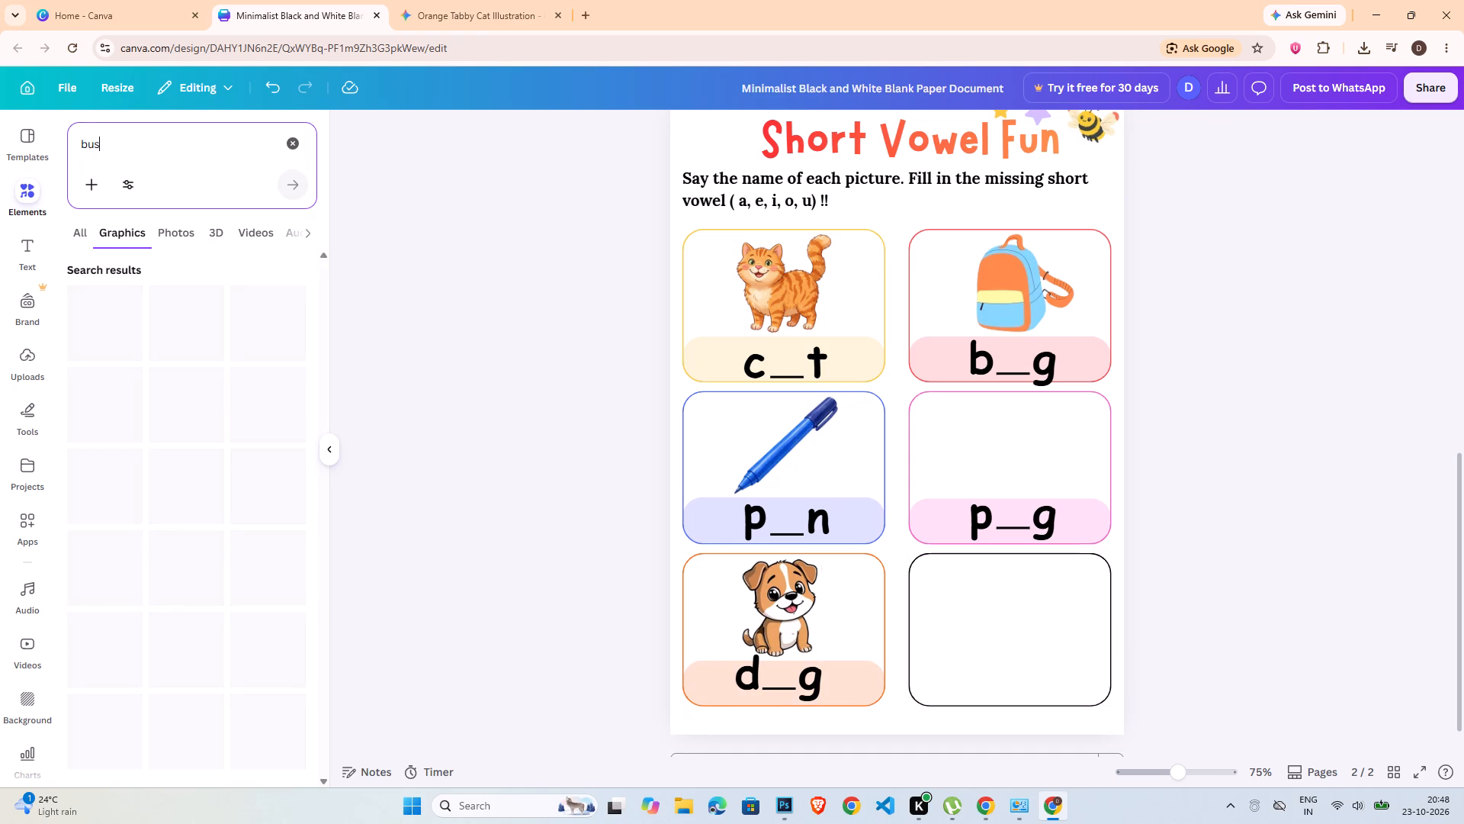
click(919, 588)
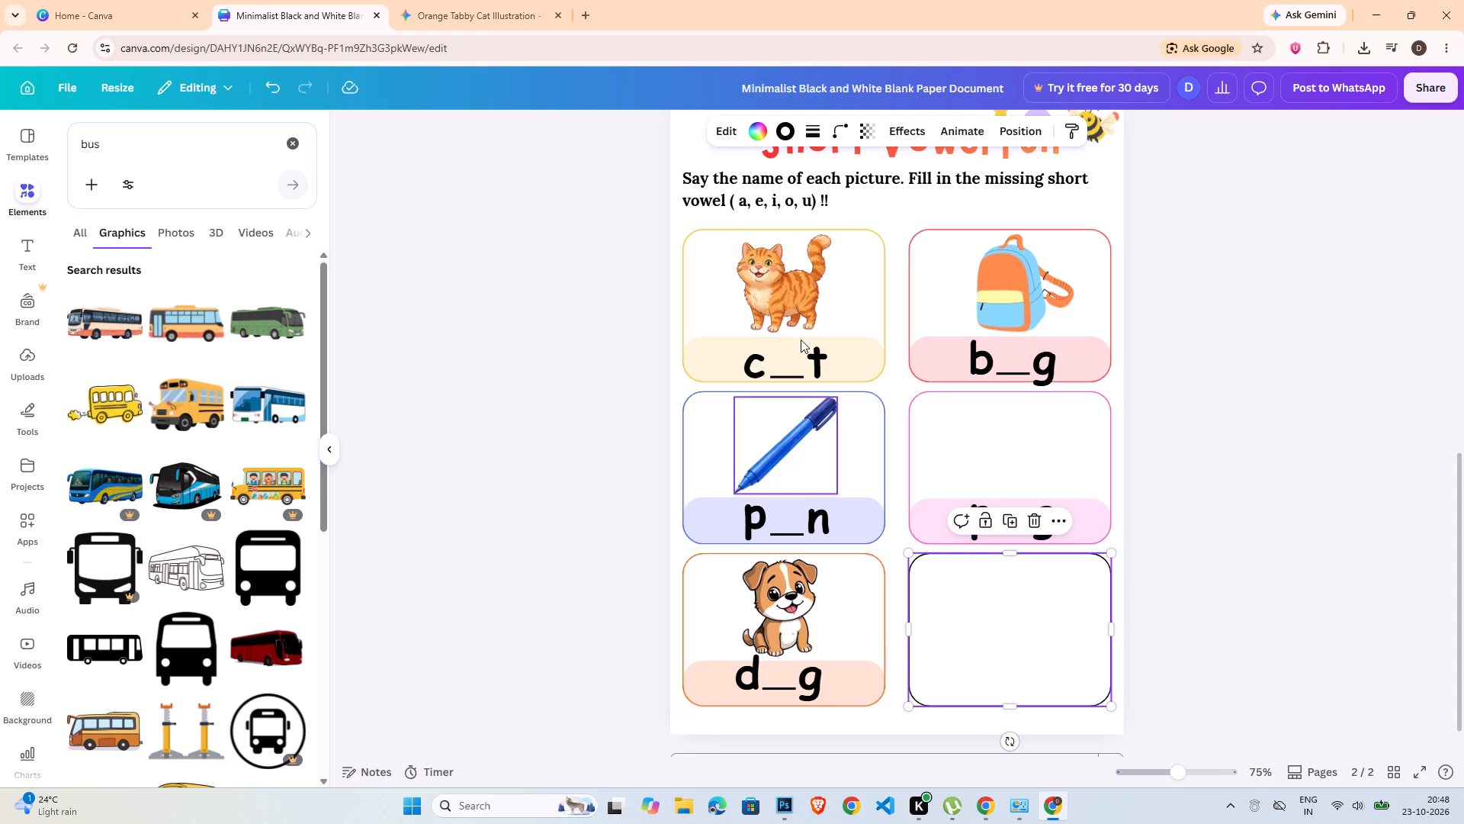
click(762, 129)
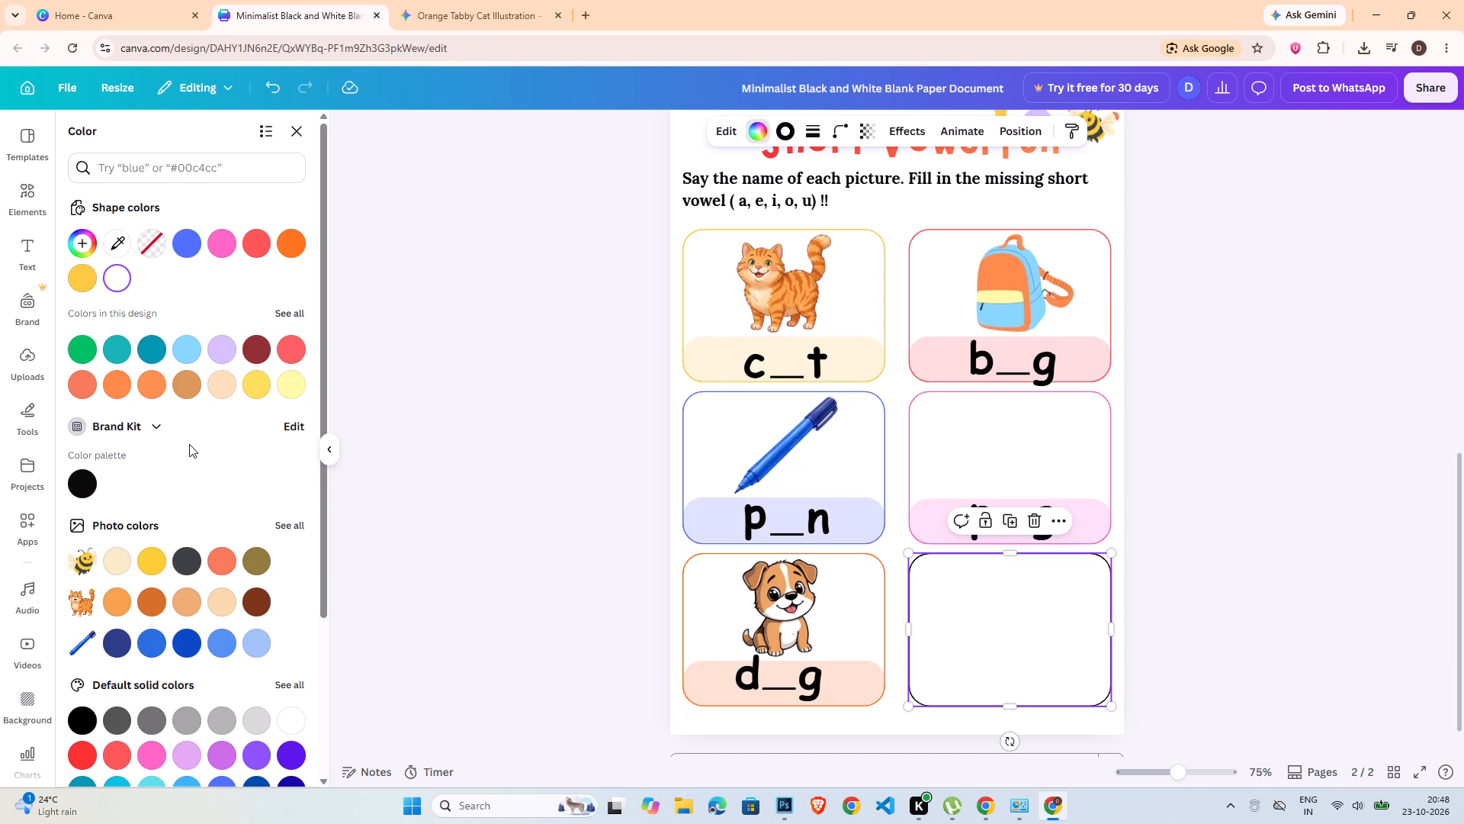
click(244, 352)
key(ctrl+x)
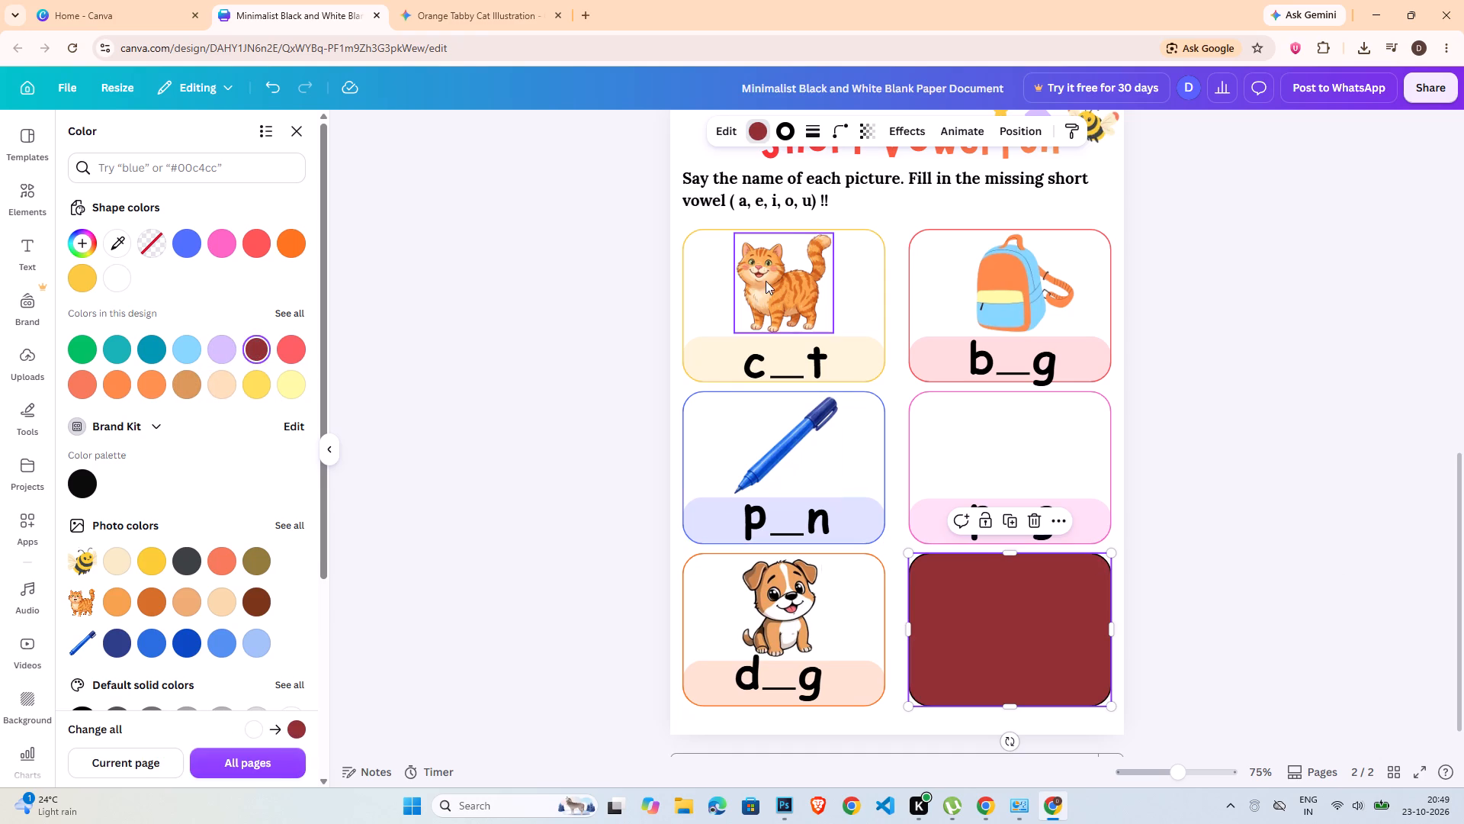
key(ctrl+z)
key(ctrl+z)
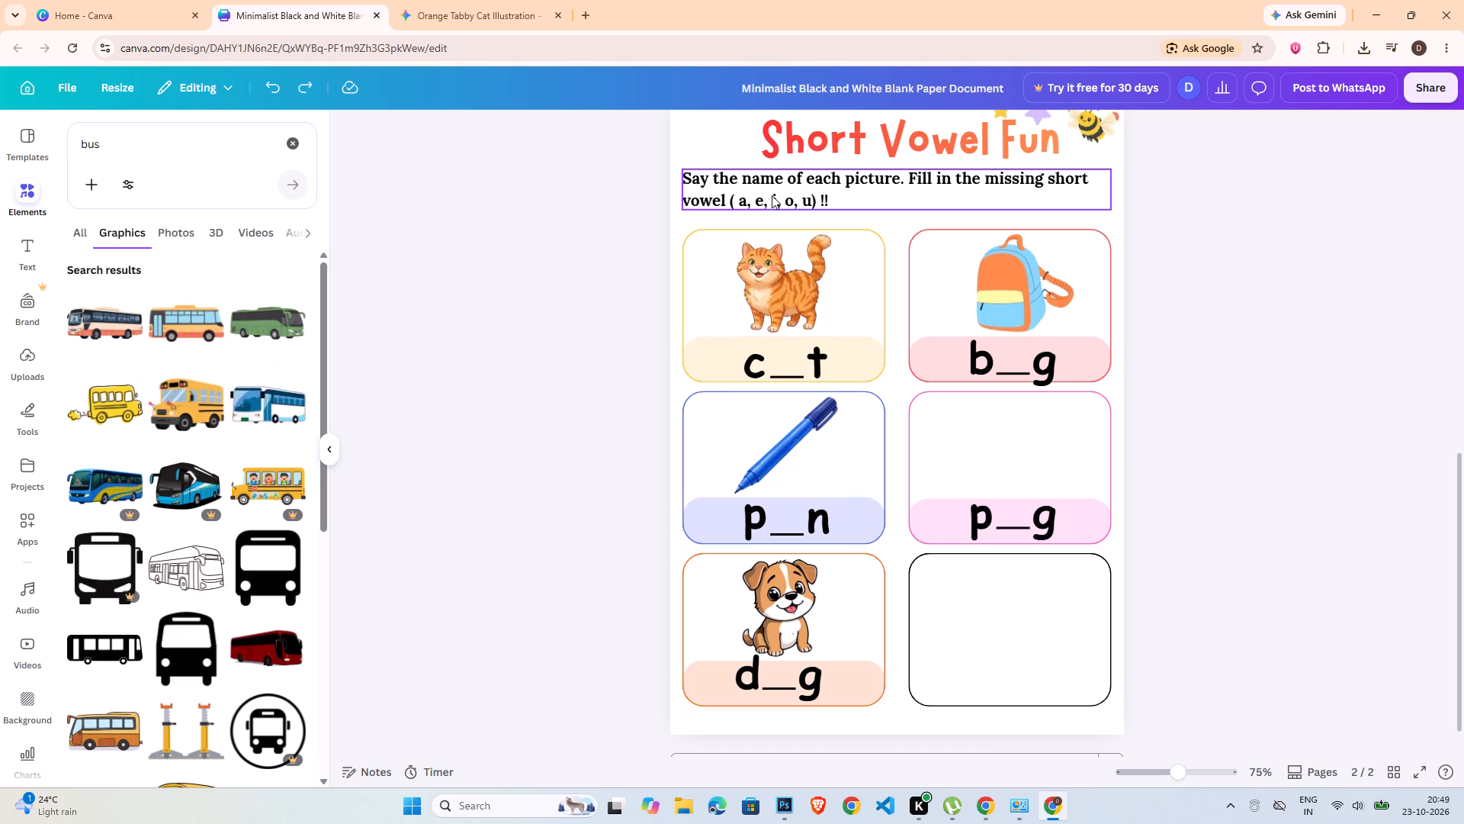
Change the border of the black-outlined box beside the puppy box to the dark maroon used in the design.
click(1000, 652)
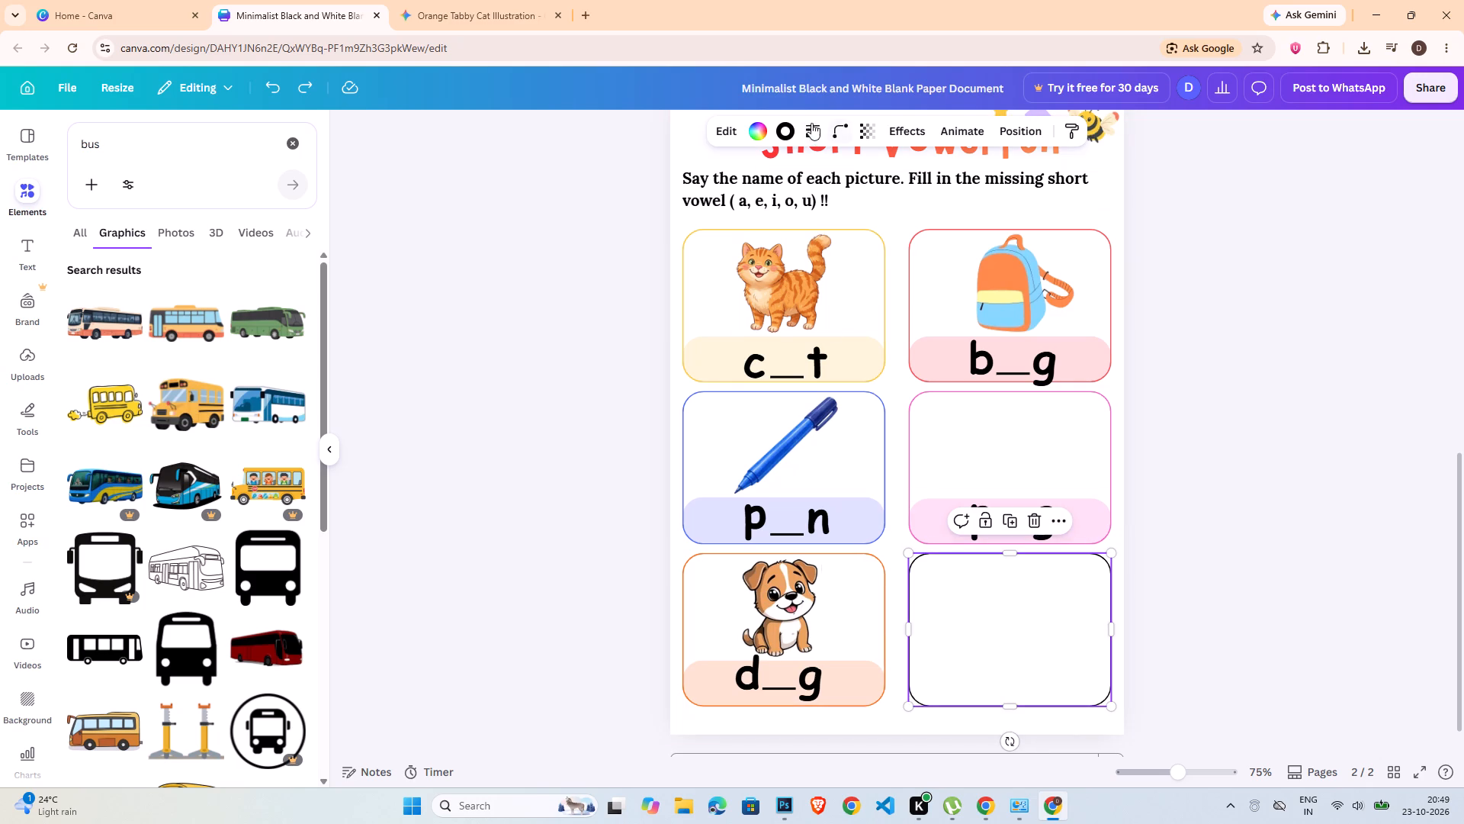
click(788, 127)
click(270, 352)
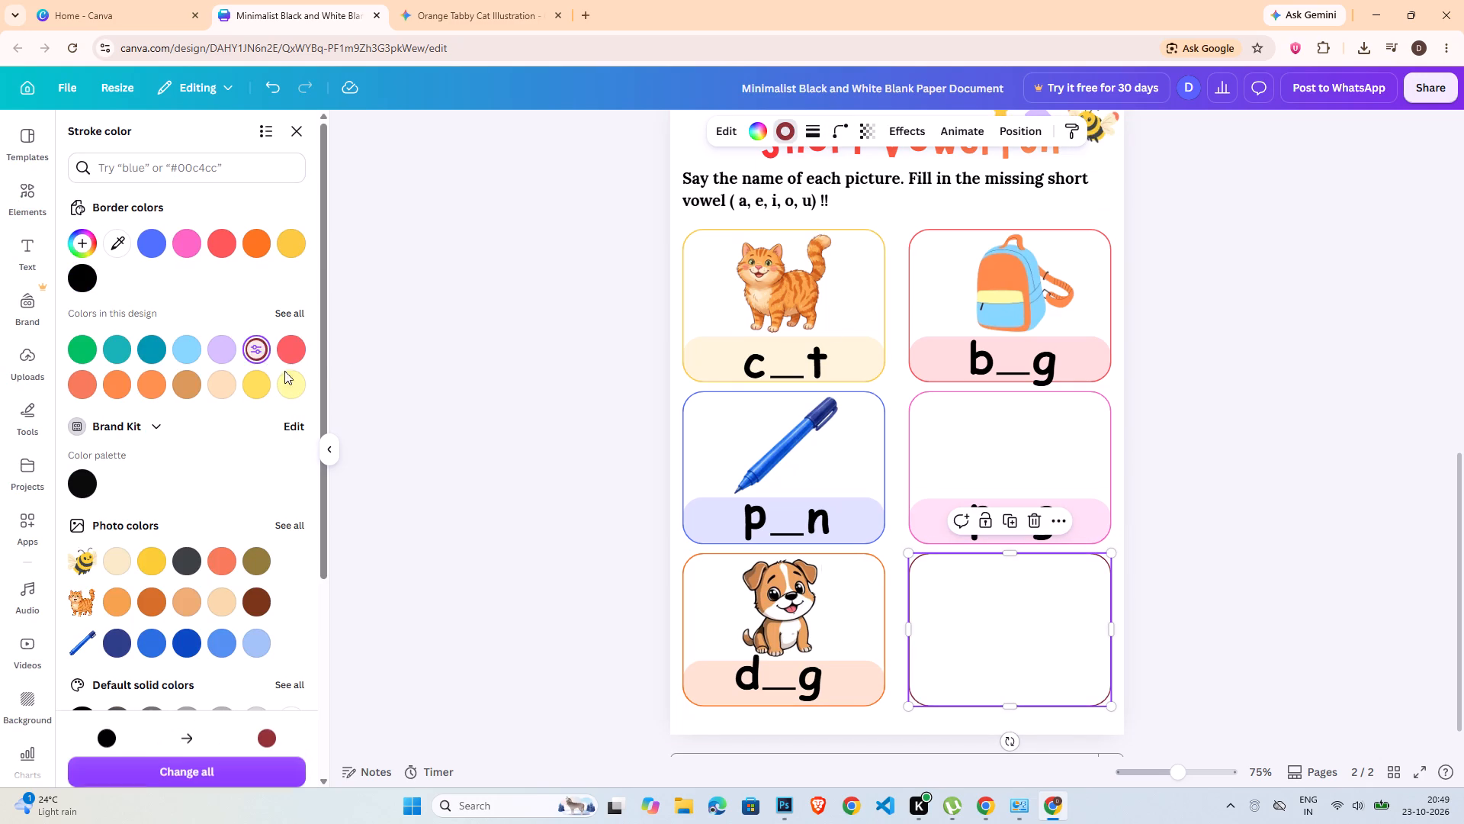
double_click(1209, 610)
click(926, 516)
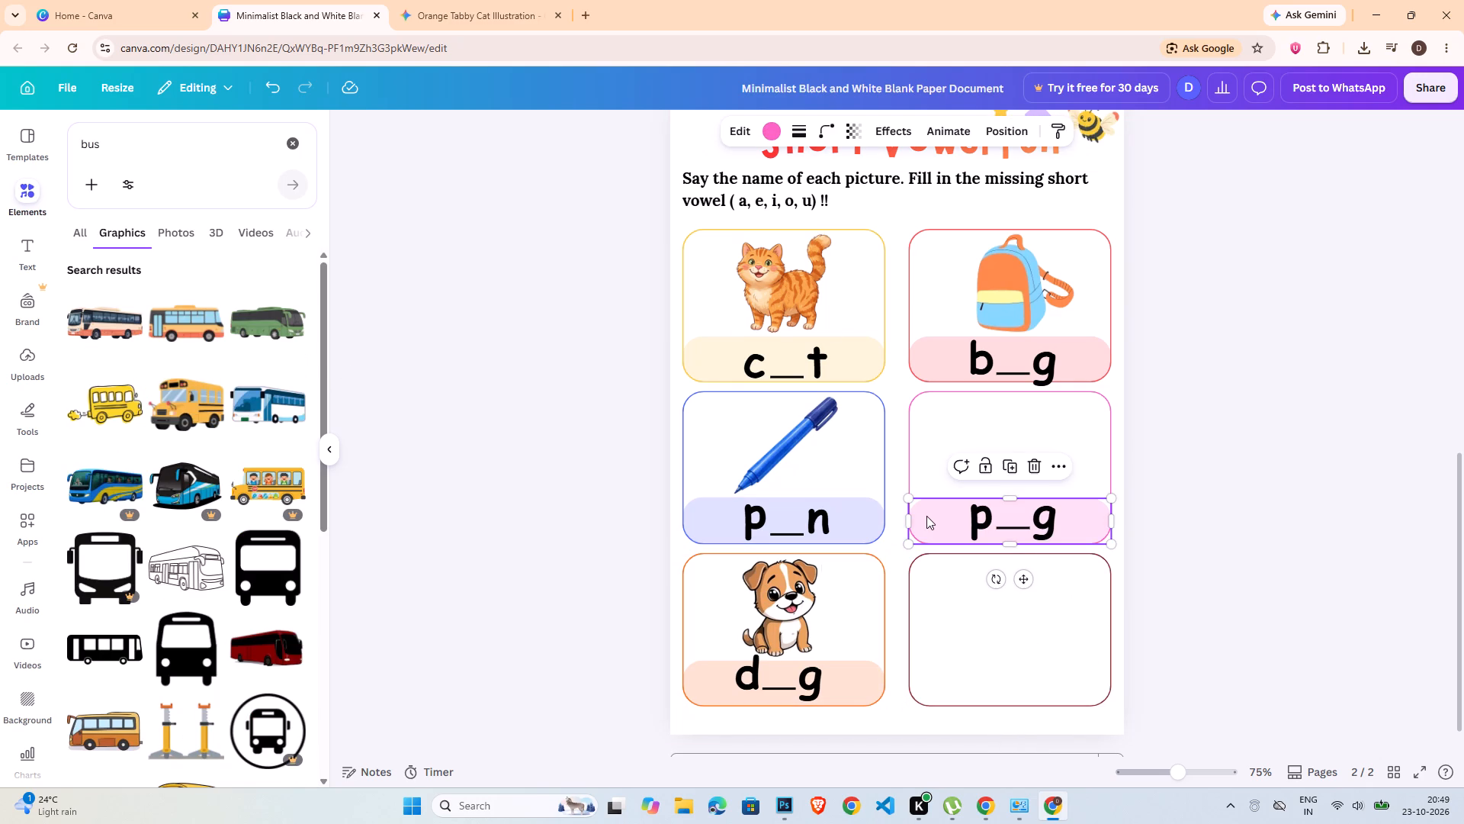
key(ctrl+c)
key(ctrl+v)
drag(939, 520, 929, 671)
click(778, 123)
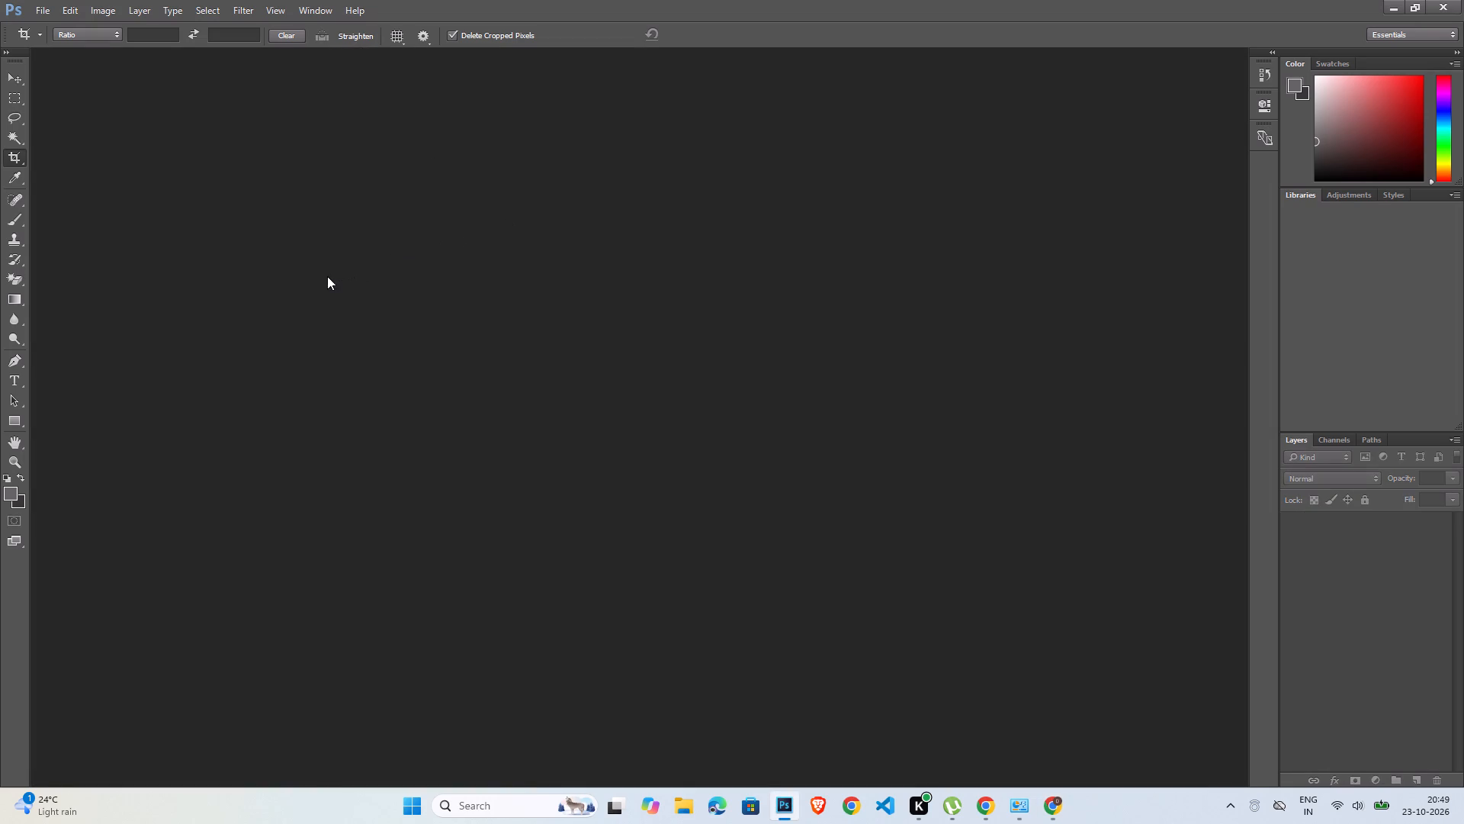
double_click(214, 188)
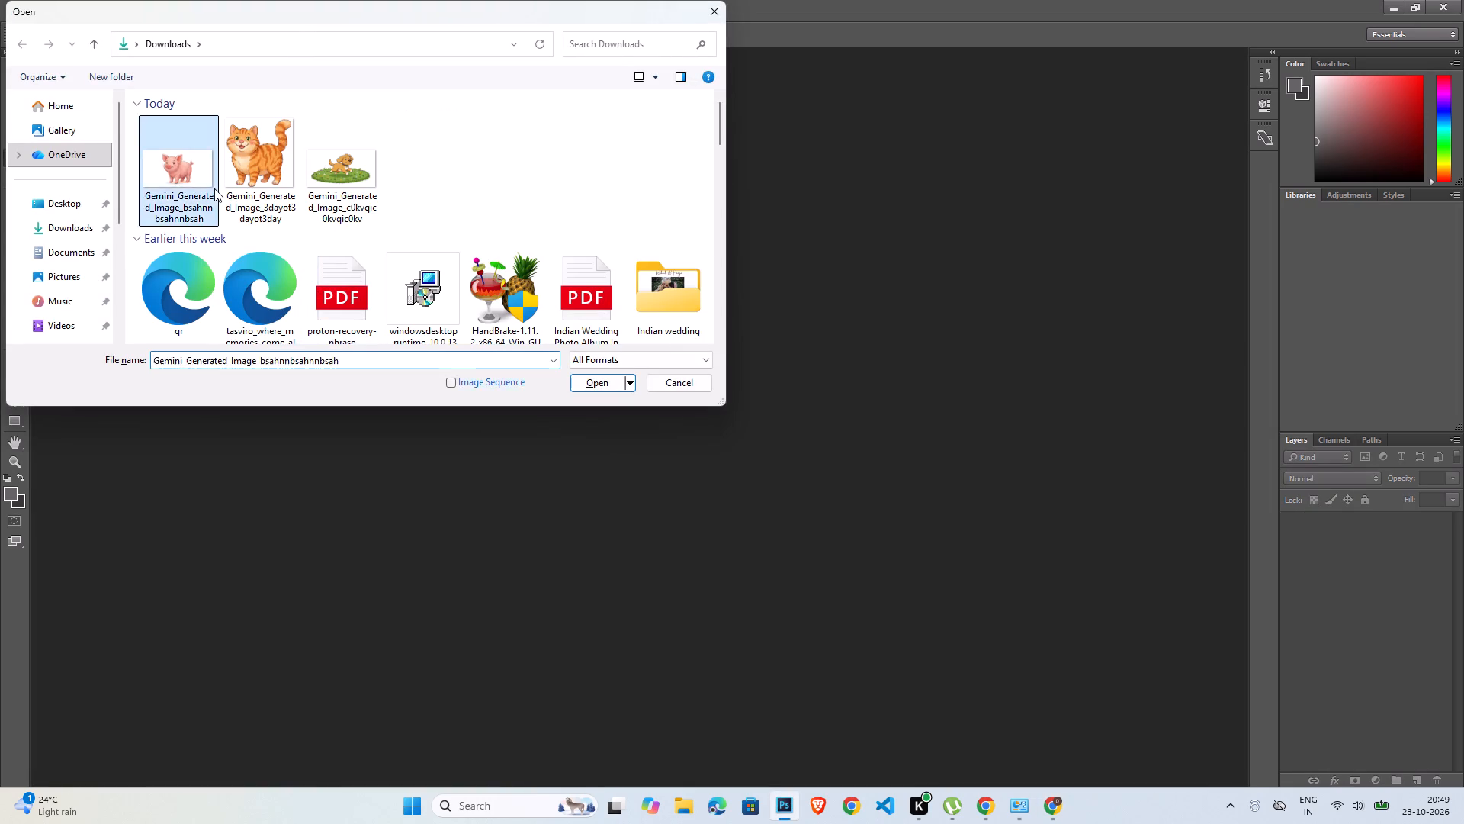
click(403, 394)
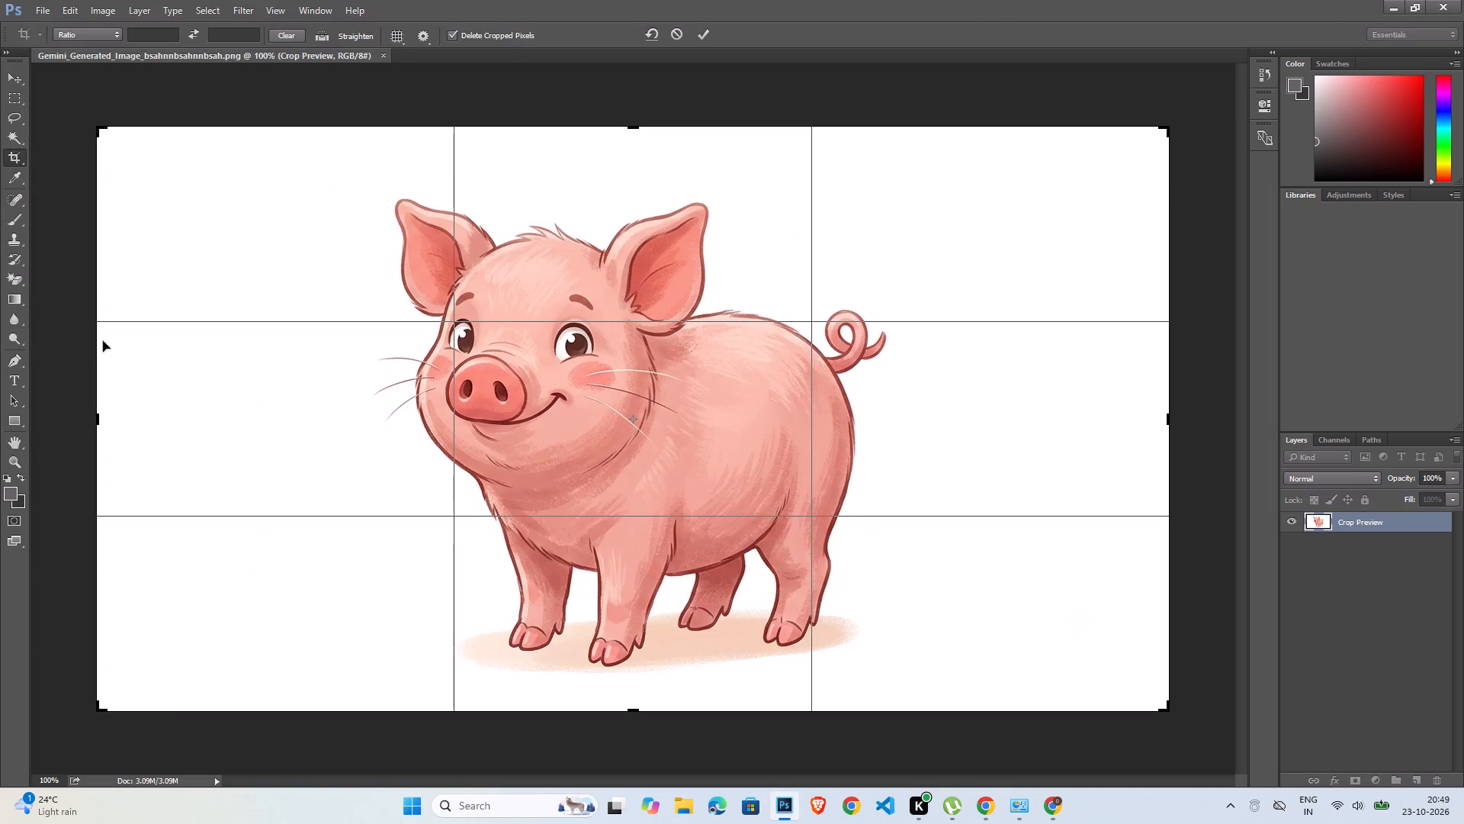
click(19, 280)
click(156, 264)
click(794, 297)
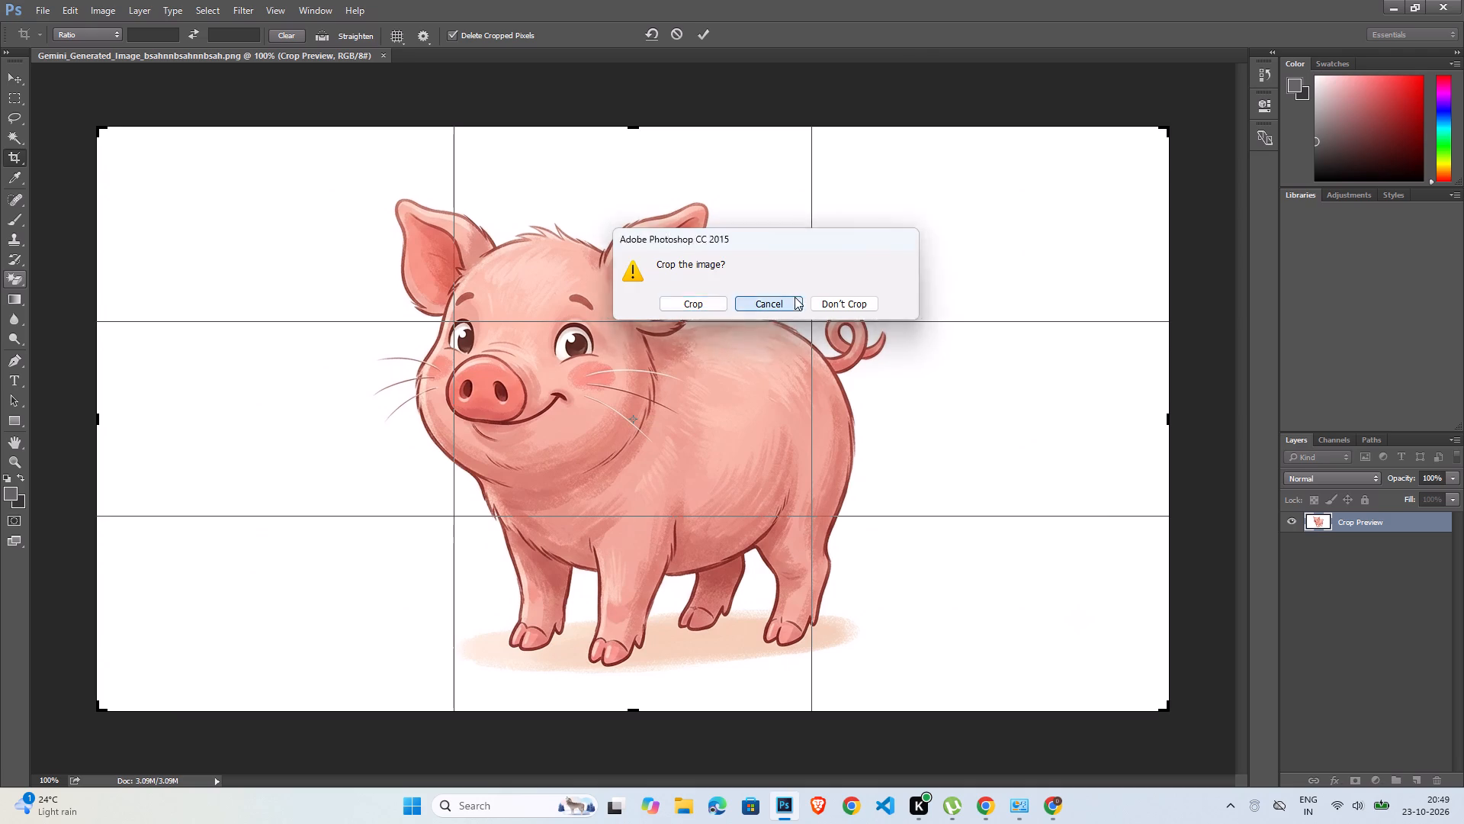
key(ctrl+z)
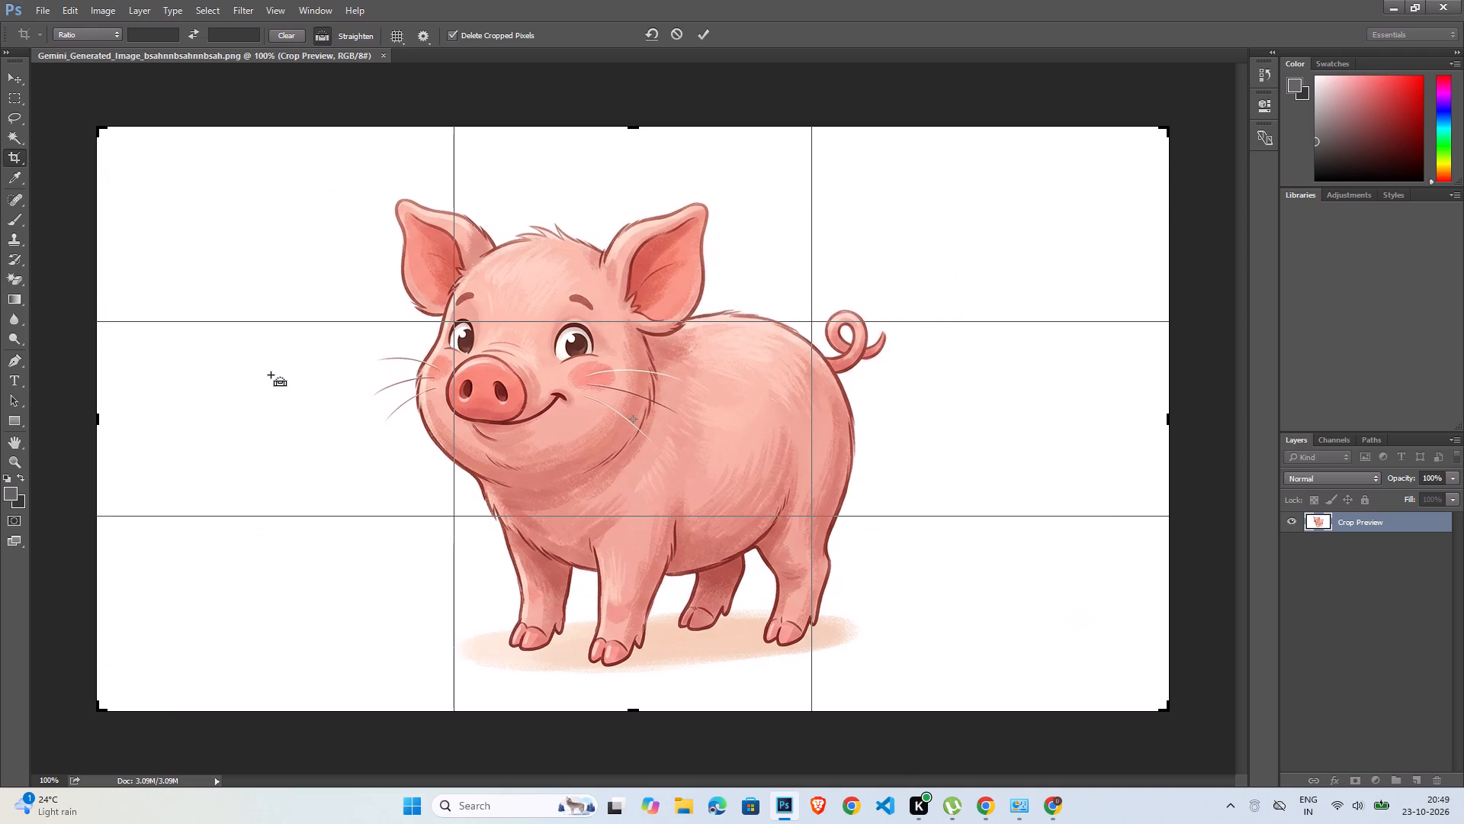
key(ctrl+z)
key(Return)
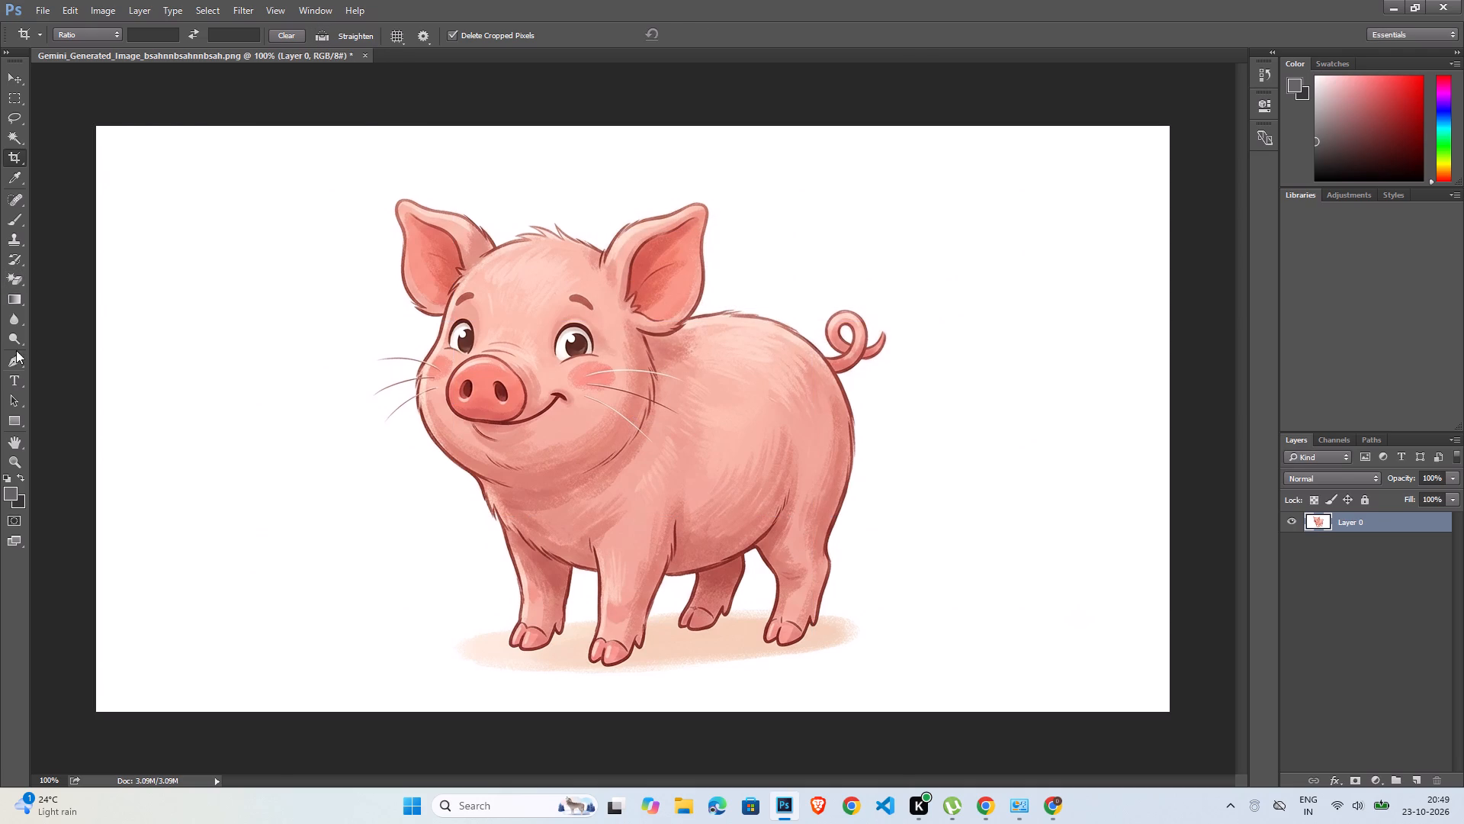
Erase the white background around the piglet with the Magic Eraser at tolerance 32.
click(11, 283)
click(187, 326)
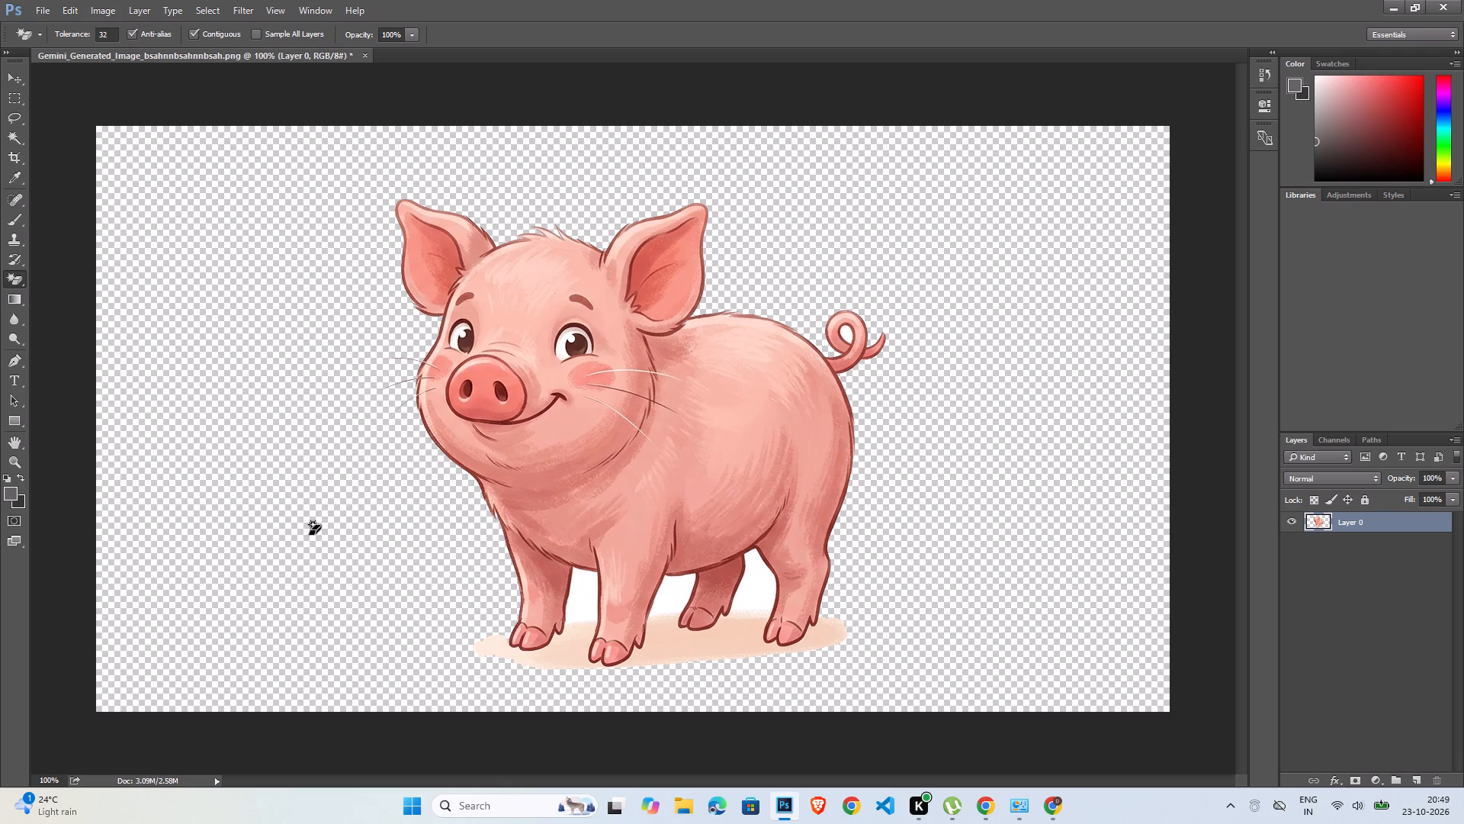
Crop the canvas closely around the piglet to about 23.5 by 23 cm and save the image.
key(c)
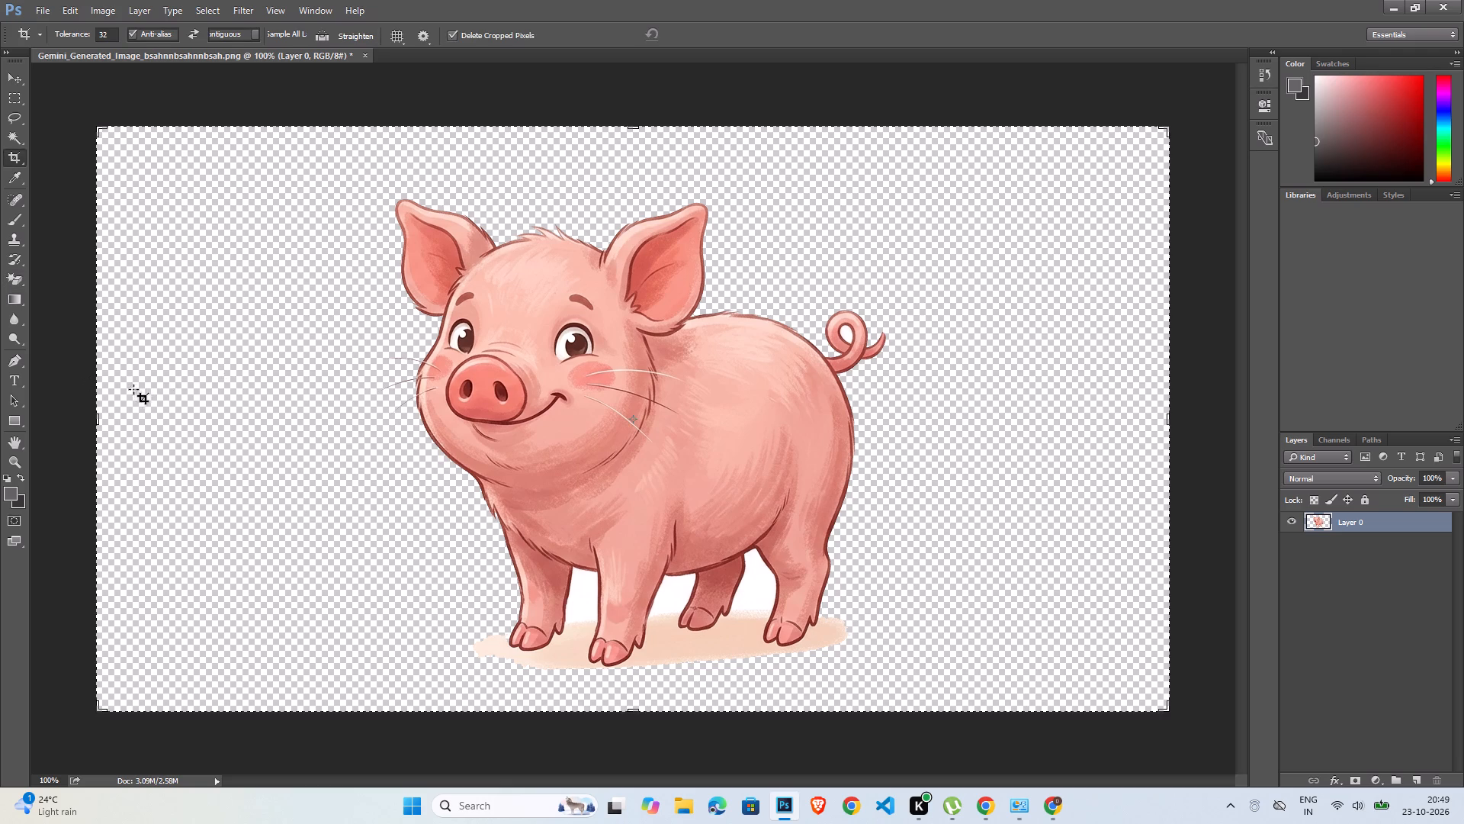
key(c)
drag(97, 419, 236, 425)
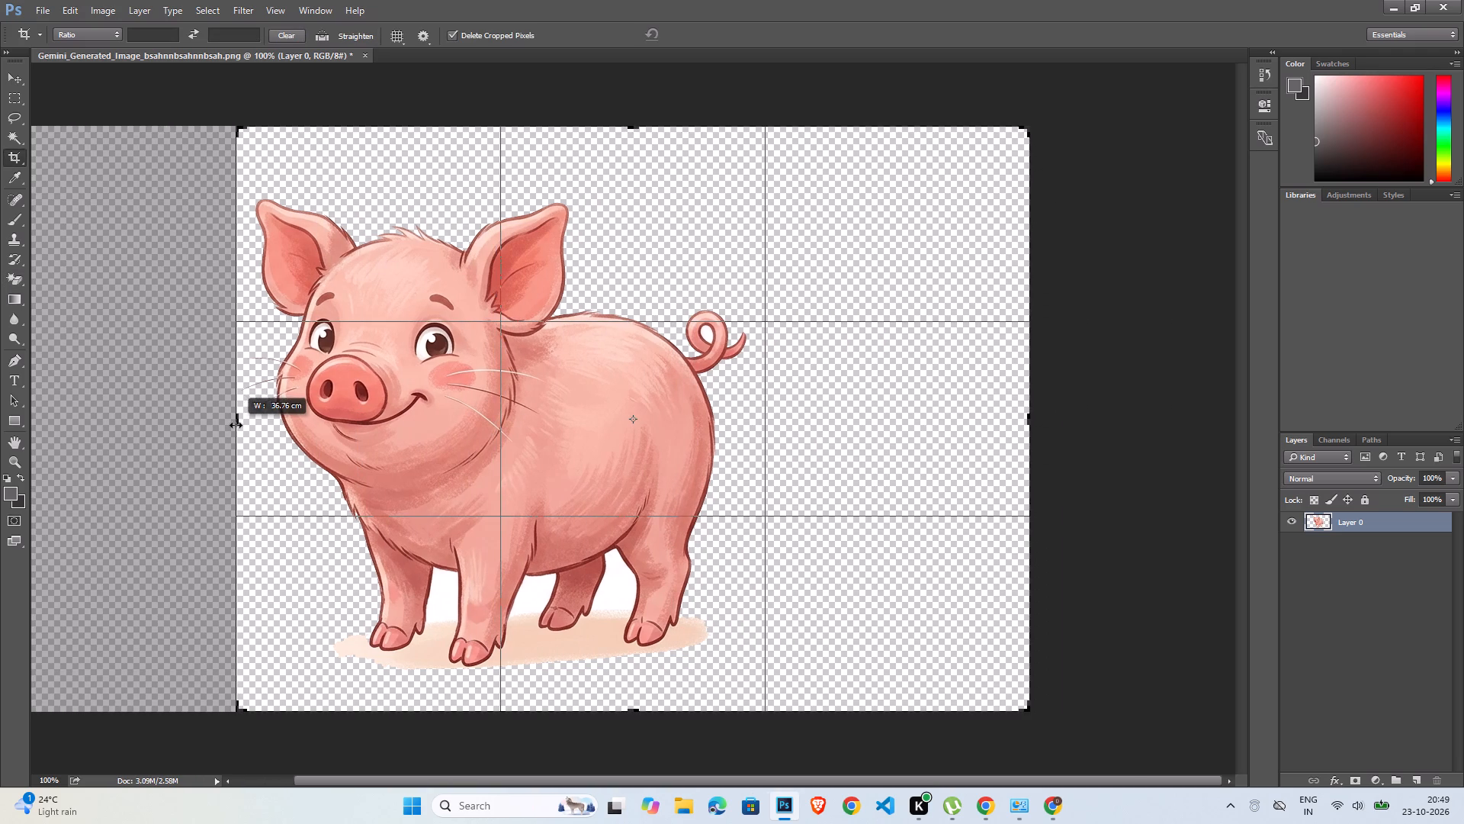
drag(236, 425, 242, 437)
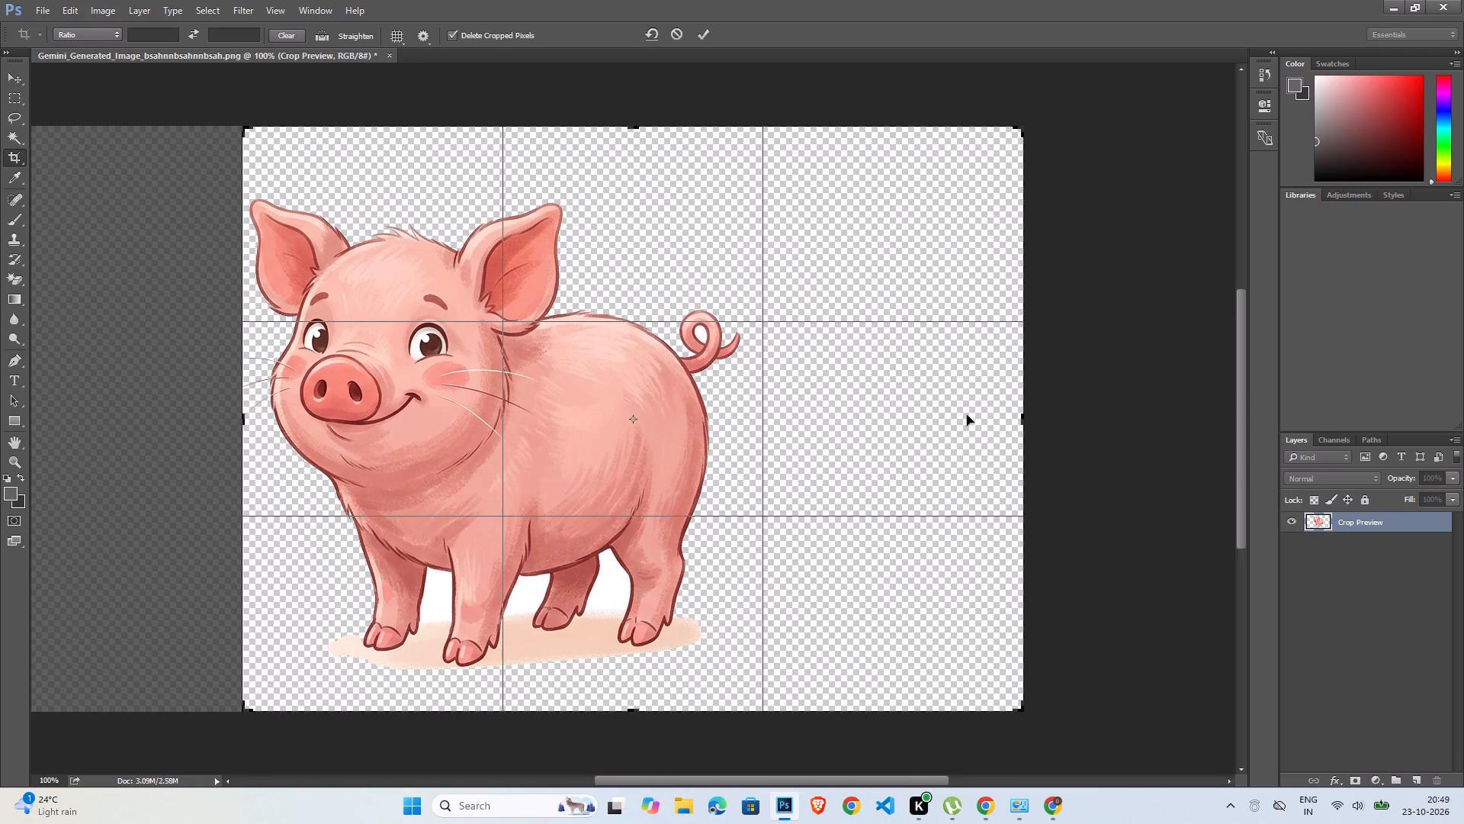
drag(1026, 417, 891, 432)
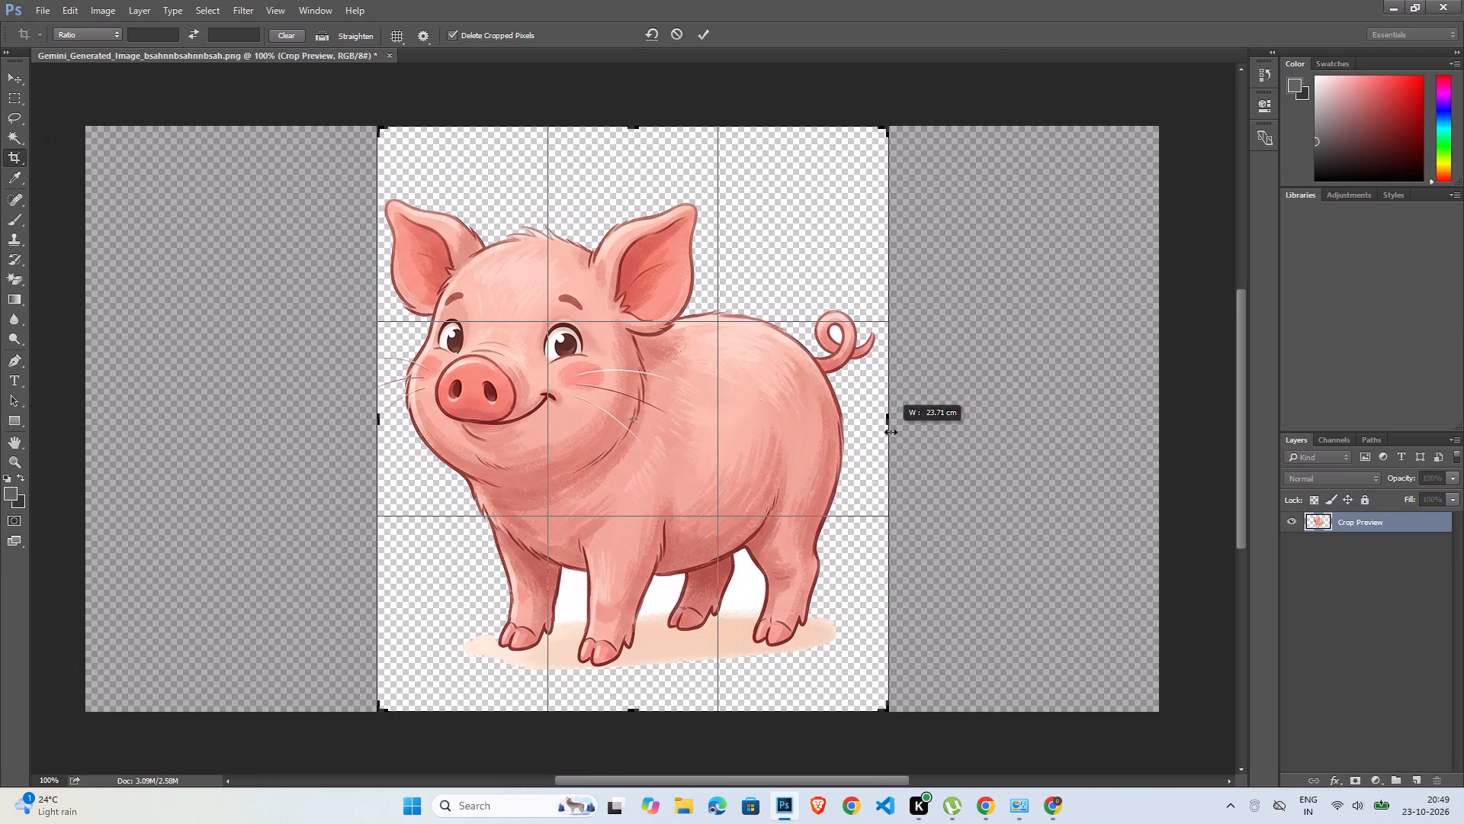
drag(891, 432, 888, 433)
click(647, 708)
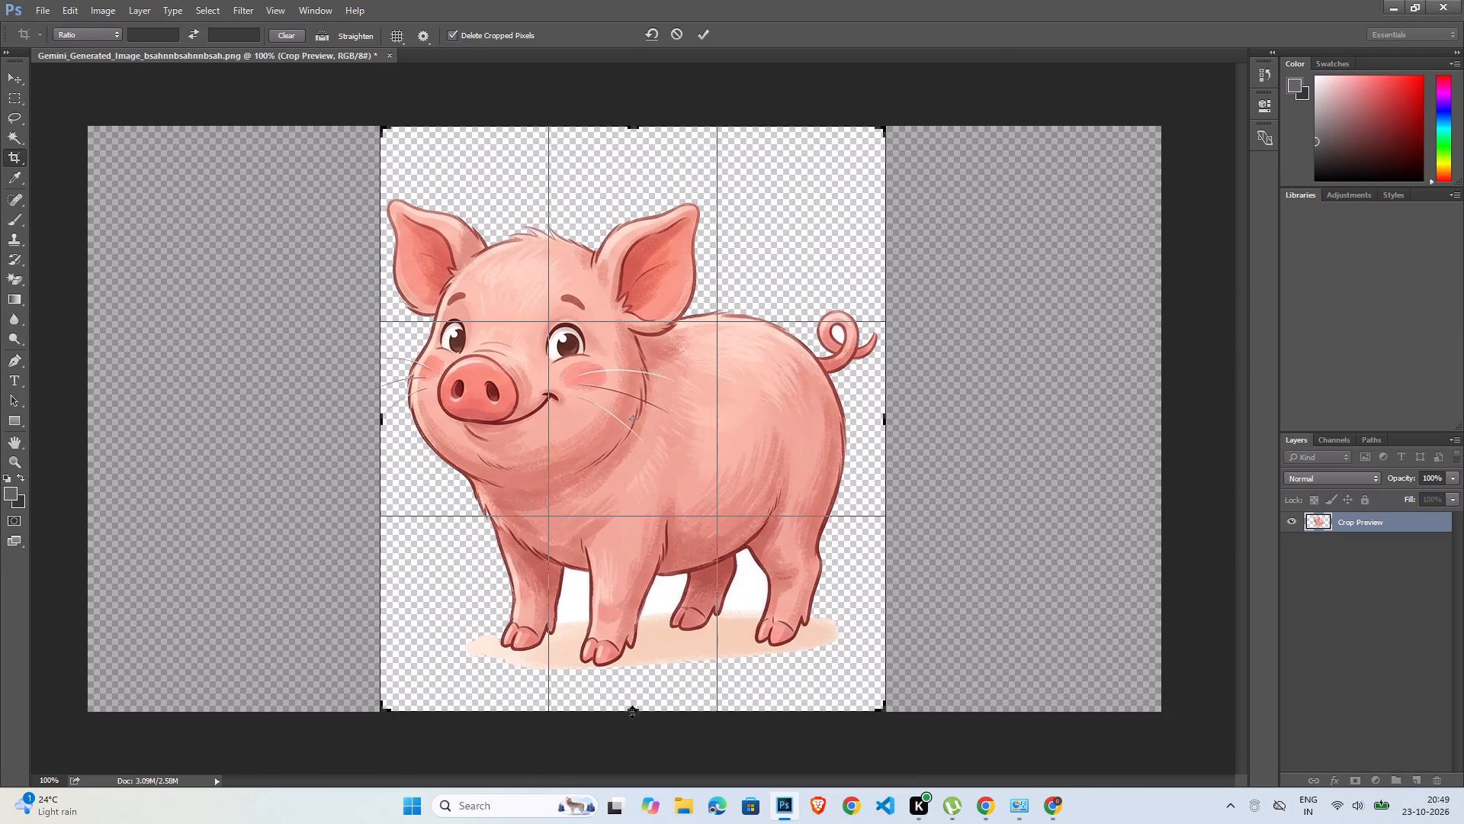
drag(631, 712, 630, 697)
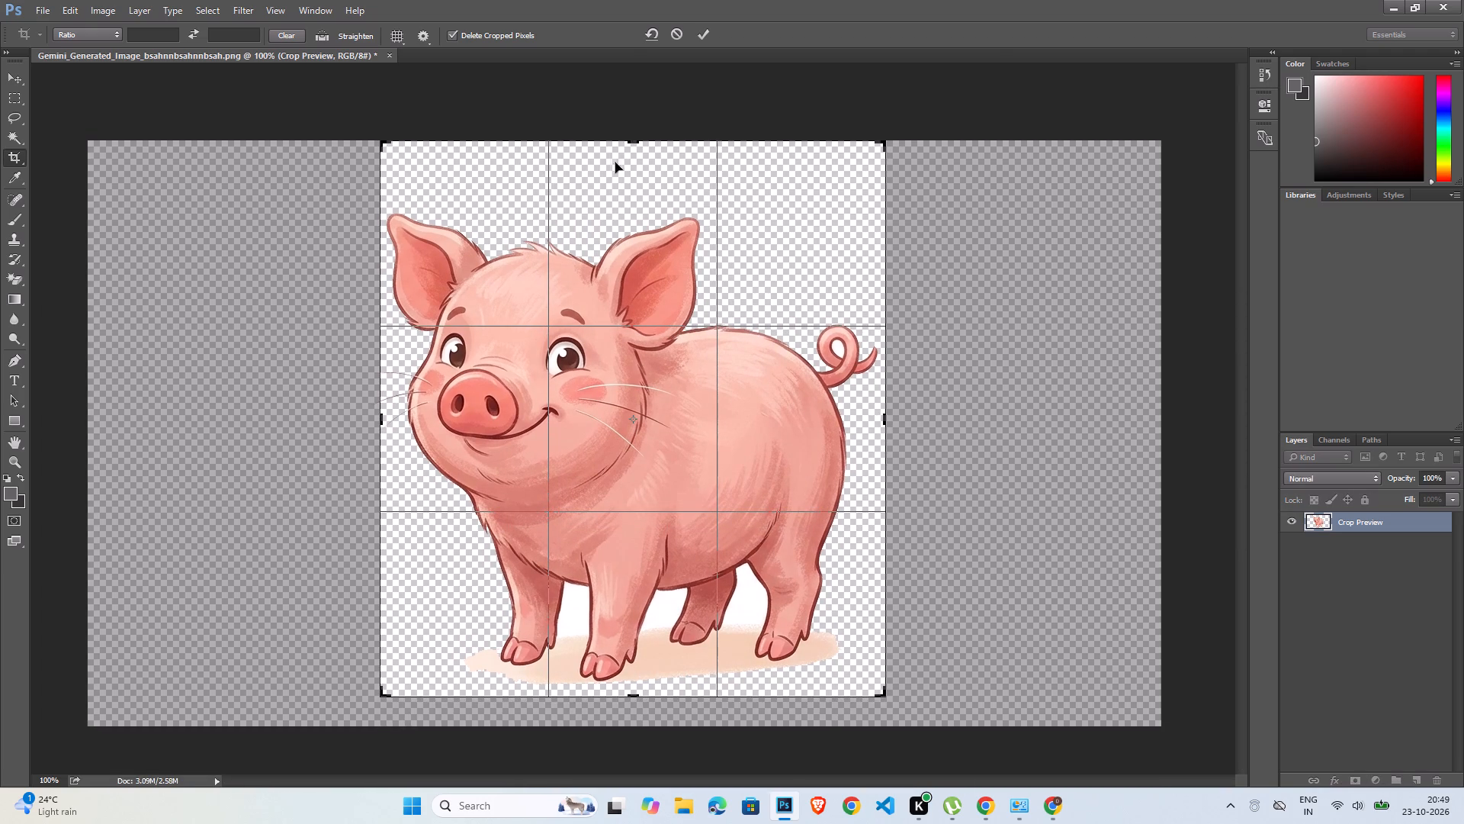
drag(636, 140, 634, 167)
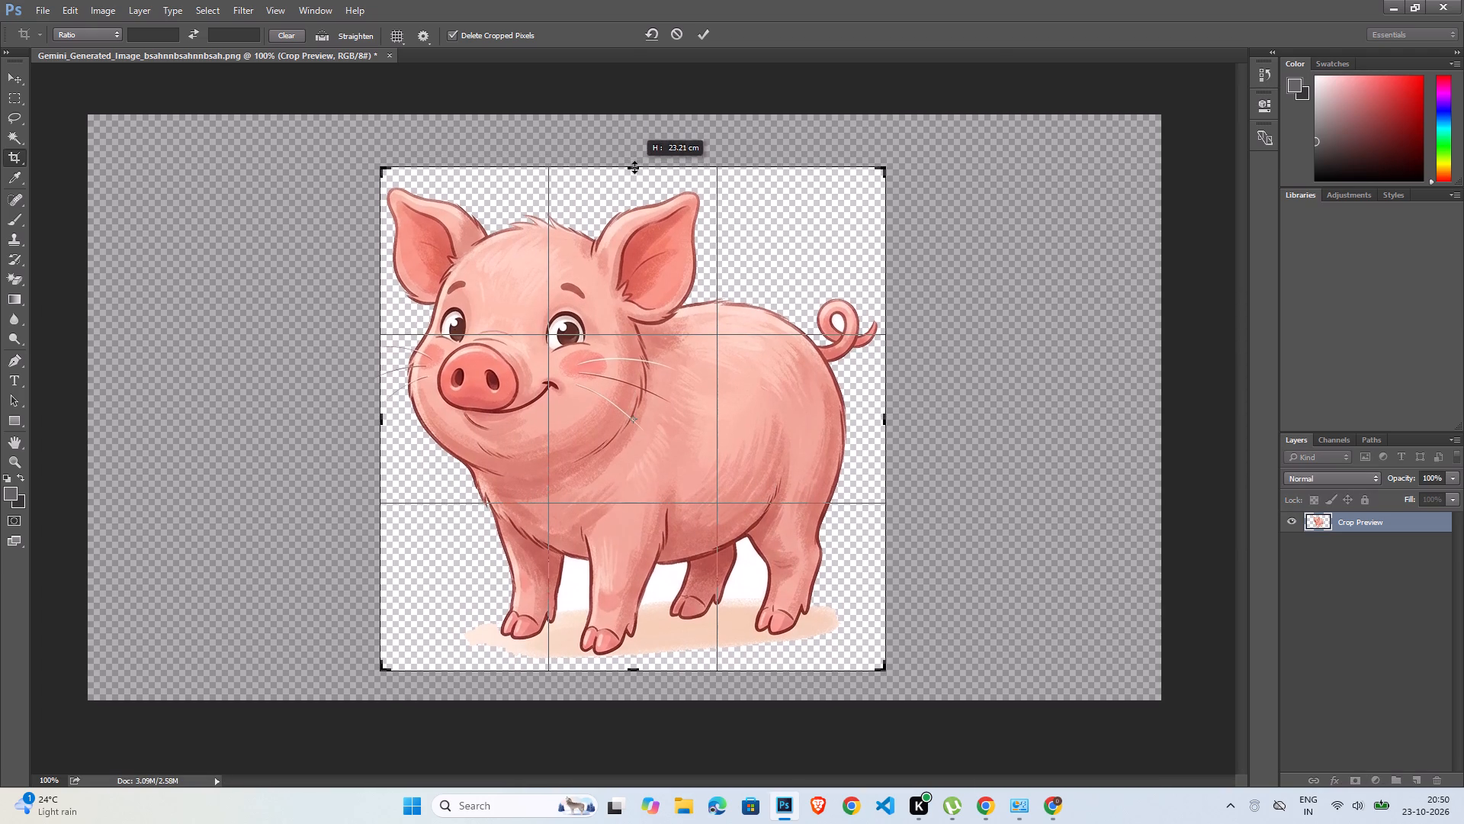
drag(634, 167, 634, 171)
key(Return)
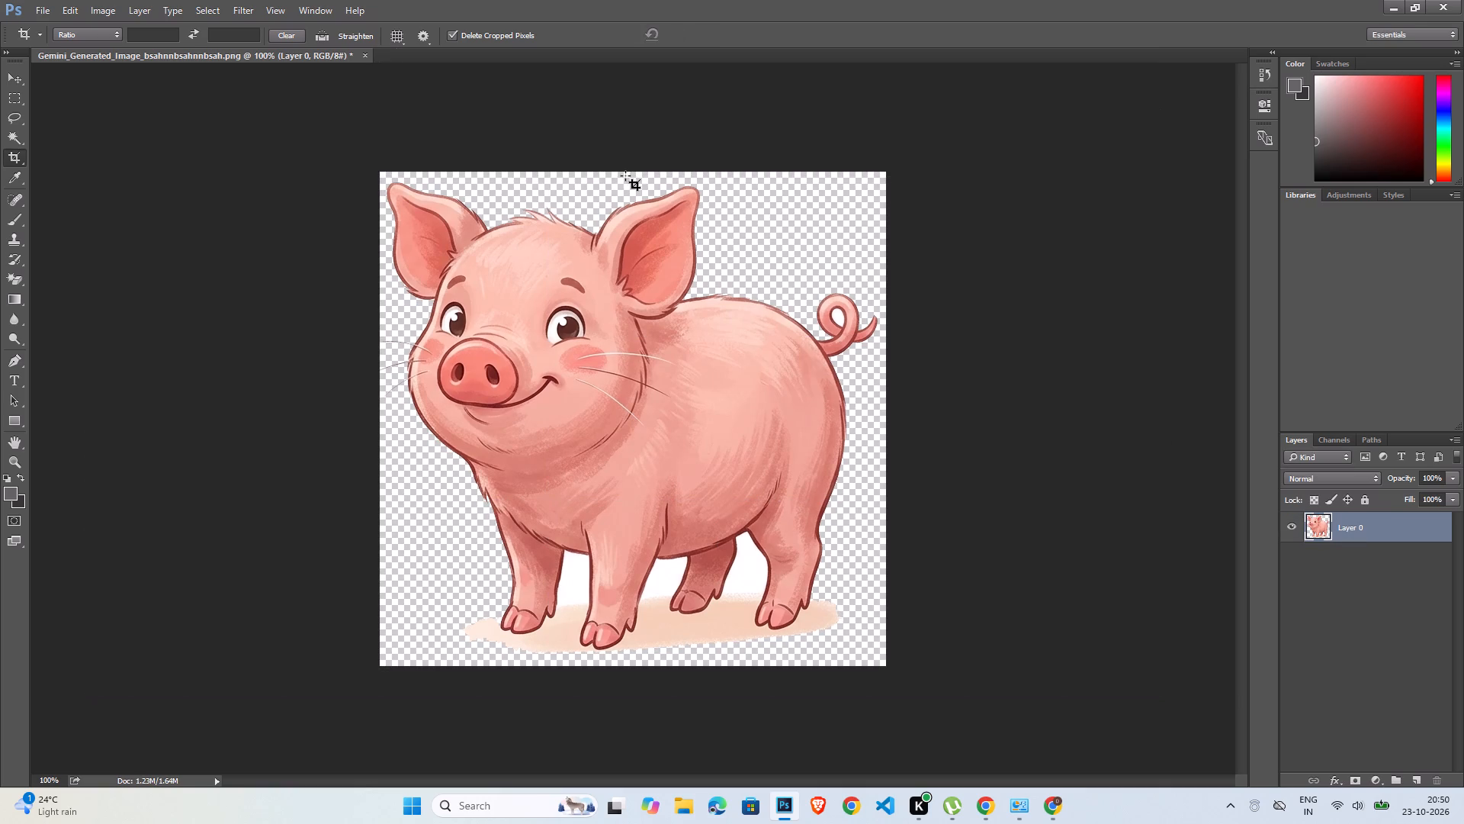
key(ctrl+s)
Switch back to the Canva worksheet and upload the edited piglet image from Downloads.
click(1049, 805)
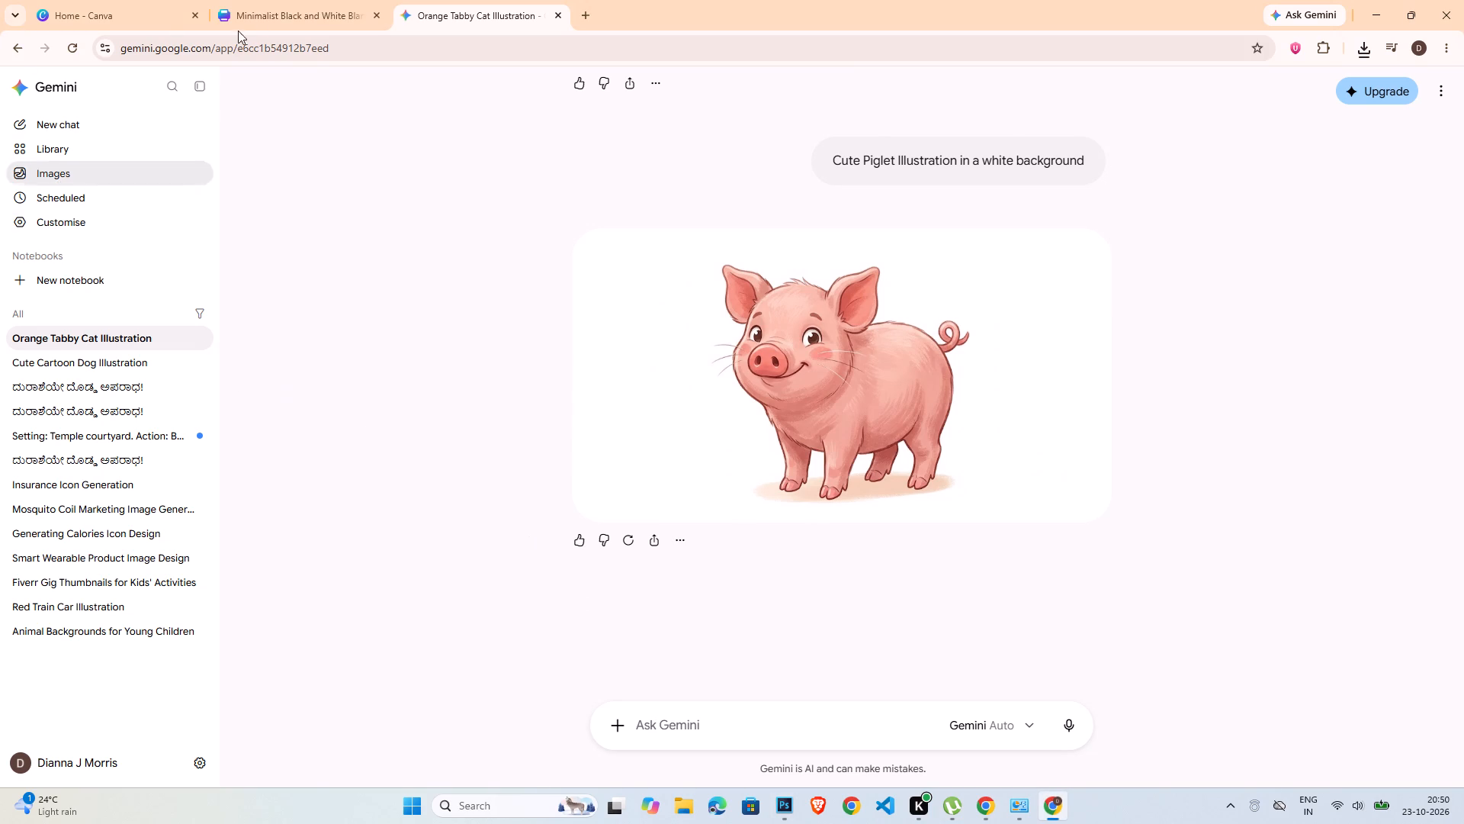
click(274, 4)
click(24, 351)
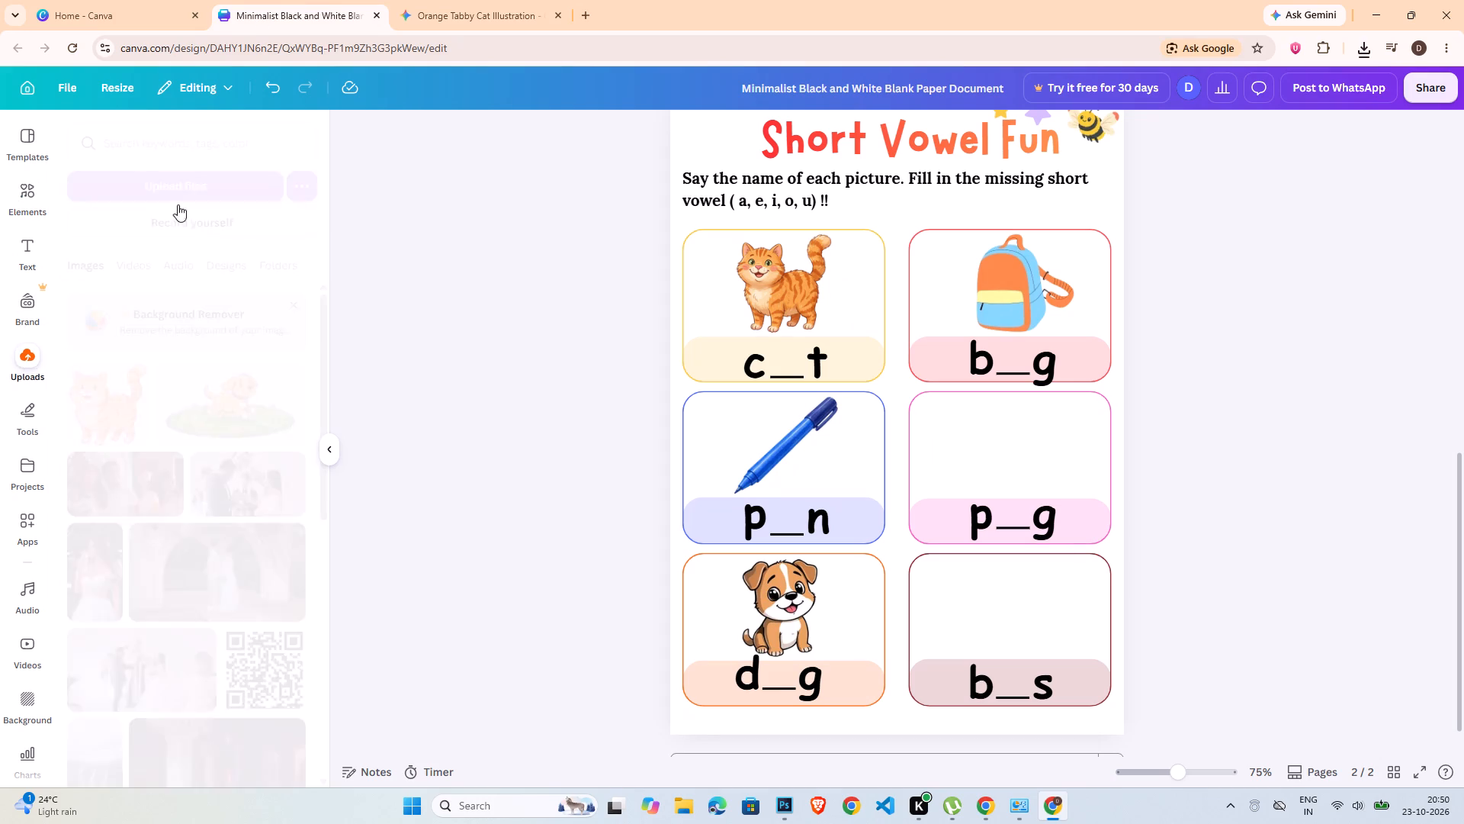
click(177, 182)
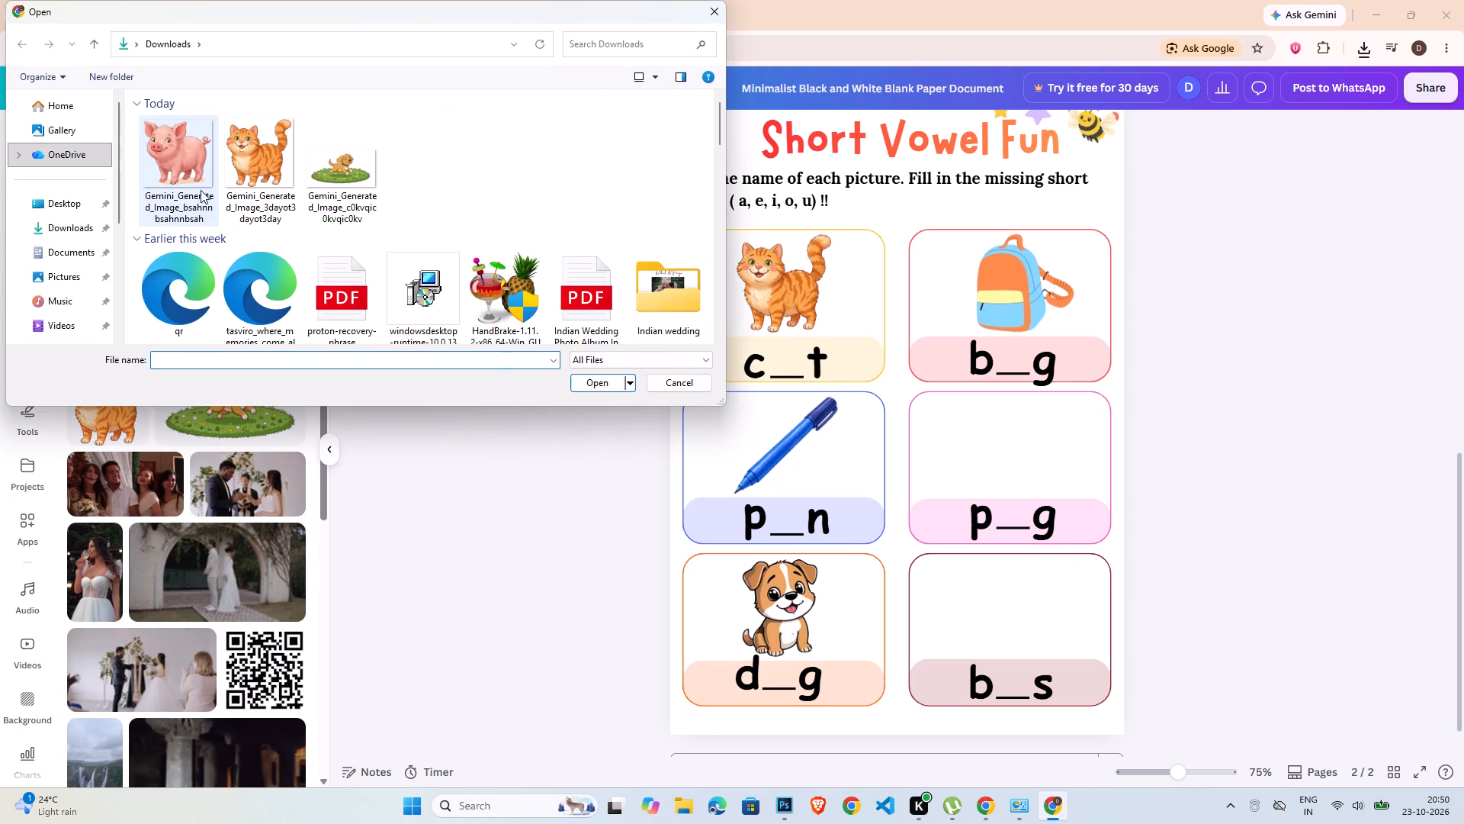
double_click(150, 215)
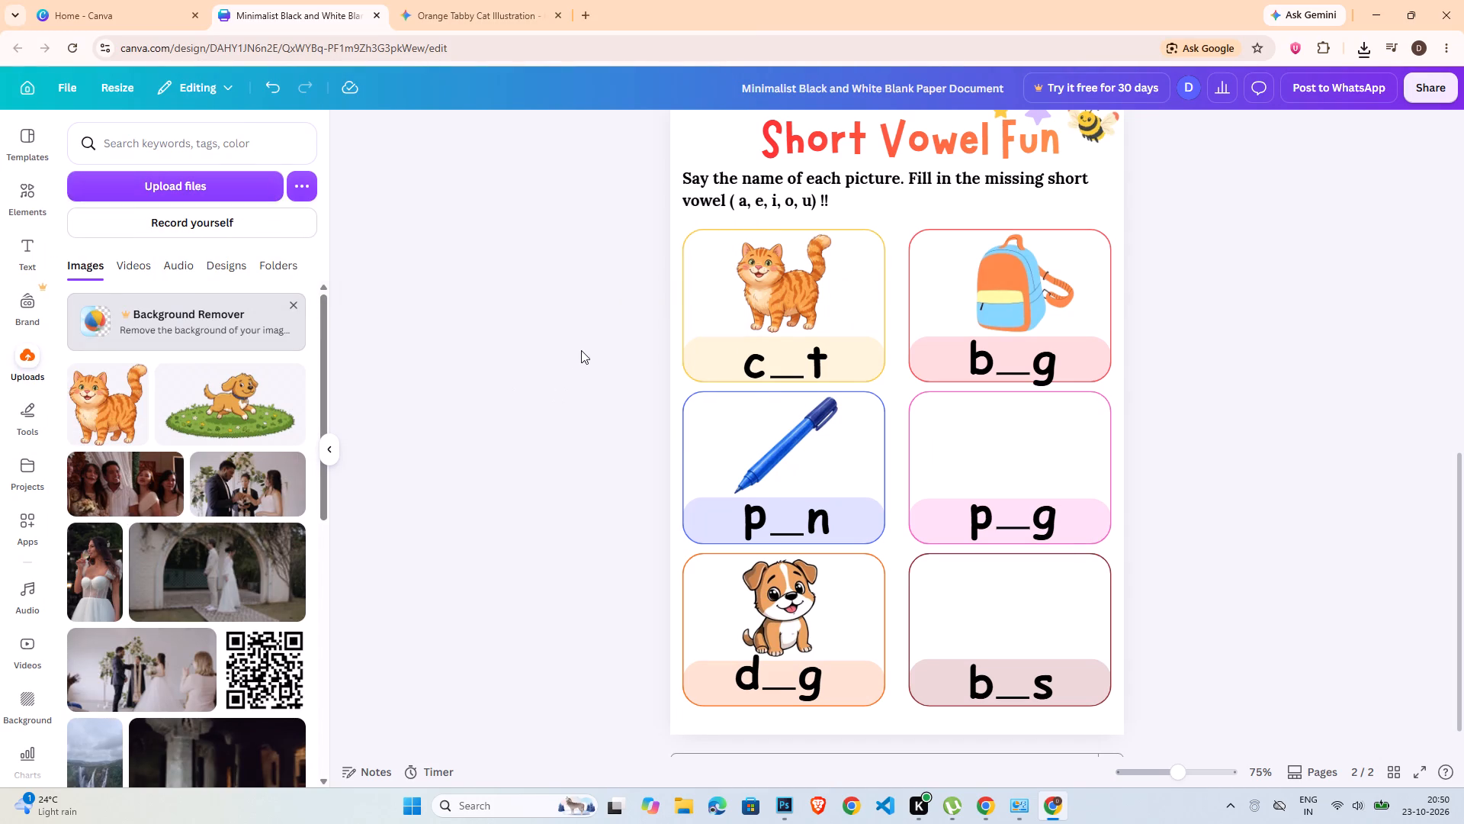
Add the uploaded piglet to the page, shrink it to fit the p_g box and centre it horizontally above the word.
click(134, 426)
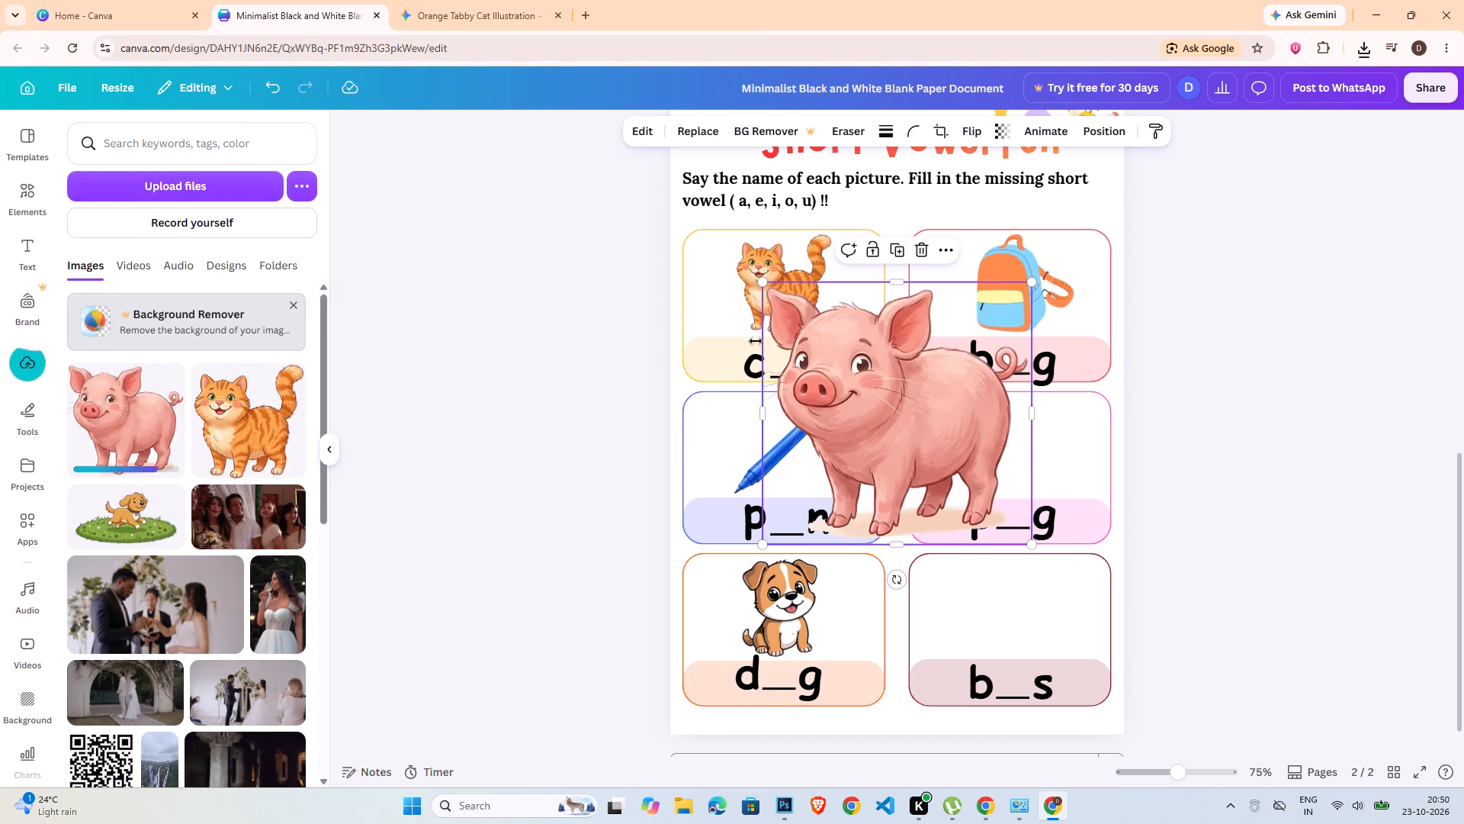
drag(766, 285, 948, 397)
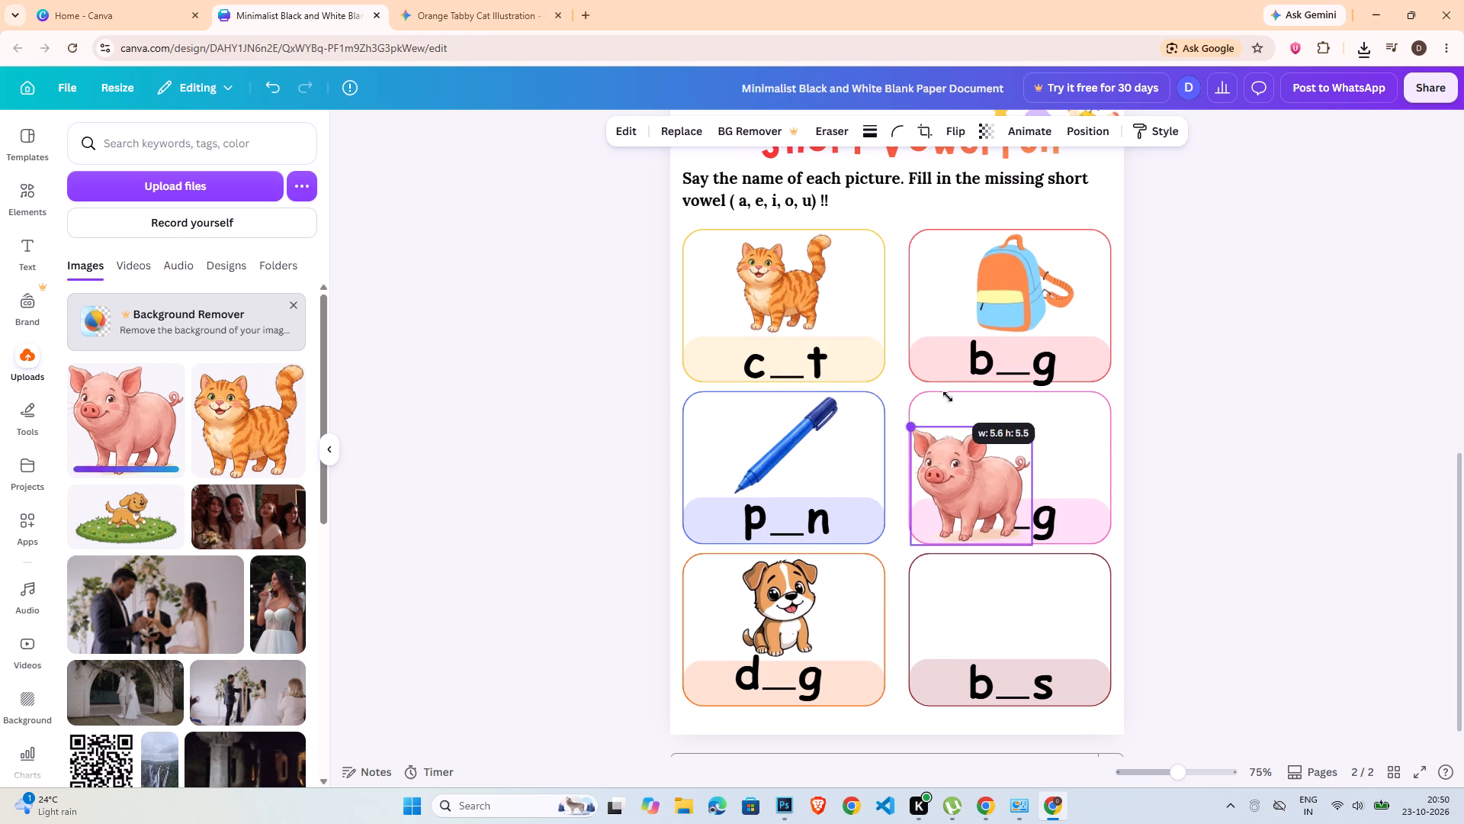
drag(948, 397, 952, 401)
drag(966, 478, 1006, 435)
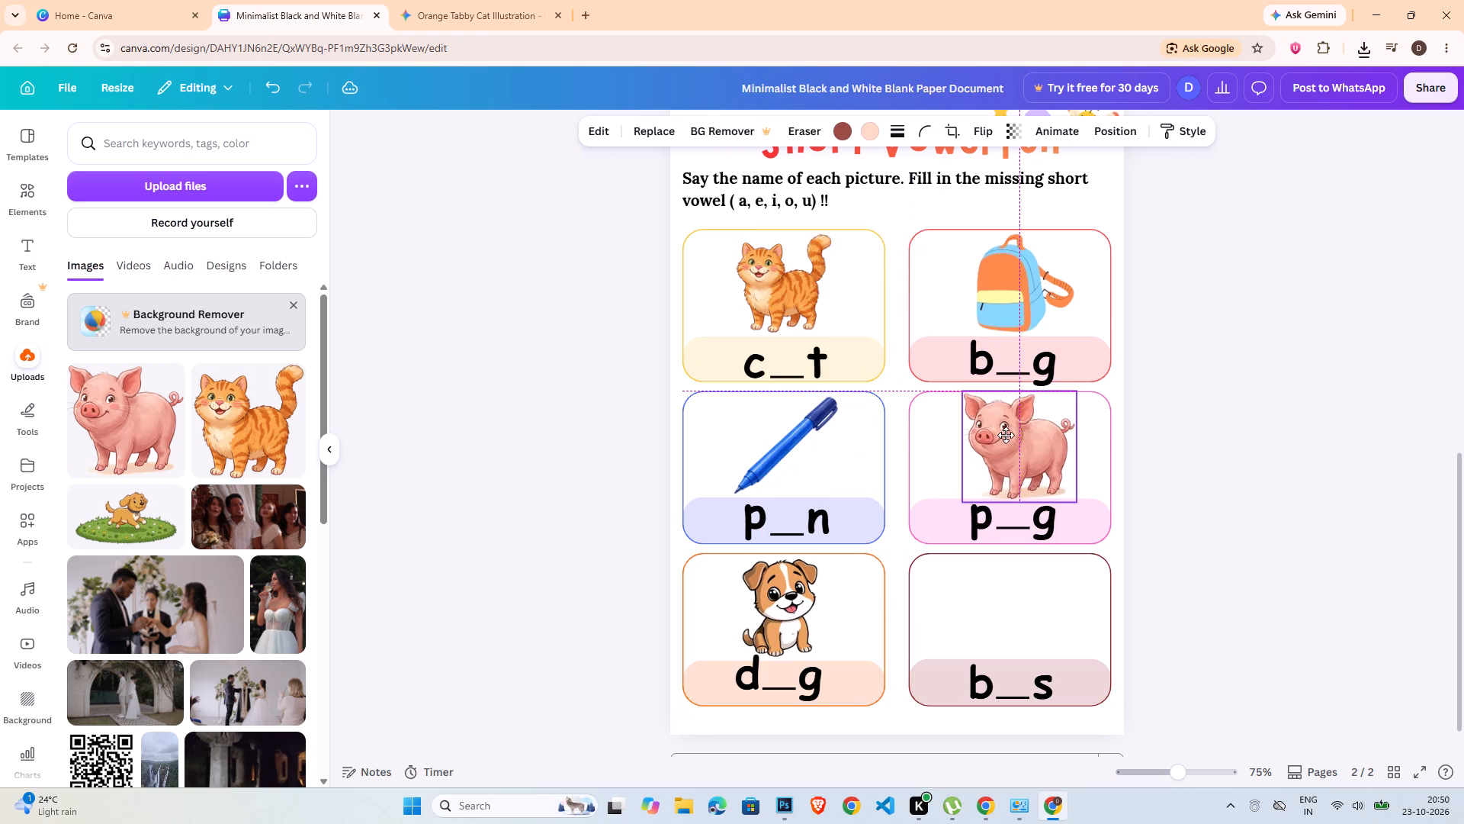
drag(1006, 435, 1002, 436)
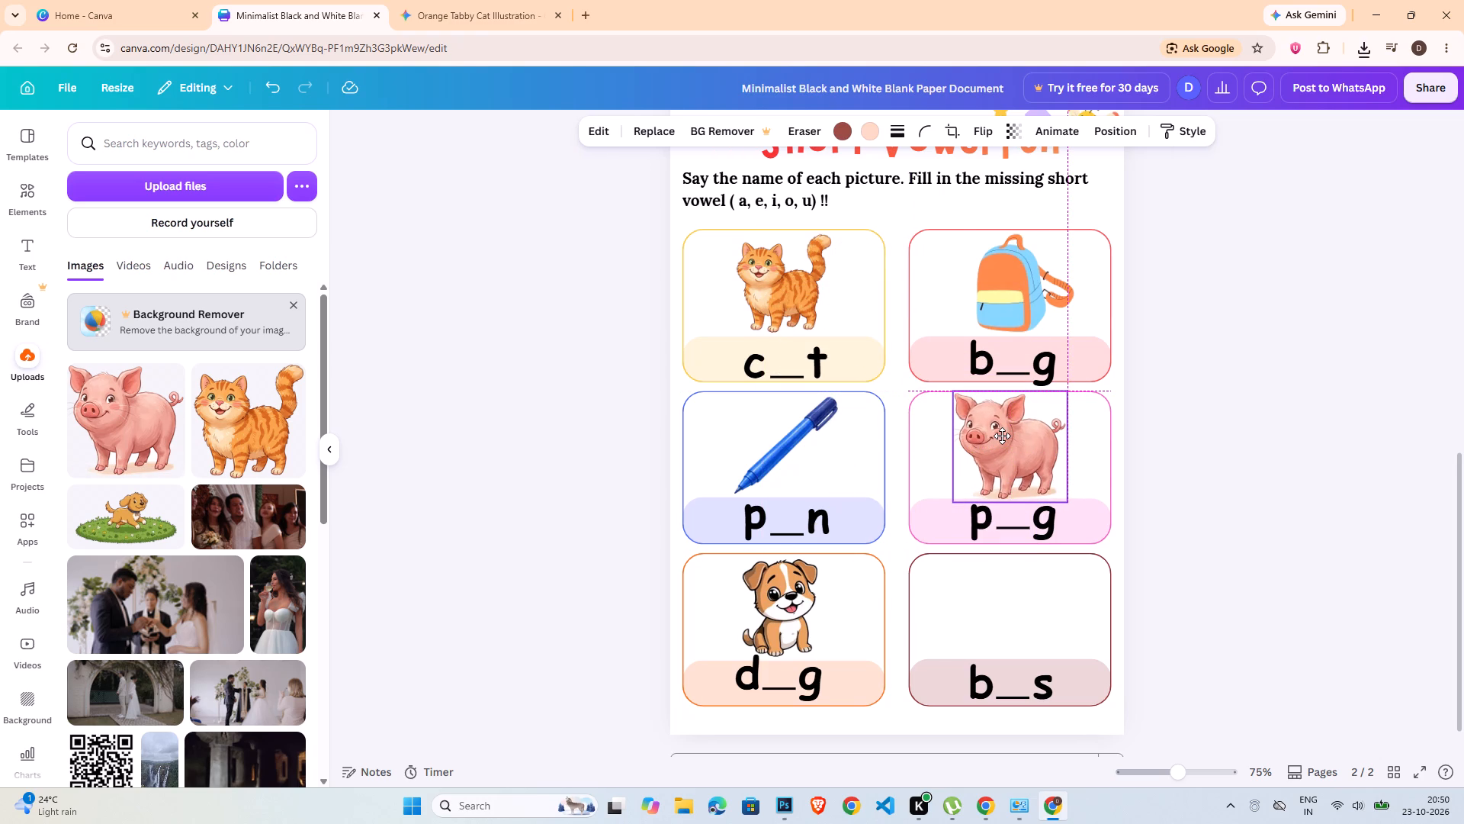
drag(1002, 436, 1004, 436)
drag(1004, 436, 1005, 436)
click(1089, 433)
shift+click(1055, 433)
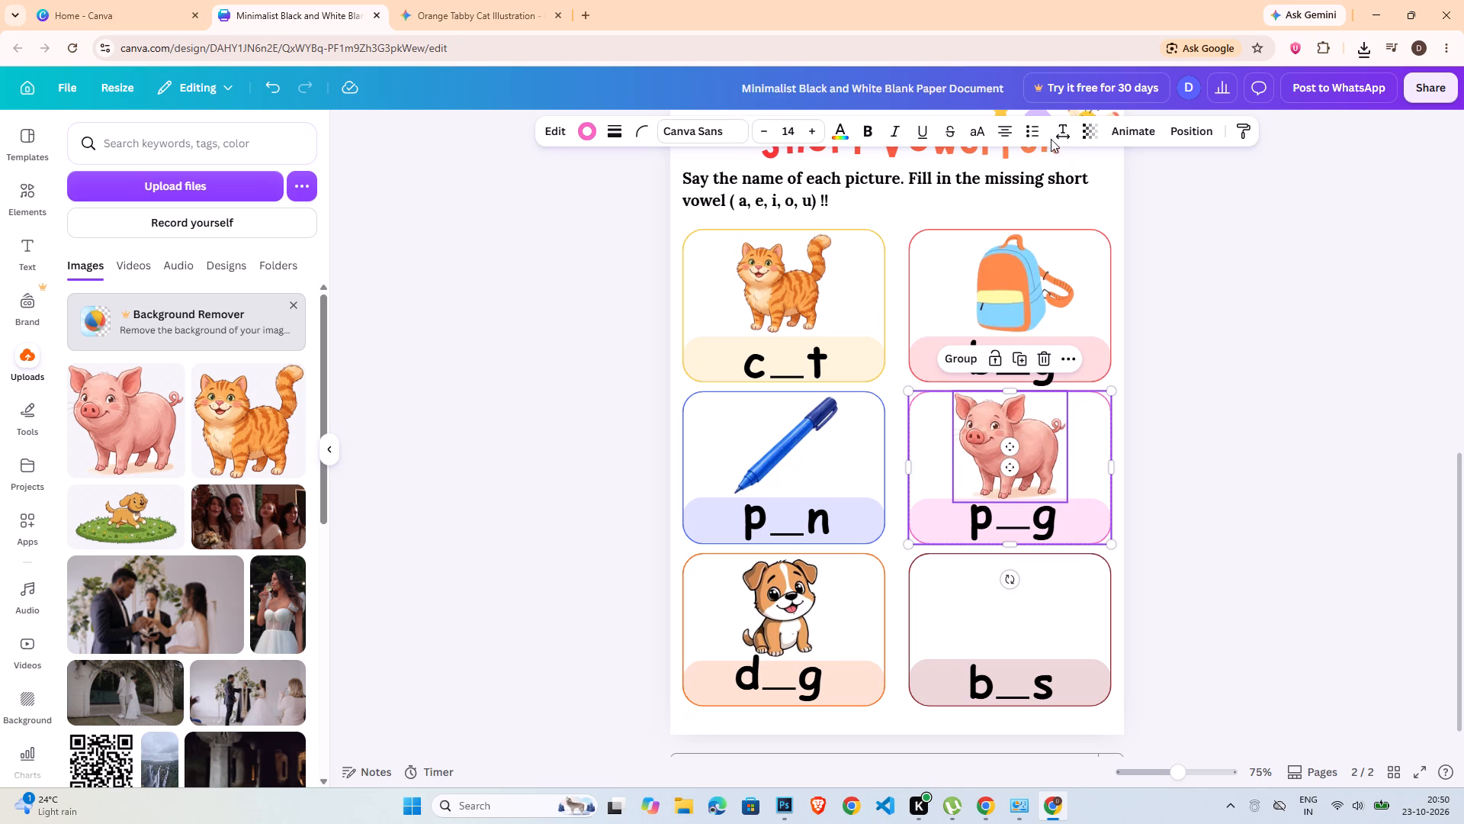
click(1189, 127)
click(262, 346)
double_click(1238, 449)
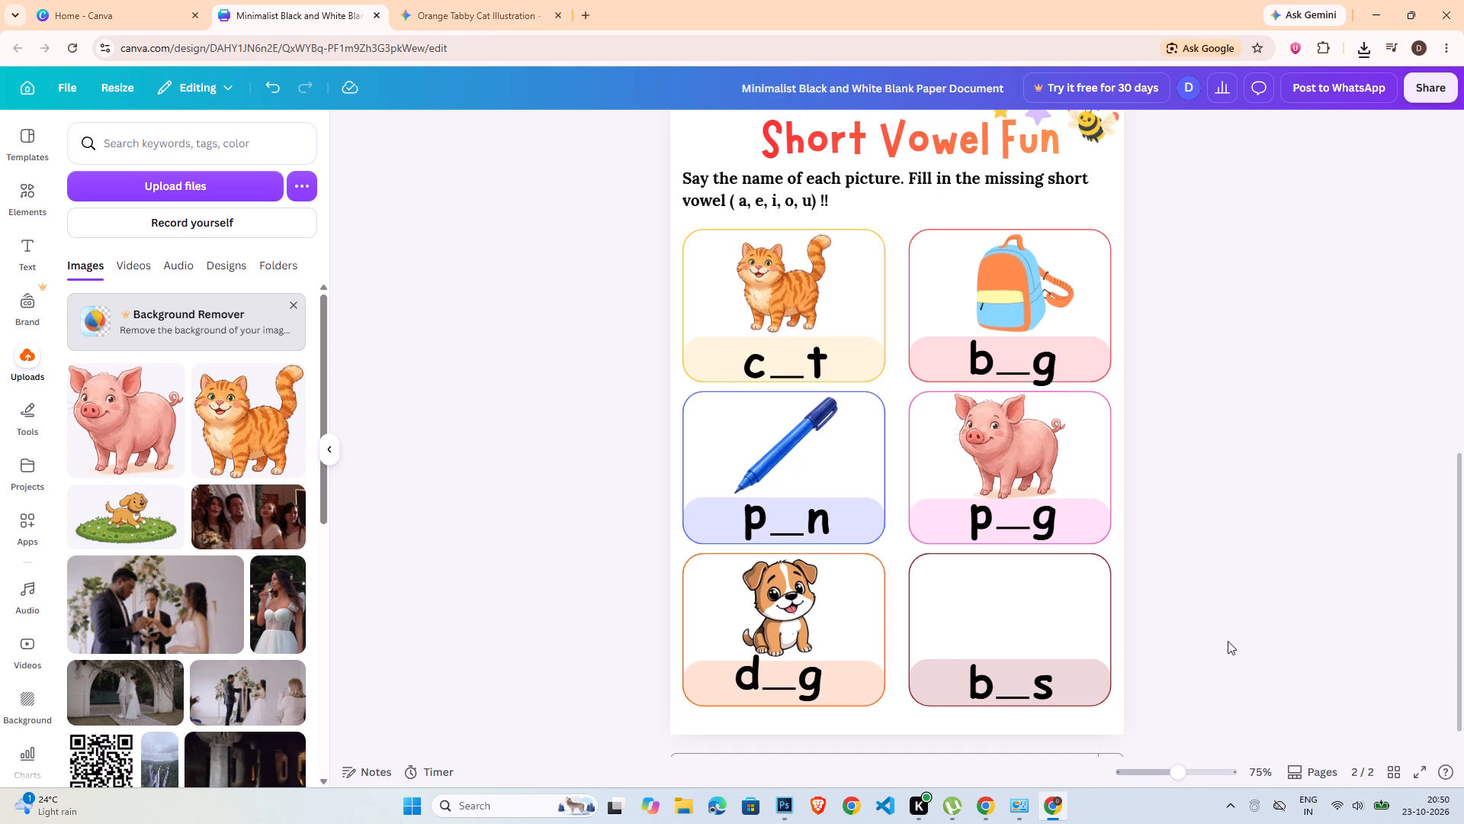
Insert the yellow school bus graphic from the bus results, shrink it and centre it above the word in the b_s box.
click(32, 199)
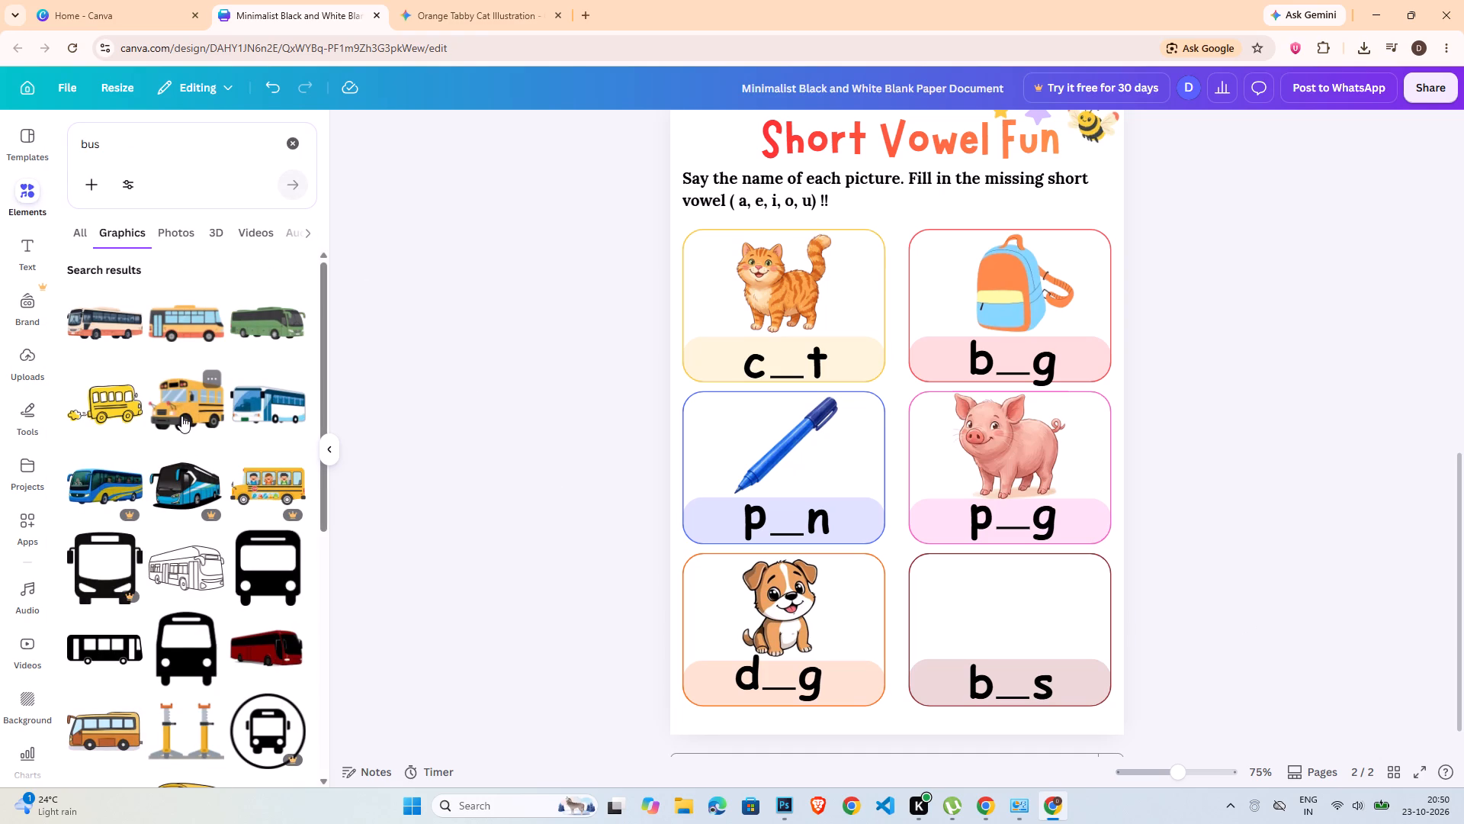
click(181, 416)
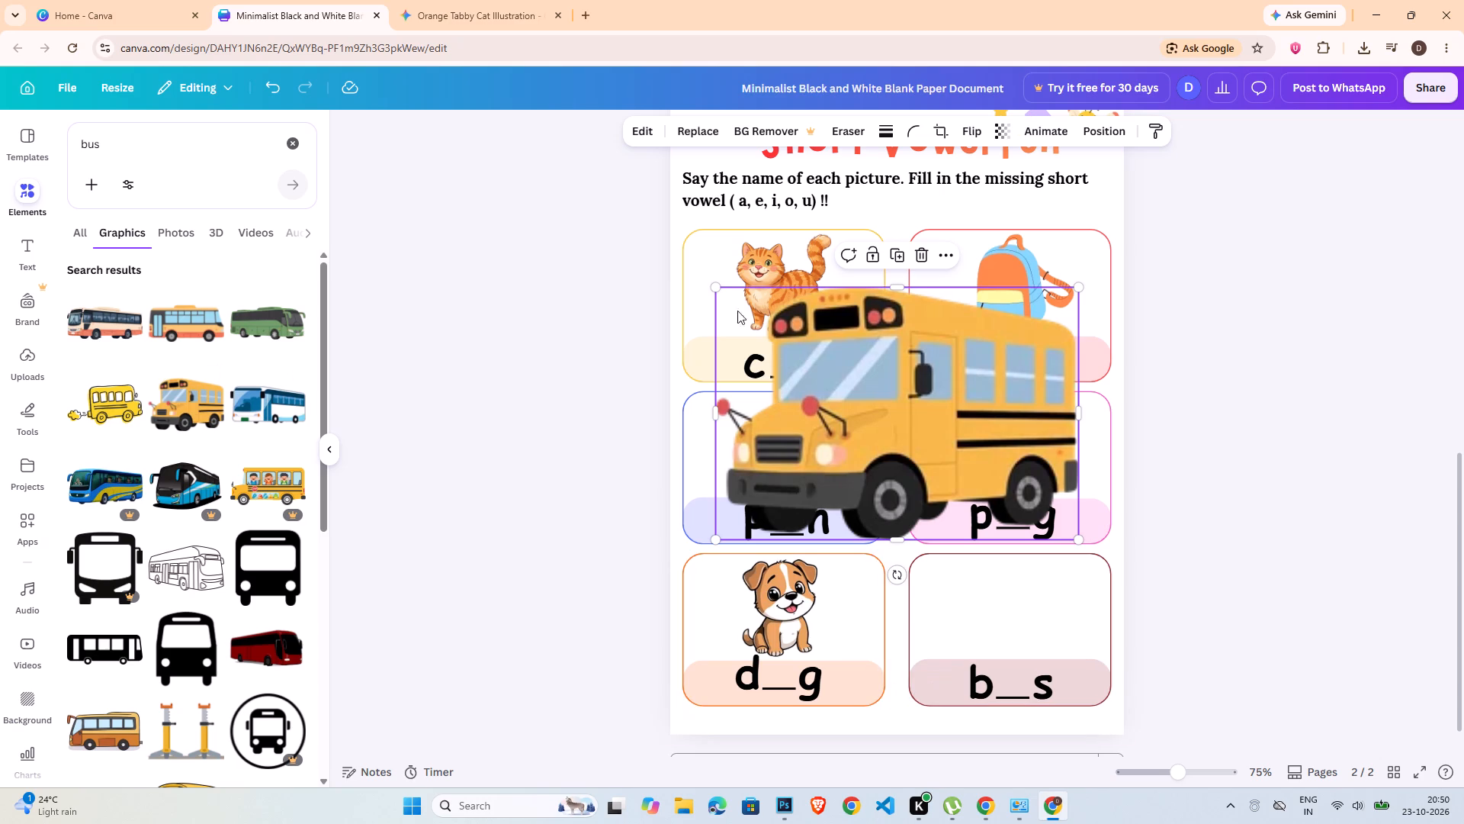
drag(719, 286, 898, 424)
drag(1029, 475, 1034, 562)
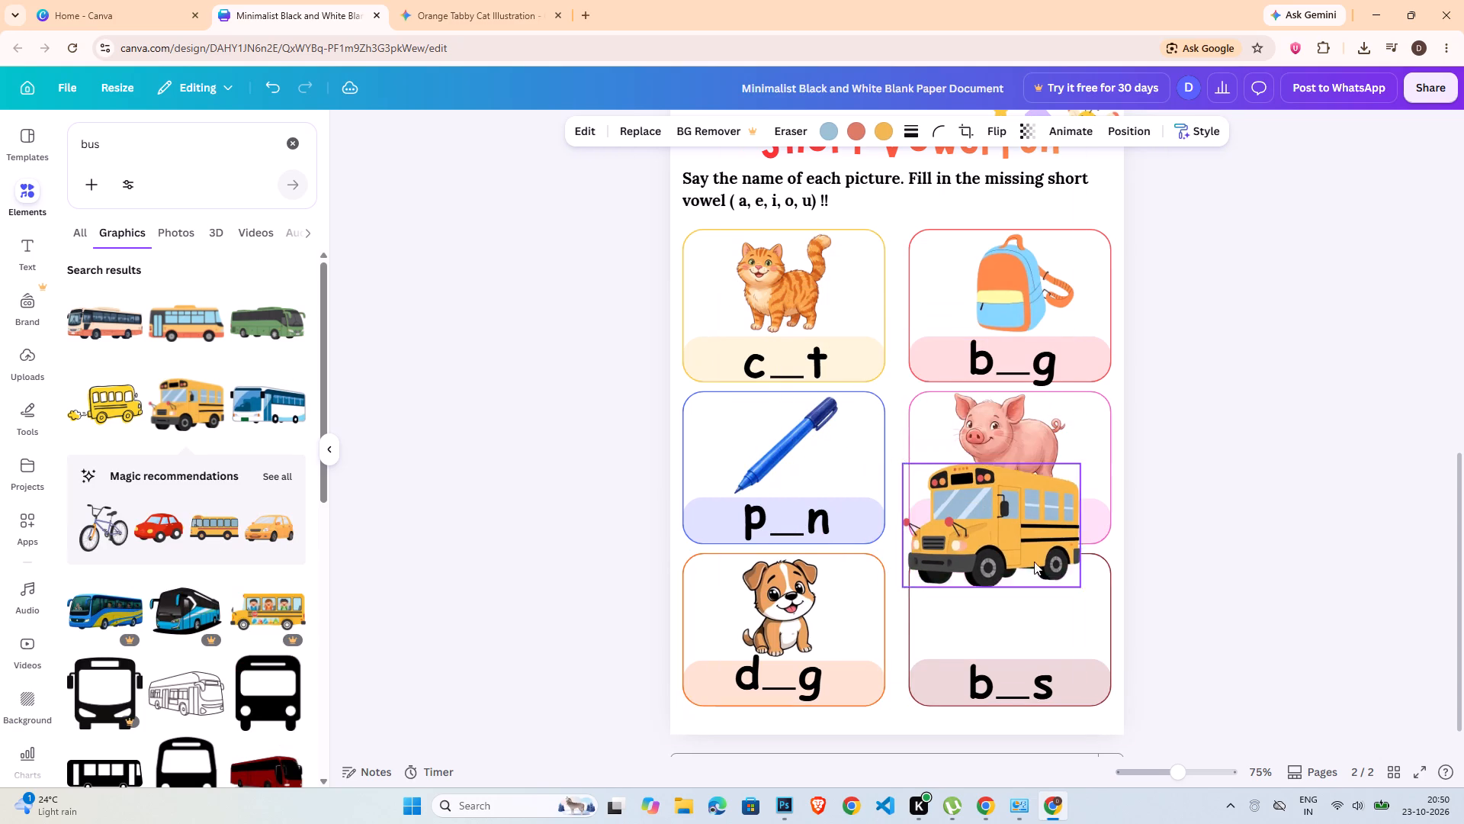
drag(1034, 562, 1042, 599)
drag(919, 542, 947, 568)
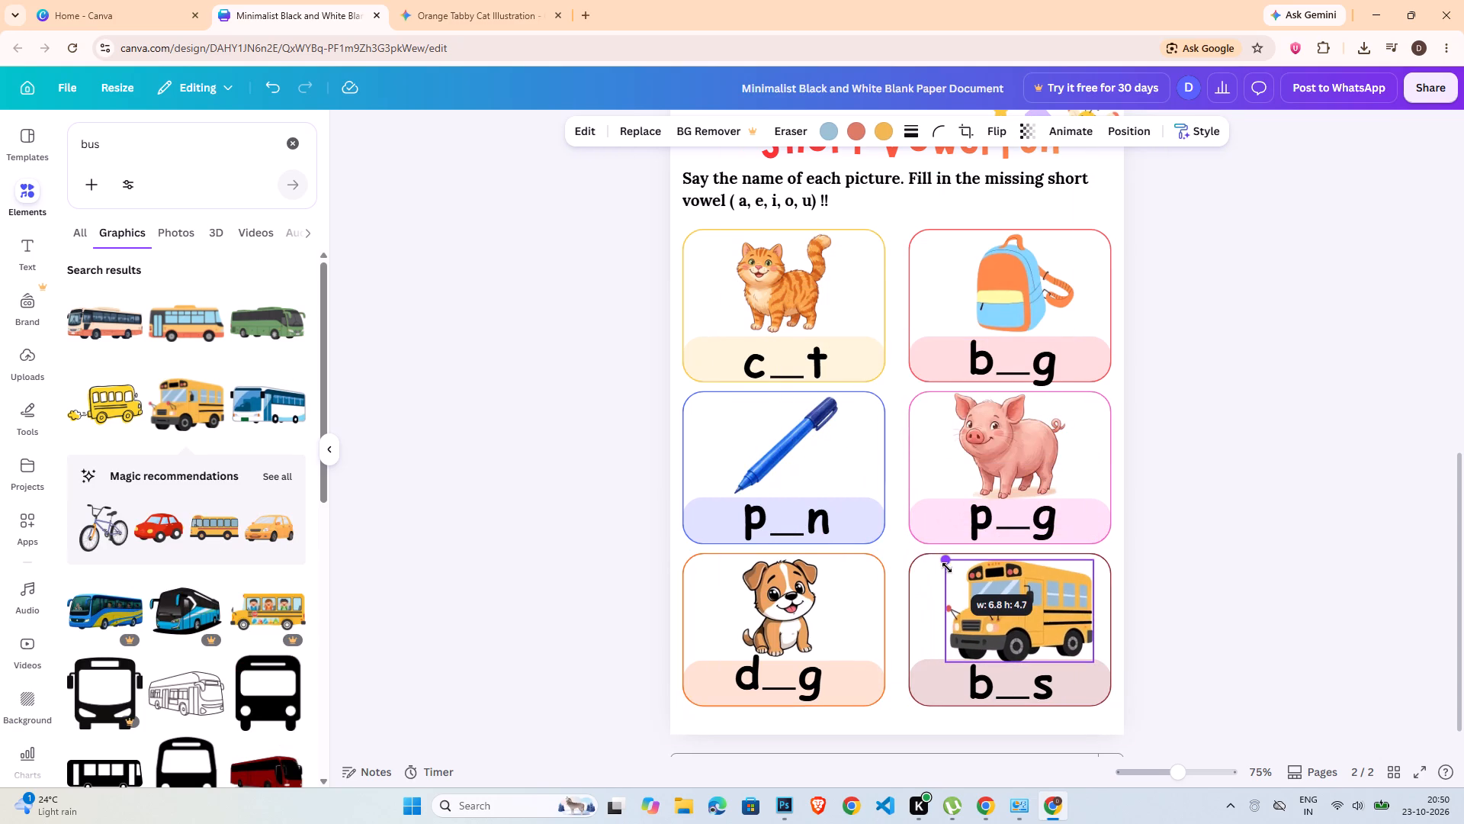
drag(947, 568, 955, 571)
drag(1029, 608, 1019, 604)
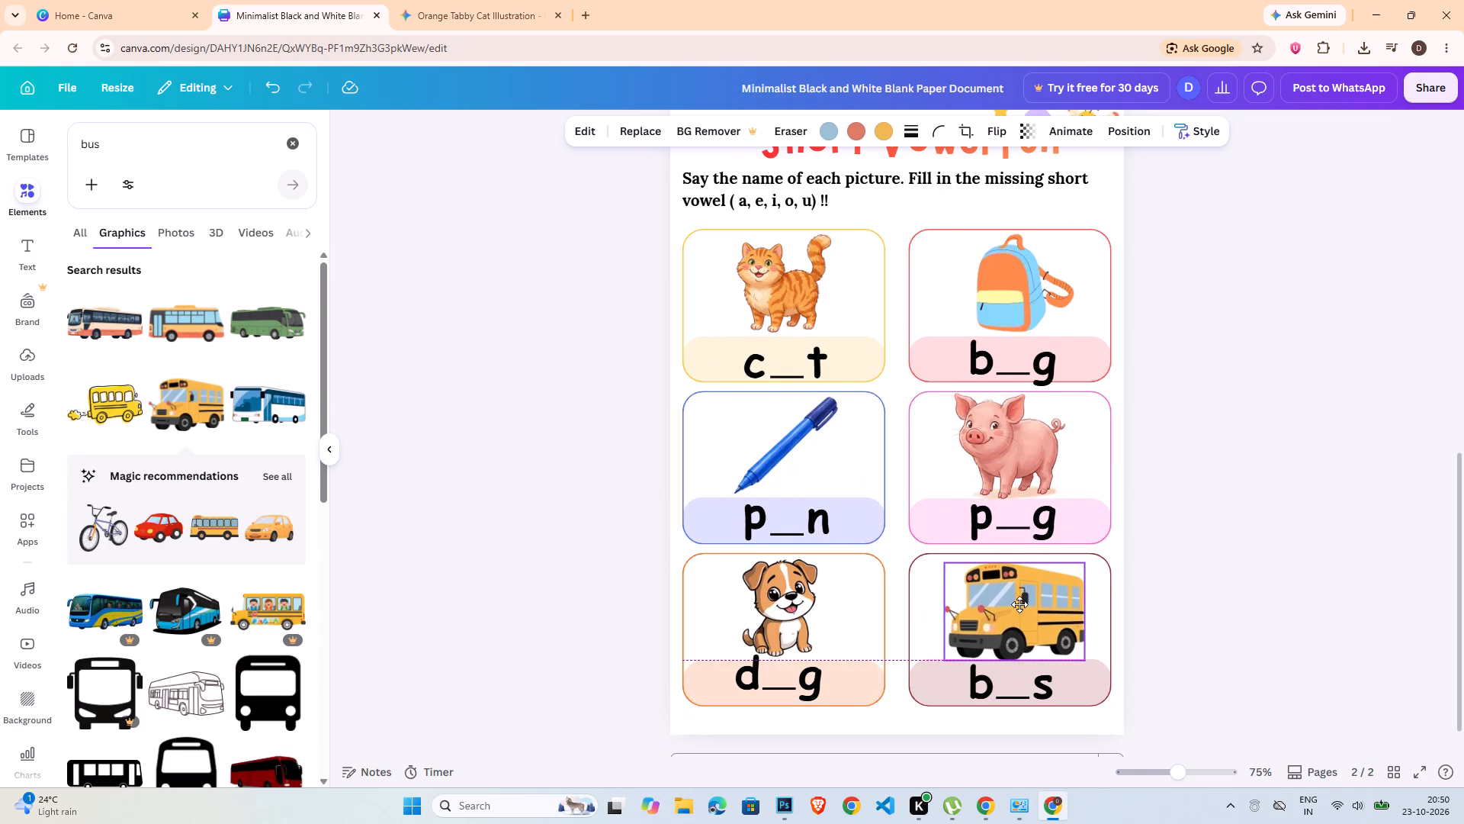
drag(1019, 604, 1019, 604)
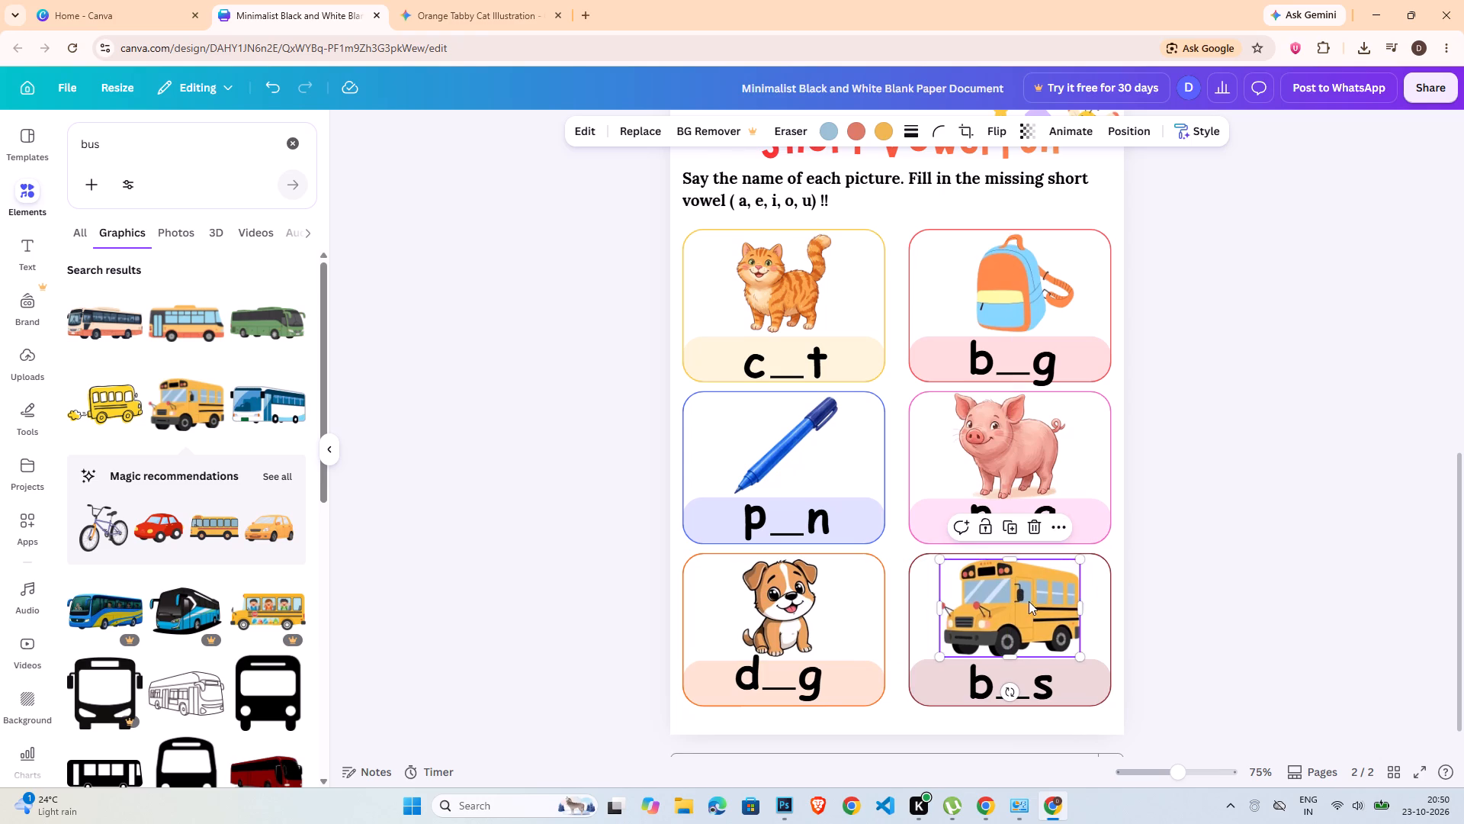
click(1100, 602)
shift+click(1051, 603)
click(1179, 138)
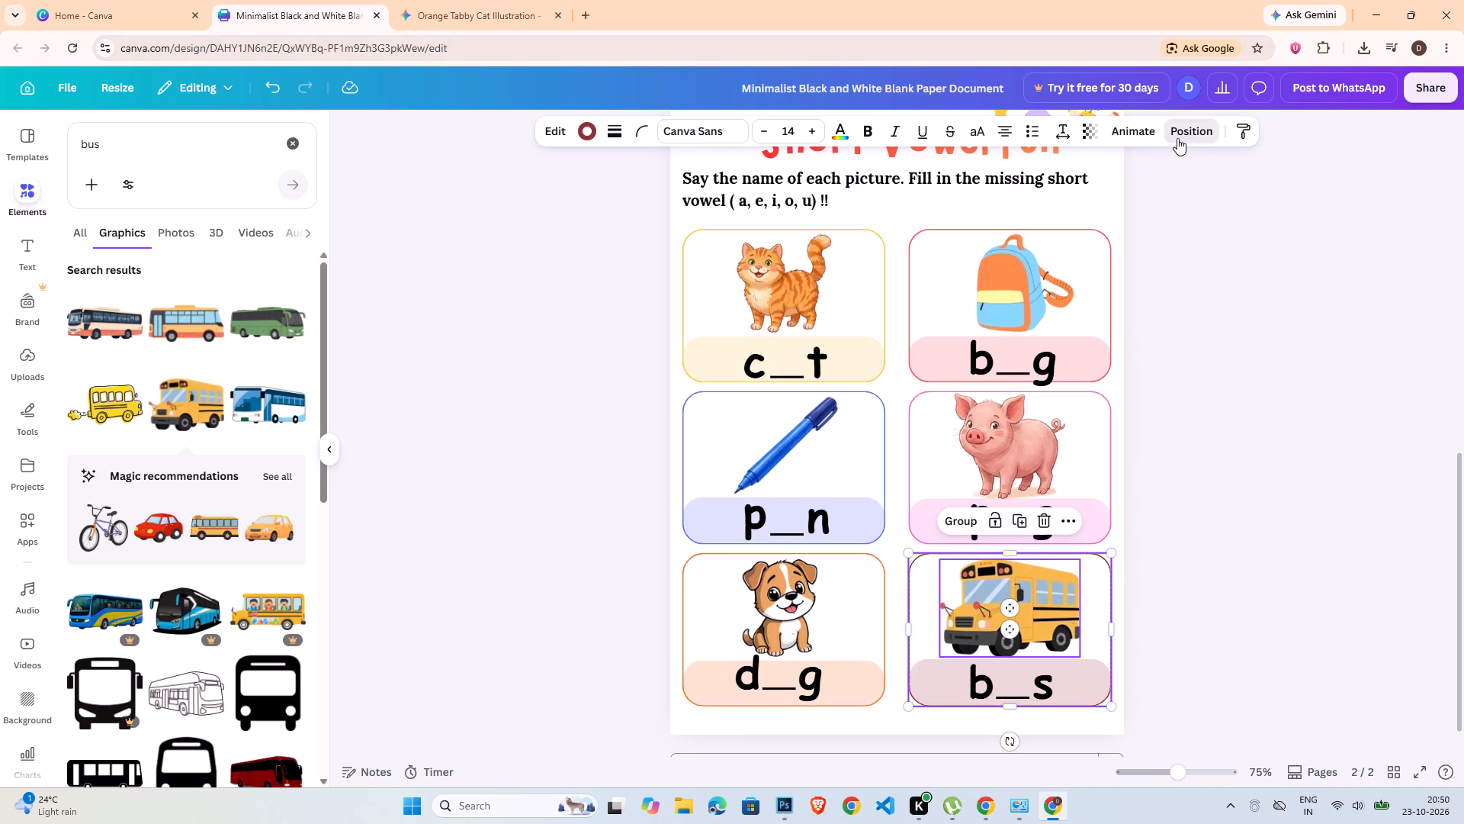
double_click(457, 455)
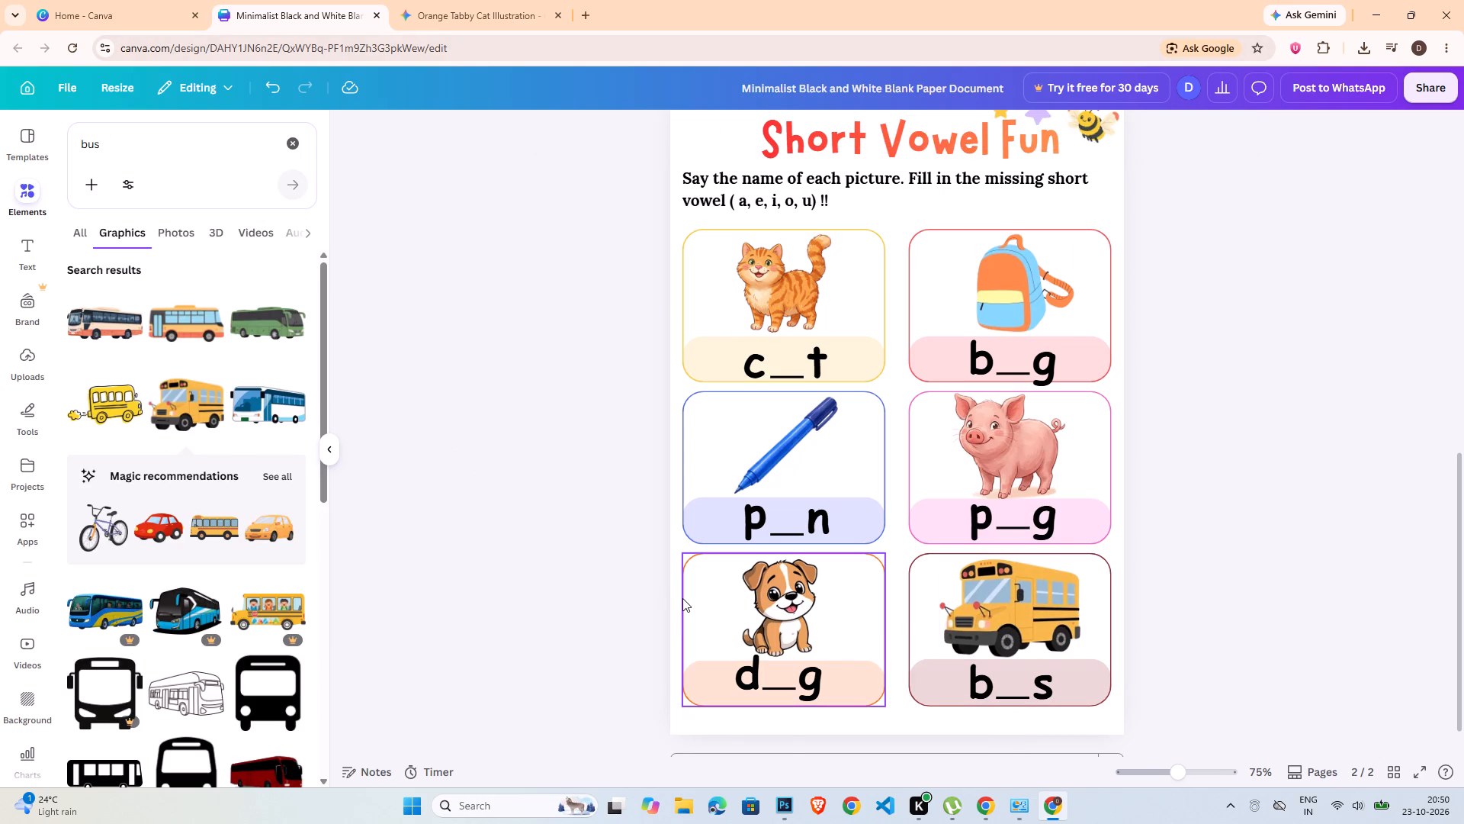
Centre the dog and pen pictures horizontally in their boxes, and check the cat and backpack against theirs.
click(691, 600)
shift+click(763, 612)
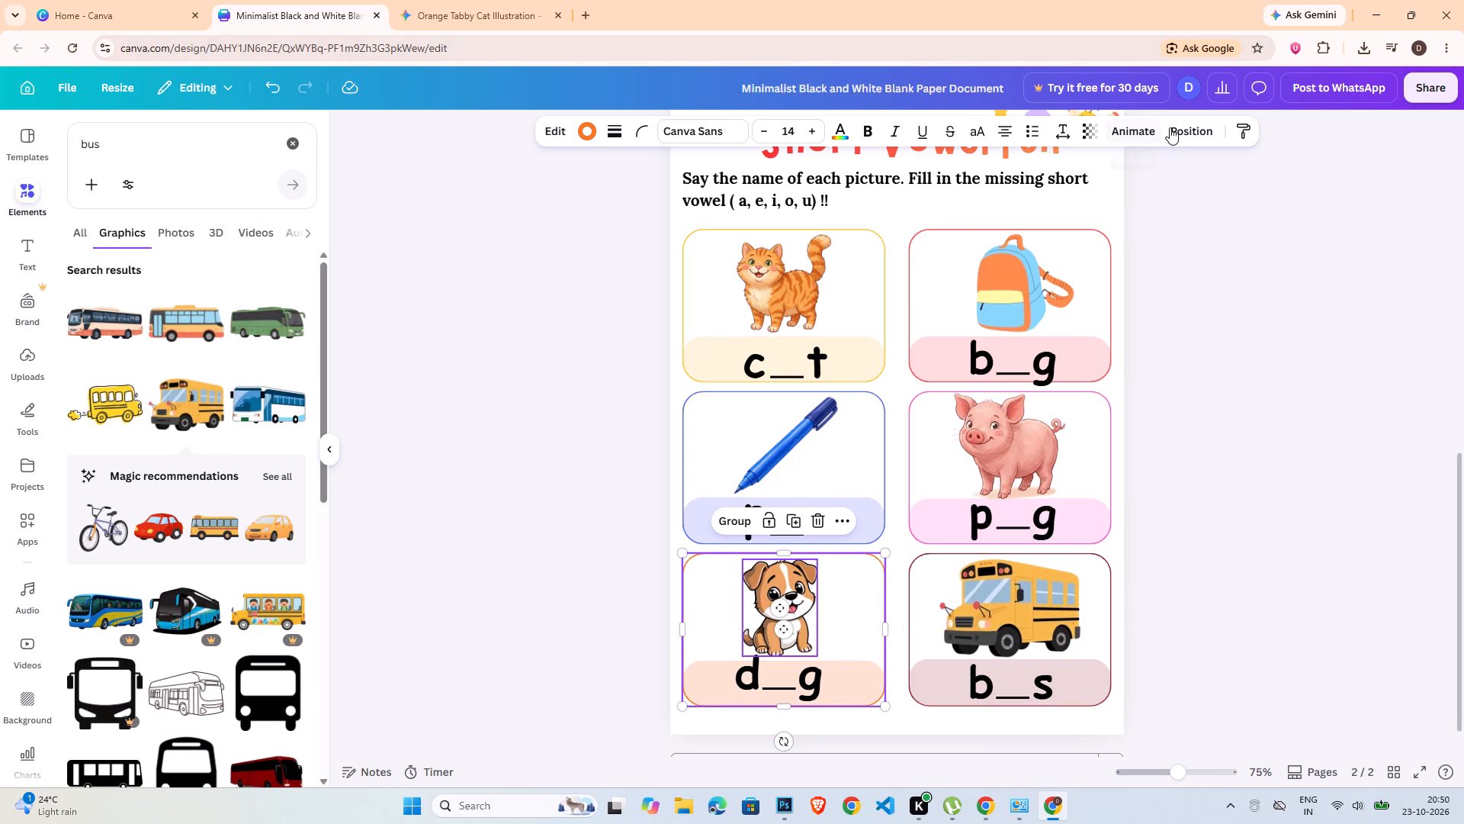
click(1183, 122)
click(259, 357)
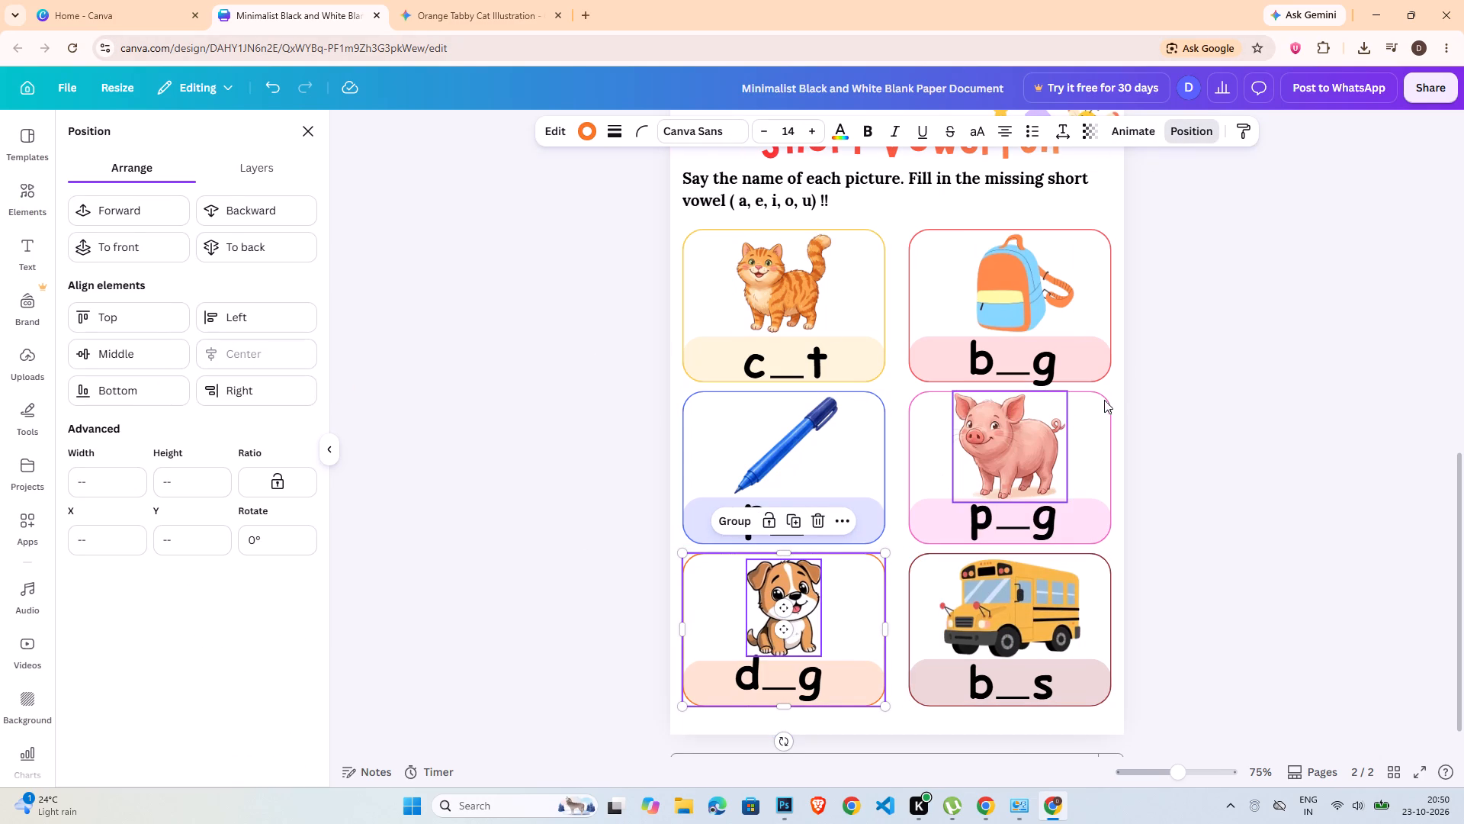
click(857, 414)
shift+click(808, 426)
click(264, 362)
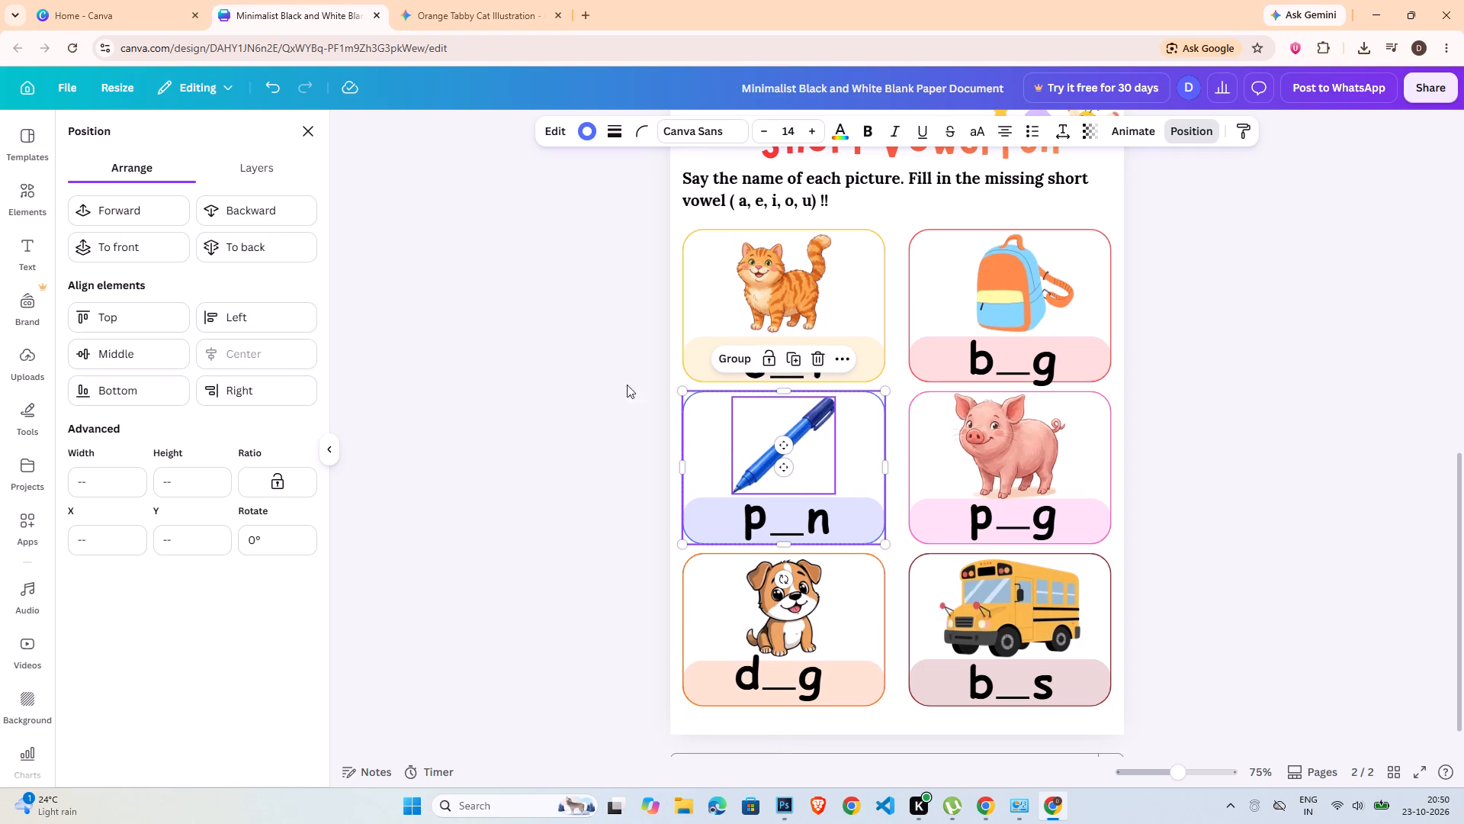
click(686, 298)
shift+click(746, 288)
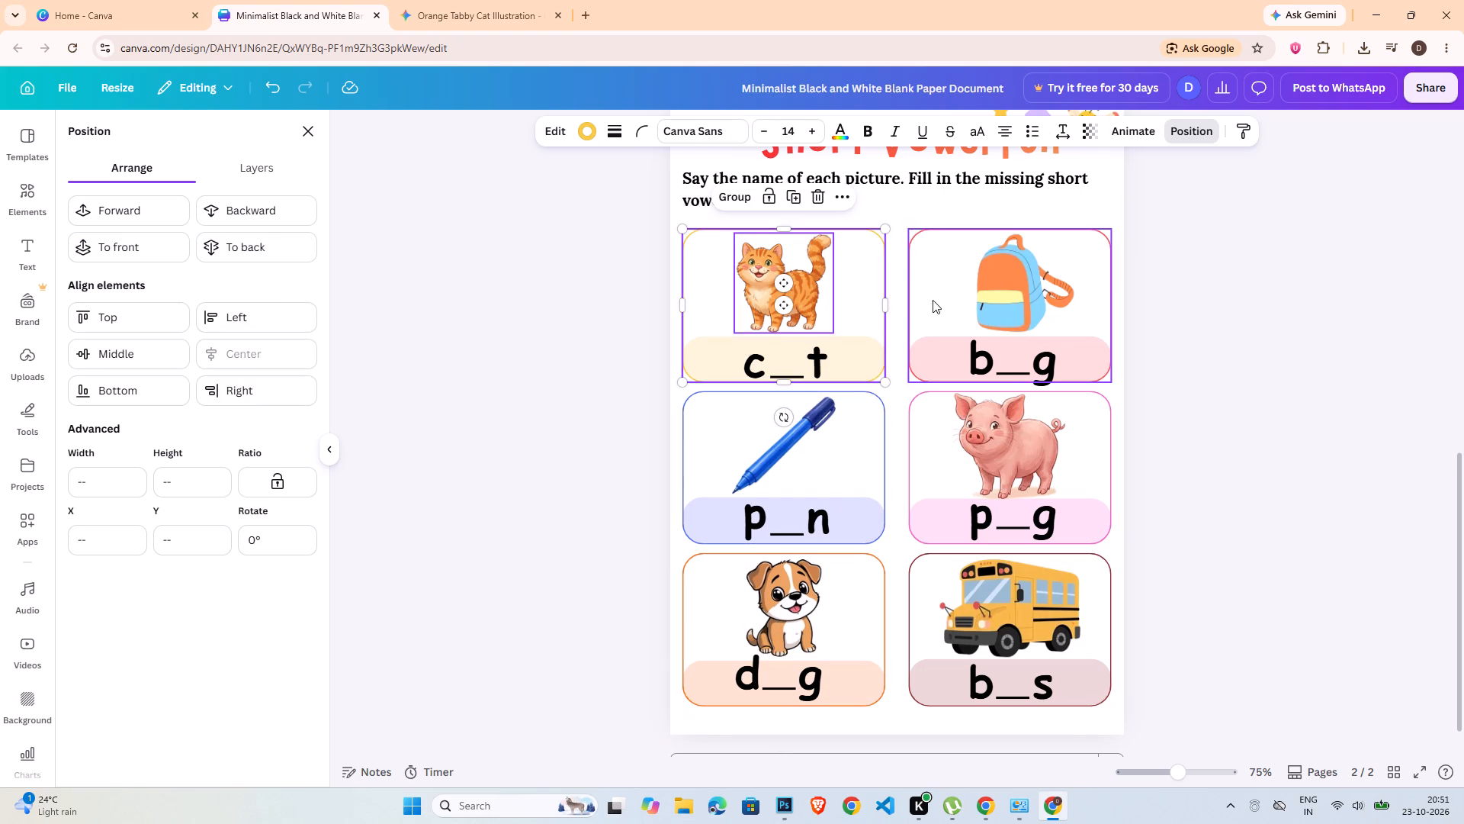
click(929, 298)
shift+click(983, 304)
click(1190, 340)
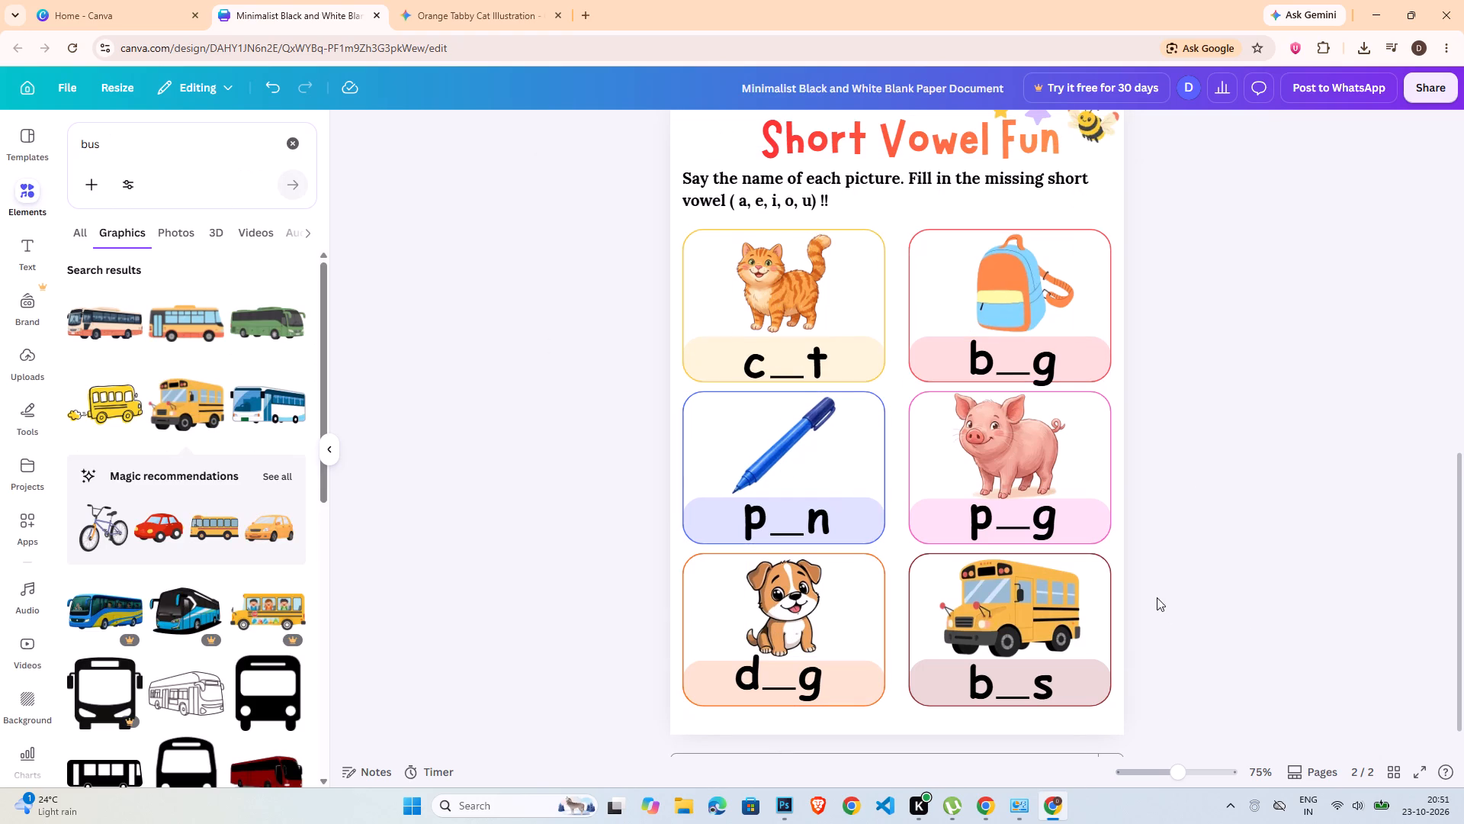
Nudge the letter g of the b_g word slightly upward within its pink band.
click(1040, 365)
click(961, 289)
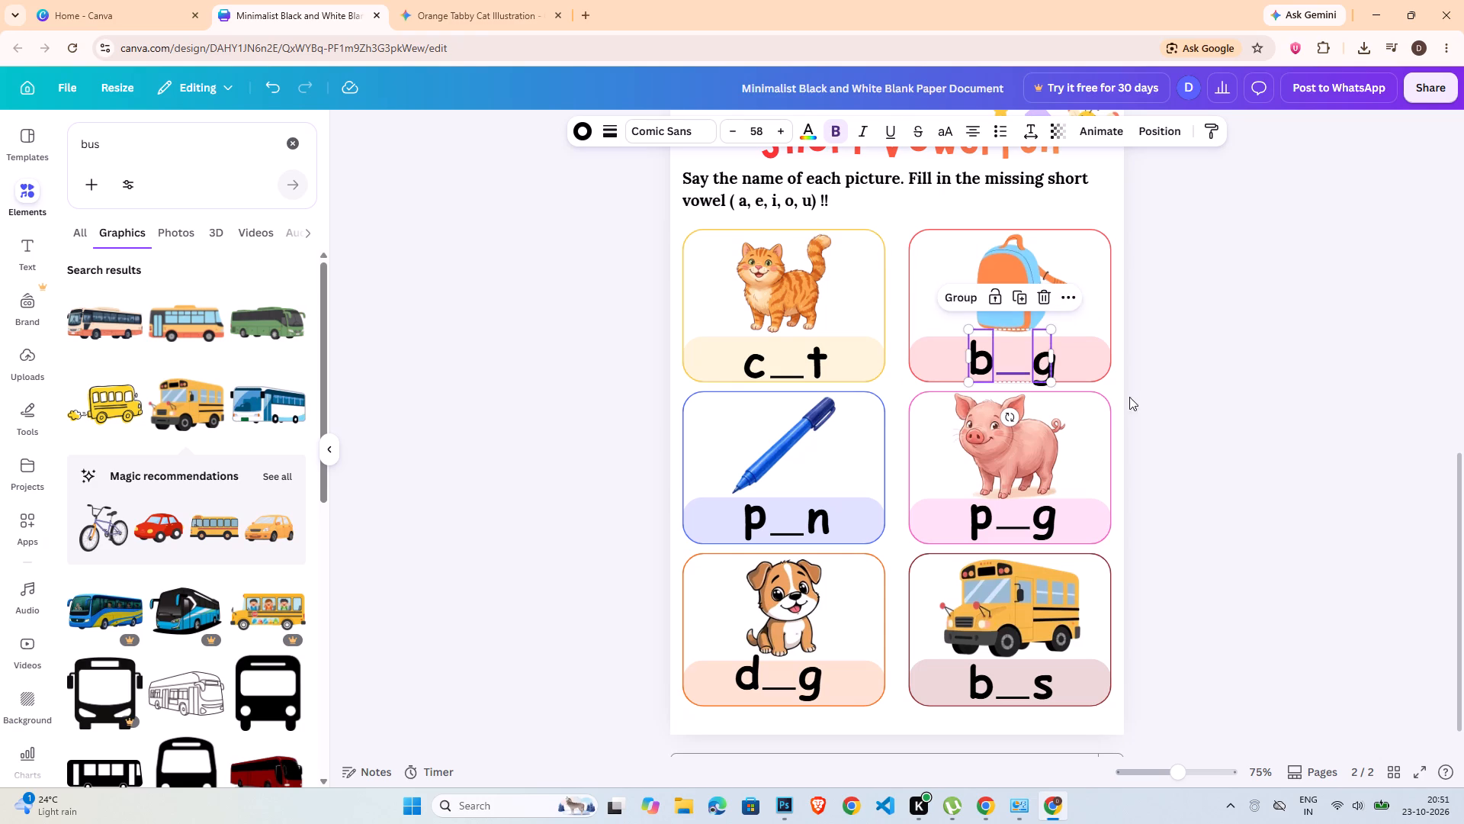
click(1145, 403)
click(1014, 375)
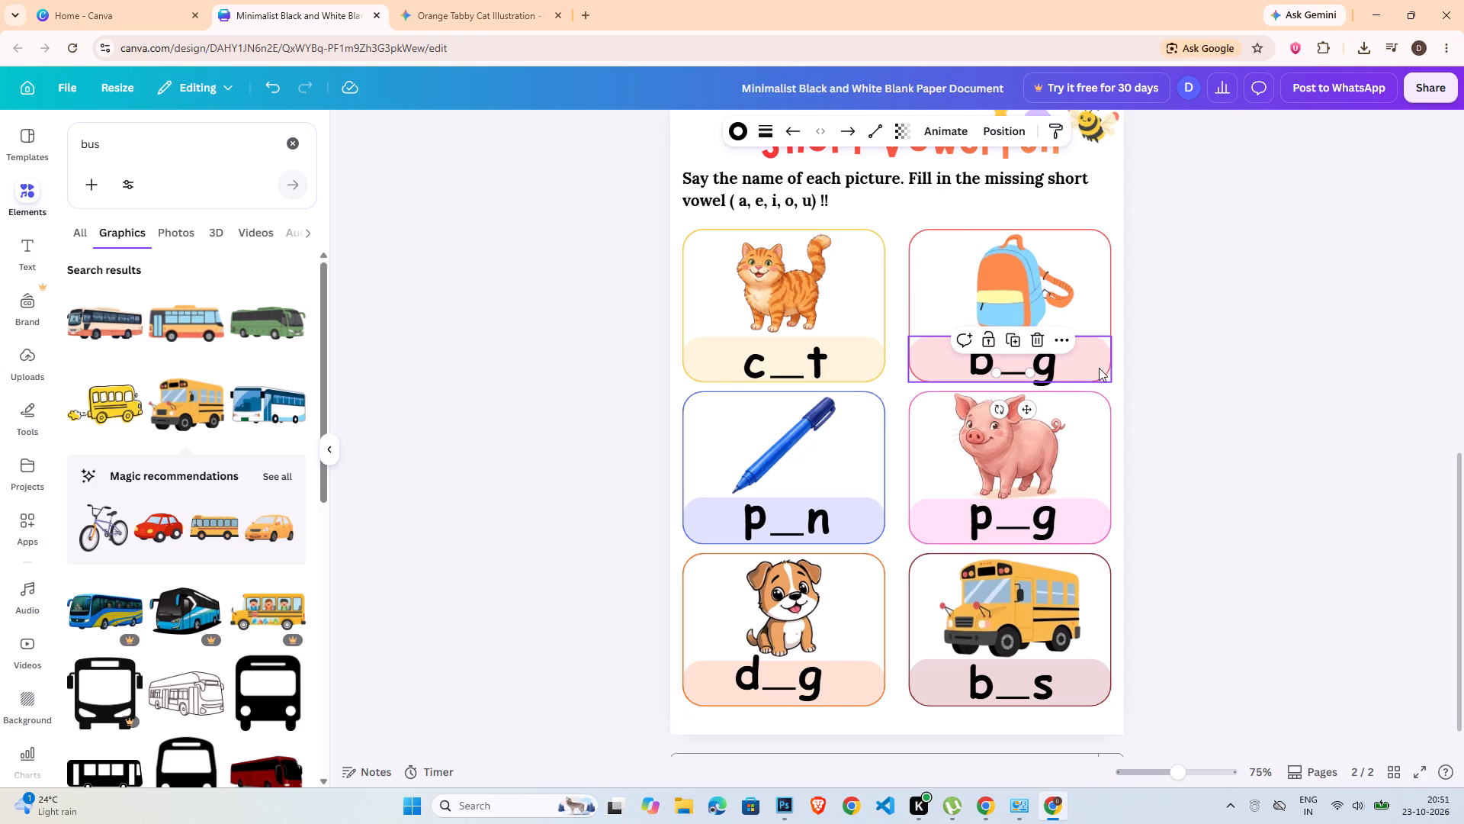
click(1174, 365)
click(1046, 363)
key(Up)
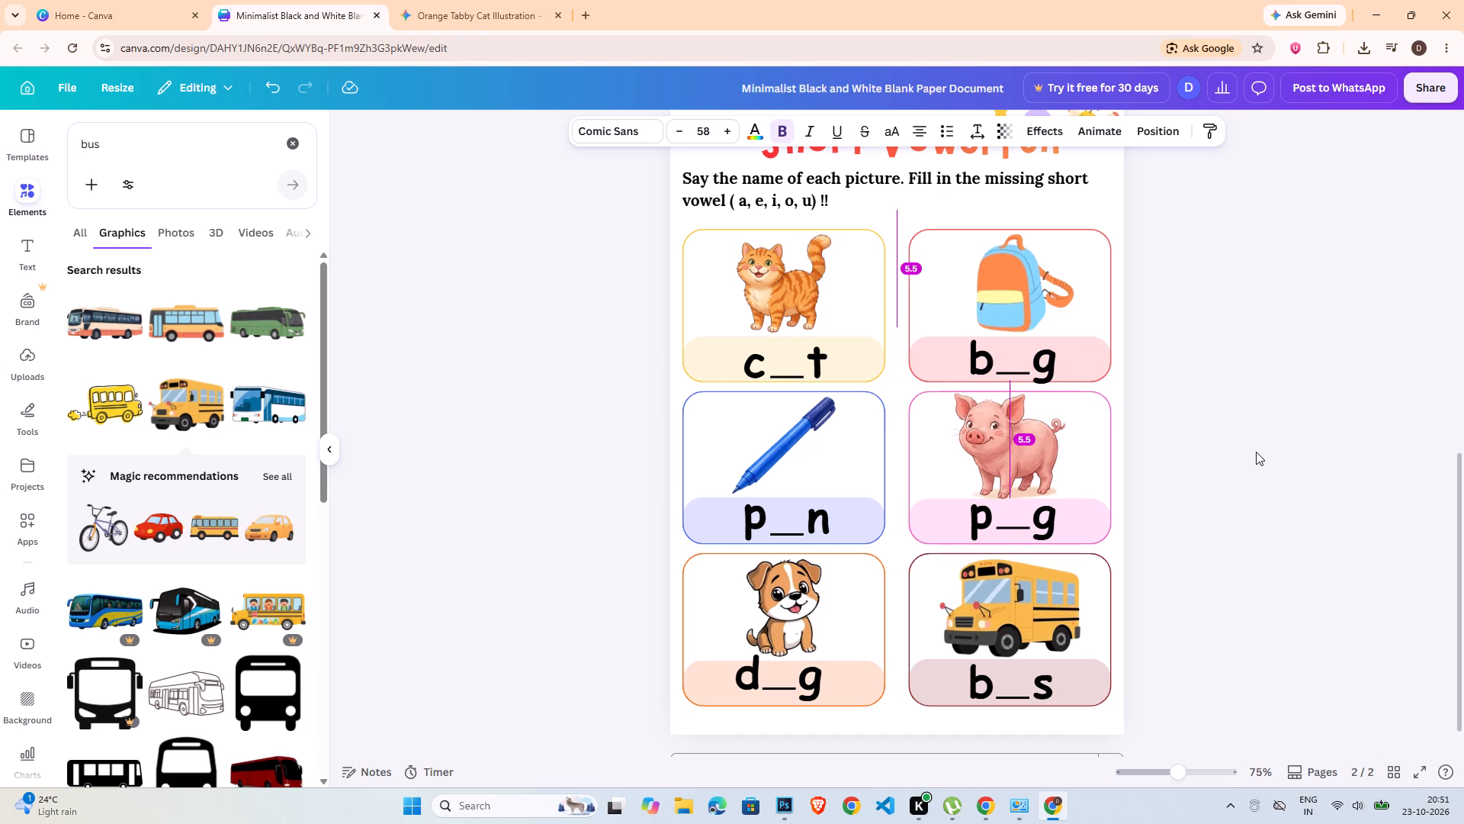
key(Up)
key(Up)
click(1304, 463)
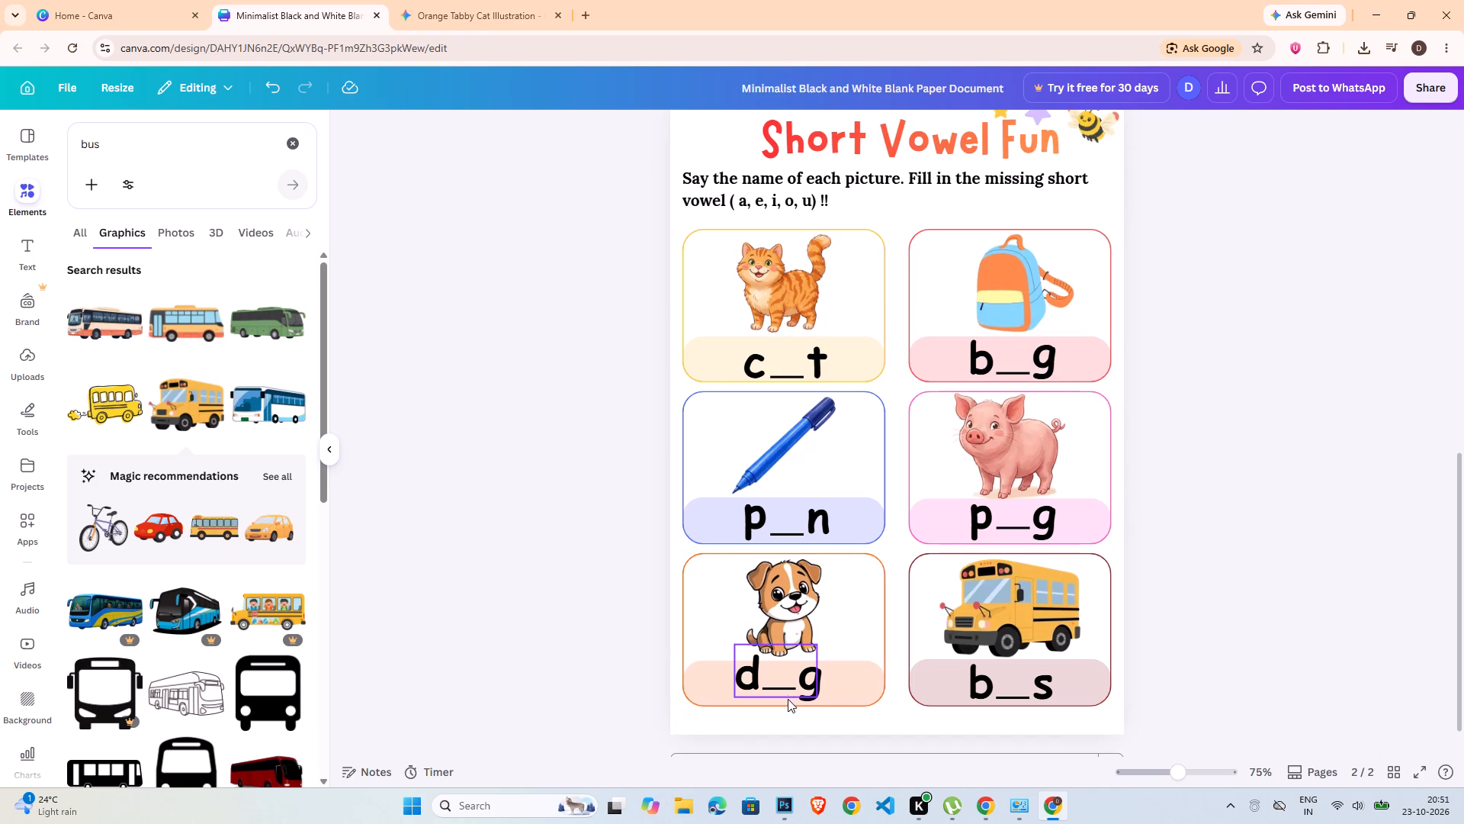
Nudge the letter d of the d_g word slightly left and down within its orange band.
click(789, 693)
click(714, 613)
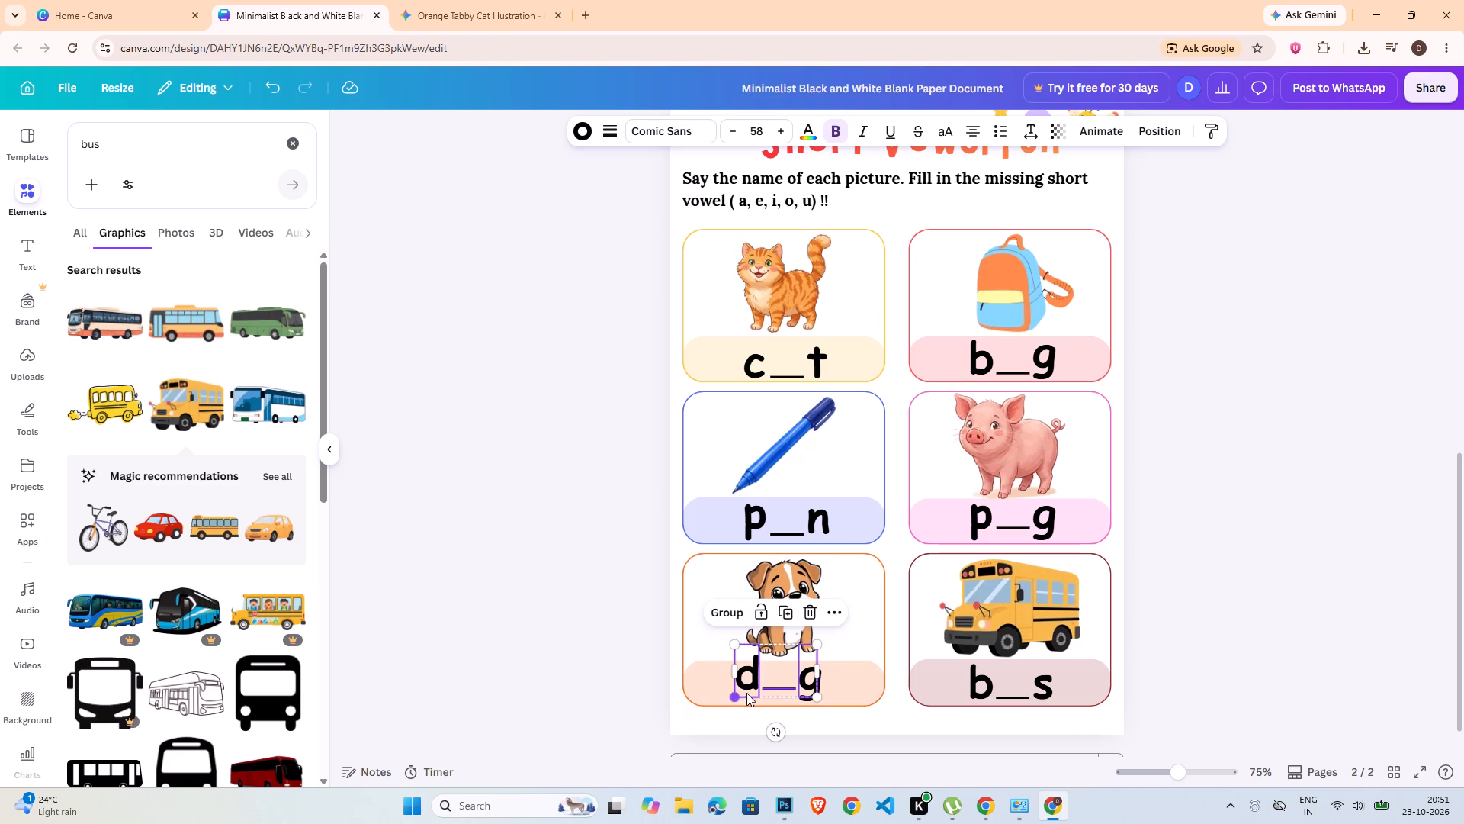
click(749, 687)
click(1331, 562)
click(749, 681)
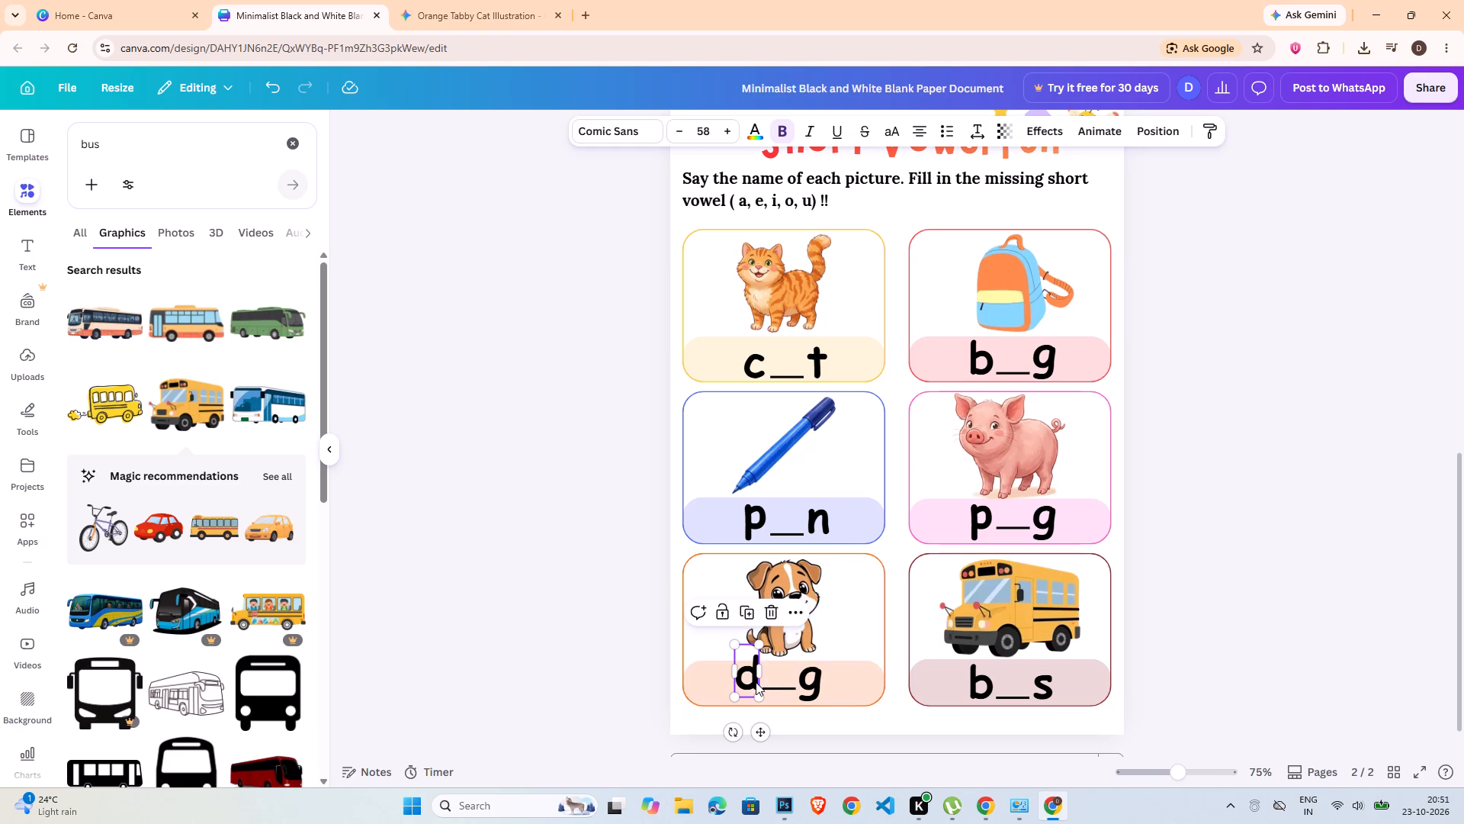
key(Right)
key(Right)
key(Right)
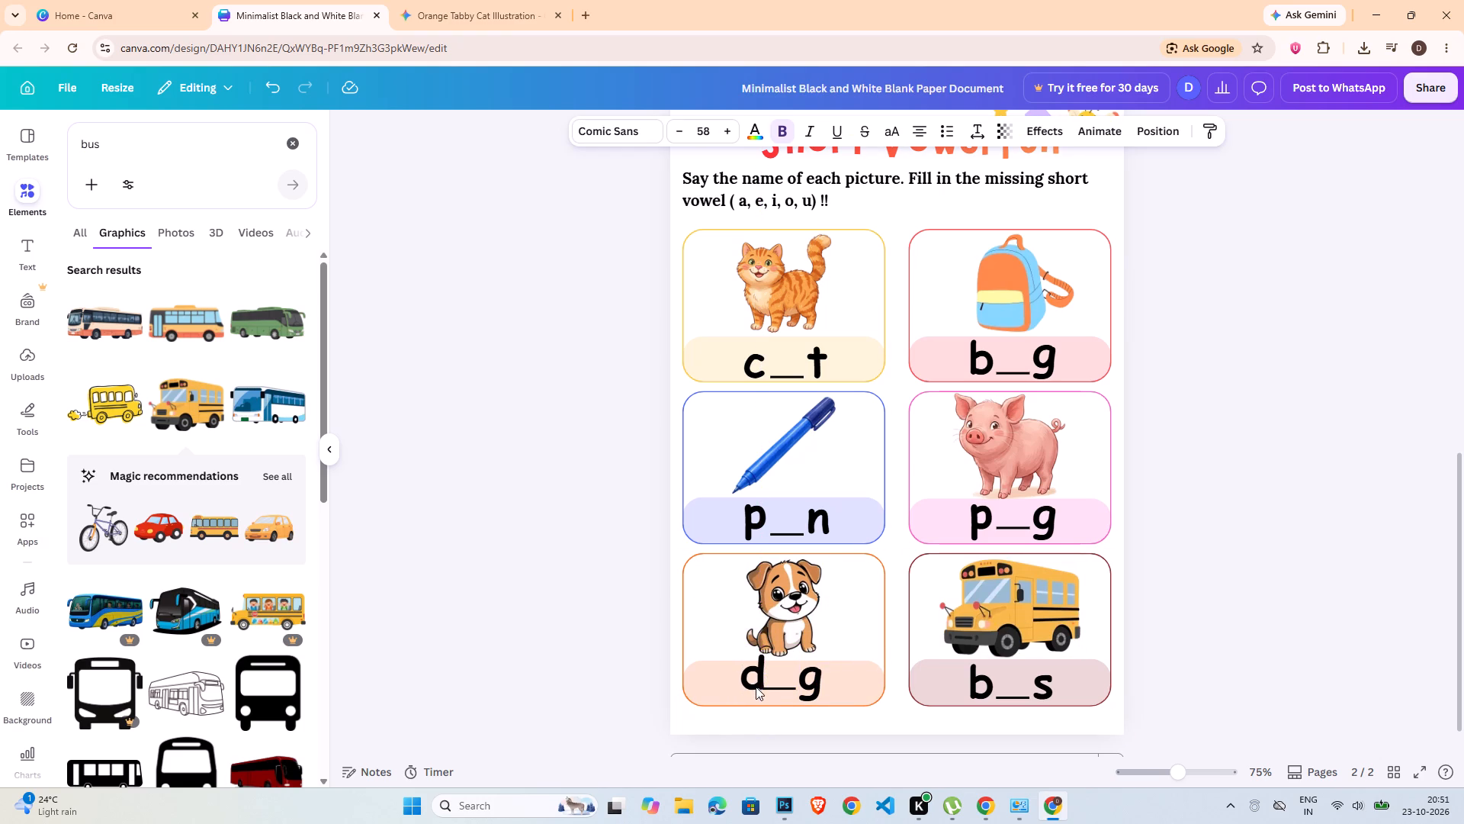
key(Left)
key(Left)
key(Left)
key(Left)
key(Right)
key(Right)
key(Left)
key(Left)
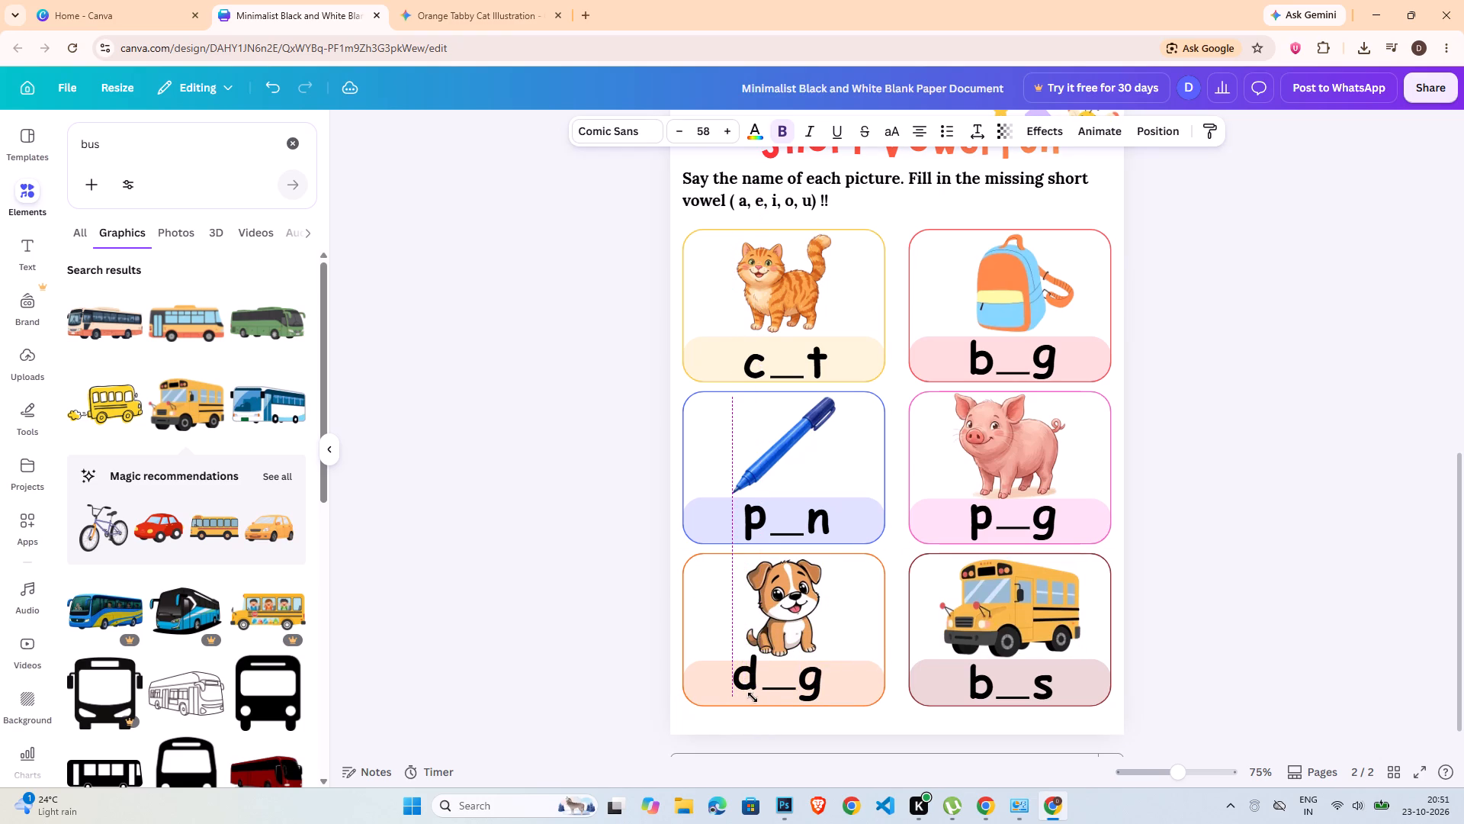
key(Down)
key(Down)
key(Down)
key(Down)
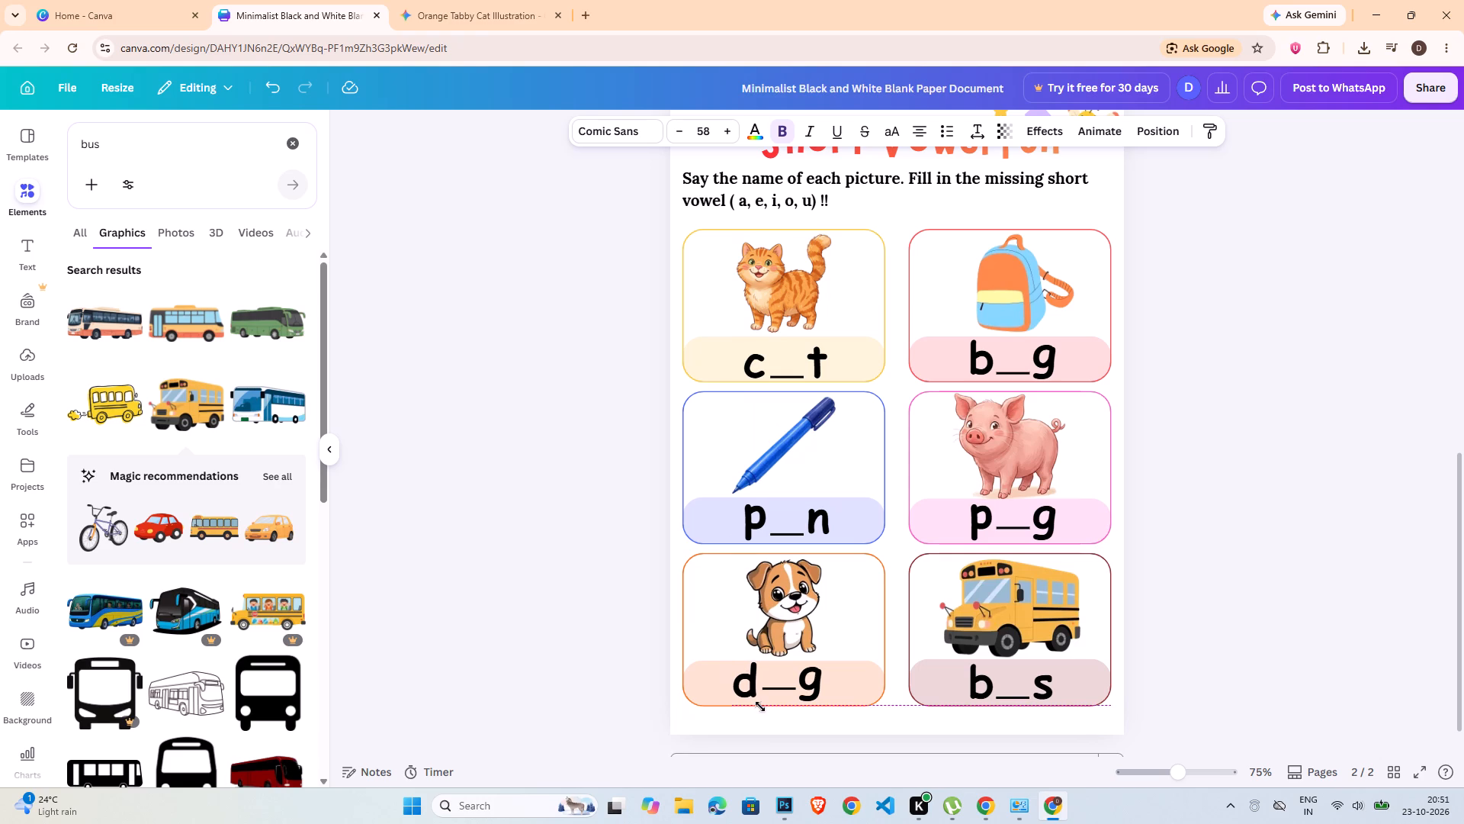
key(Down)
Lower the g and the blank line of the d_g word to match the d, spacing the line evenly between the letters.
click(817, 686)
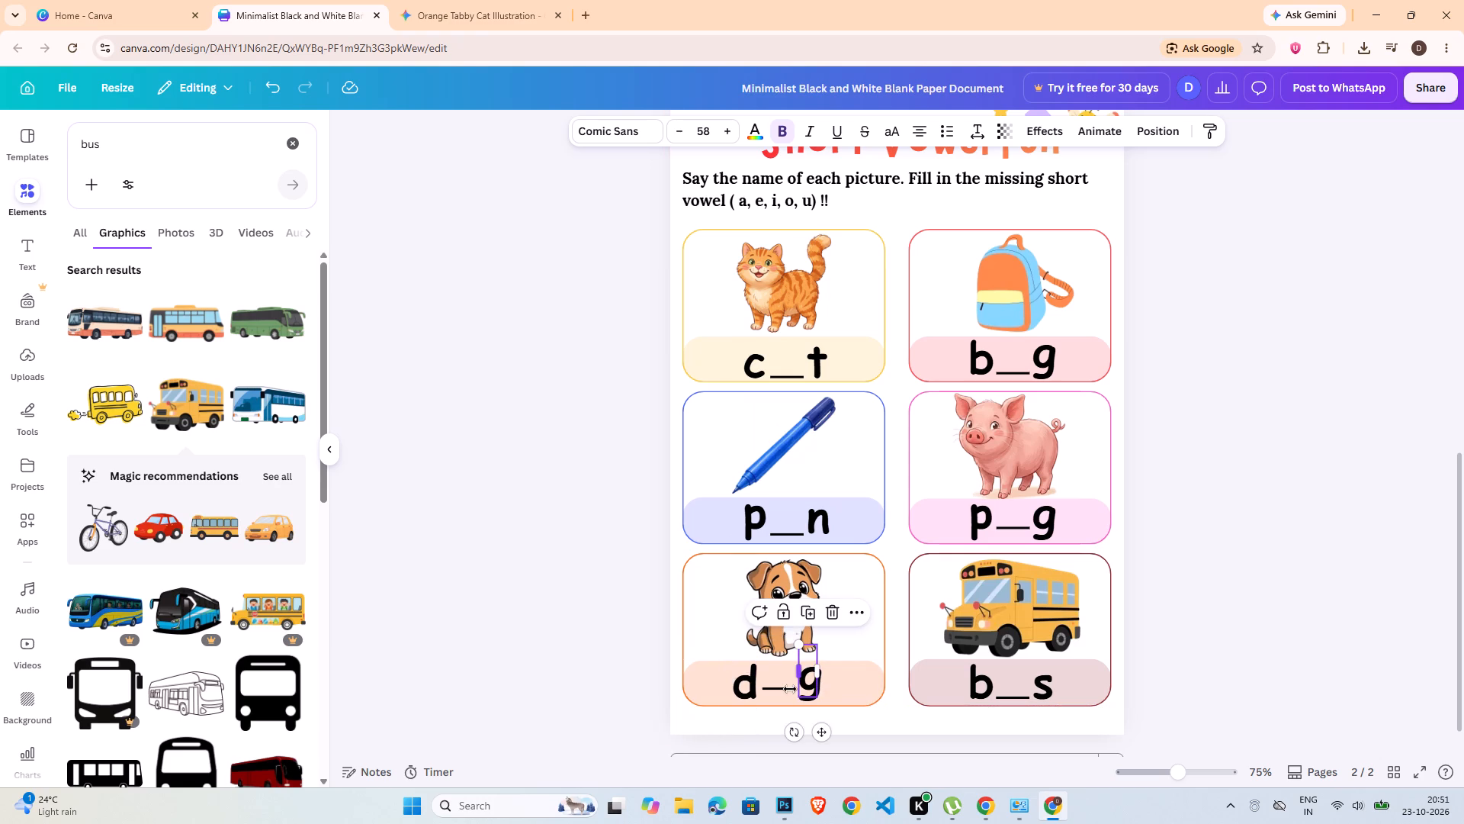
click(788, 689)
click(810, 682)
click(785, 687)
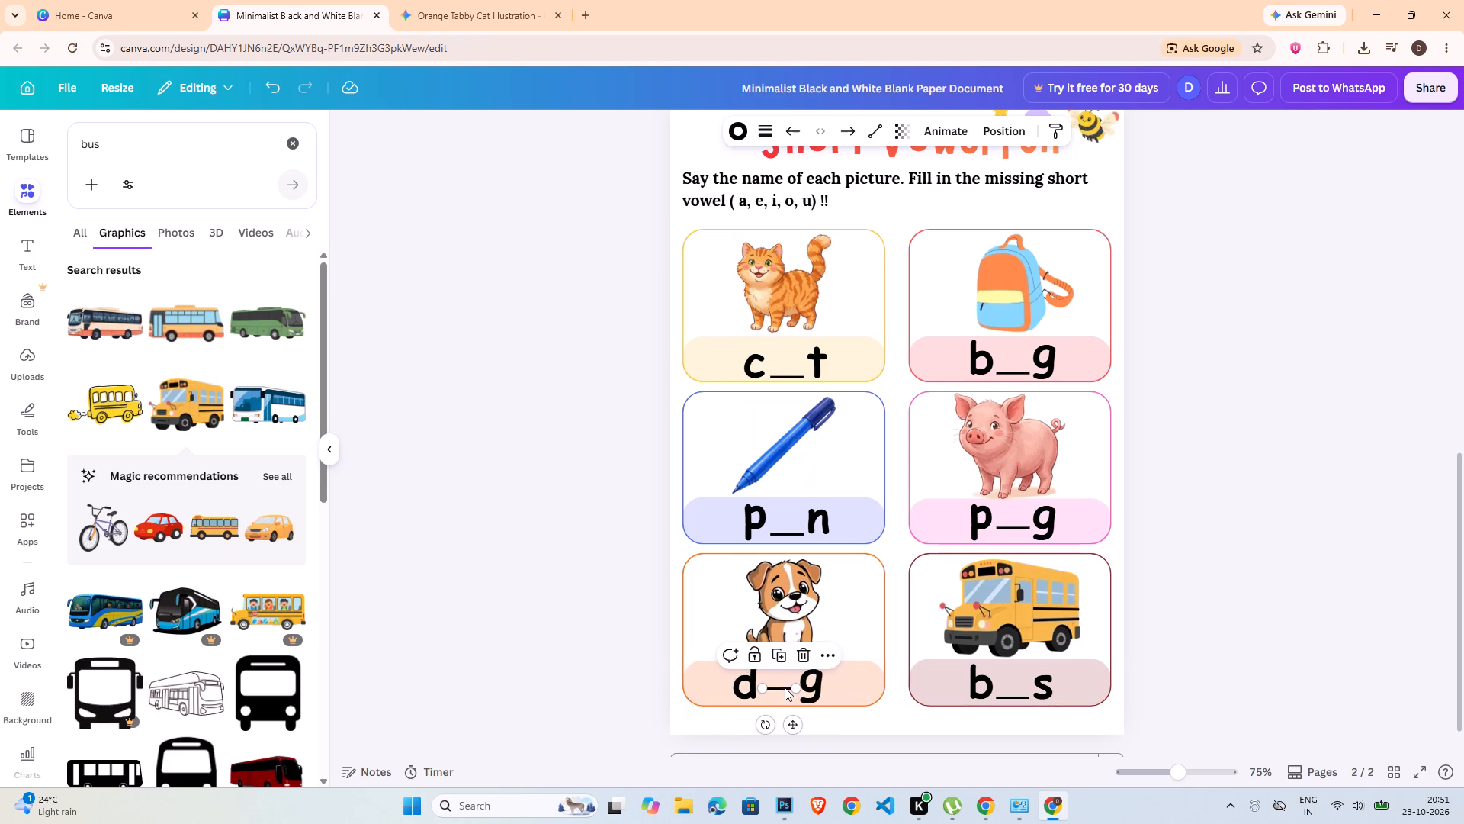
key(Right)
key(Right)
key(Right)
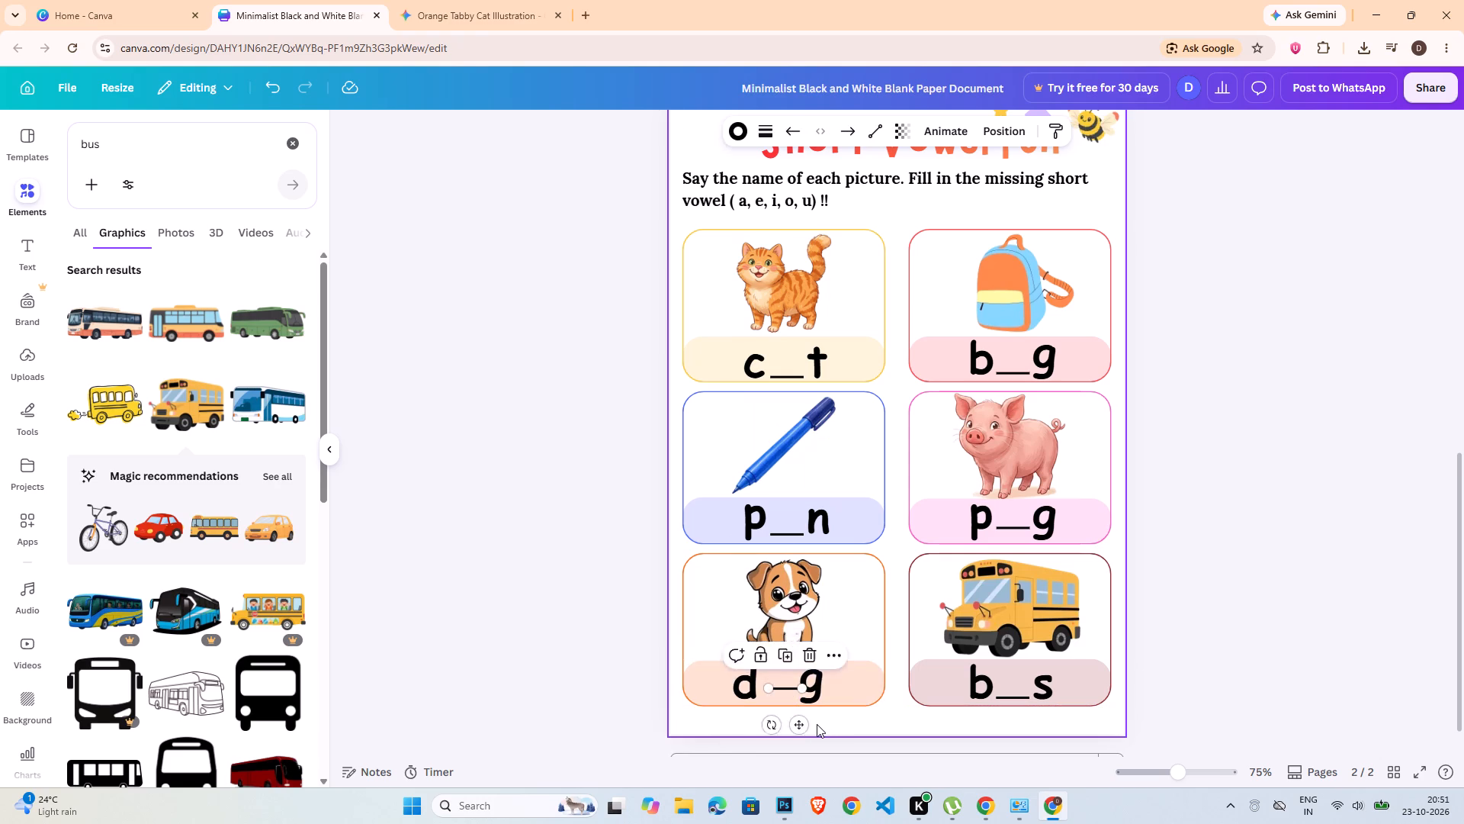
key(Left)
key(Left)
key(Left)
key(Right)
key(Right)
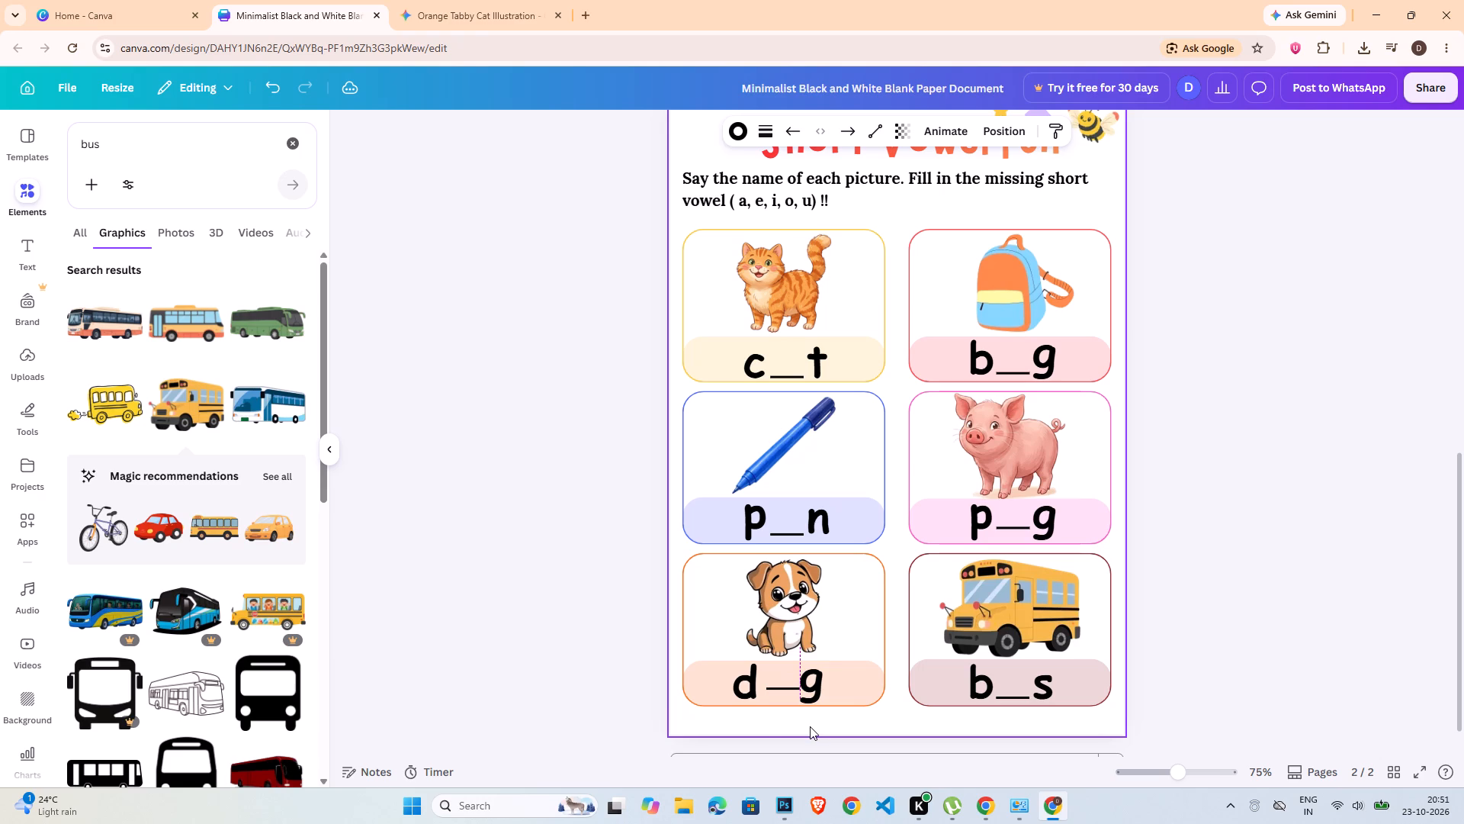
key(Down)
key(Down)
key(Left)
key(Left)
key(Left)
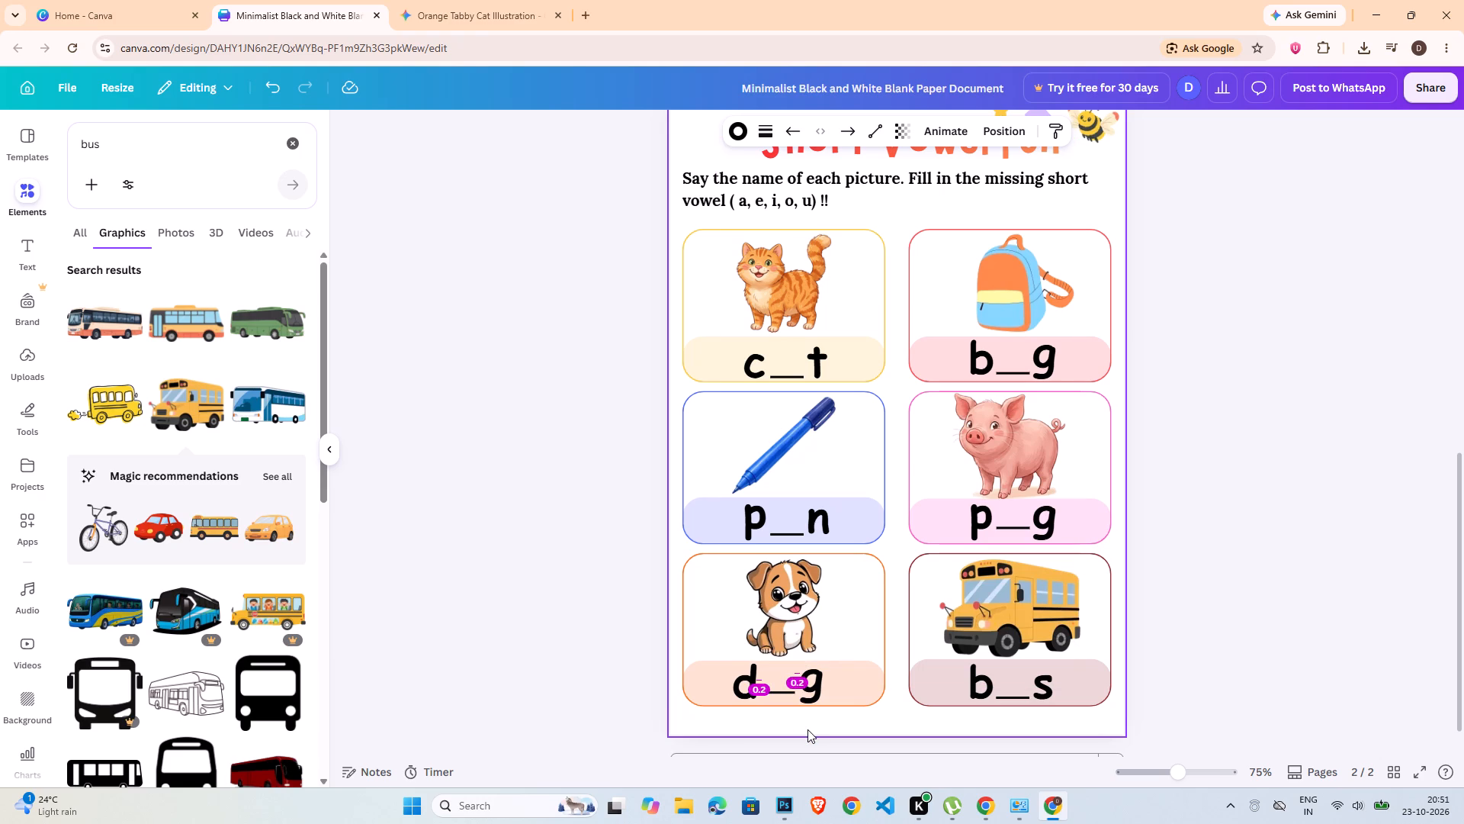
key(Right)
key(Down)
key(Down)
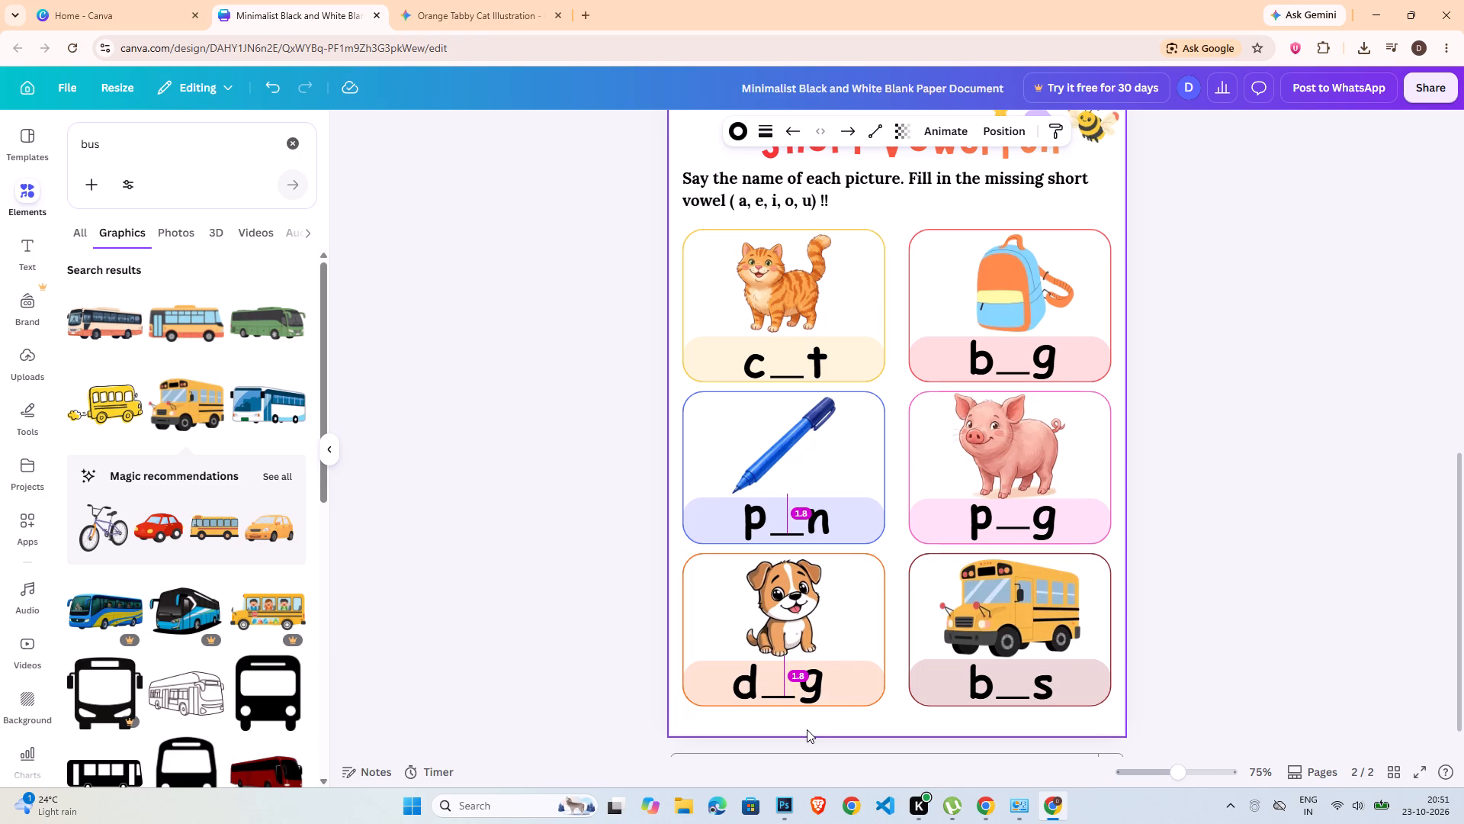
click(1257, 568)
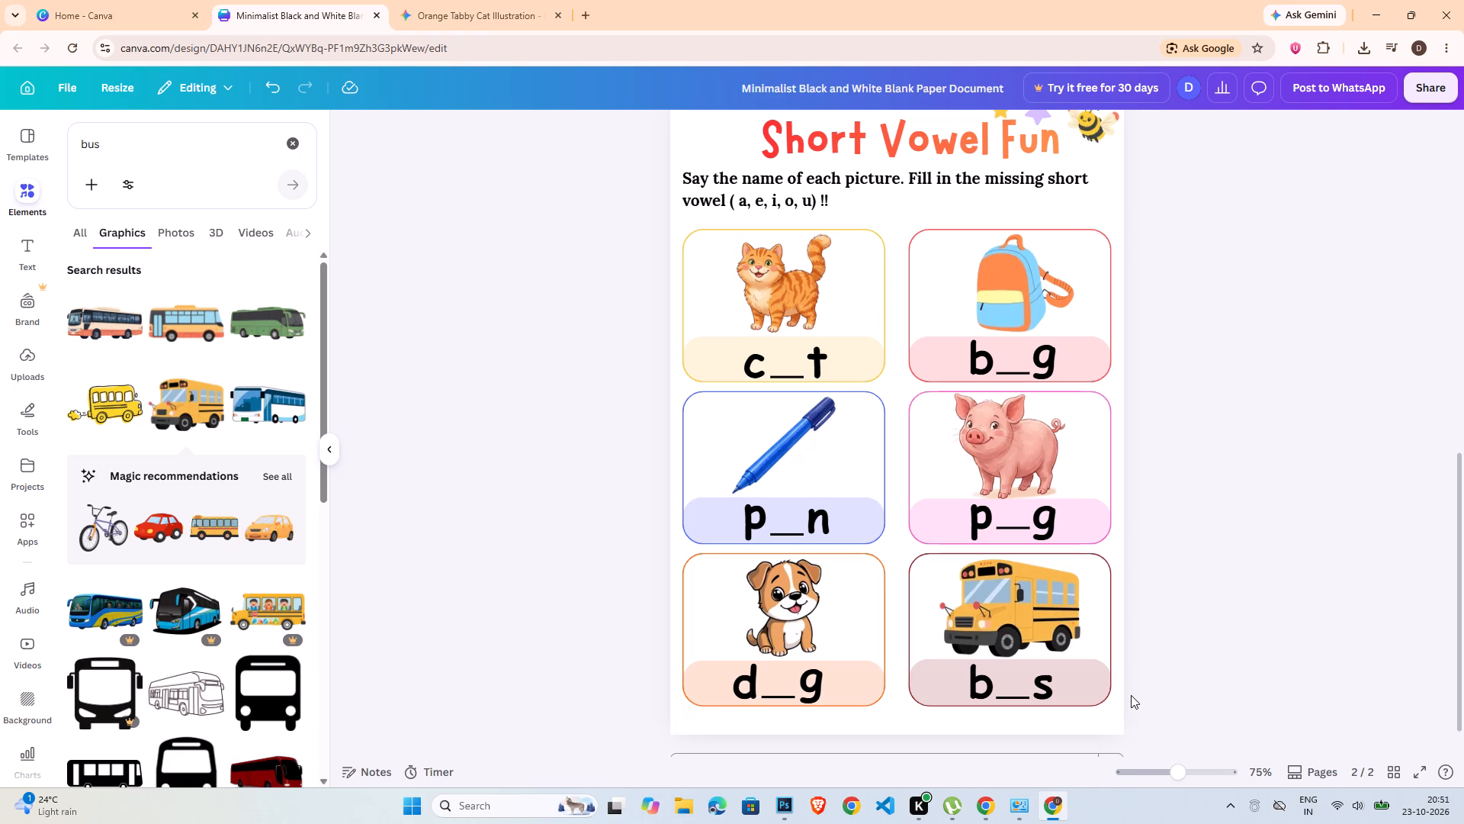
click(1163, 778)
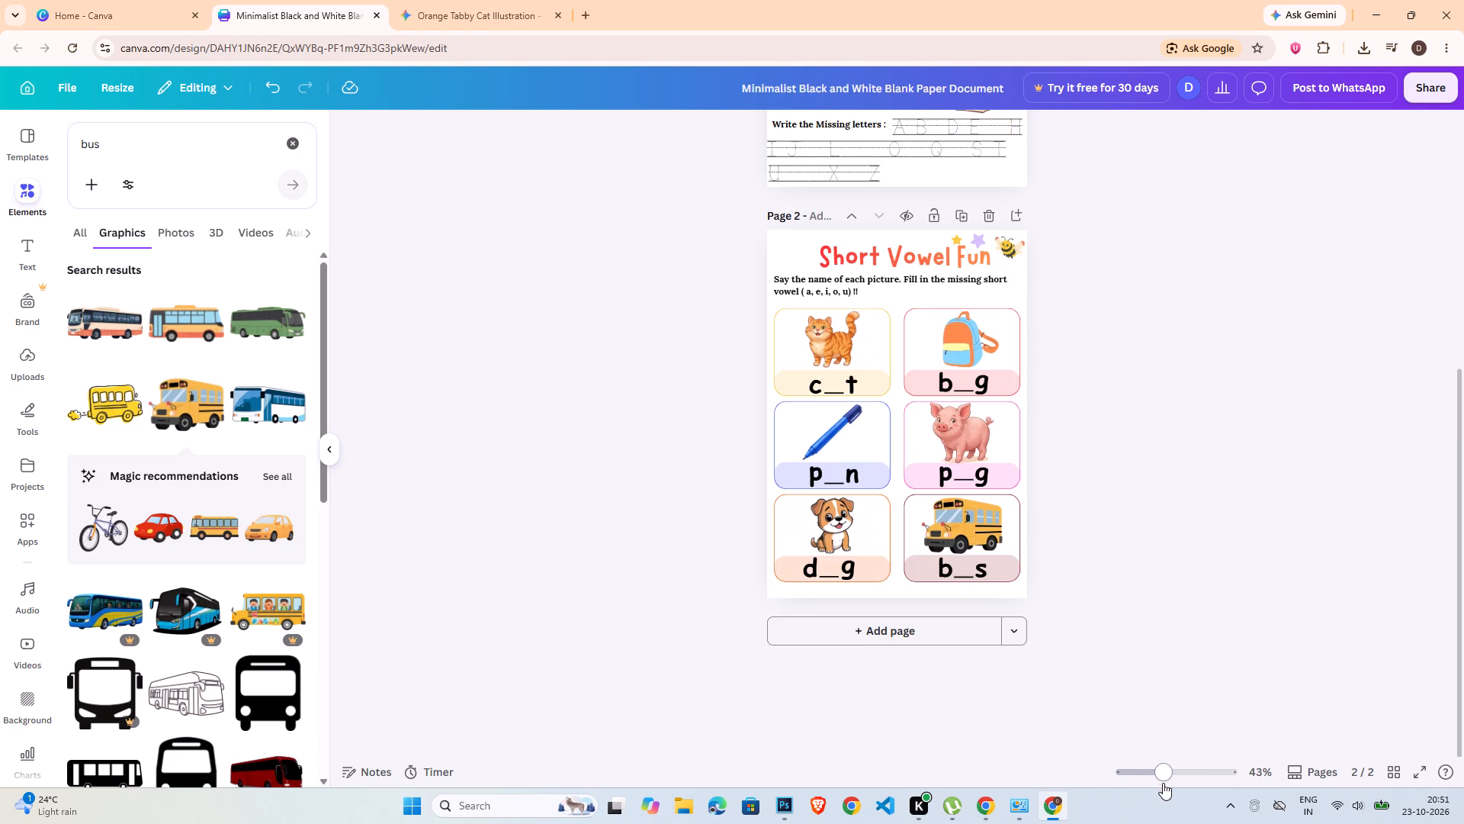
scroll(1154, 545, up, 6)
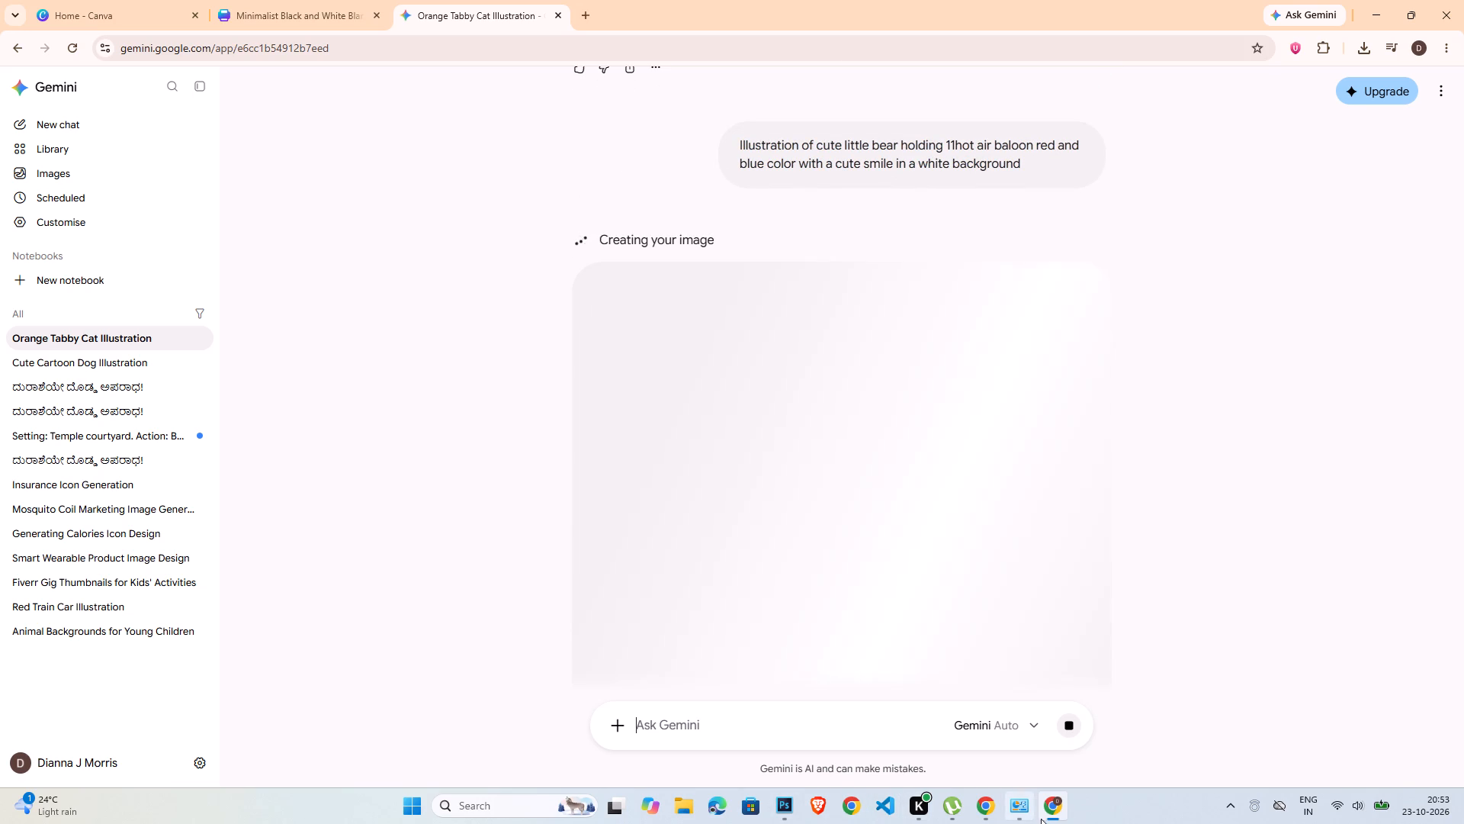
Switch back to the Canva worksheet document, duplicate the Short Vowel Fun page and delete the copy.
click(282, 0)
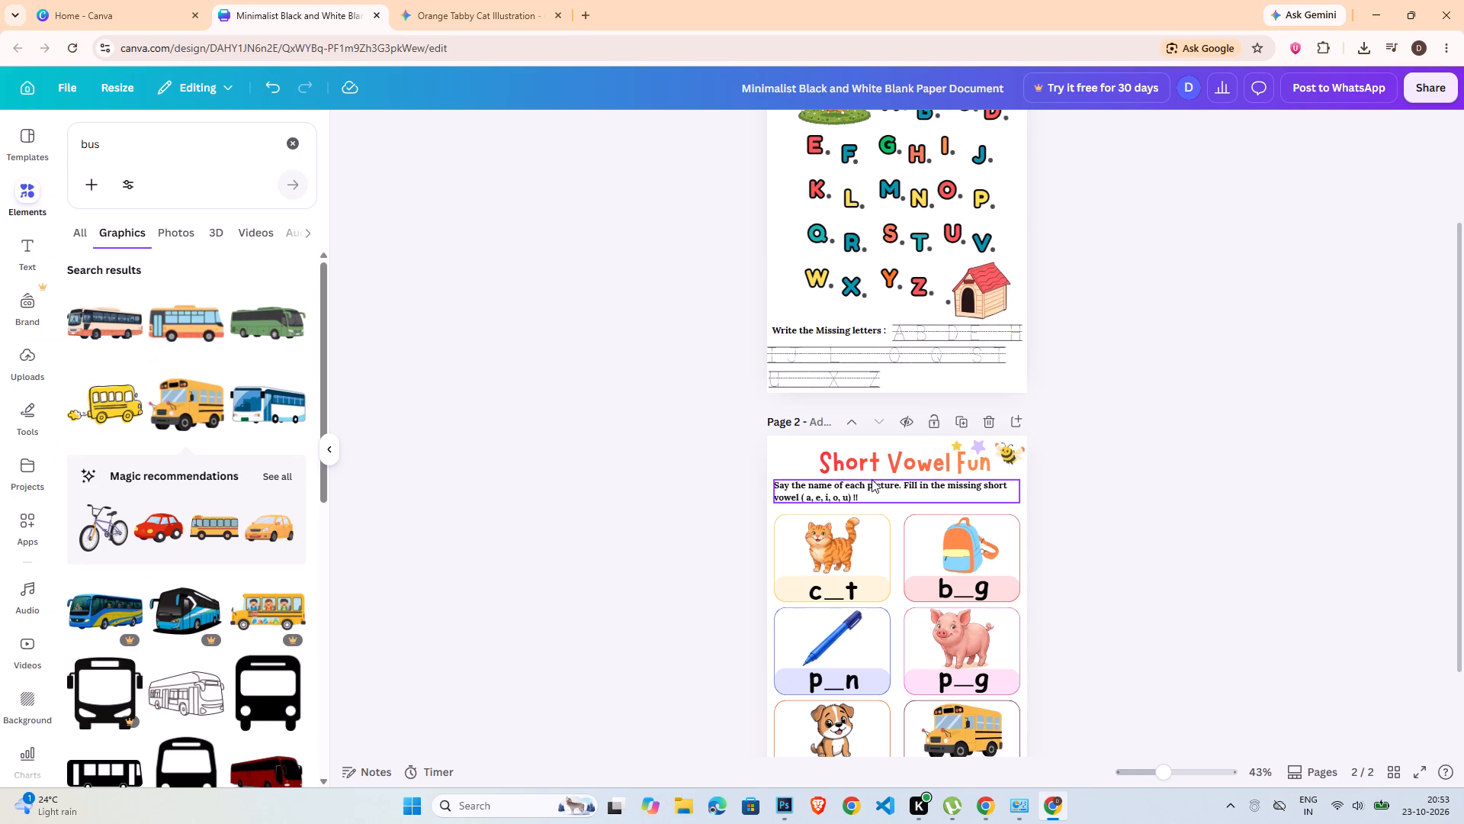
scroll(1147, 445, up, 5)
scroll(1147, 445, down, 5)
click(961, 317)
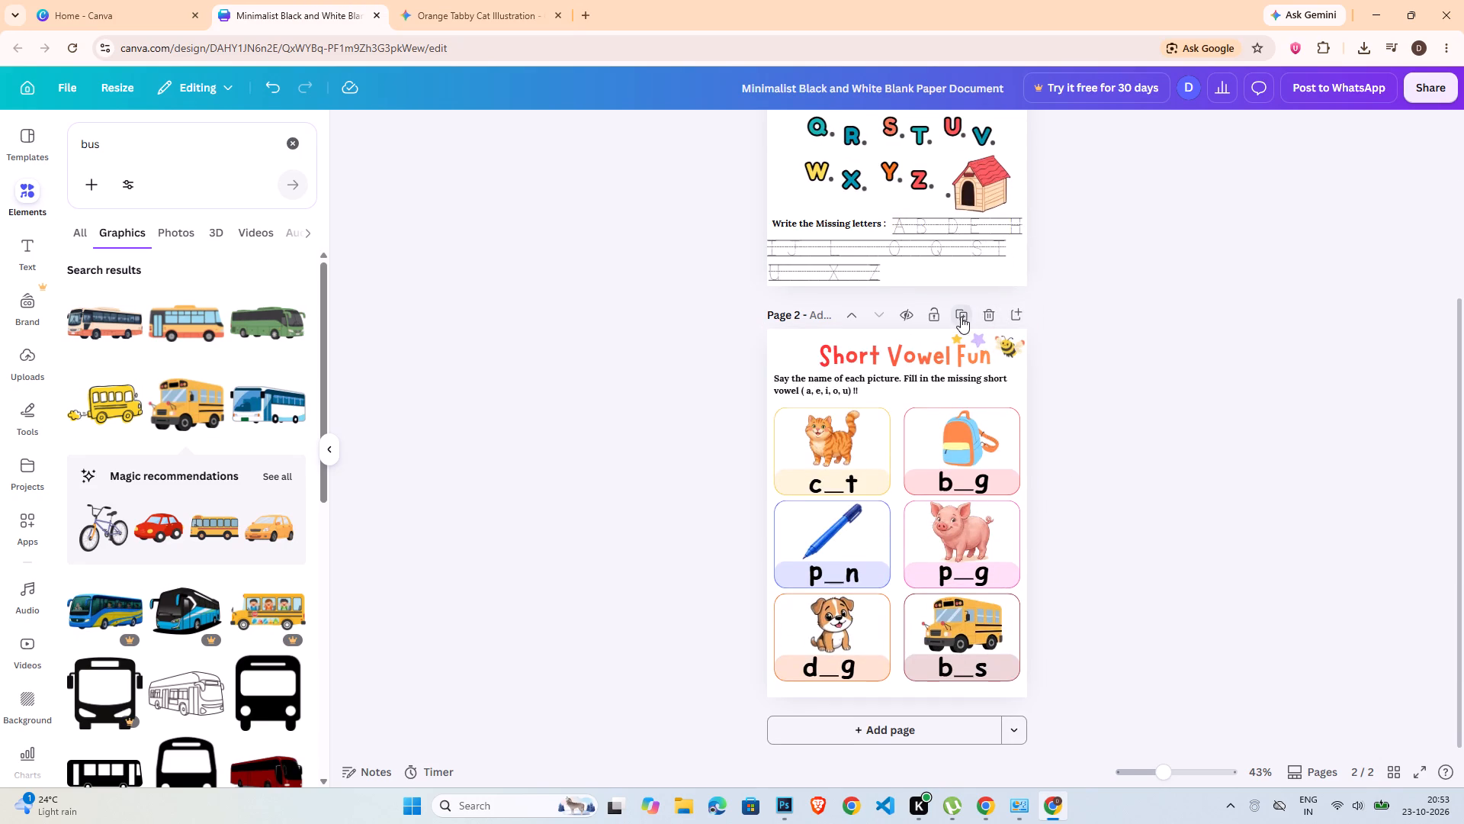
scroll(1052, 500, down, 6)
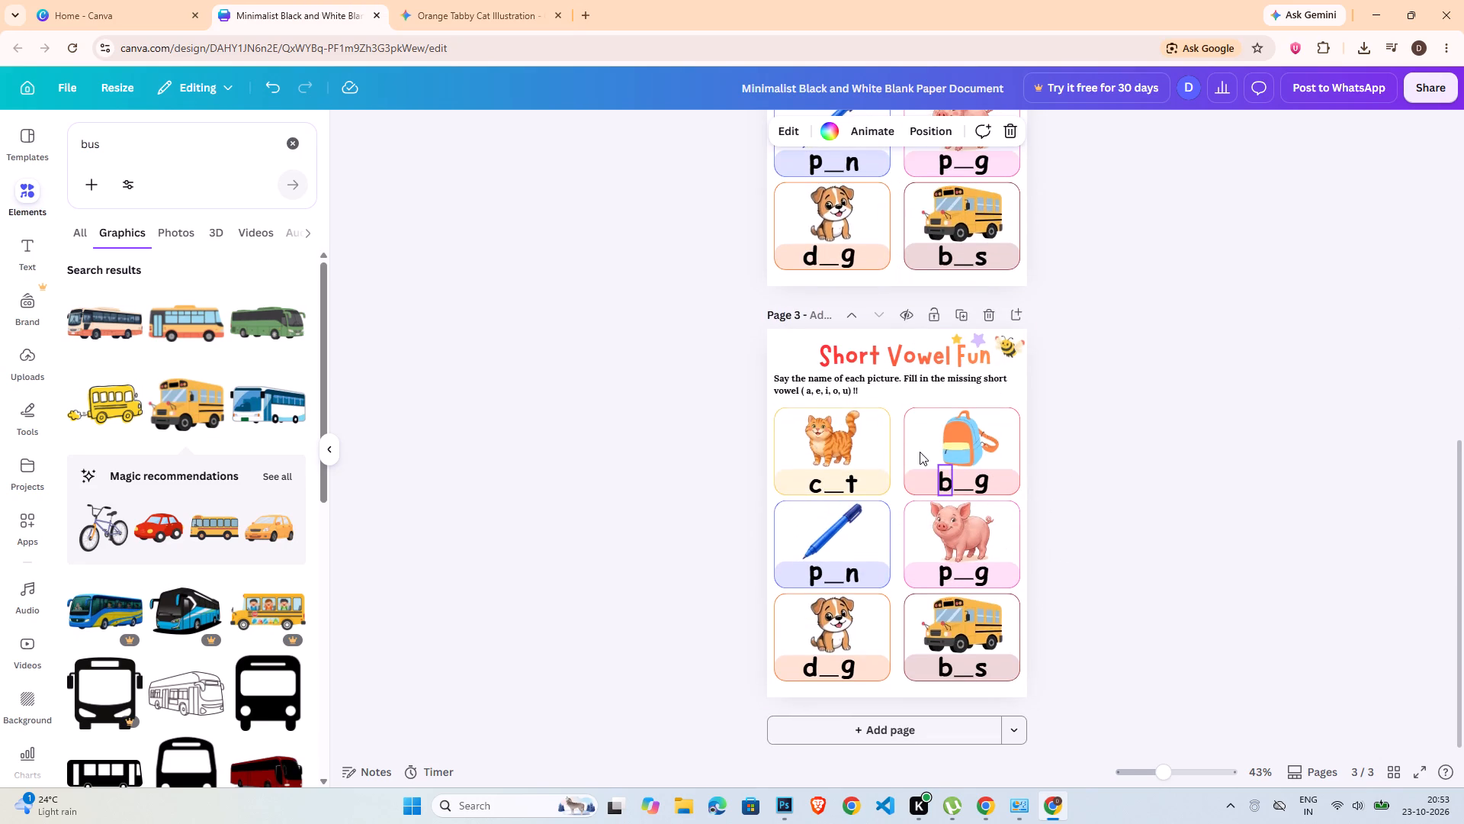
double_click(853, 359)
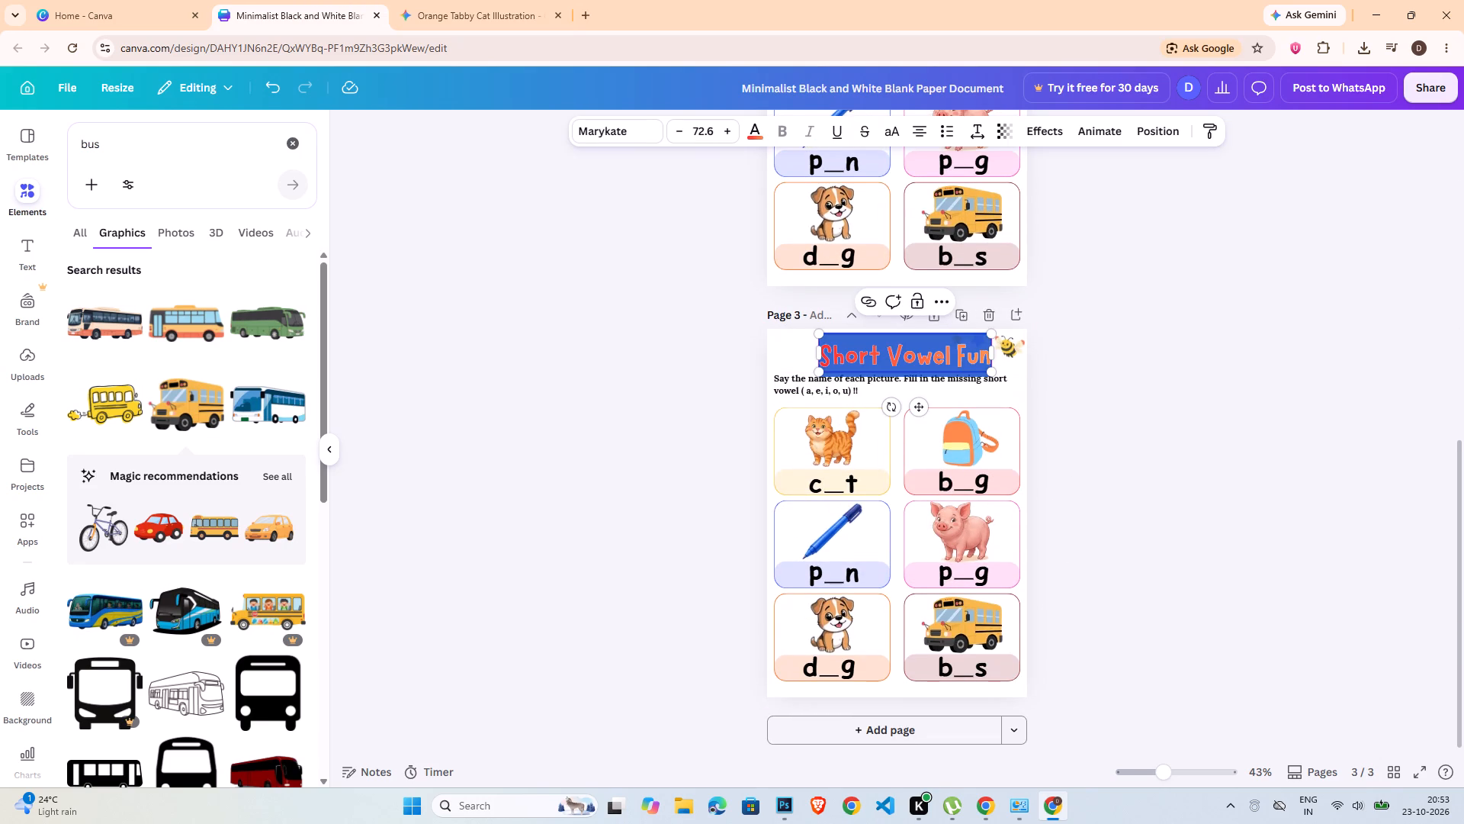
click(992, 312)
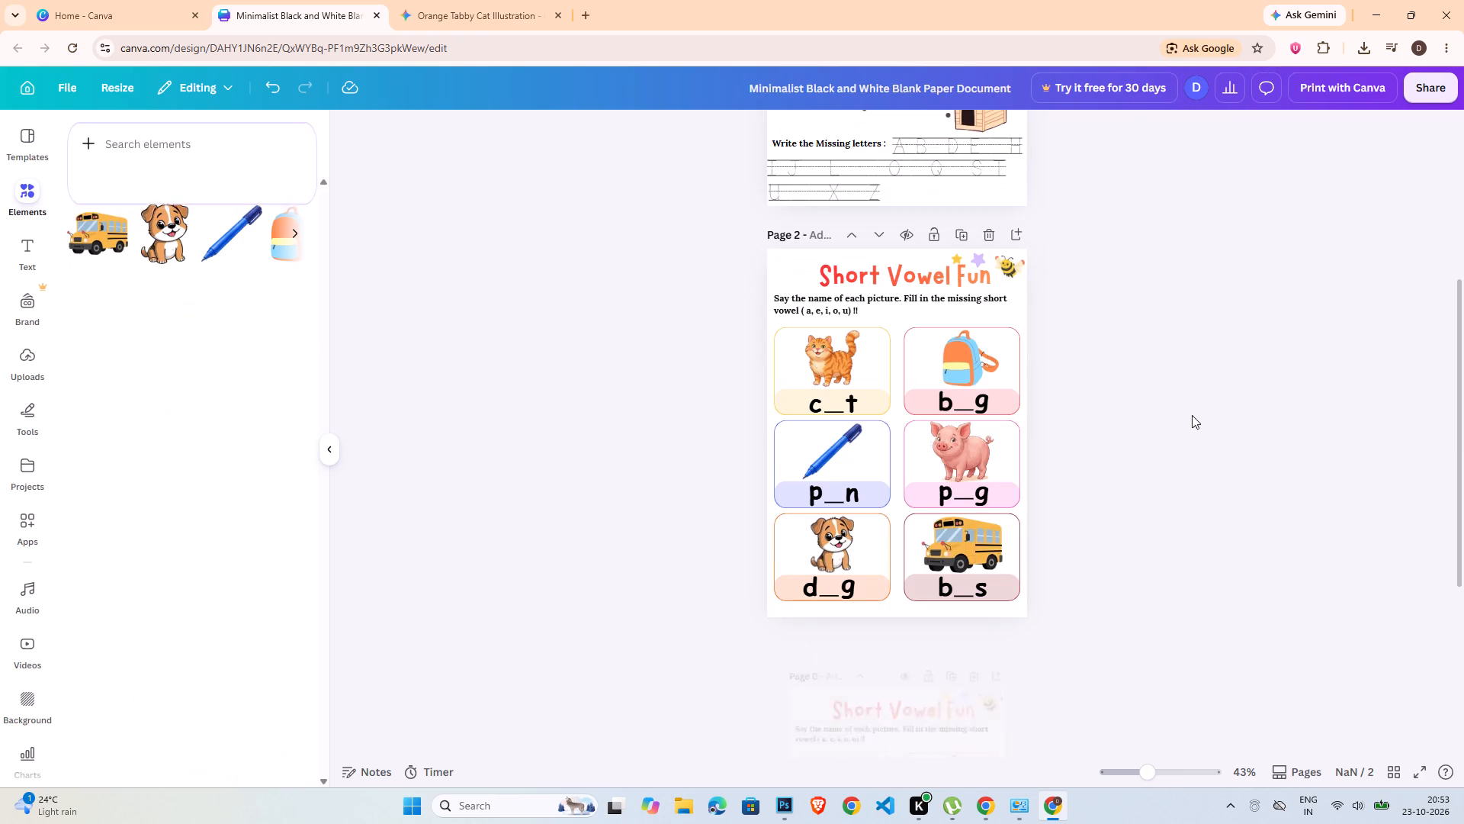
Duplicate the Alphabet Hunt page and move the copy below the Short Vowel Fun page as page 3.
scroll(1183, 416, up, 4)
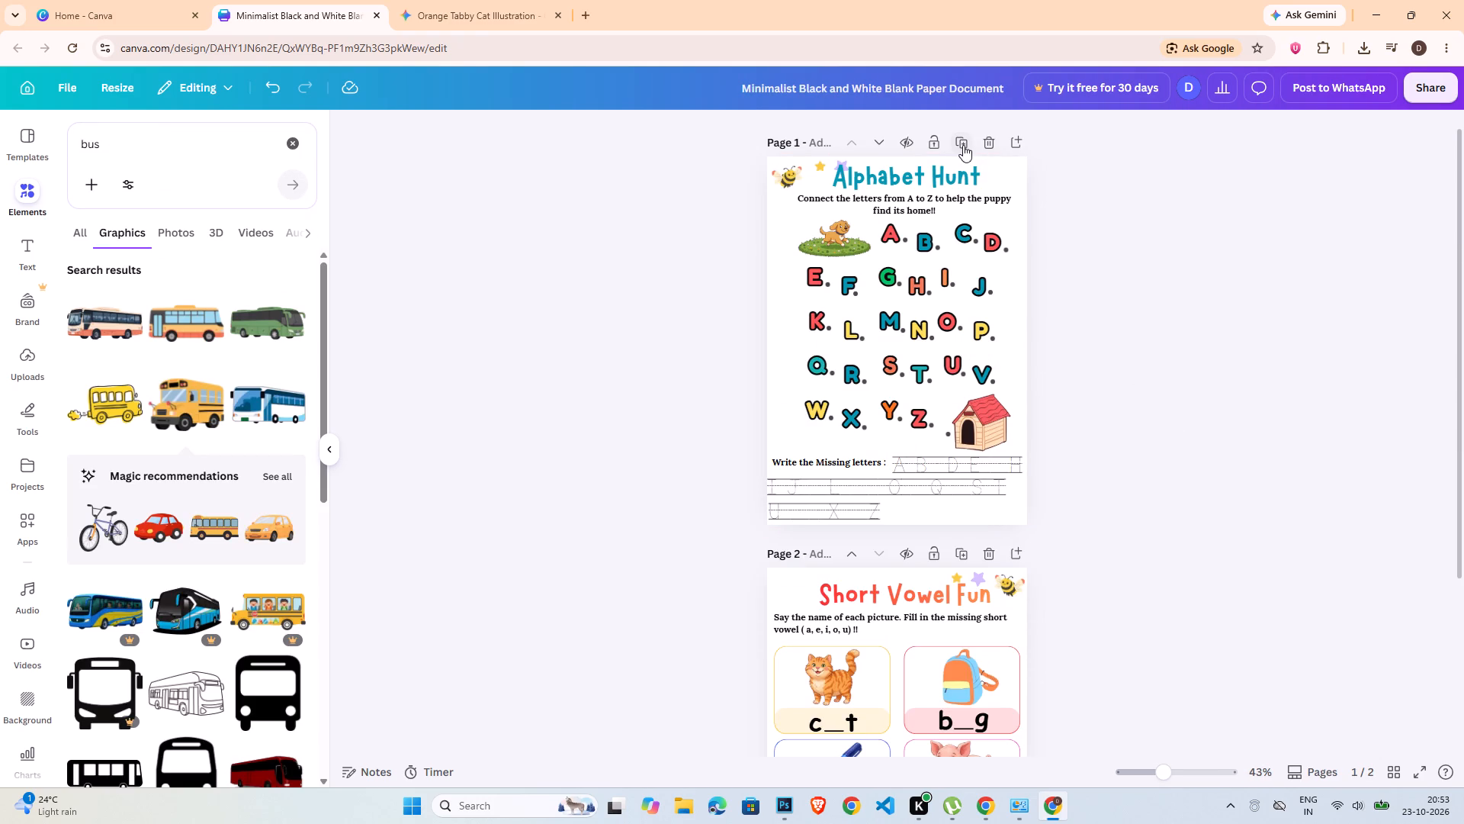
click(963, 145)
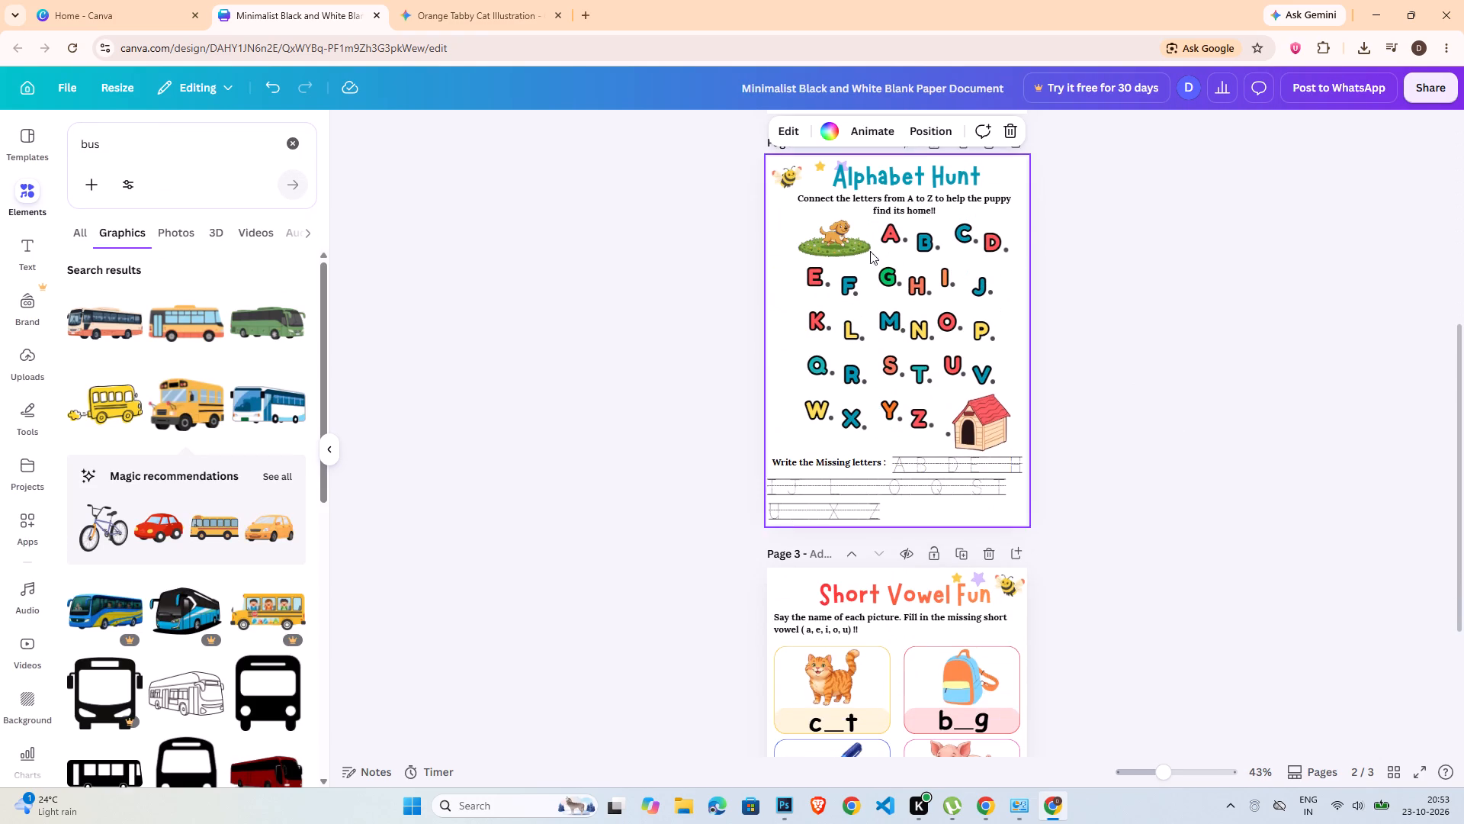
scroll(904, 483, up, 5)
scroll(904, 483, down, 2)
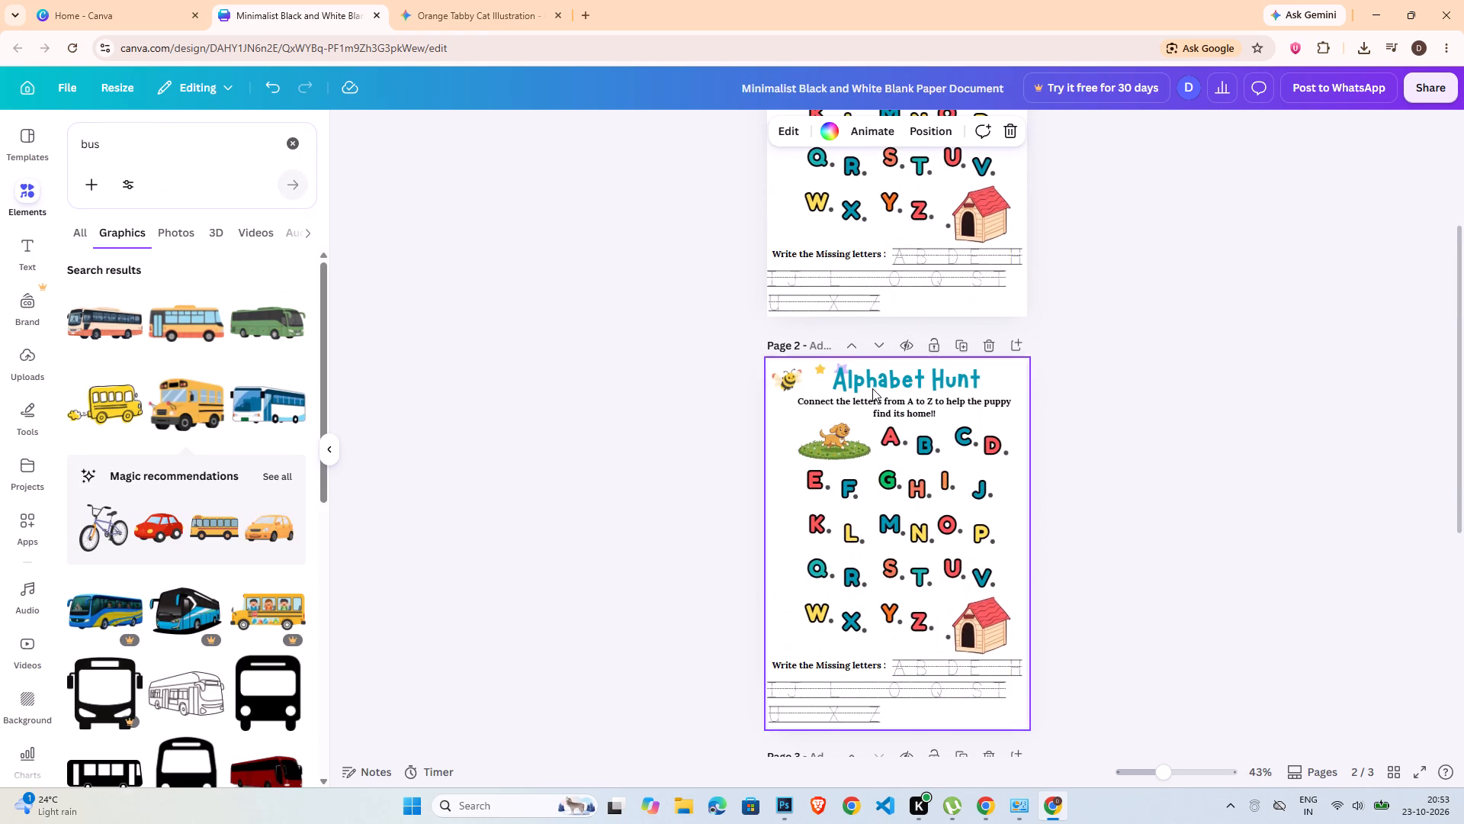
click(875, 346)
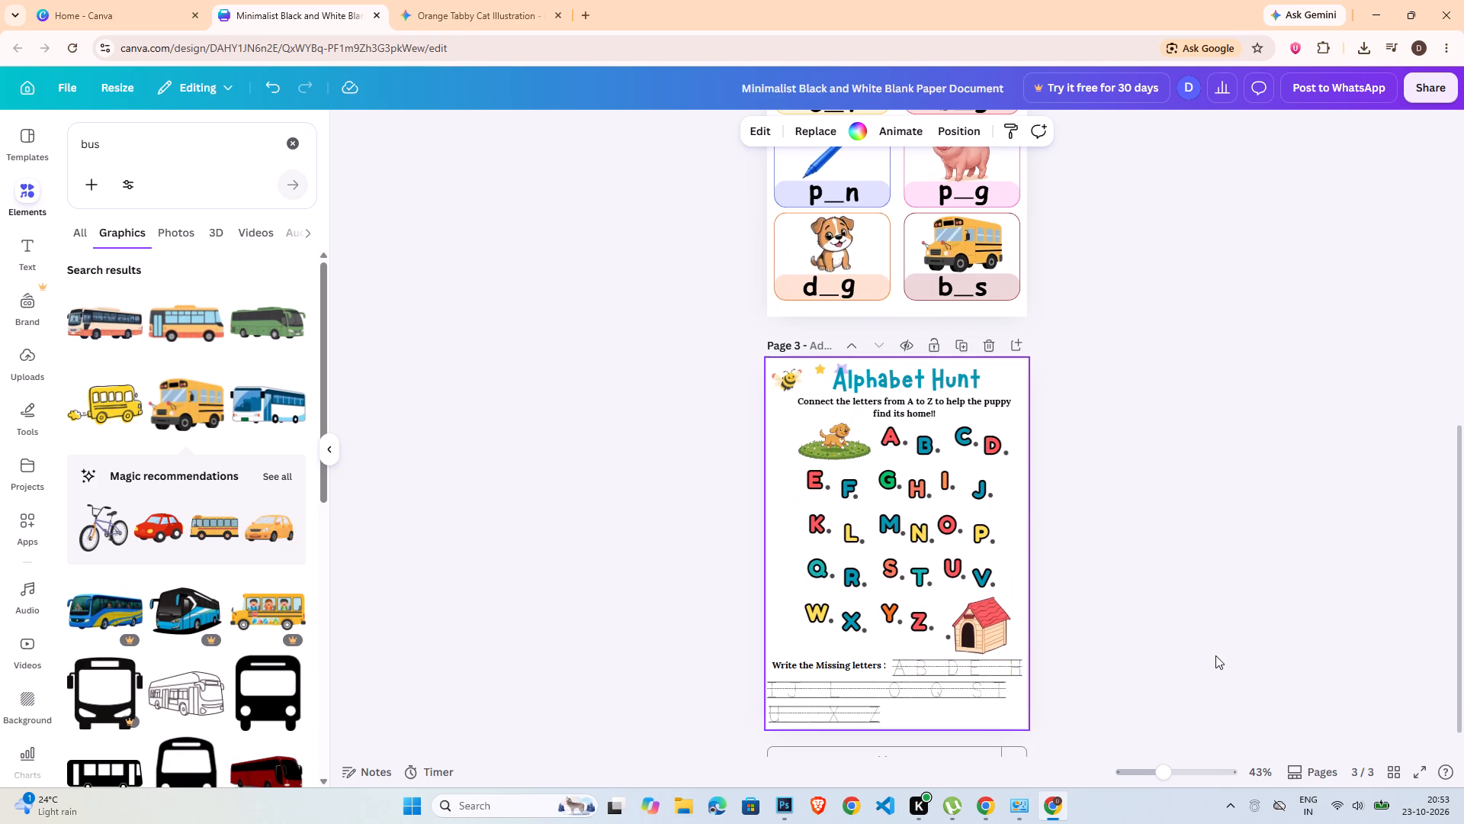
click(1134, 554)
drag(700, 412, 708, 416)
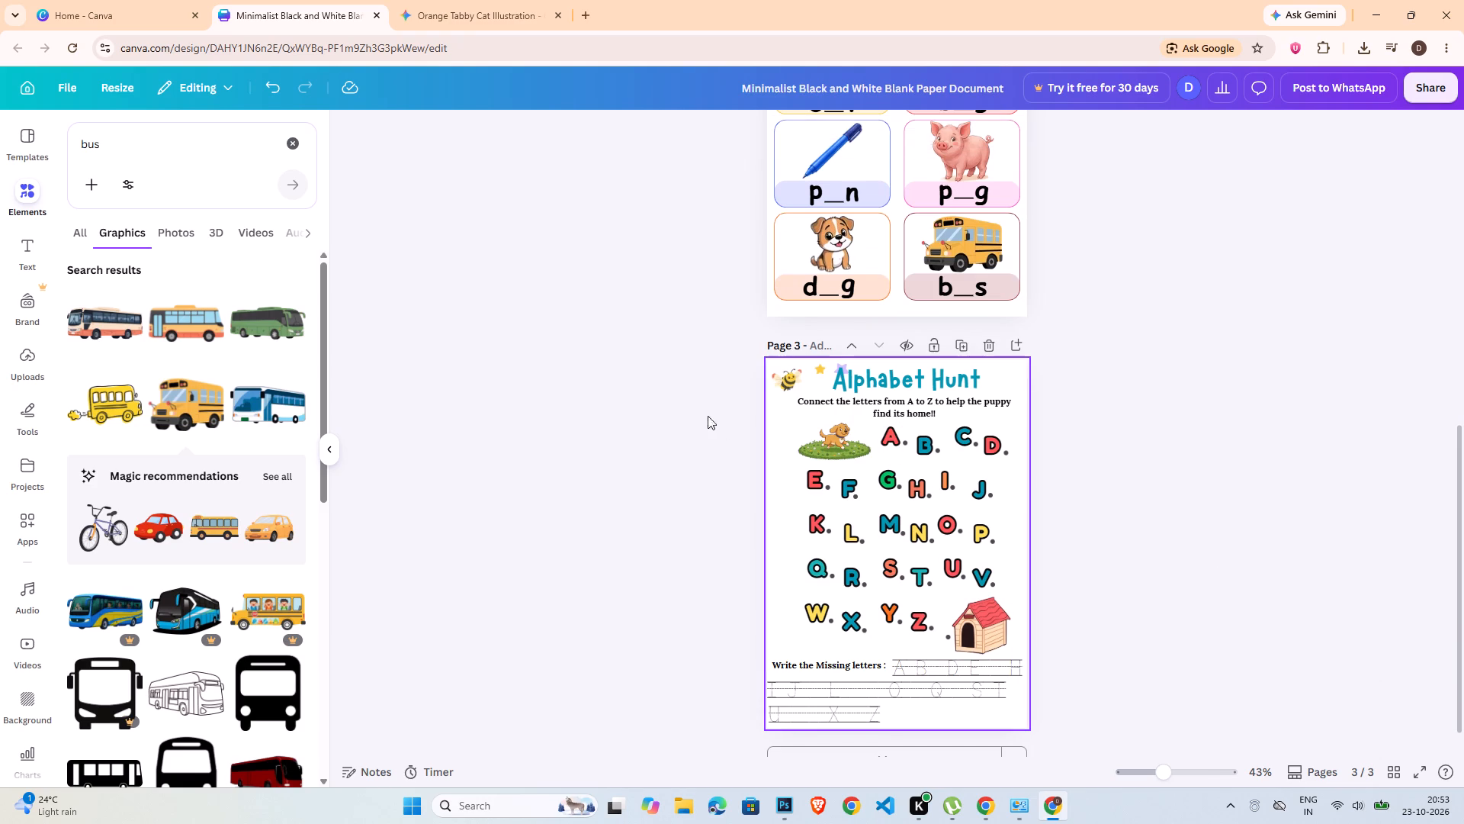
Delete the instructions, puppy, letters, doghouse and missing-letters section below the title on page 3.
drag(708, 416, 1185, 713)
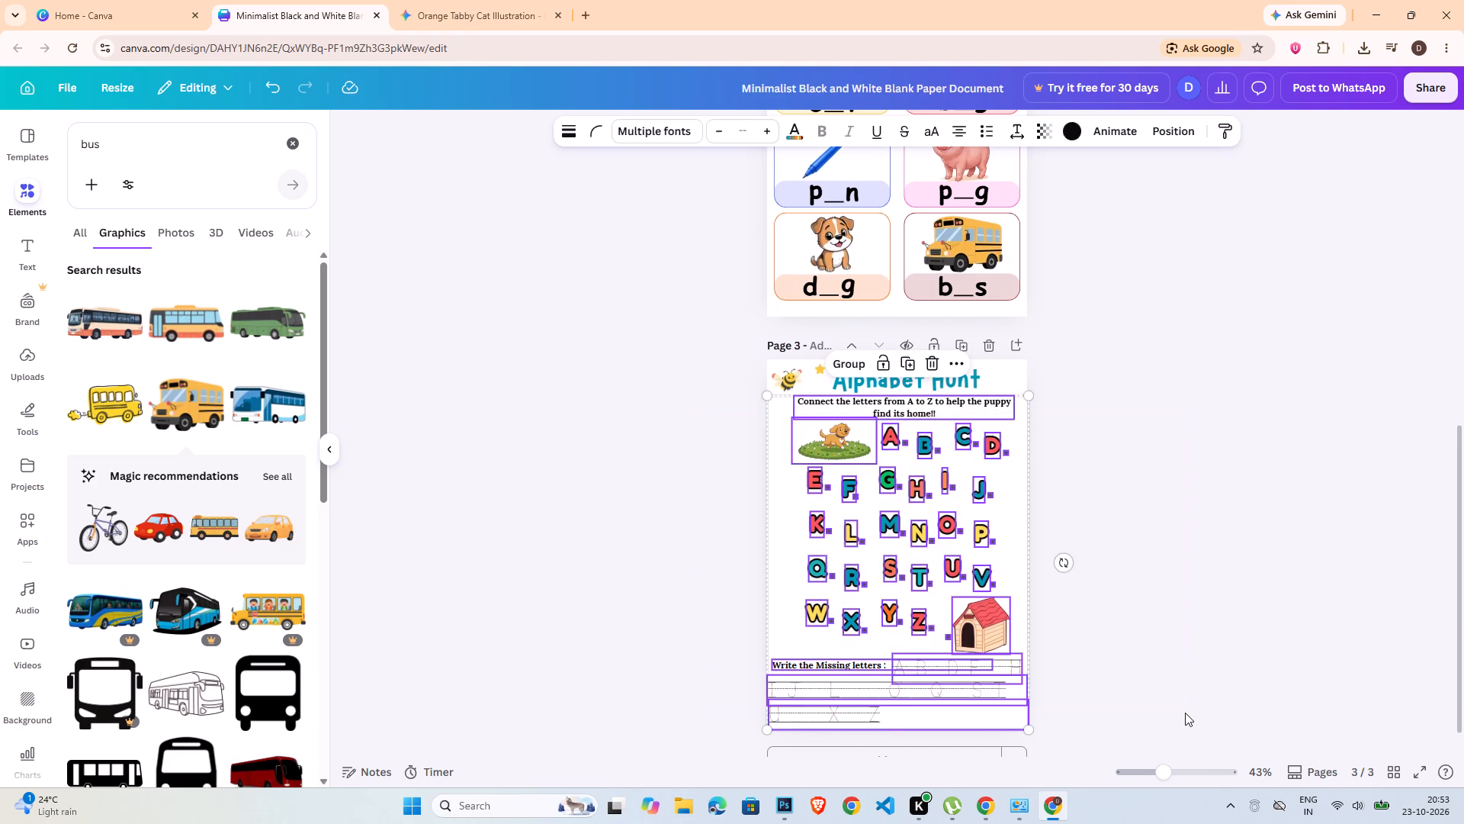
key(Delete)
Replace the Alphabet Hunt title on page 3 with "Long & Short Vowel Sort".
click(949, 393)
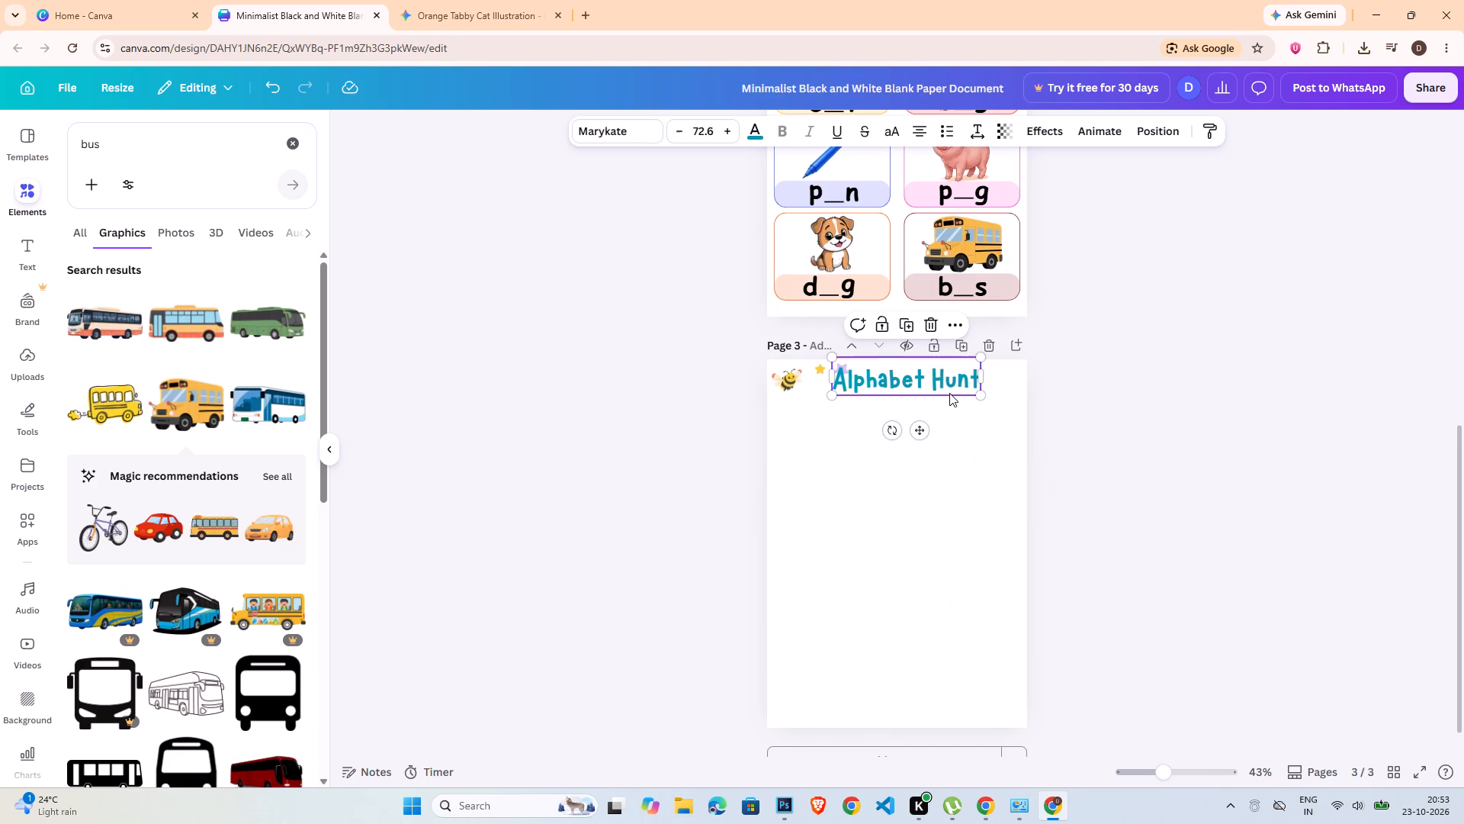
double_click(949, 393)
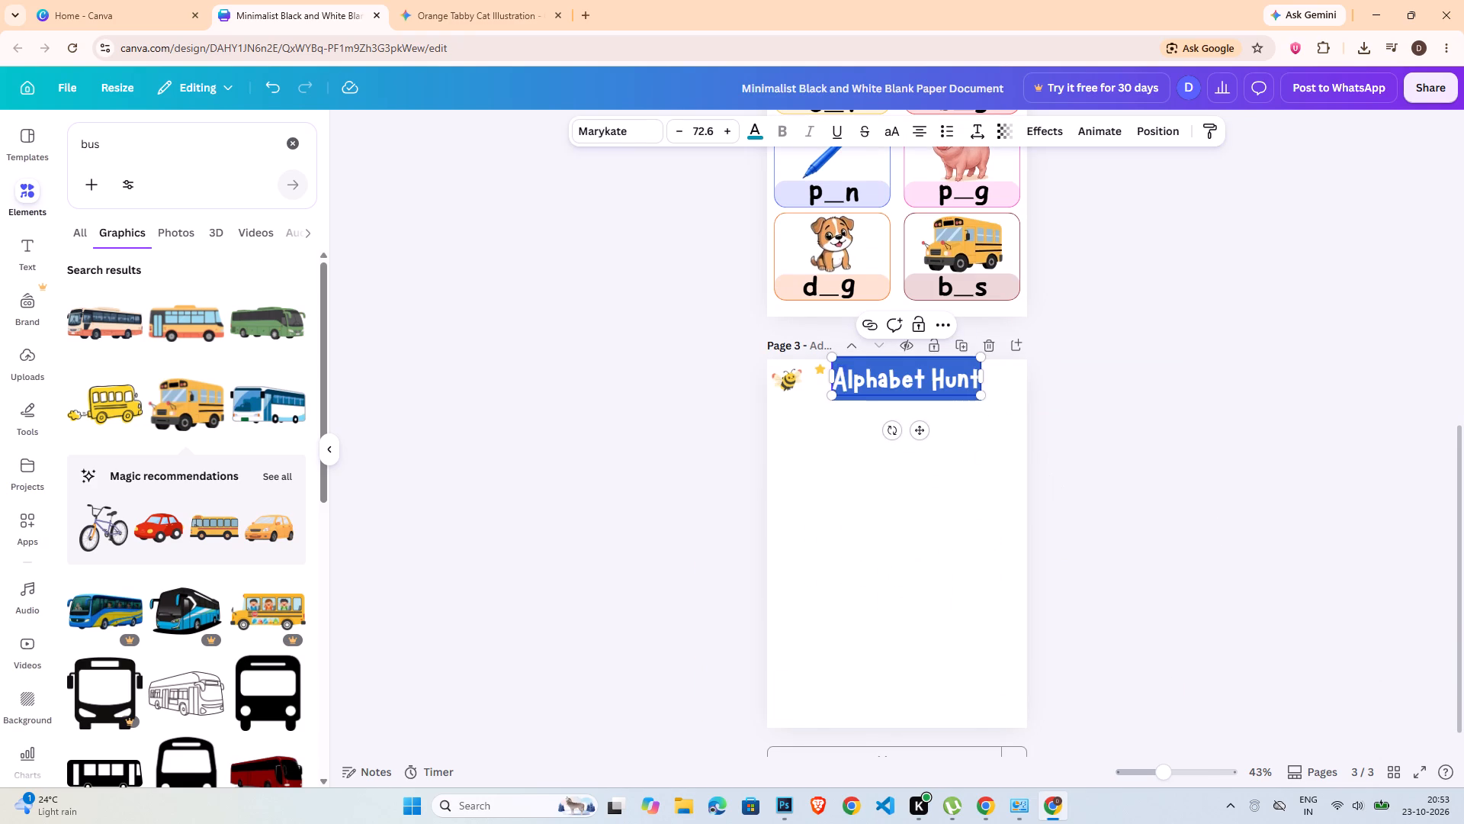
click(1246, 474)
click(925, 378)
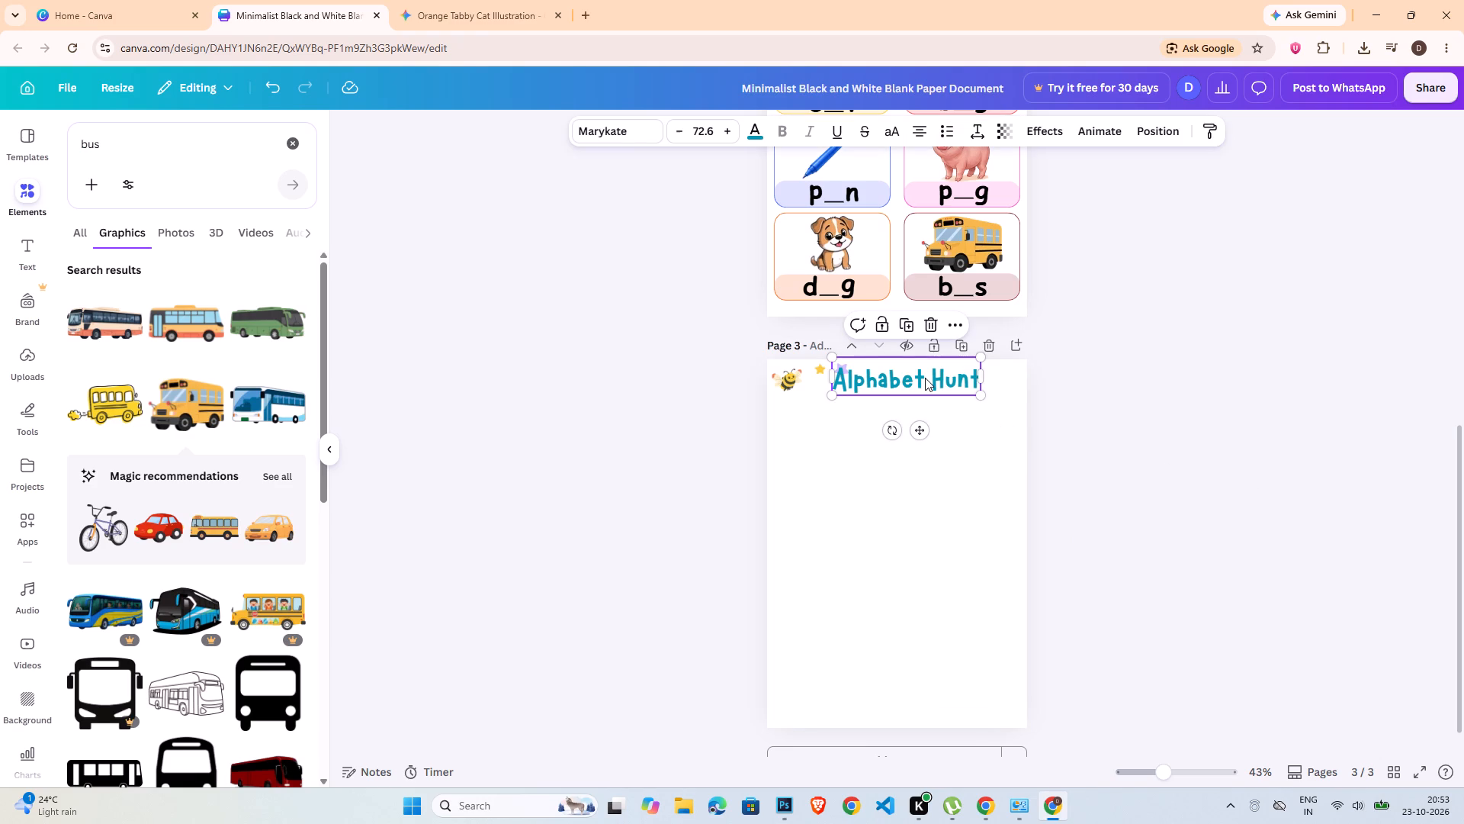
double_click(925, 378)
text(Long)
key(space)
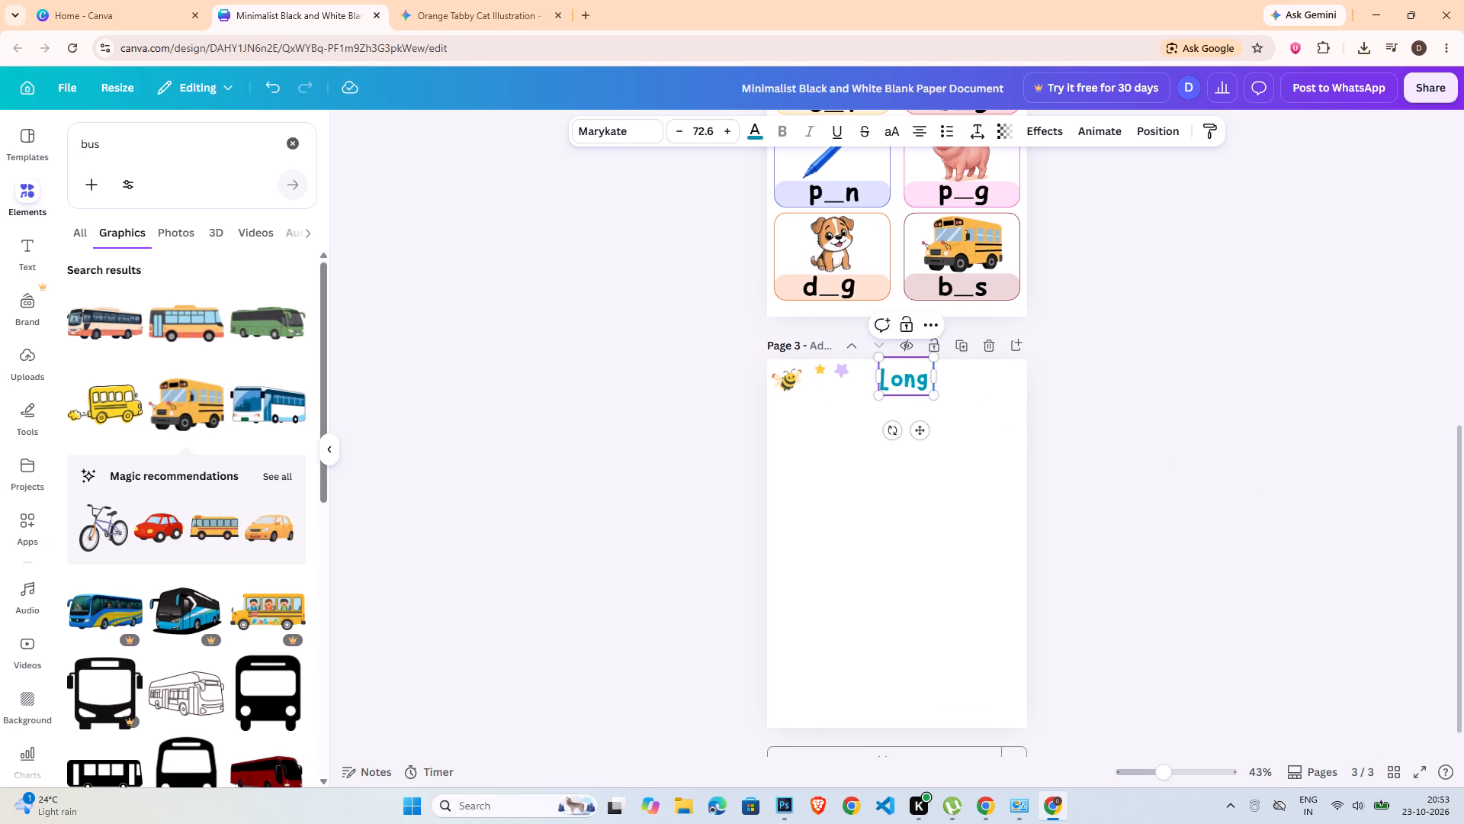
text($)
key(space)
key(BackSpace)
key(BackSpace)
text(& Sho)
key(BackSpace)
key(BackSpace)
key(BackSpace)
key(BackSpace)
key(BackSpace)
key(space)
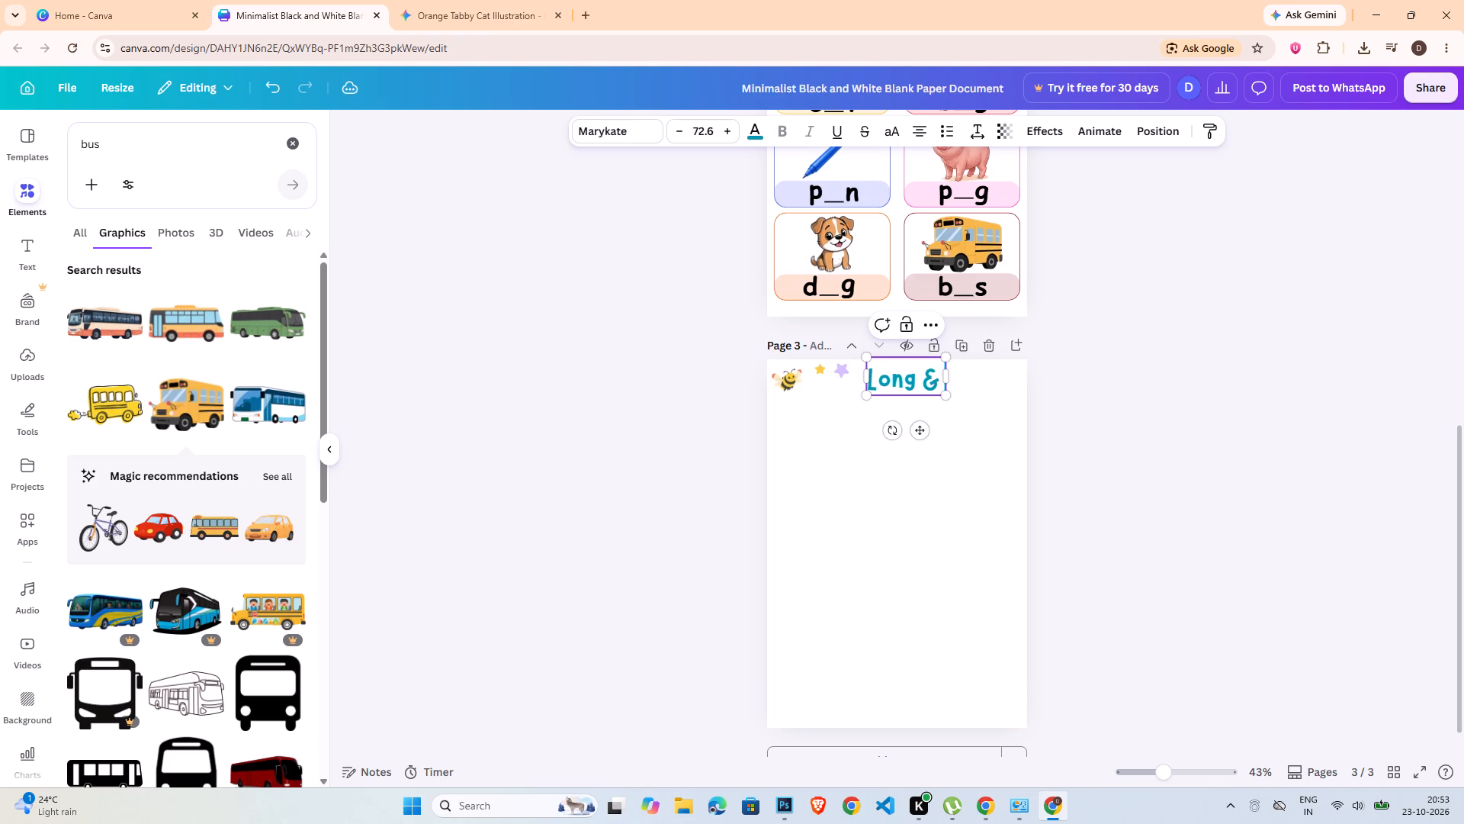
text(Shr)
key(BackSpace)
text(ort)
key(space)
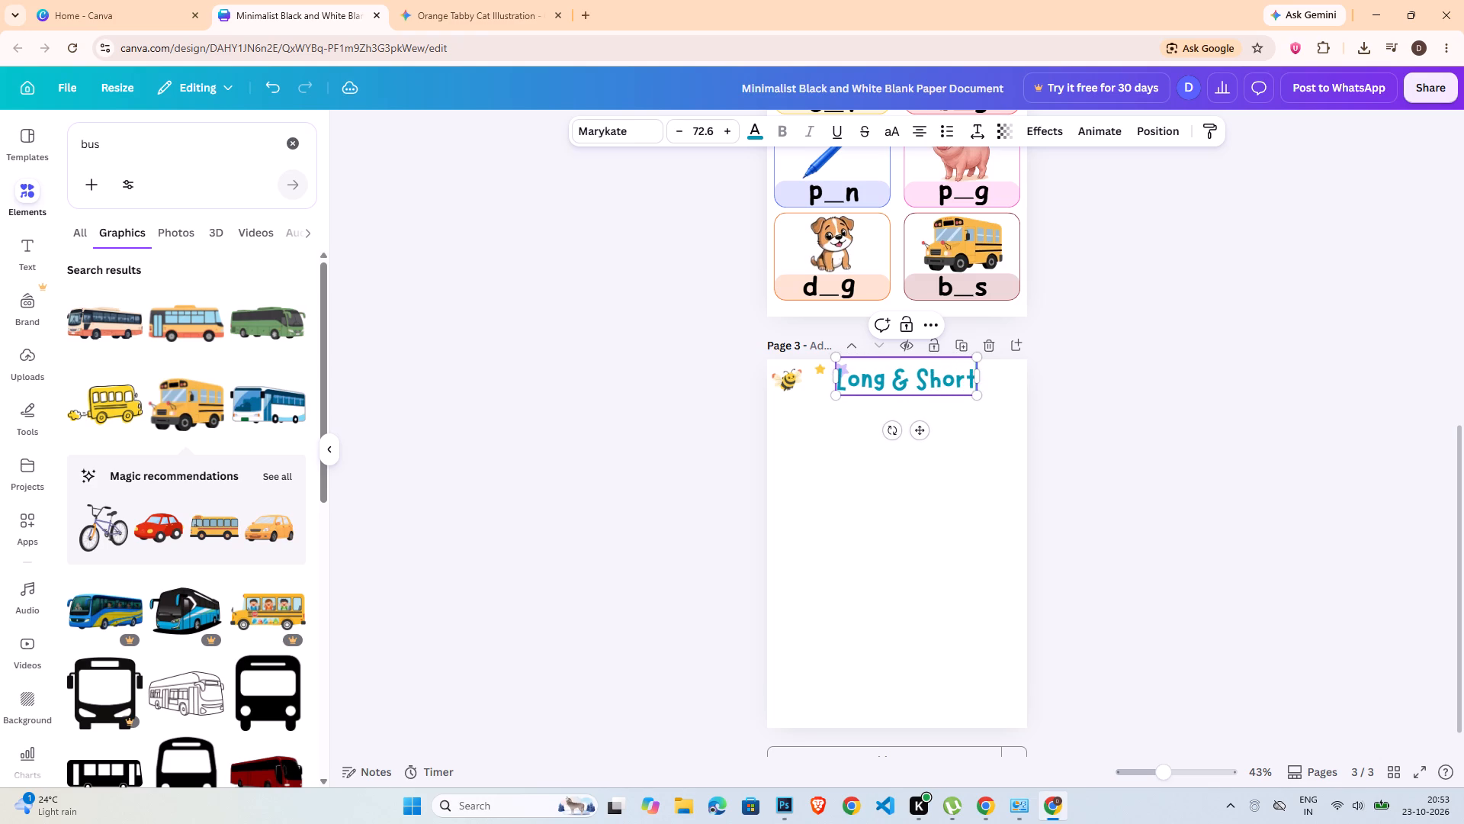
text(Voe)
key(BackSpace)
text(wel Sort)
Shrink the page 3 title to a font size of about 56.6 and place it beside the bee, below the stars.
drag(1030, 439, 983, 404)
drag(979, 389, 1009, 382)
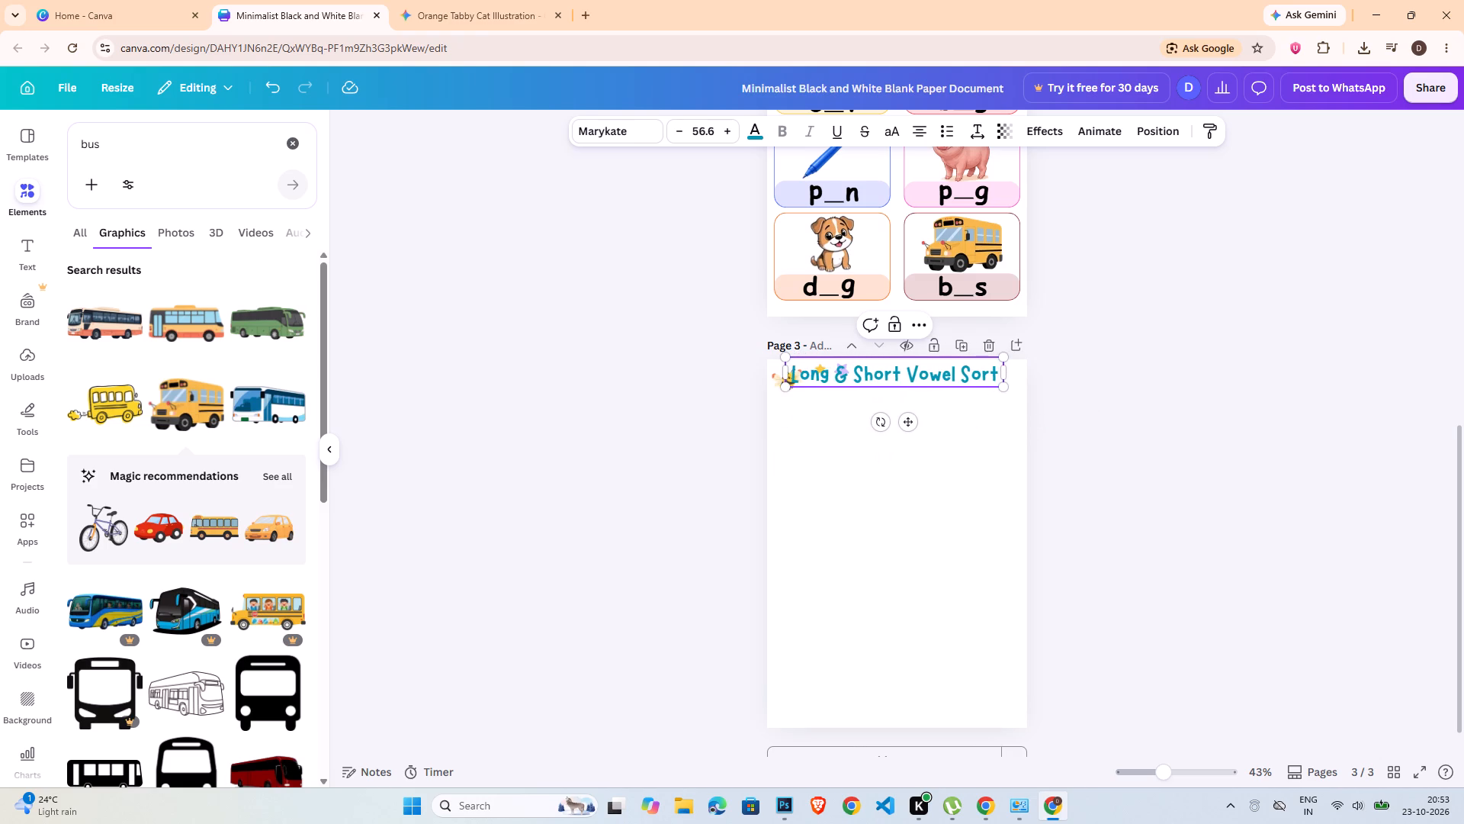
drag(908, 421, 929, 434)
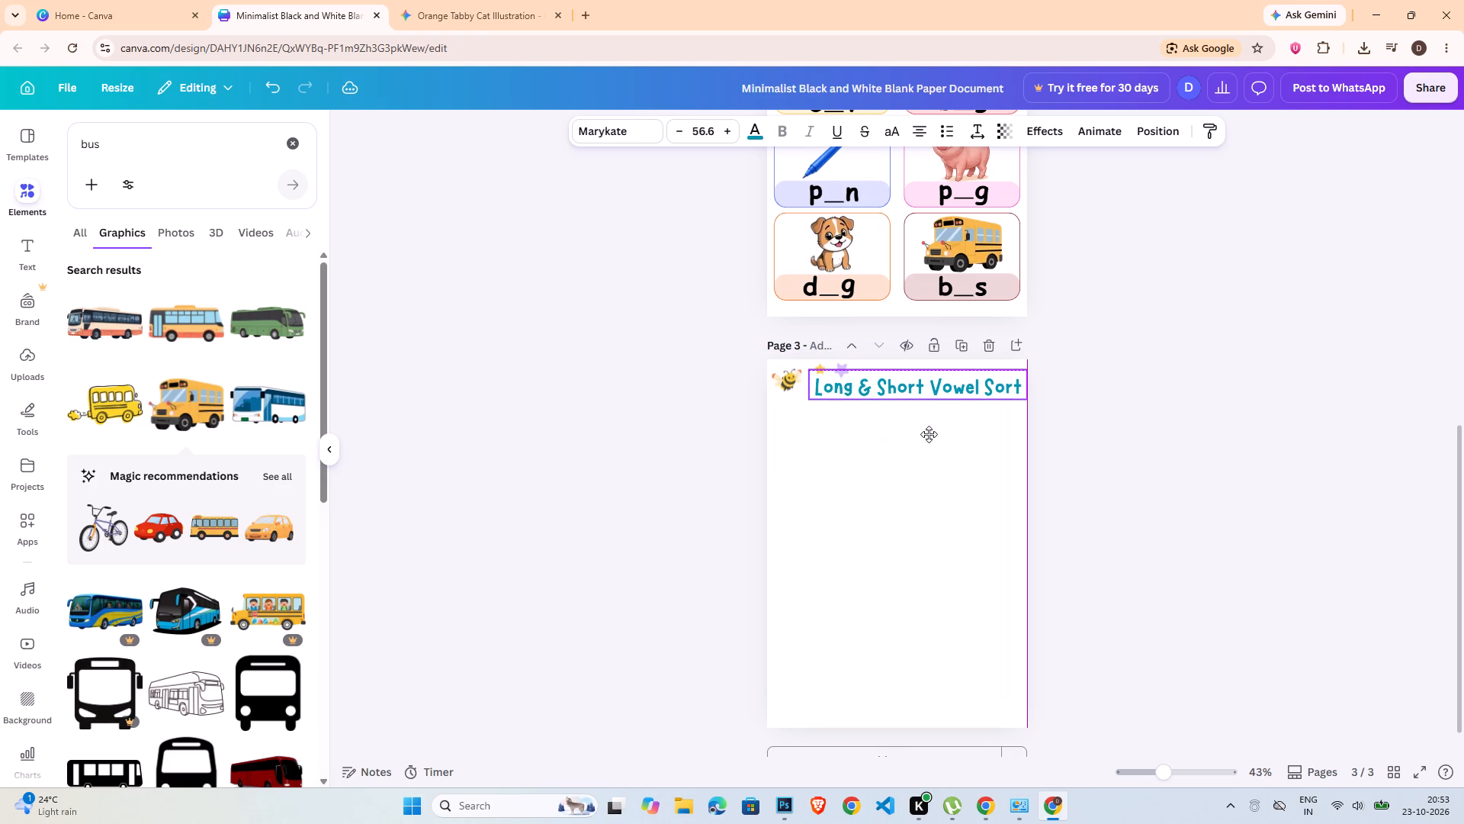
drag(929, 434, 925, 434)
click(1303, 459)
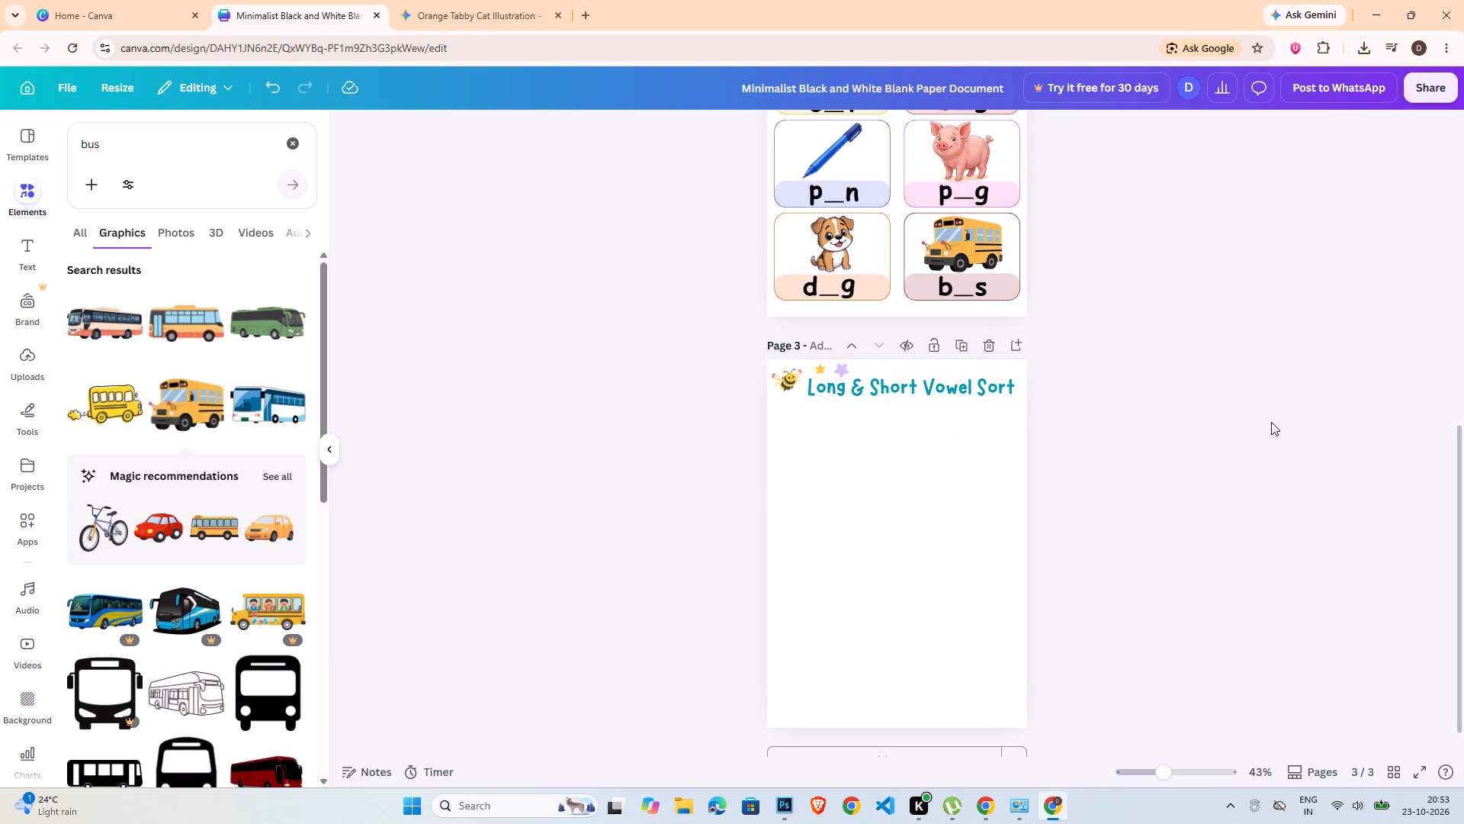
Copy the instruction text from the Short Vowel Fun page, place it beneath the page 3 title and open it for editing.
scroll(1255, 436, up, 6)
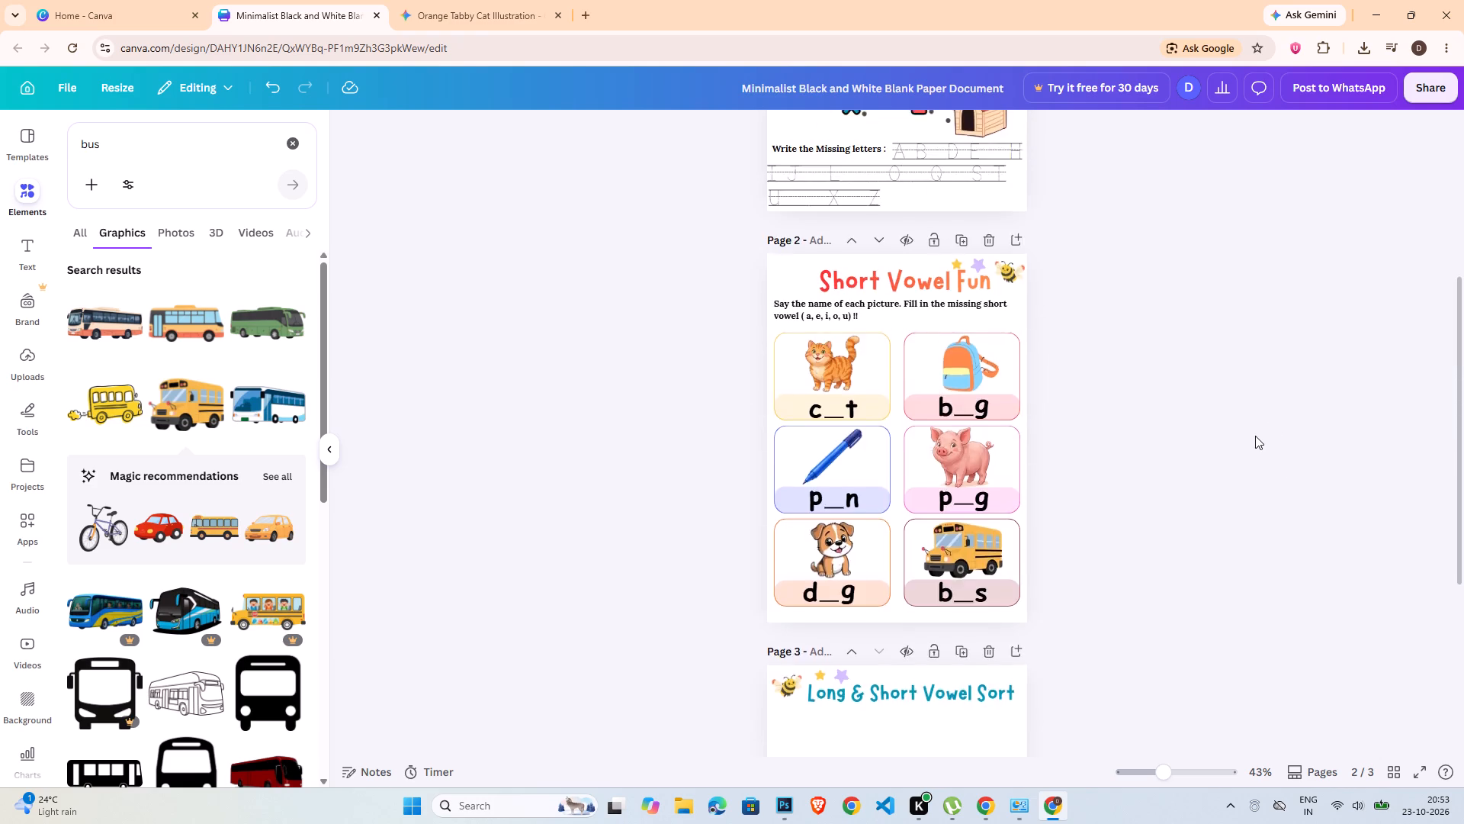
scroll(1255, 436, up, 2)
scroll(1236, 443, down, 9)
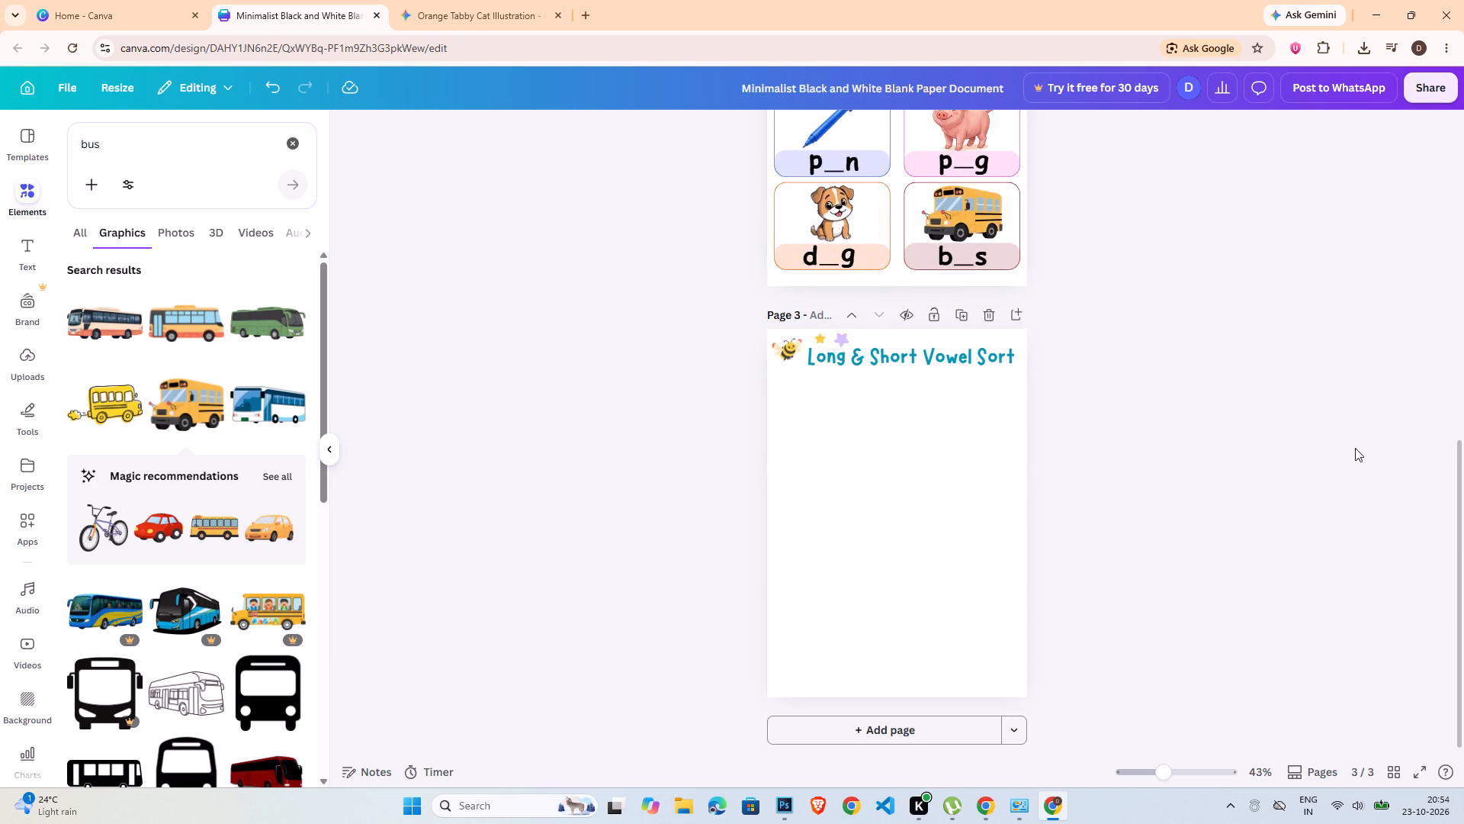
scroll(1226, 358, up, 3)
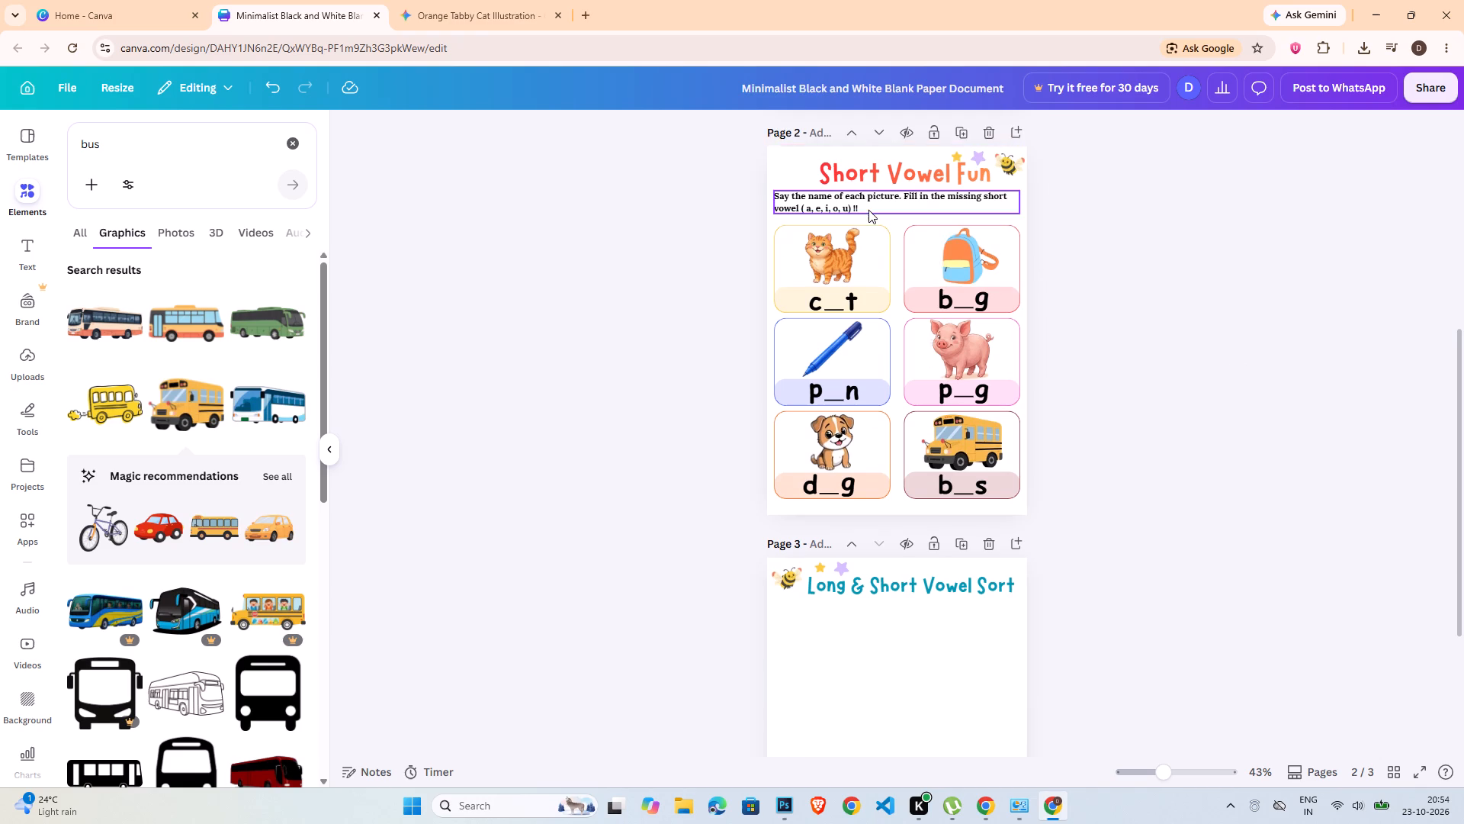
click(868, 210)
key(ctrl+c)
key(ctrl+v)
drag(877, 206, 874, 616)
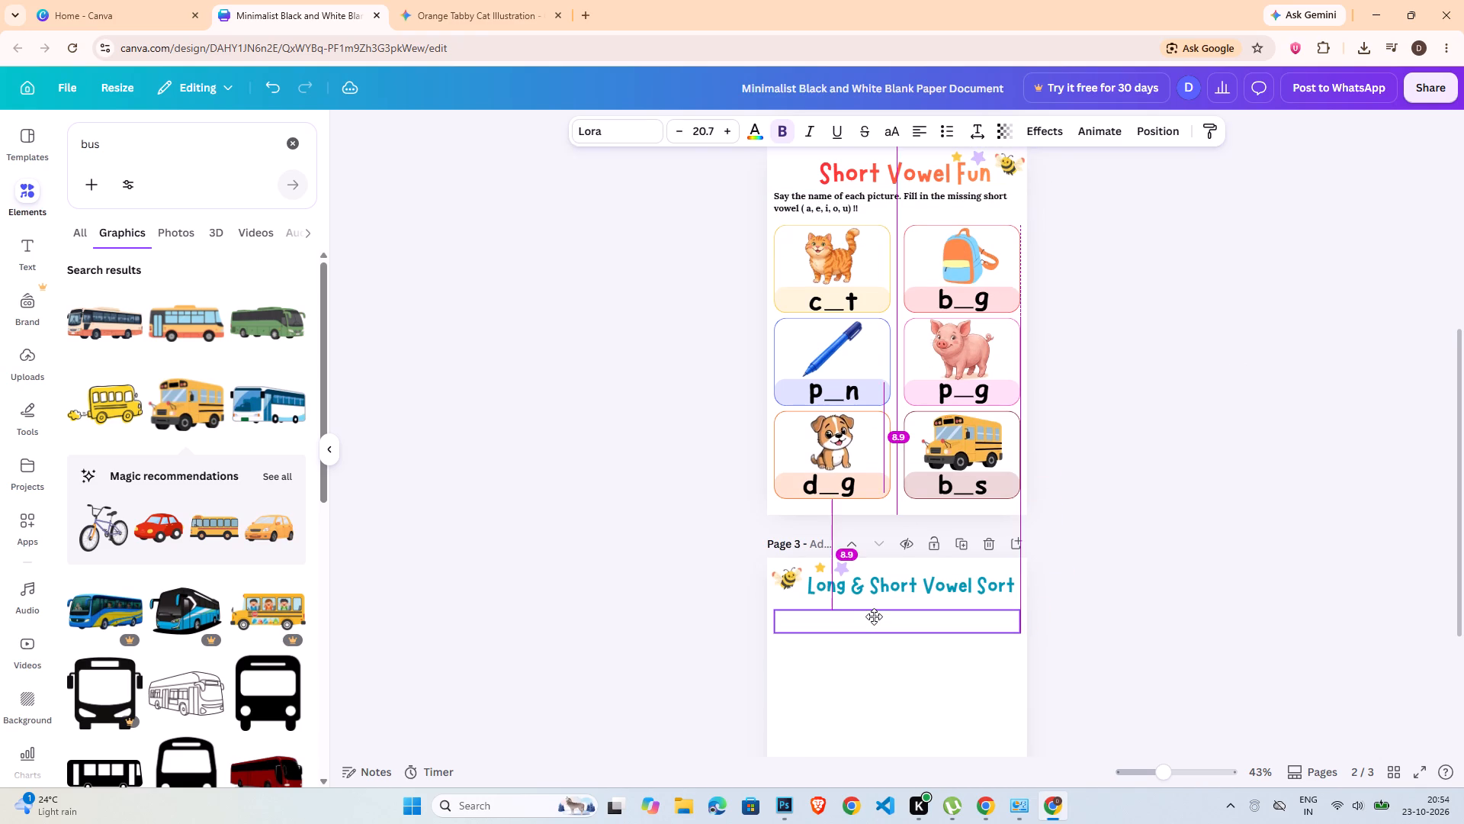